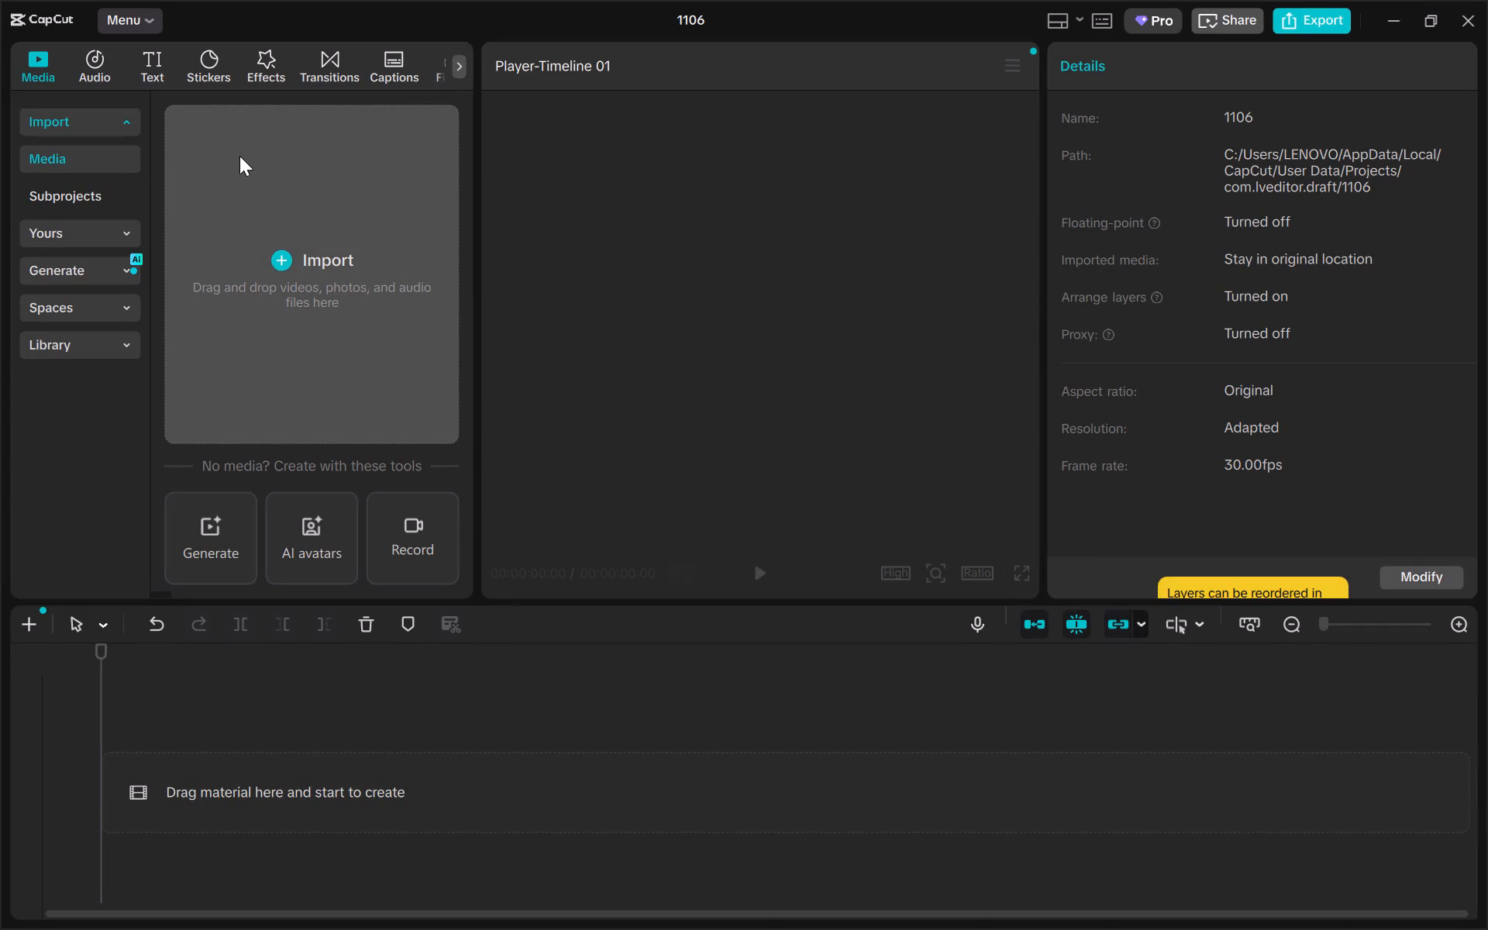
# Import the video "#lpu #lovelyprofessionaluniversity #diwalivibes #campus" from the device's Downloads folder into the project media.
pyautogui.click(352, 277)
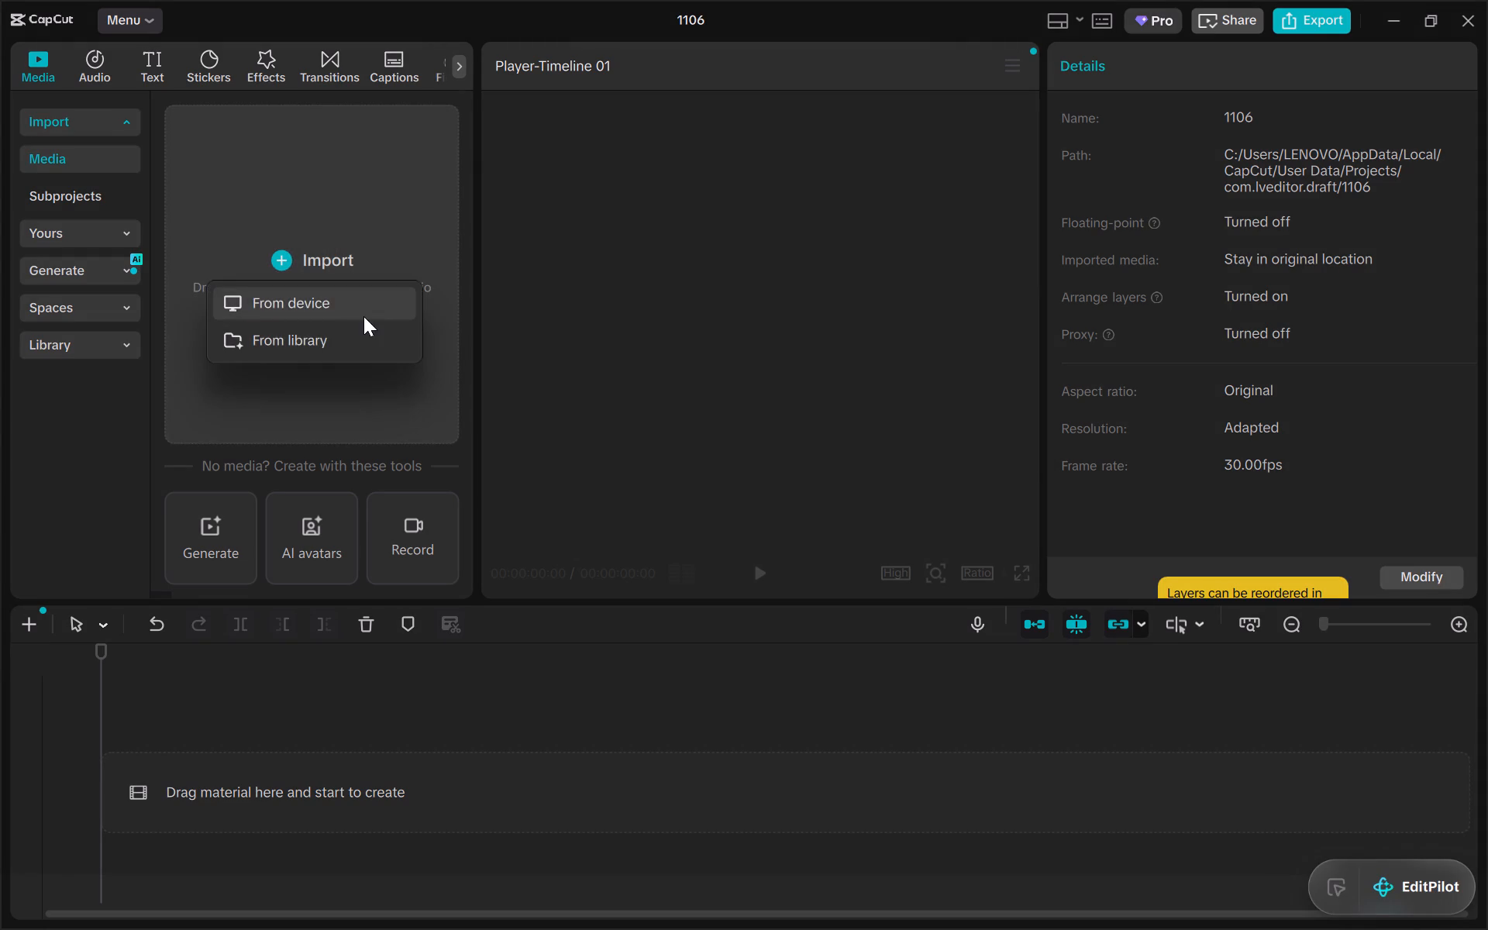
pyautogui.click(354, 299)
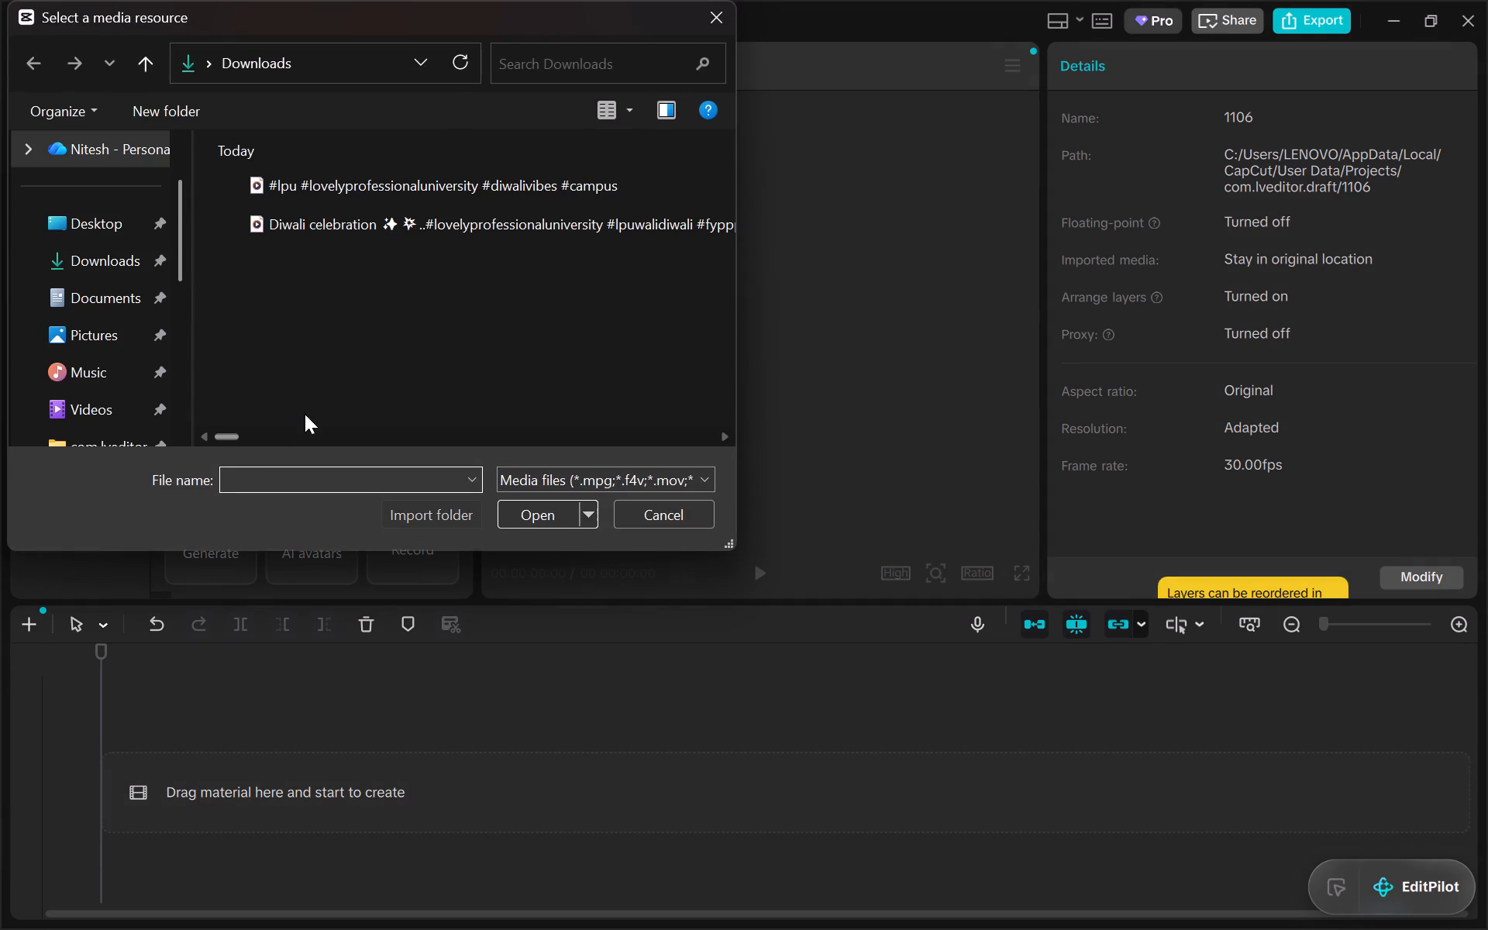
pyautogui.click(351, 190)
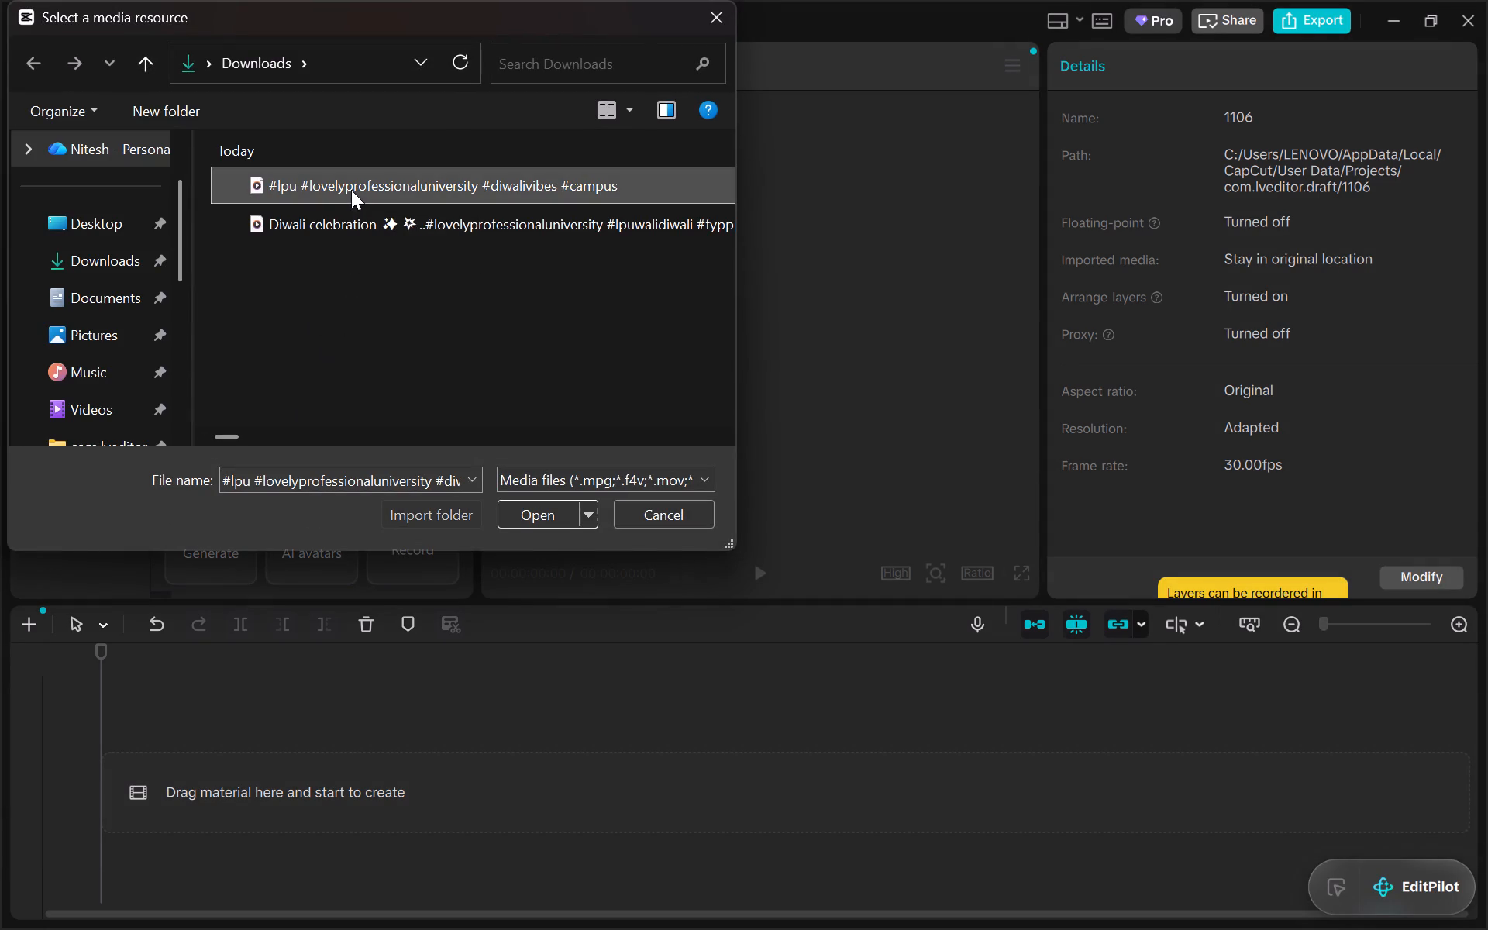
pyautogui.click(546, 518)
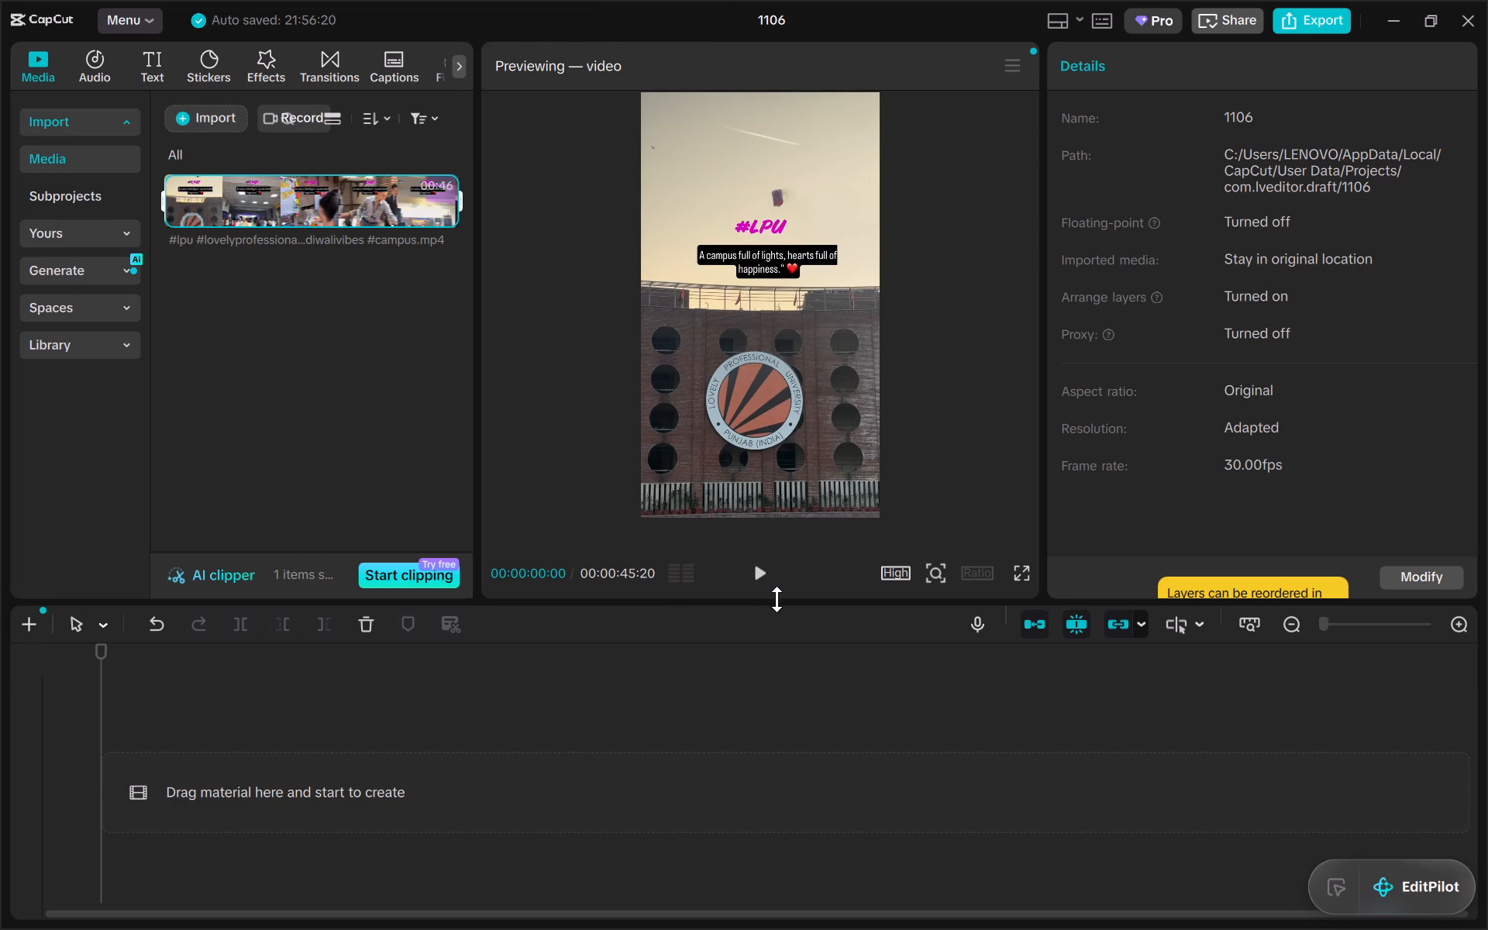
# Preview the imported #lpu campus video and place it on the main track at the start of the timeline.
pyautogui.click(768, 573)
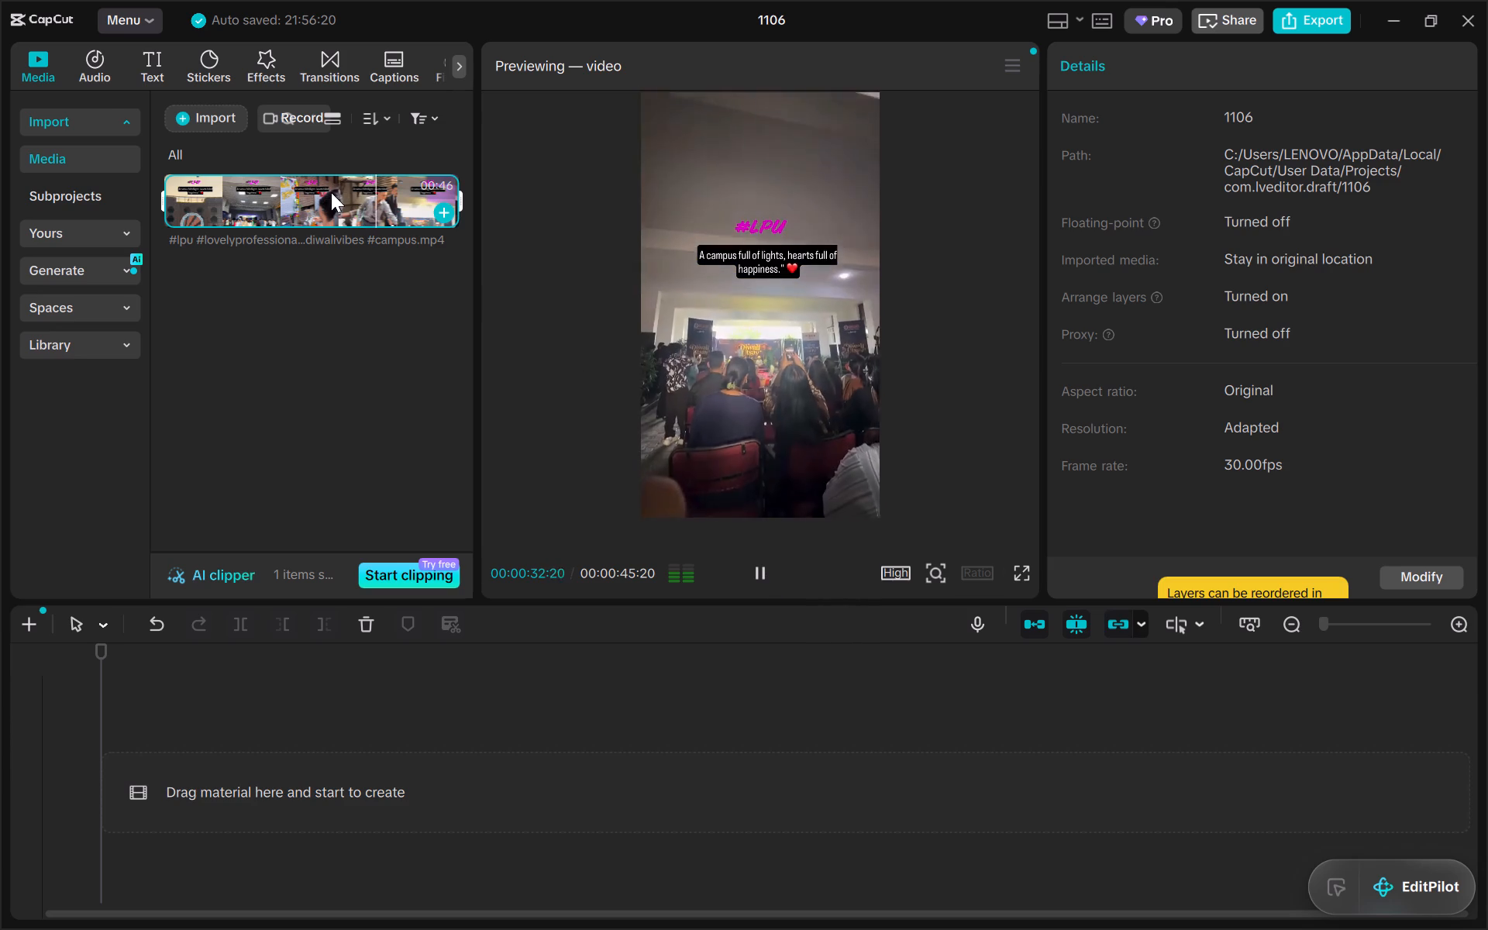
pyautogui.moveTo(331, 192); pyautogui.dragTo(325, 820)
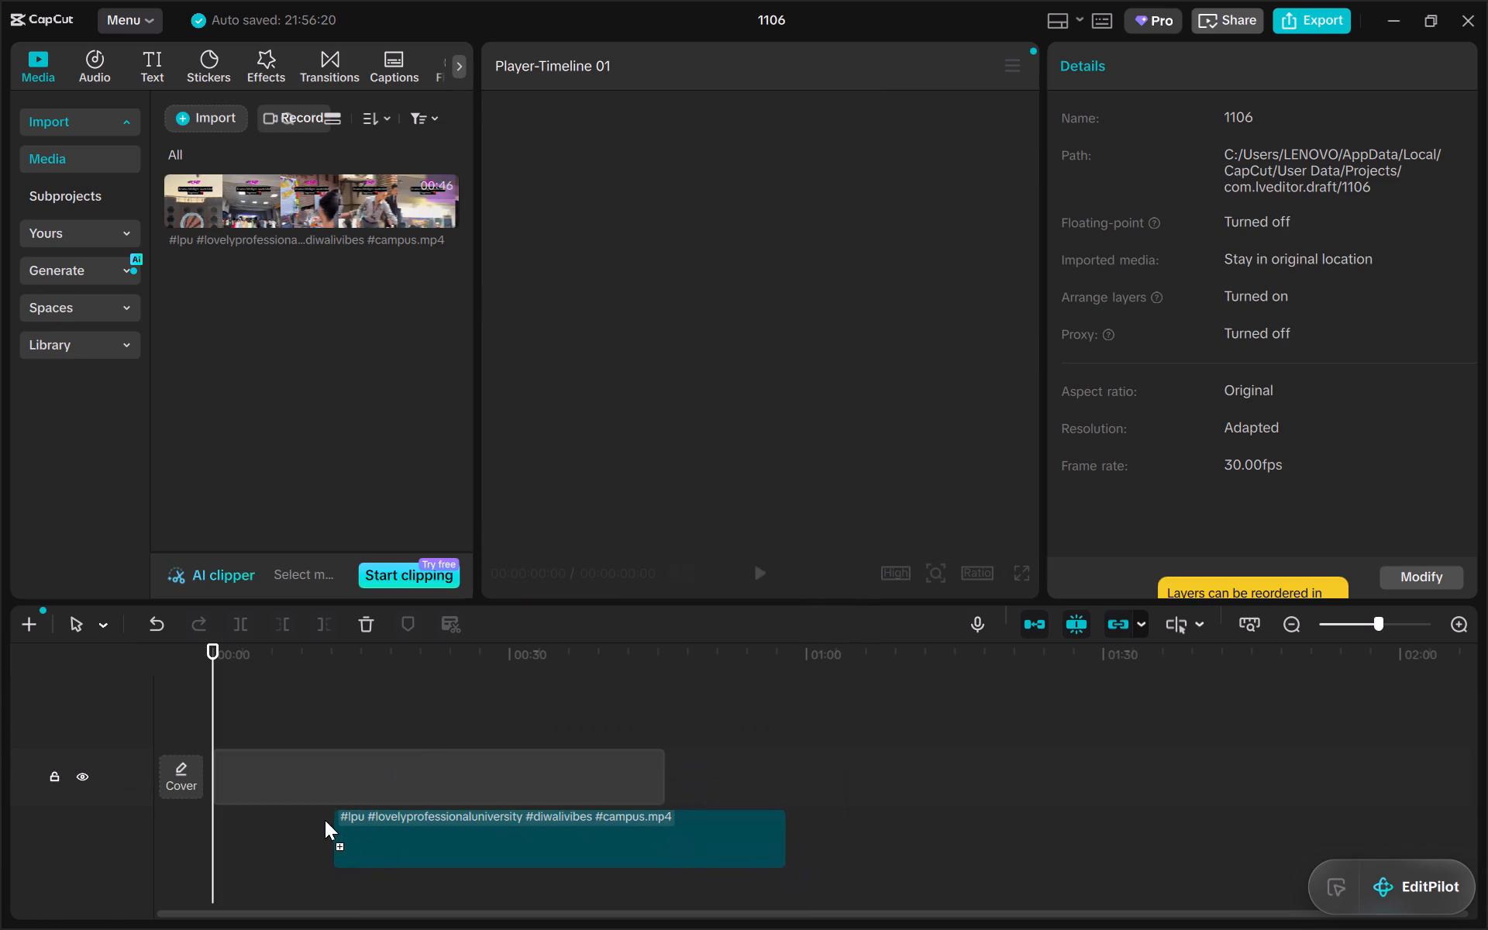
pyautogui.moveTo(325, 820); pyautogui.dragTo(306, 793)
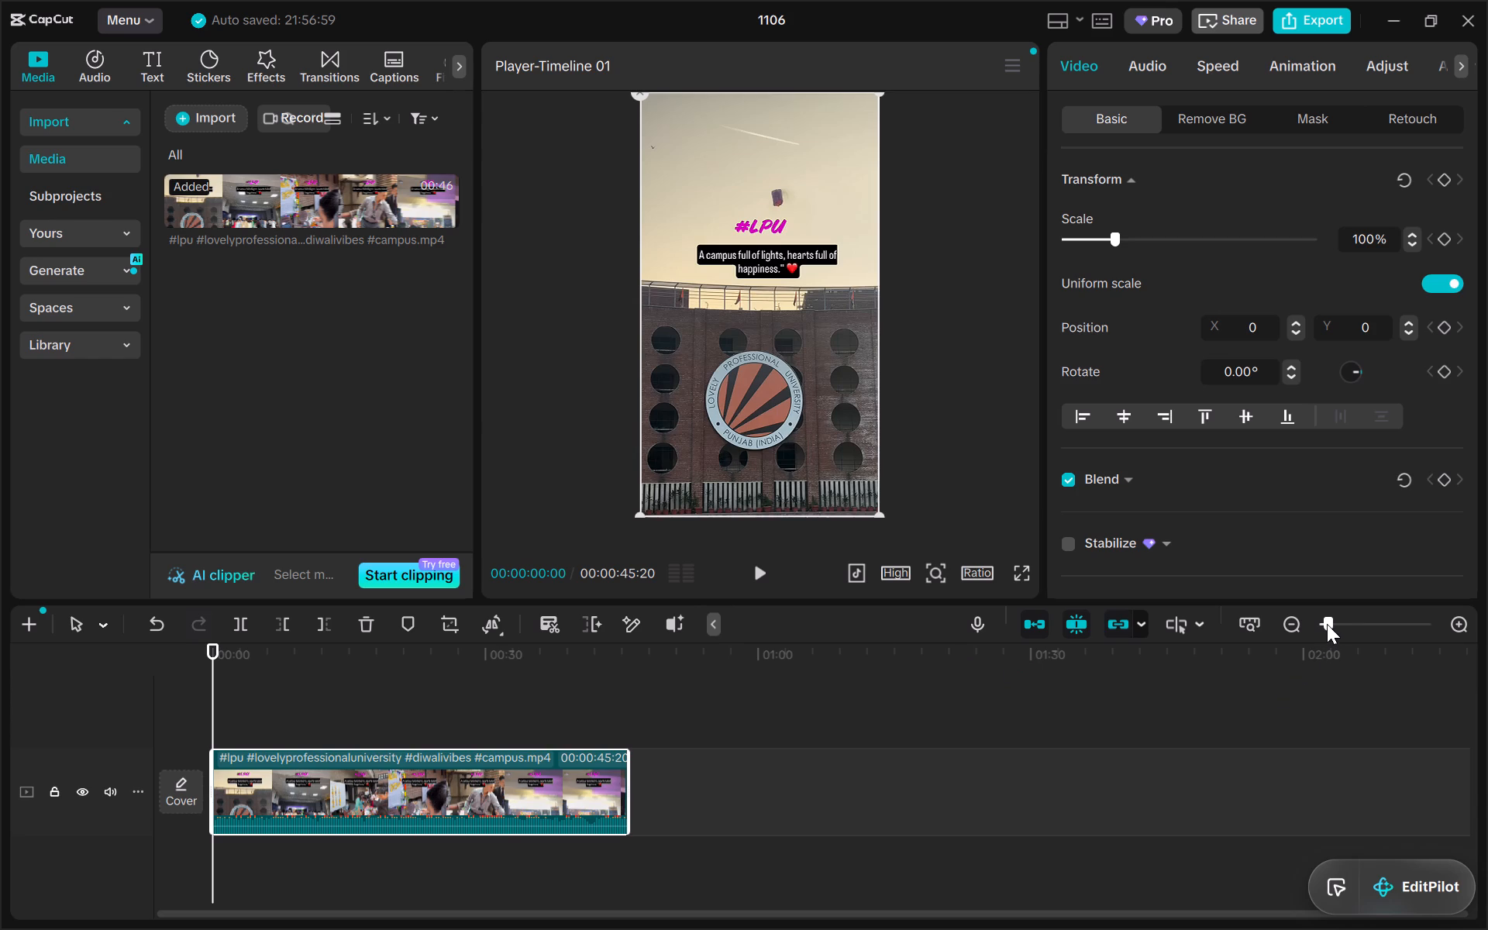
# Fit the whole campus clip in the timeline view and play it from the beginning to review it.
pyautogui.moveTo(1331, 622); pyautogui.dragTo(1336, 622)
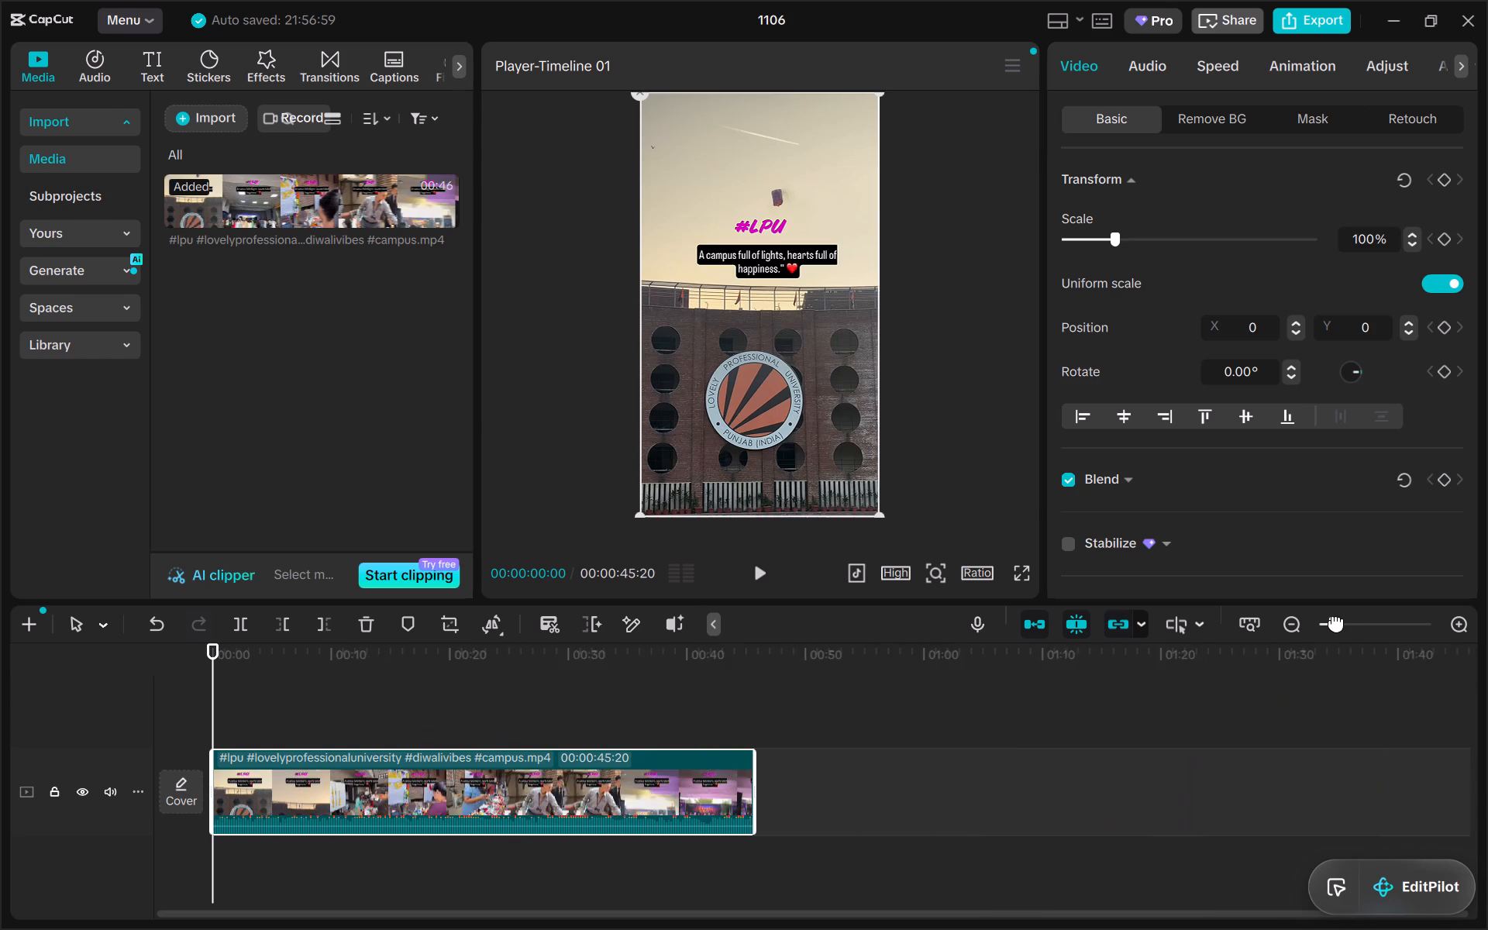
pyautogui.moveTo(1336, 622); pyautogui.dragTo(1343, 622)
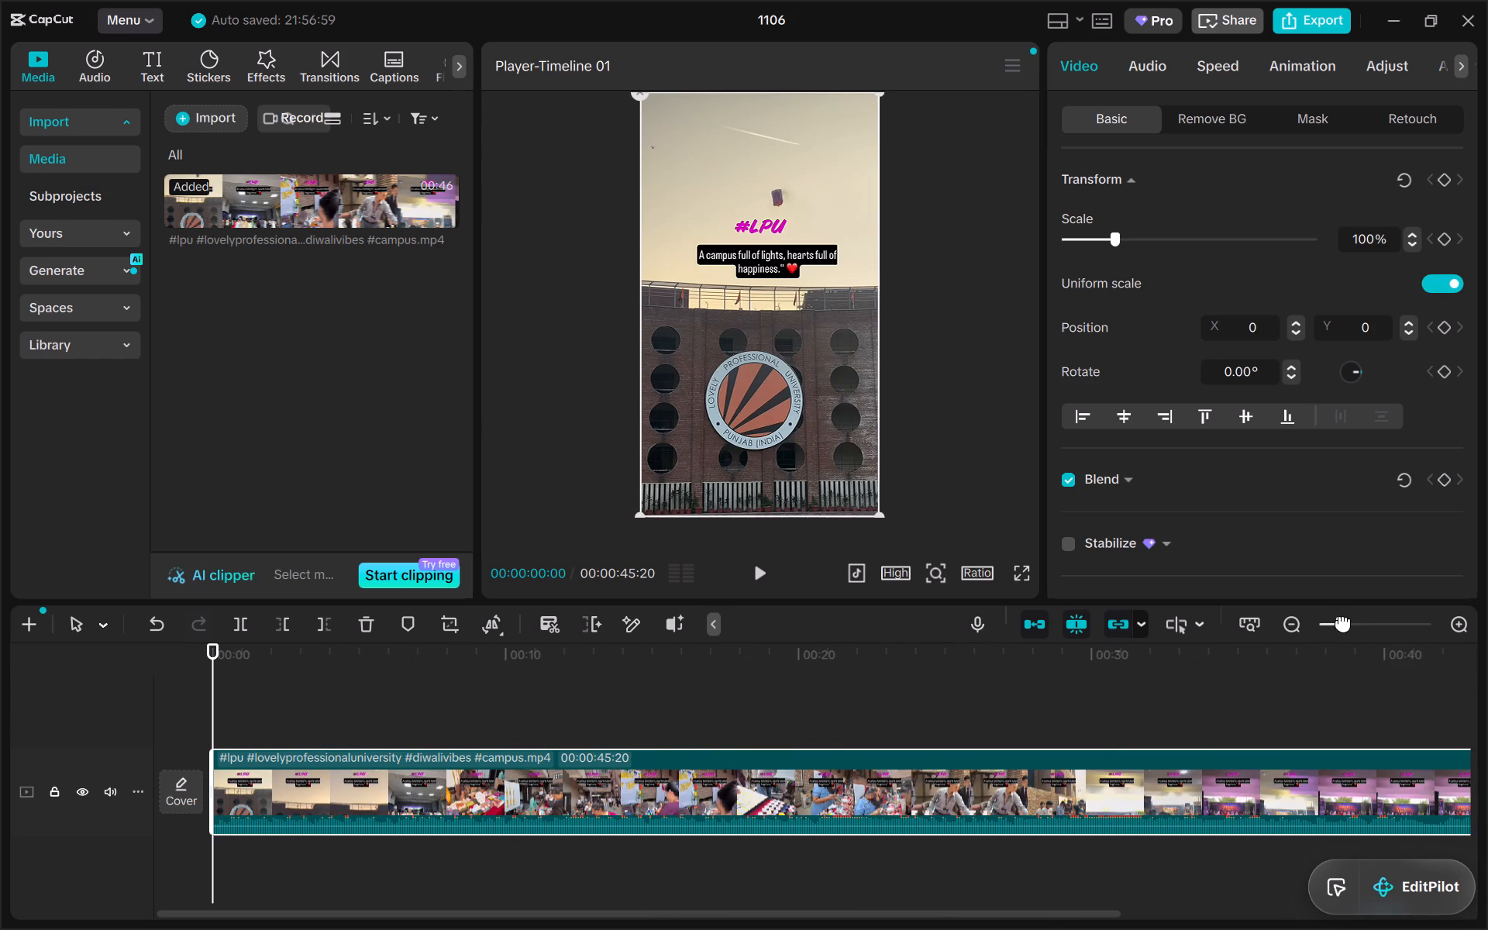
pyautogui.moveTo(1343, 622); pyautogui.dragTo(1342, 624)
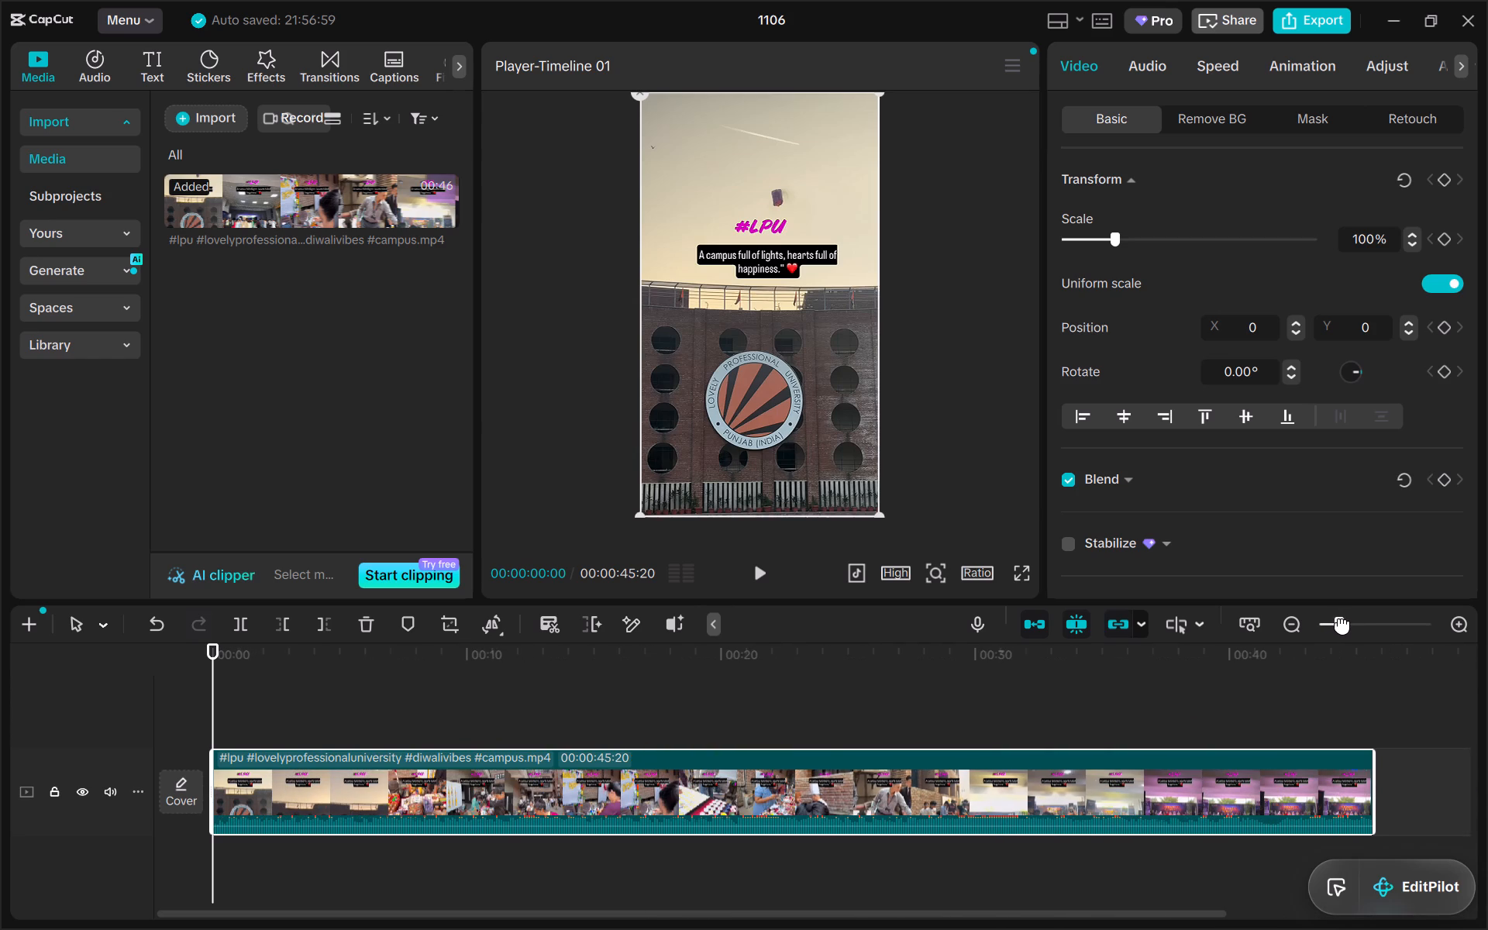
pyautogui.moveTo(1342, 624); pyautogui.dragTo(1342, 625)
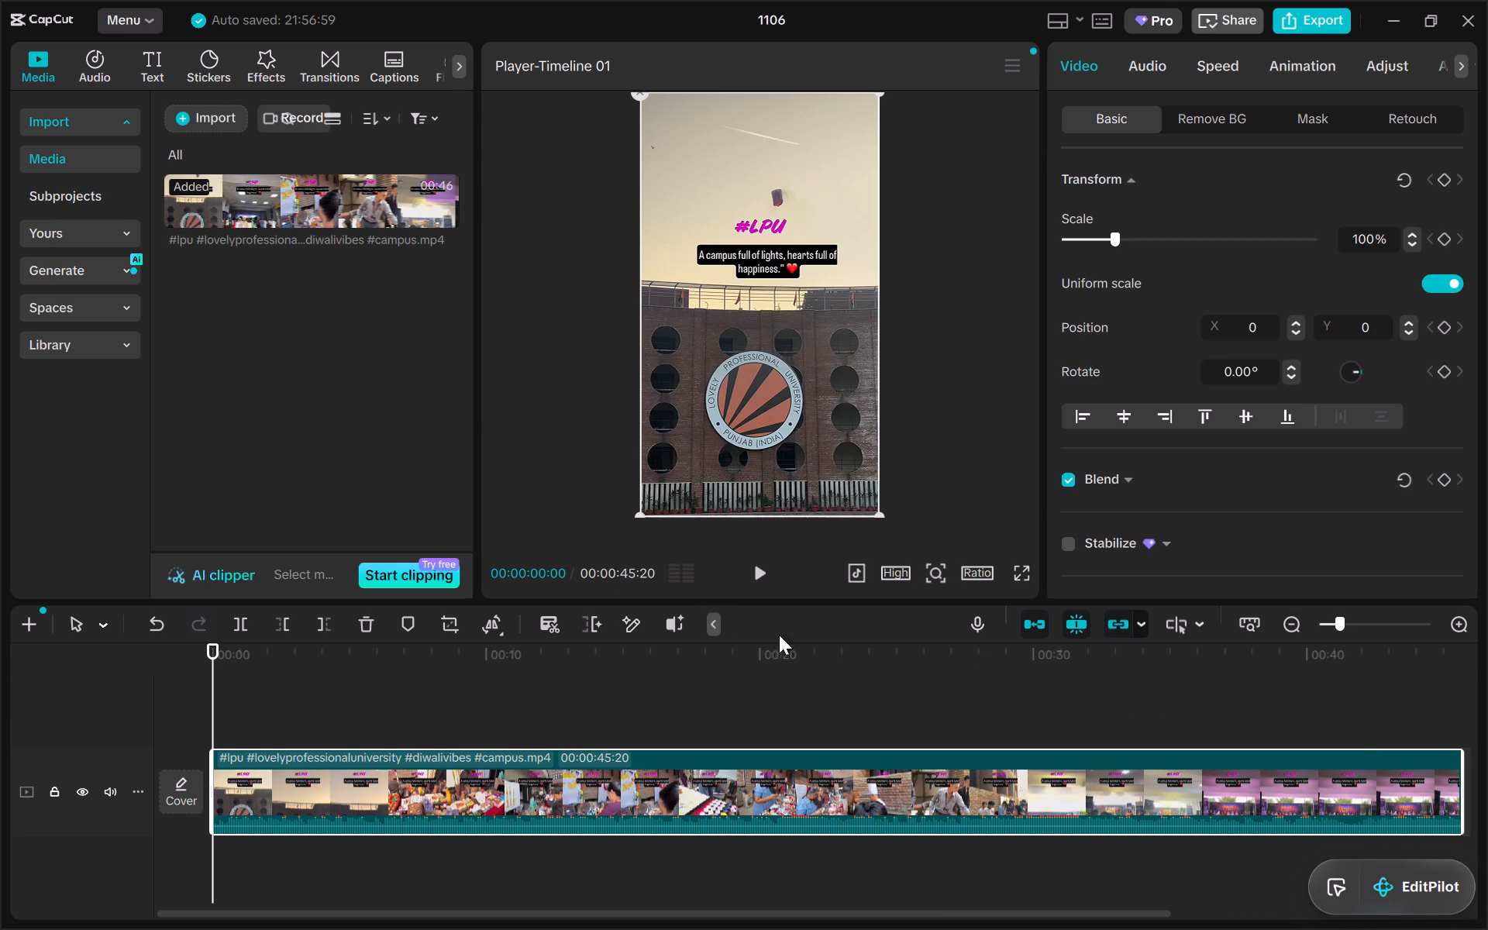
pyautogui.click(758, 567)
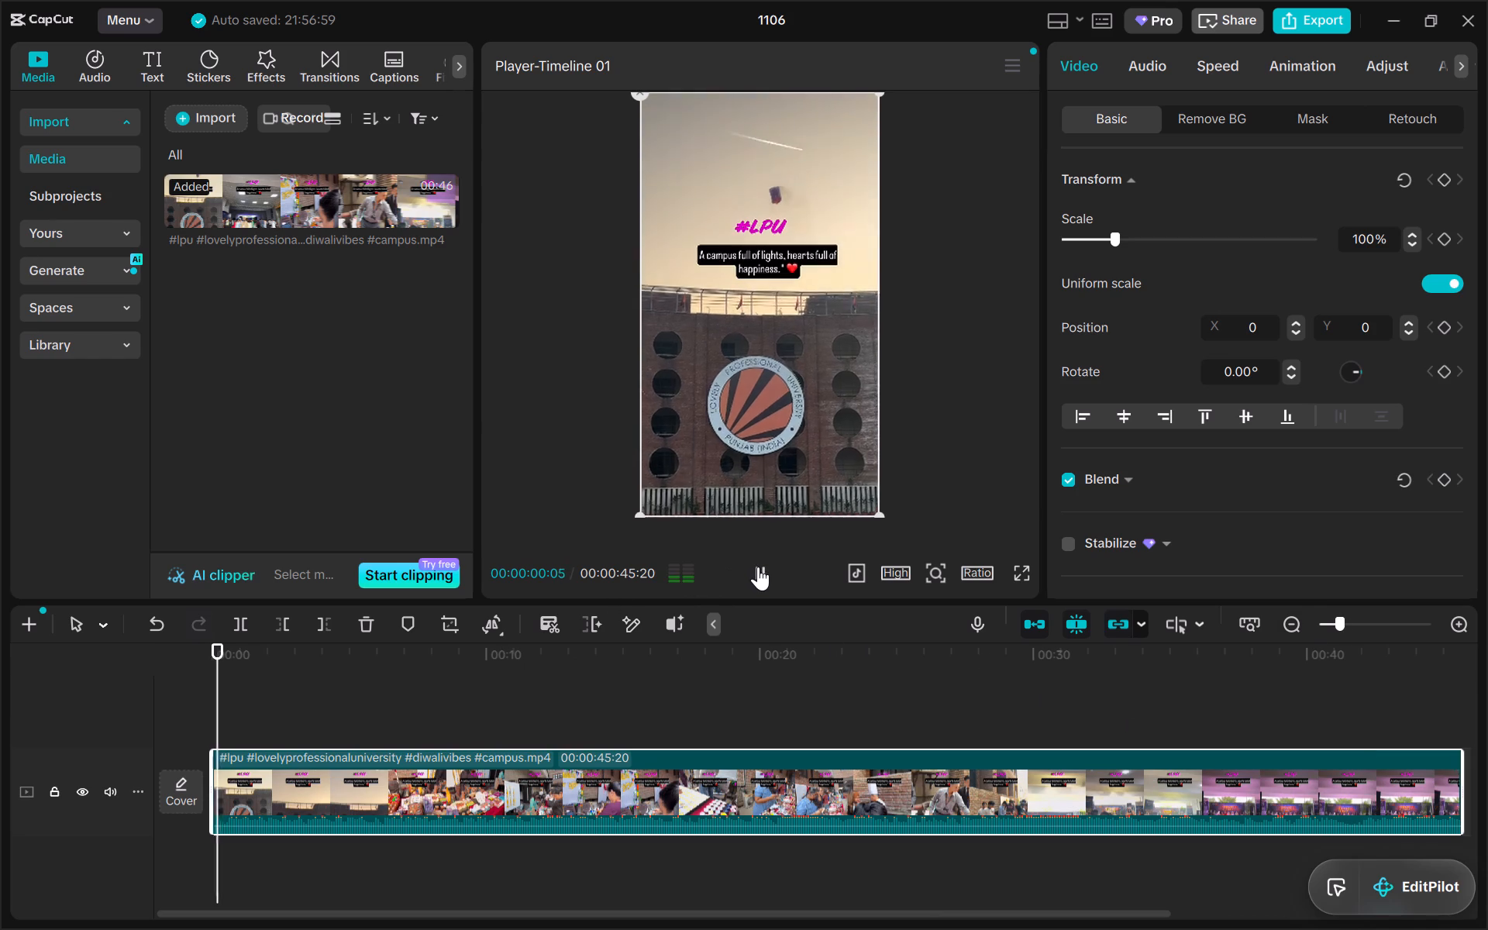
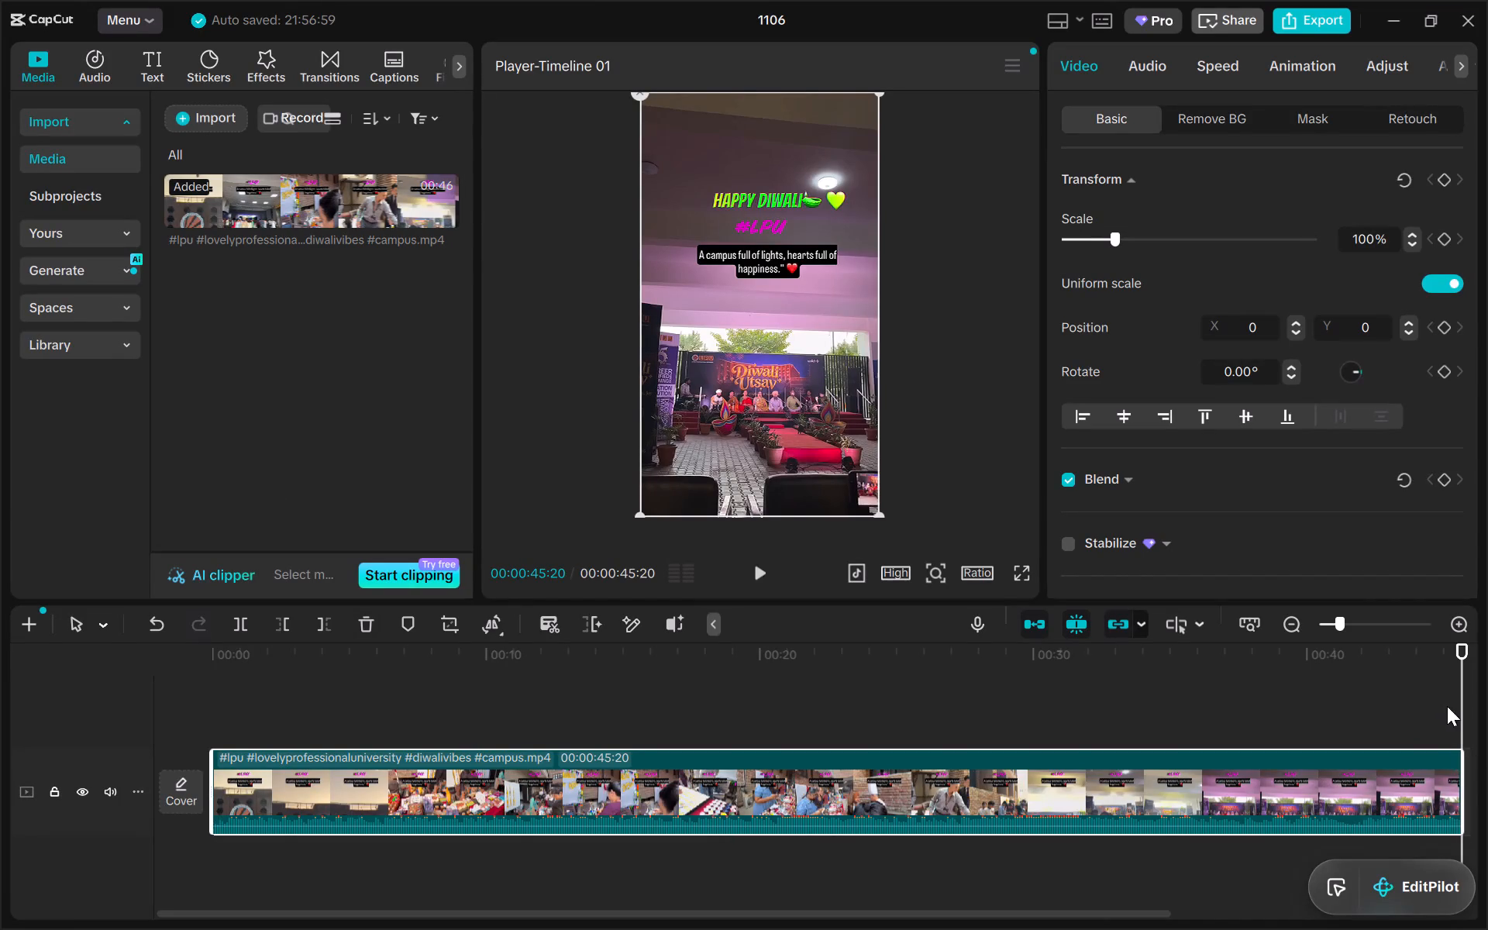
# Locate 00:00:27:05, at the end of the outdoor food-stall shot, and split the campus clip there.
pyautogui.moveTo(1462, 703); pyautogui.dragTo(950, 692)
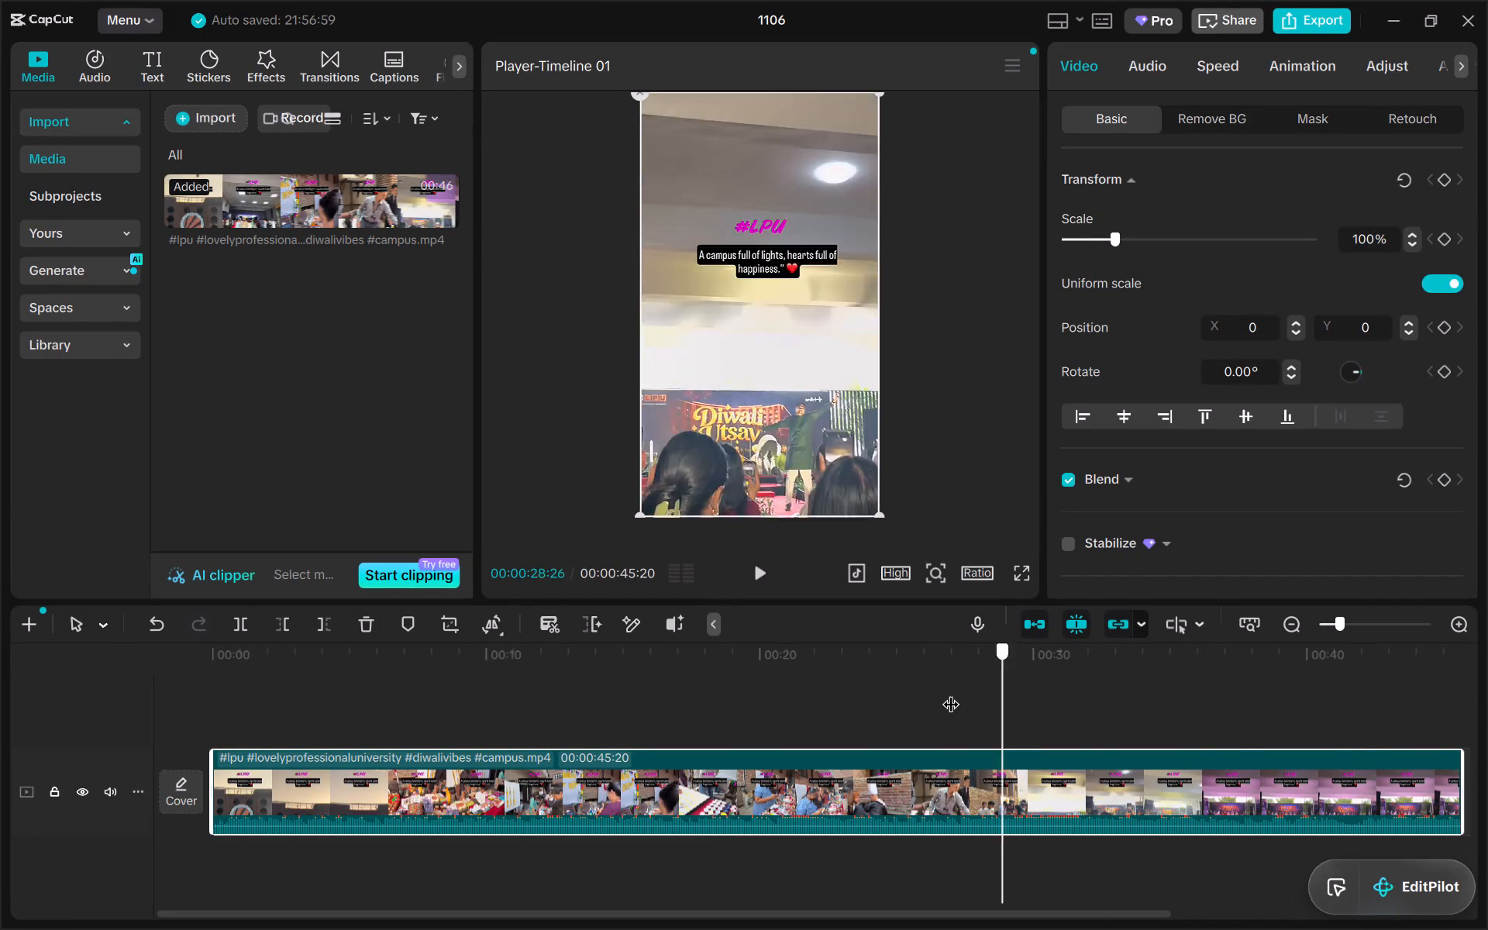
pyautogui.moveTo(950, 692); pyautogui.dragTo(936, 693)
pyautogui.click(758, 563)
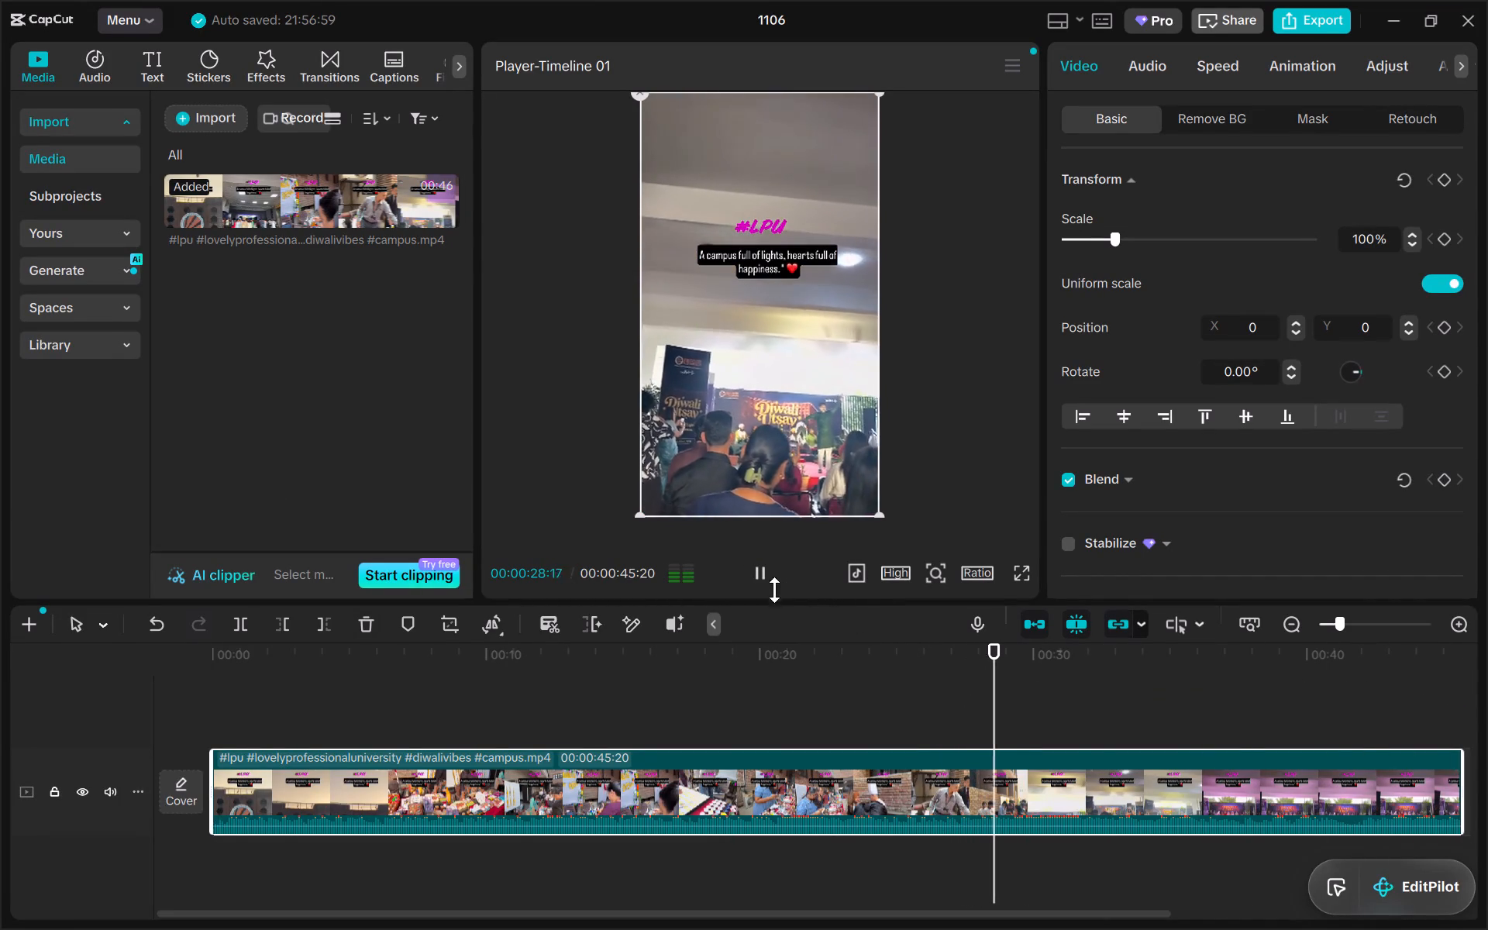
pyautogui.click(753, 580)
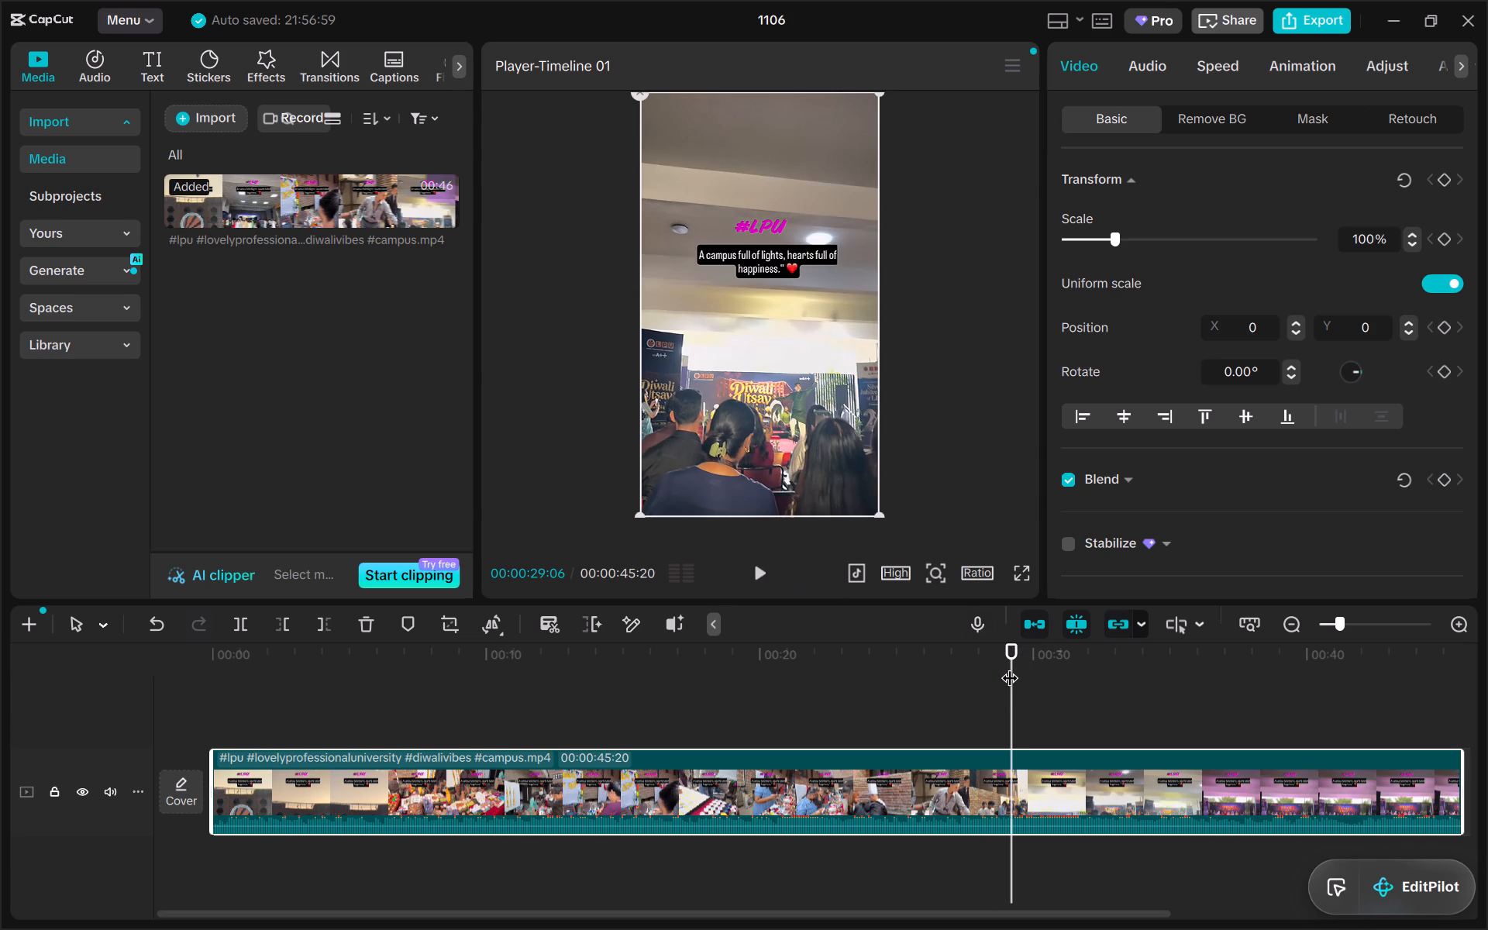
pyautogui.moveTo(1009, 666); pyautogui.dragTo(976, 674)
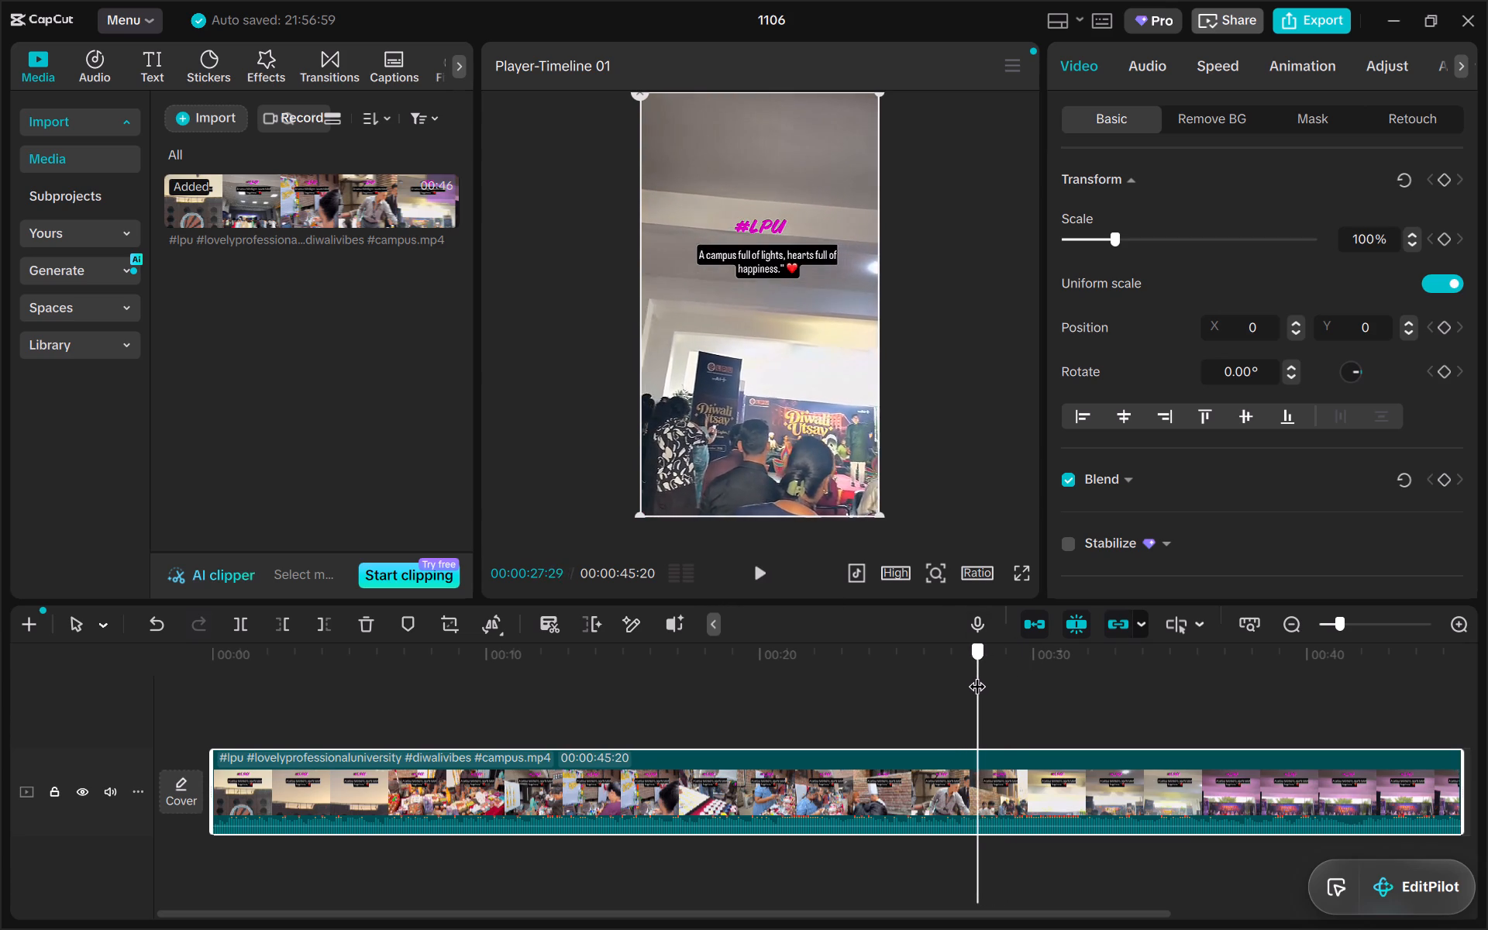
pyautogui.moveTo(976, 674); pyautogui.dragTo(962, 677)
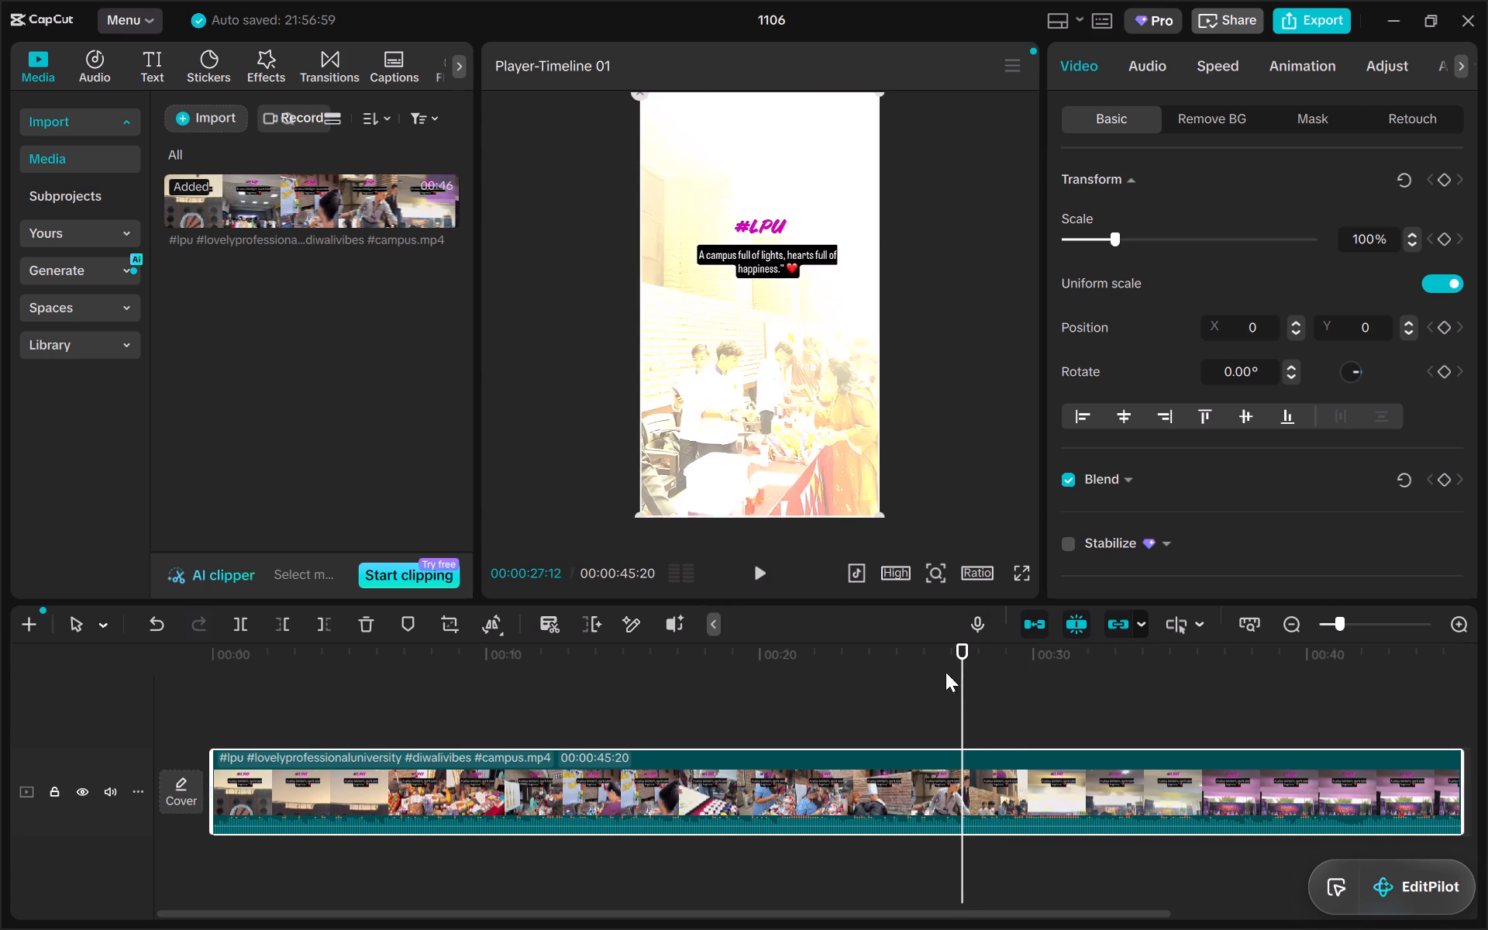
pyautogui.click(761, 580)
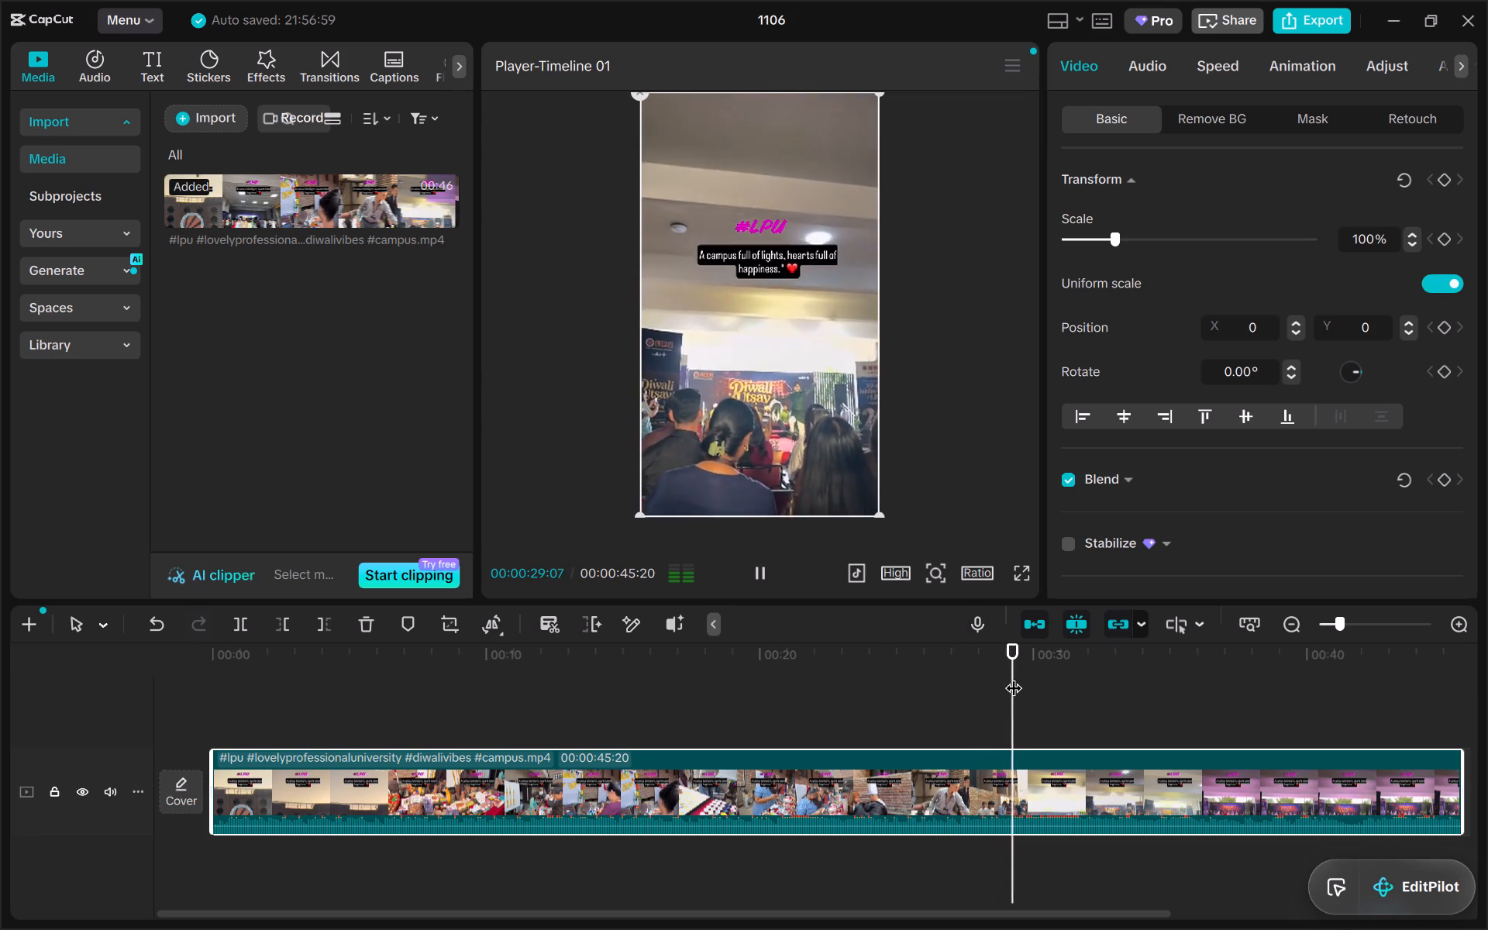
pyautogui.moveTo(1013, 676); pyautogui.dragTo(957, 673)
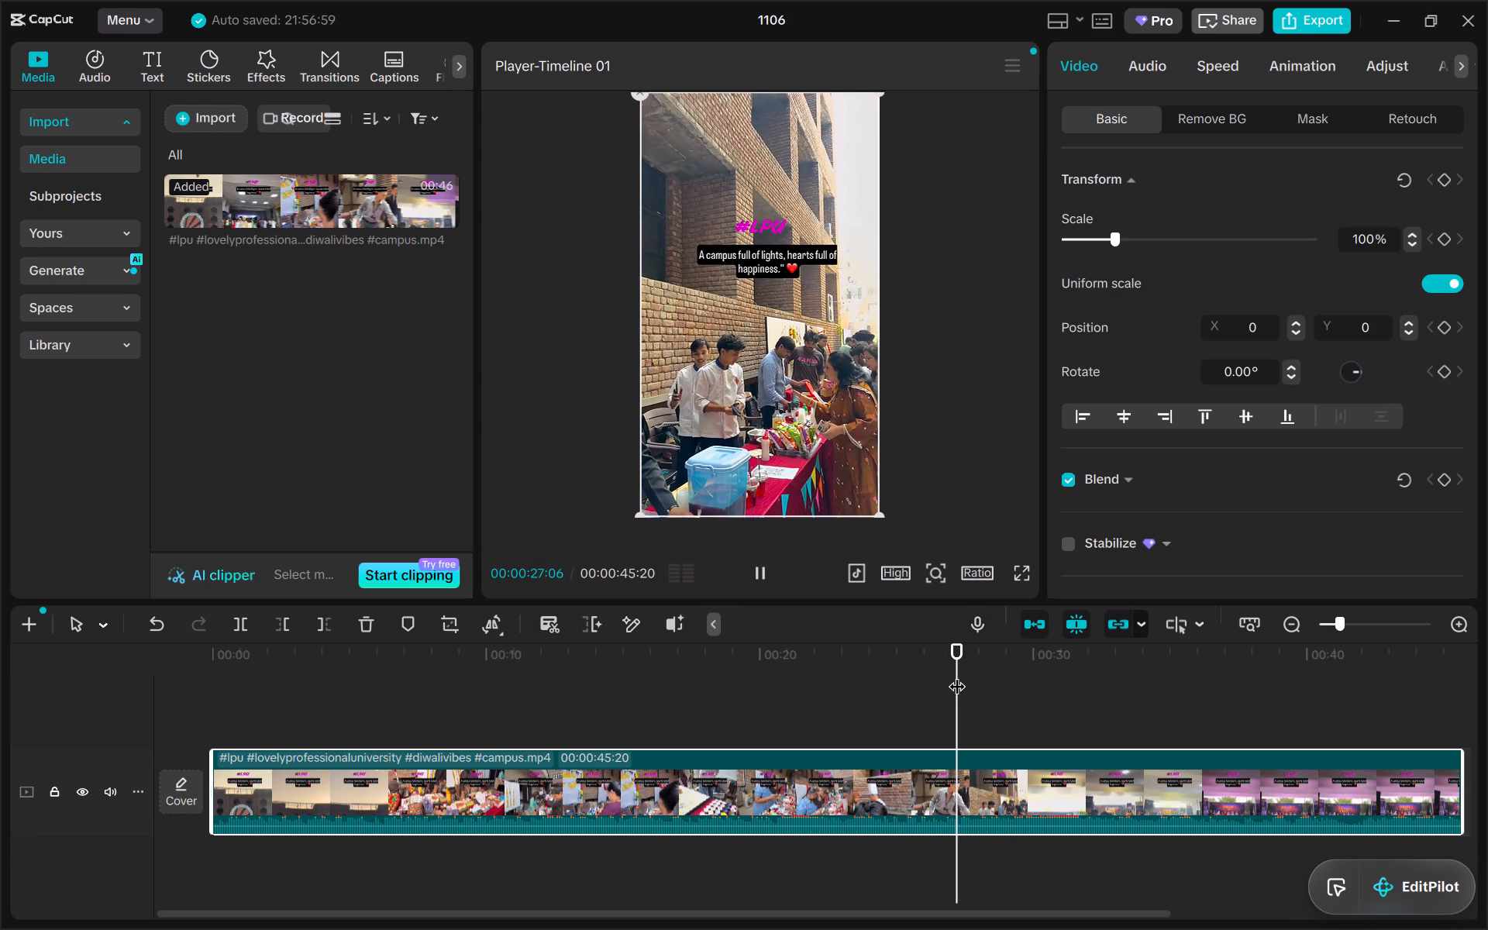
pyautogui.moveTo(956, 674); pyautogui.dragTo(926, 676)
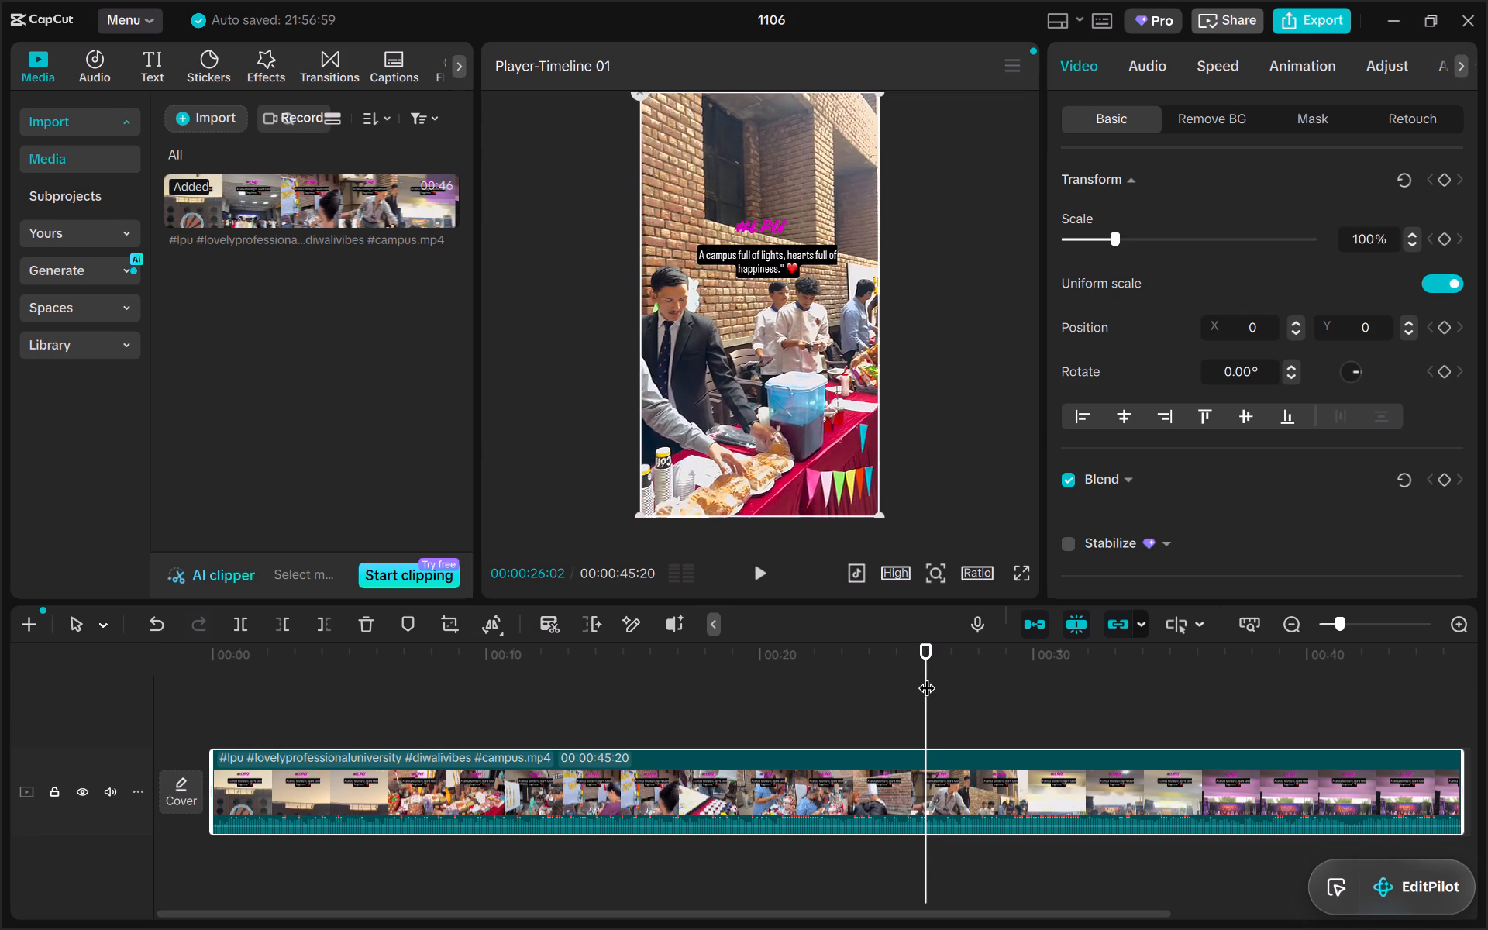
pyautogui.click(756, 570)
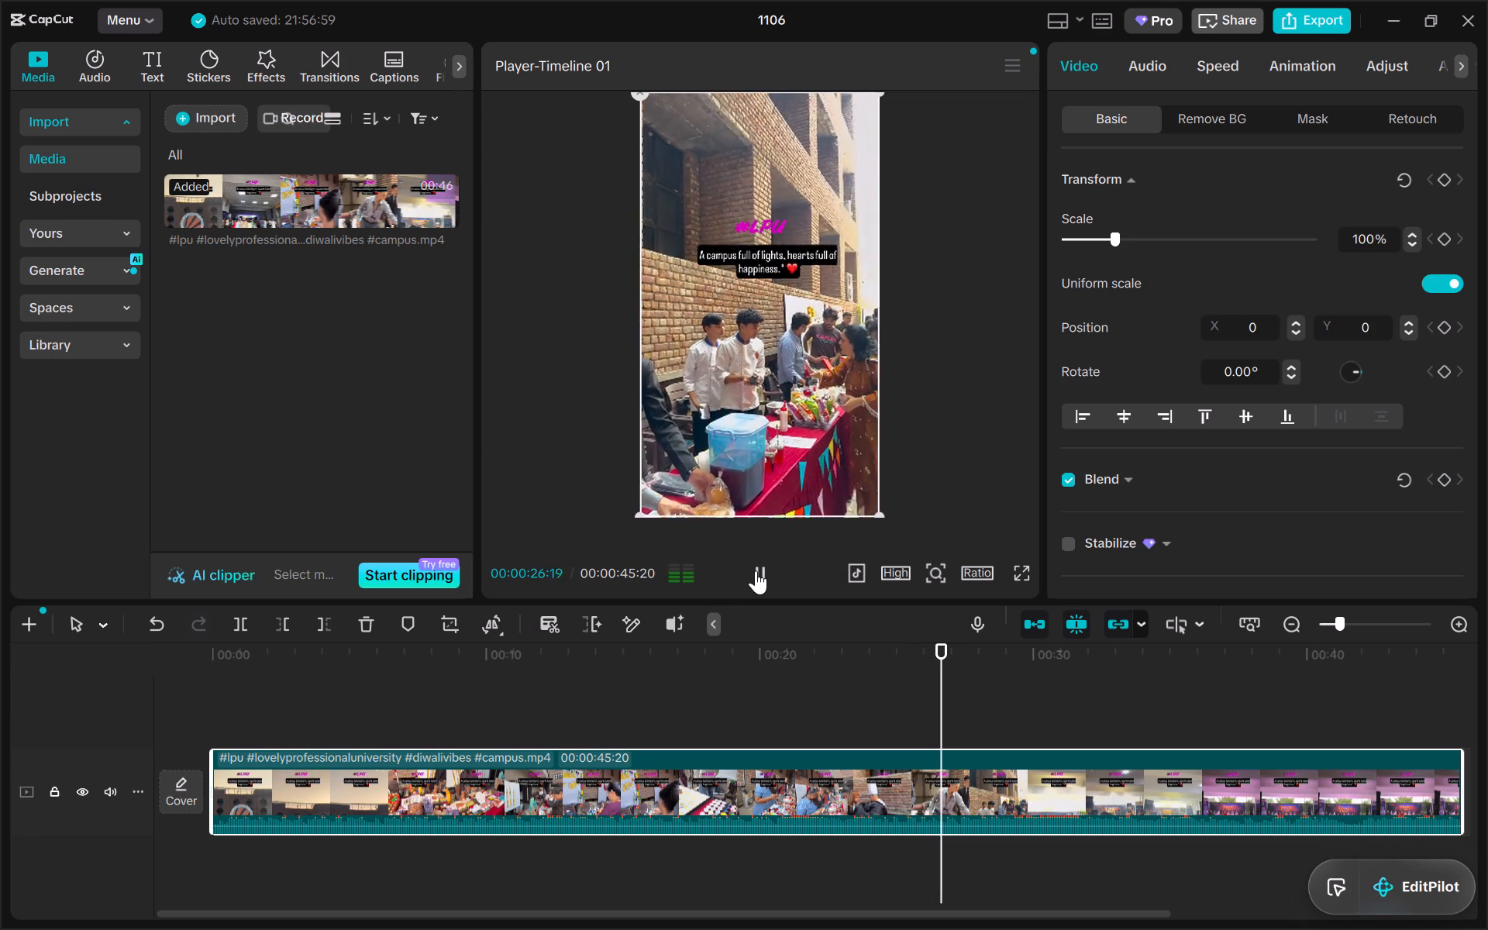
pyautogui.moveTo(985, 681); pyautogui.dragTo(956, 680)
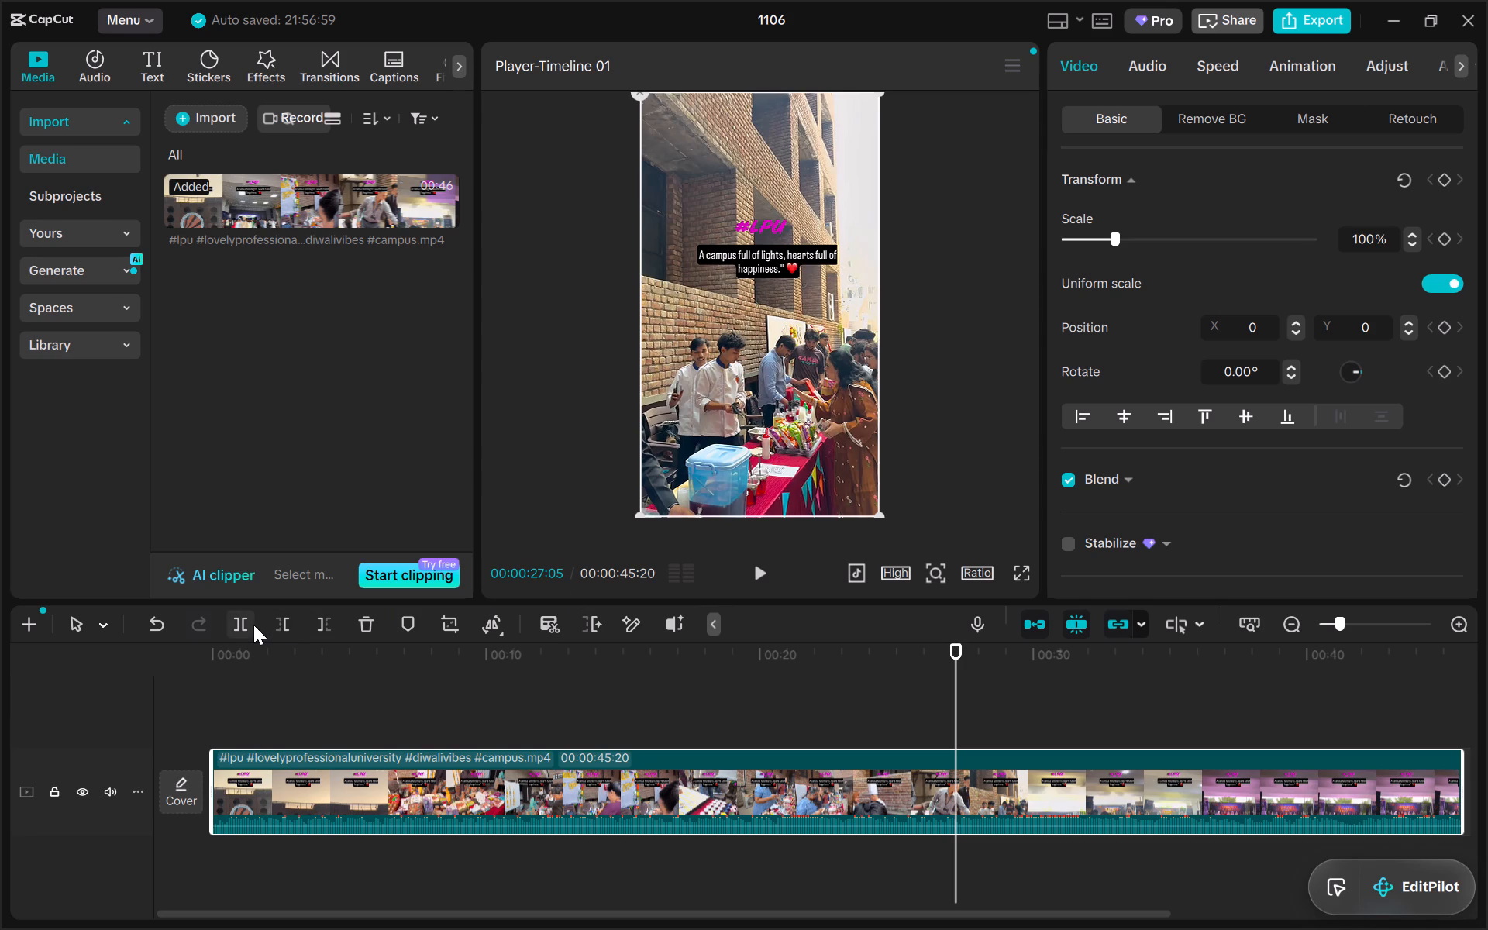
pyautogui.click(253, 625)
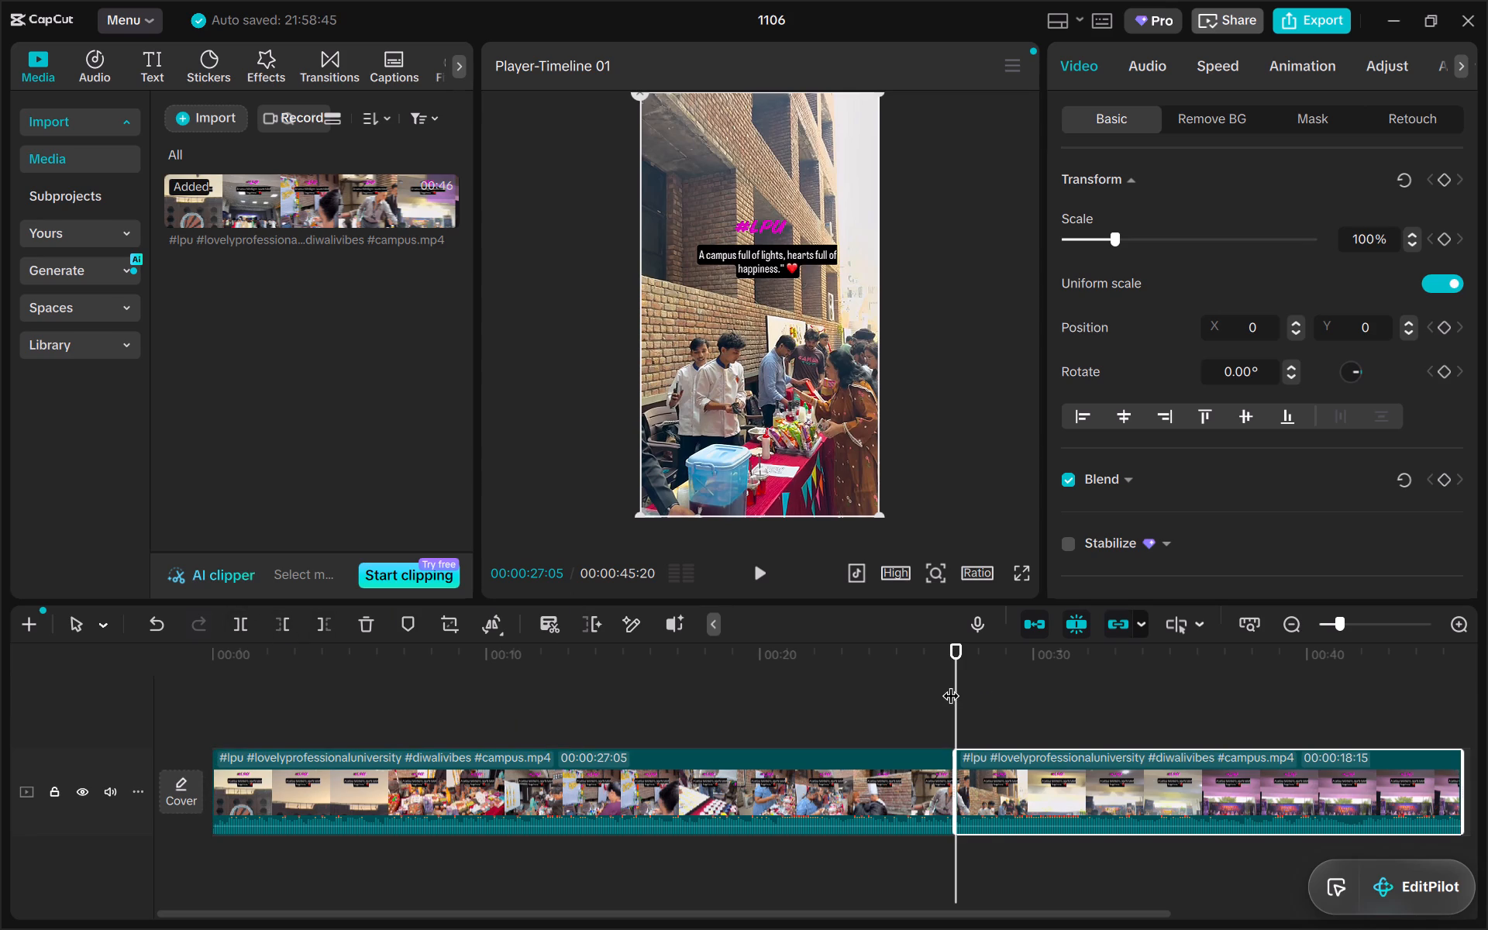
# Play the footage across the split to review the cut, and select the first segment.
pyautogui.moveTo(955, 687); pyautogui.dragTo(884, 676)
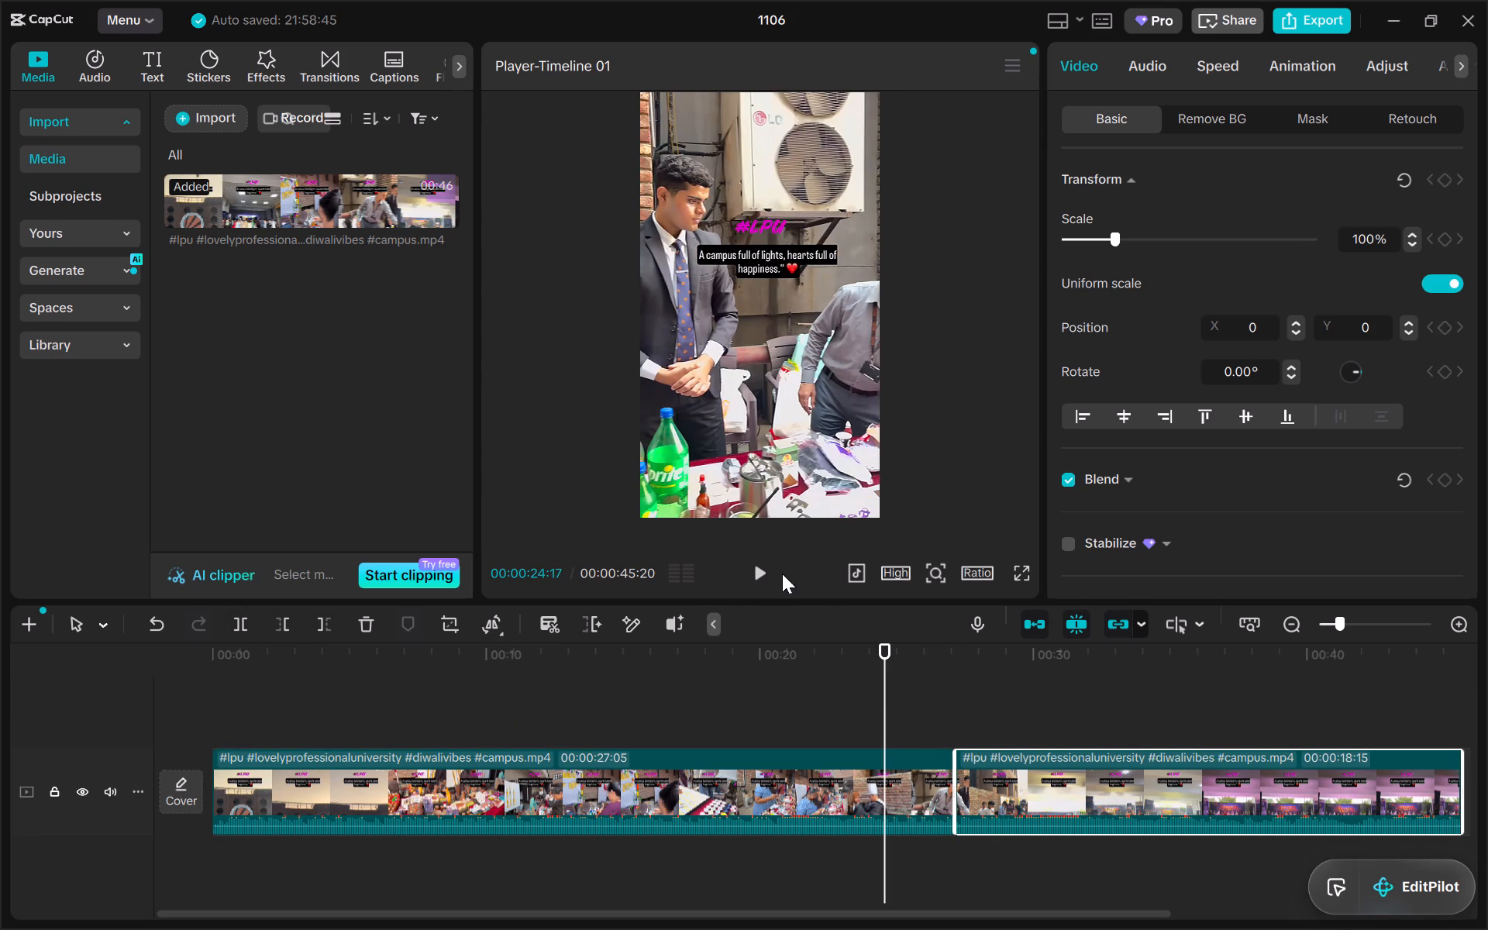
pyautogui.click(763, 574)
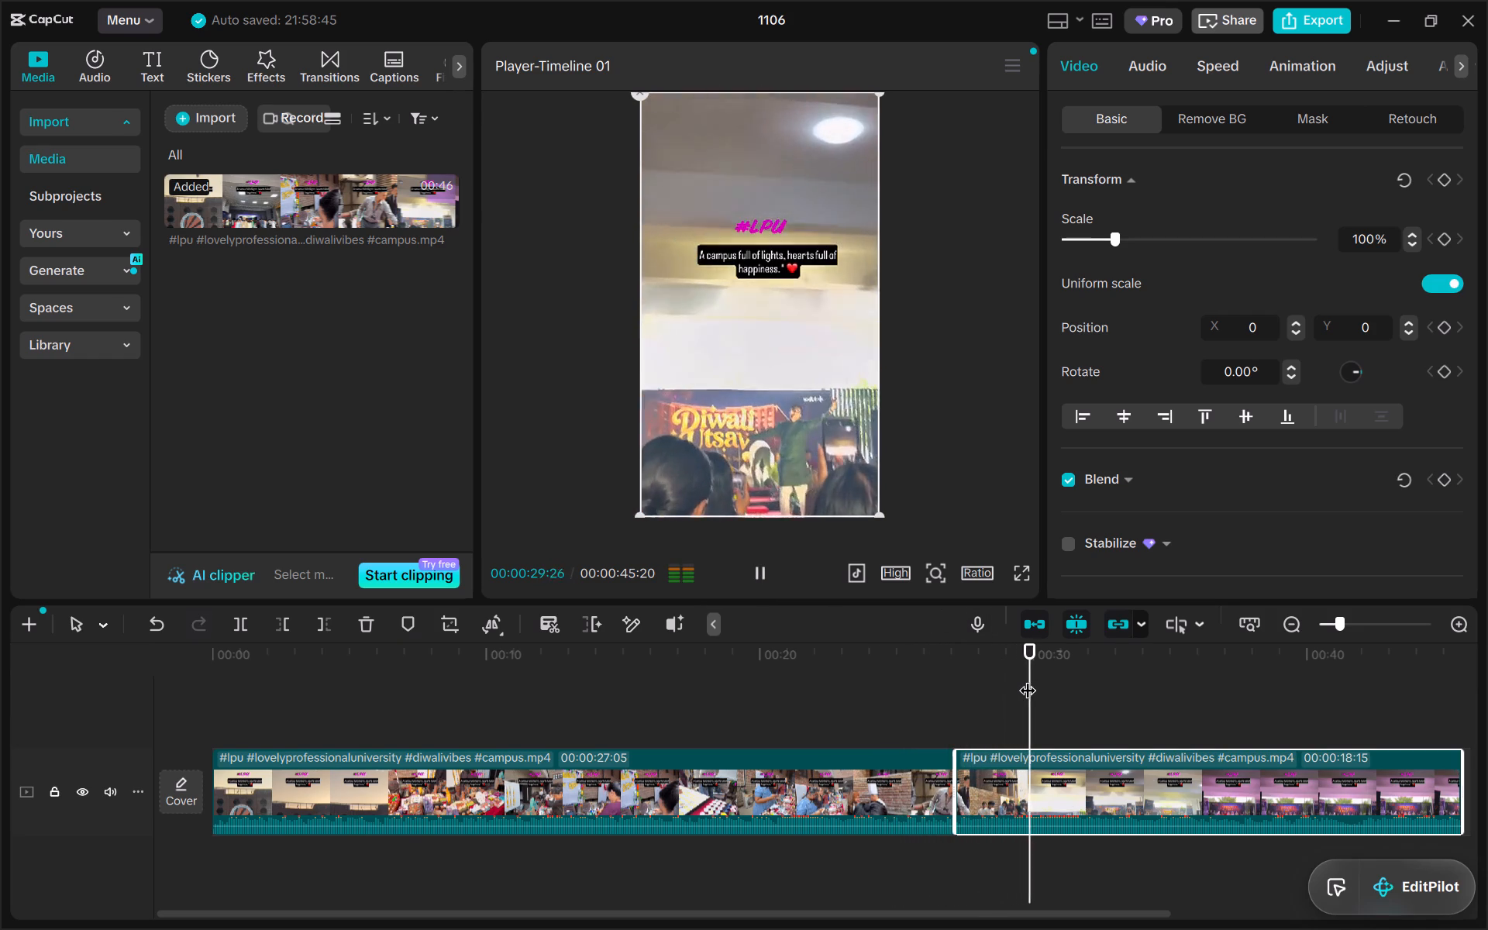
pyautogui.moveTo(1059, 686); pyautogui.dragTo(906, 683)
pyautogui.click(761, 564)
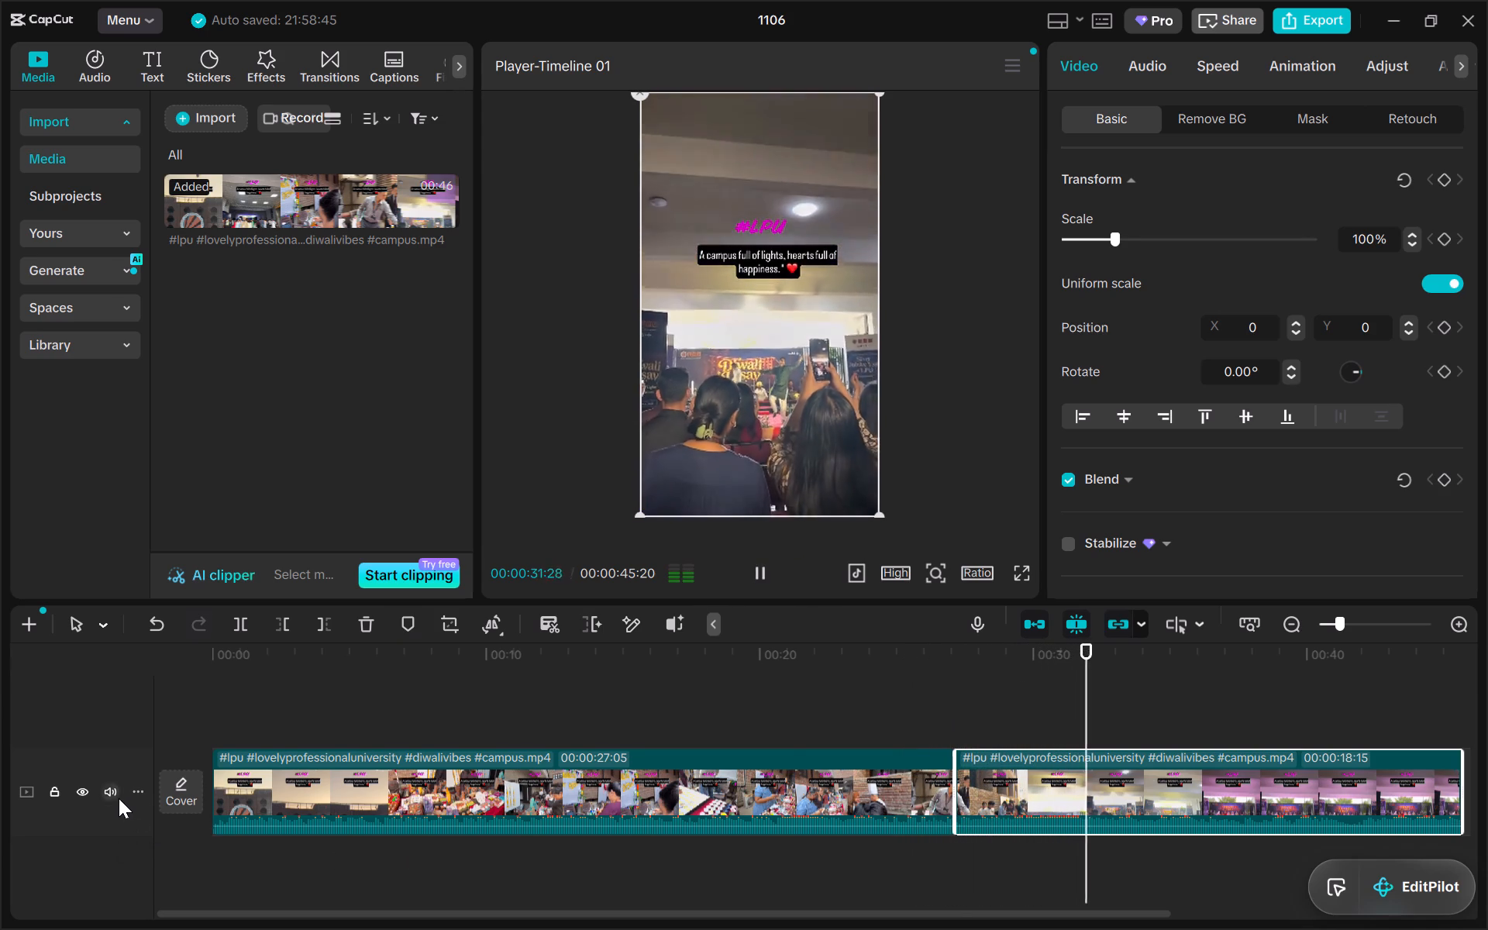
pyautogui.click(824, 808)
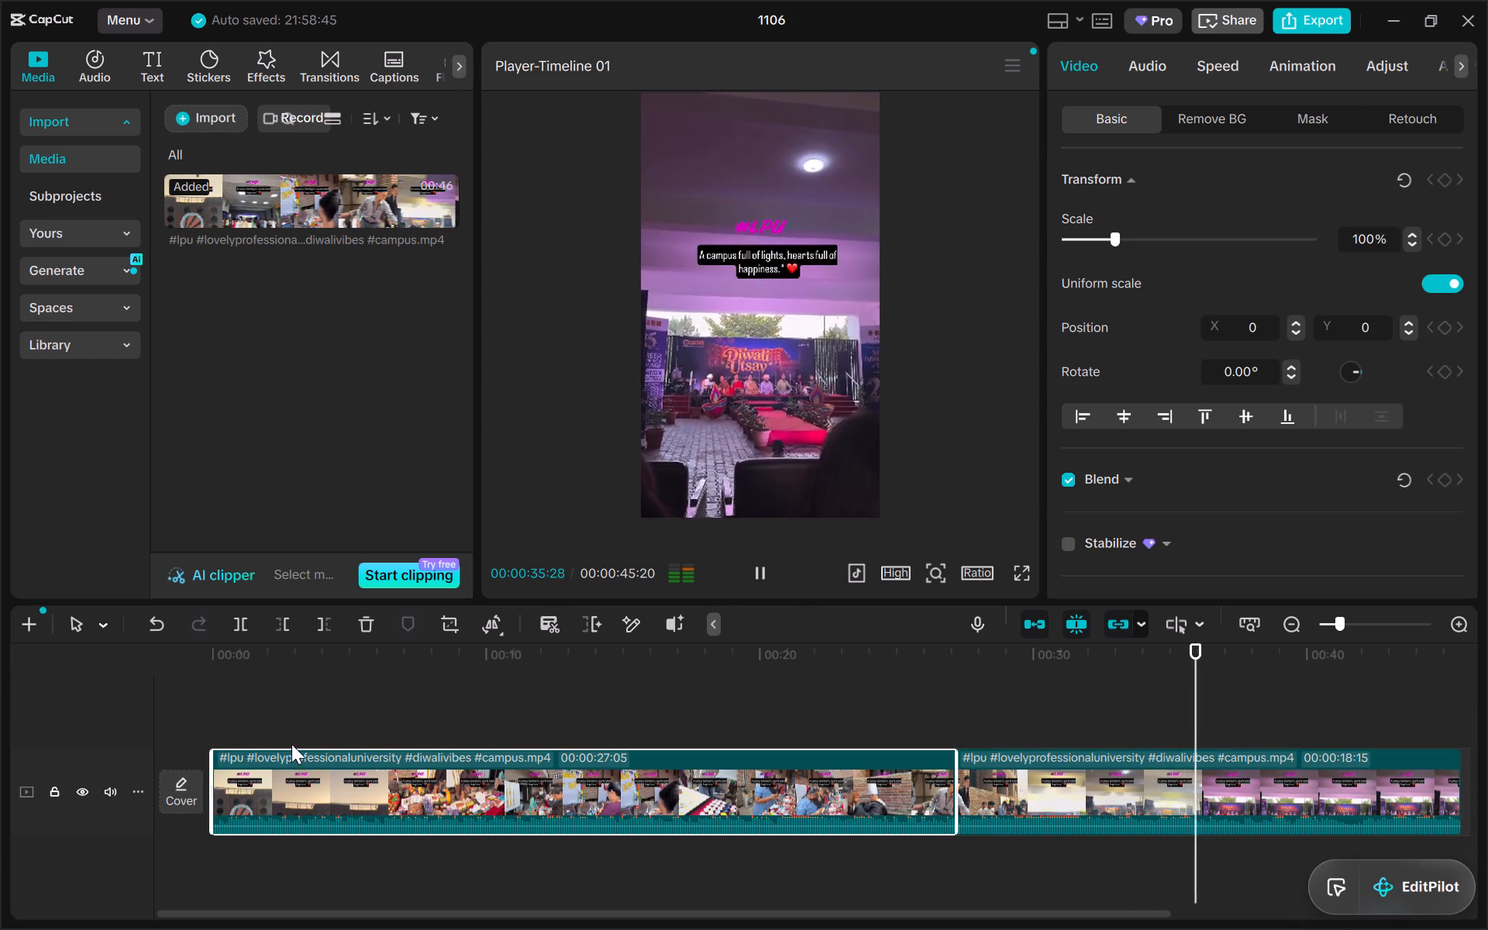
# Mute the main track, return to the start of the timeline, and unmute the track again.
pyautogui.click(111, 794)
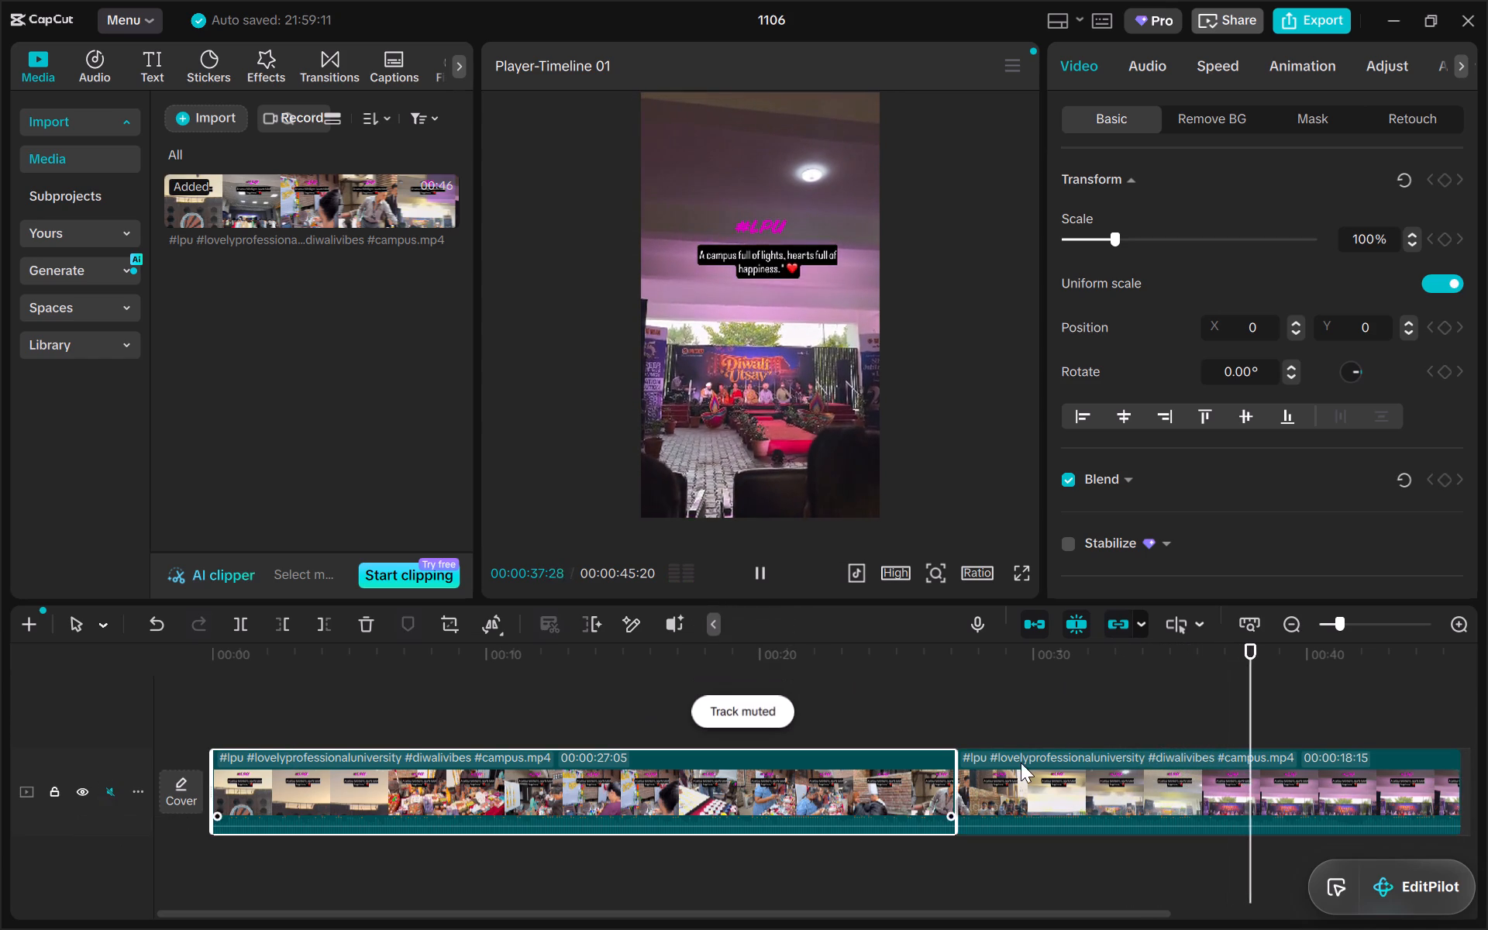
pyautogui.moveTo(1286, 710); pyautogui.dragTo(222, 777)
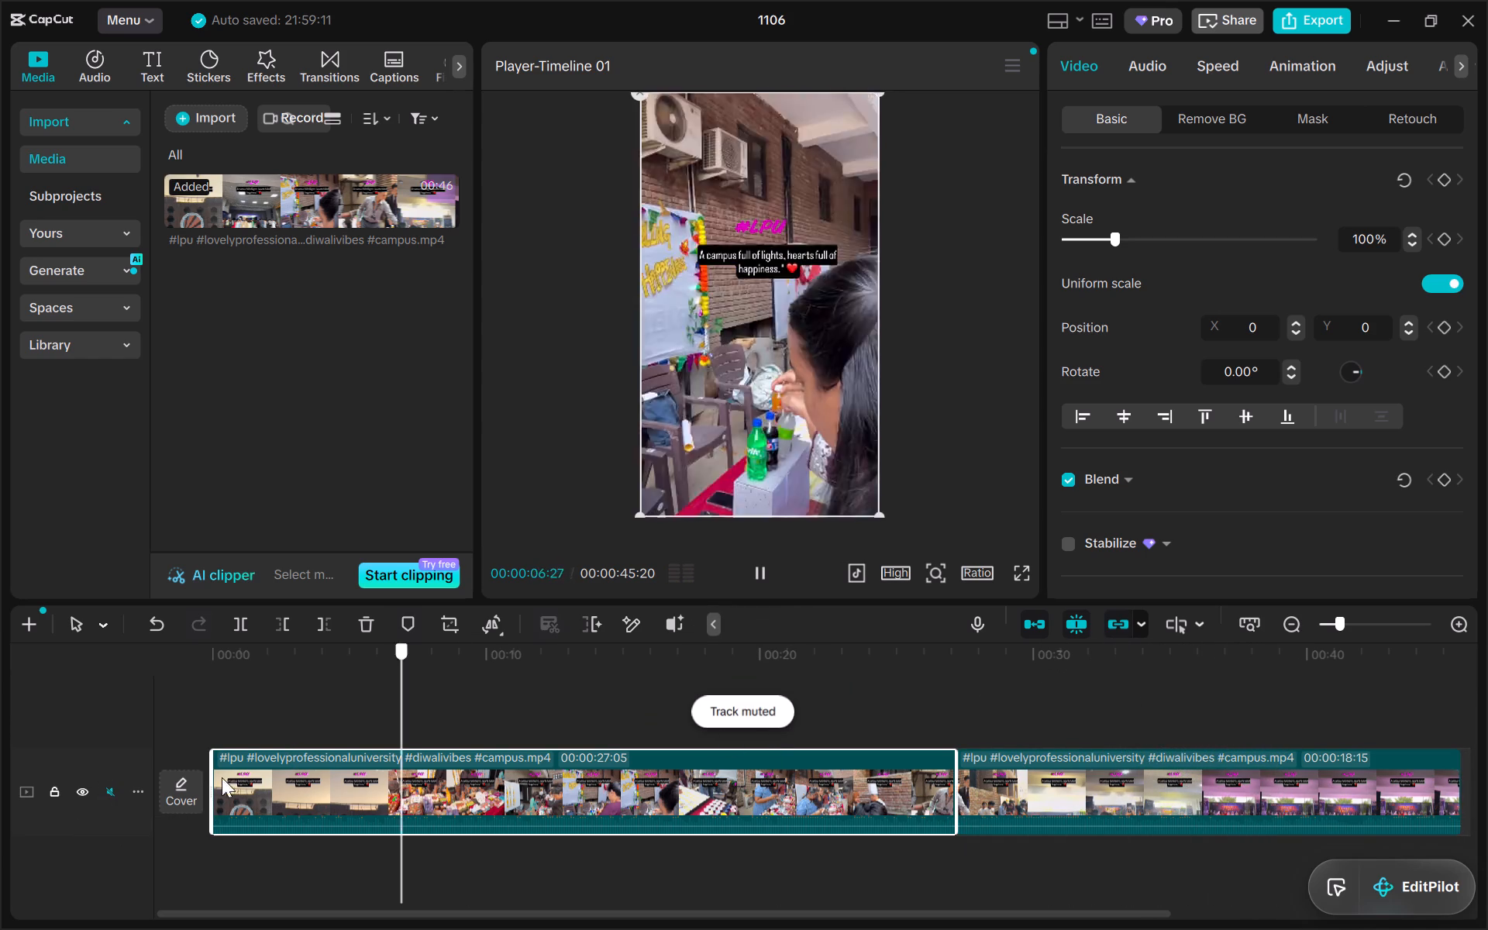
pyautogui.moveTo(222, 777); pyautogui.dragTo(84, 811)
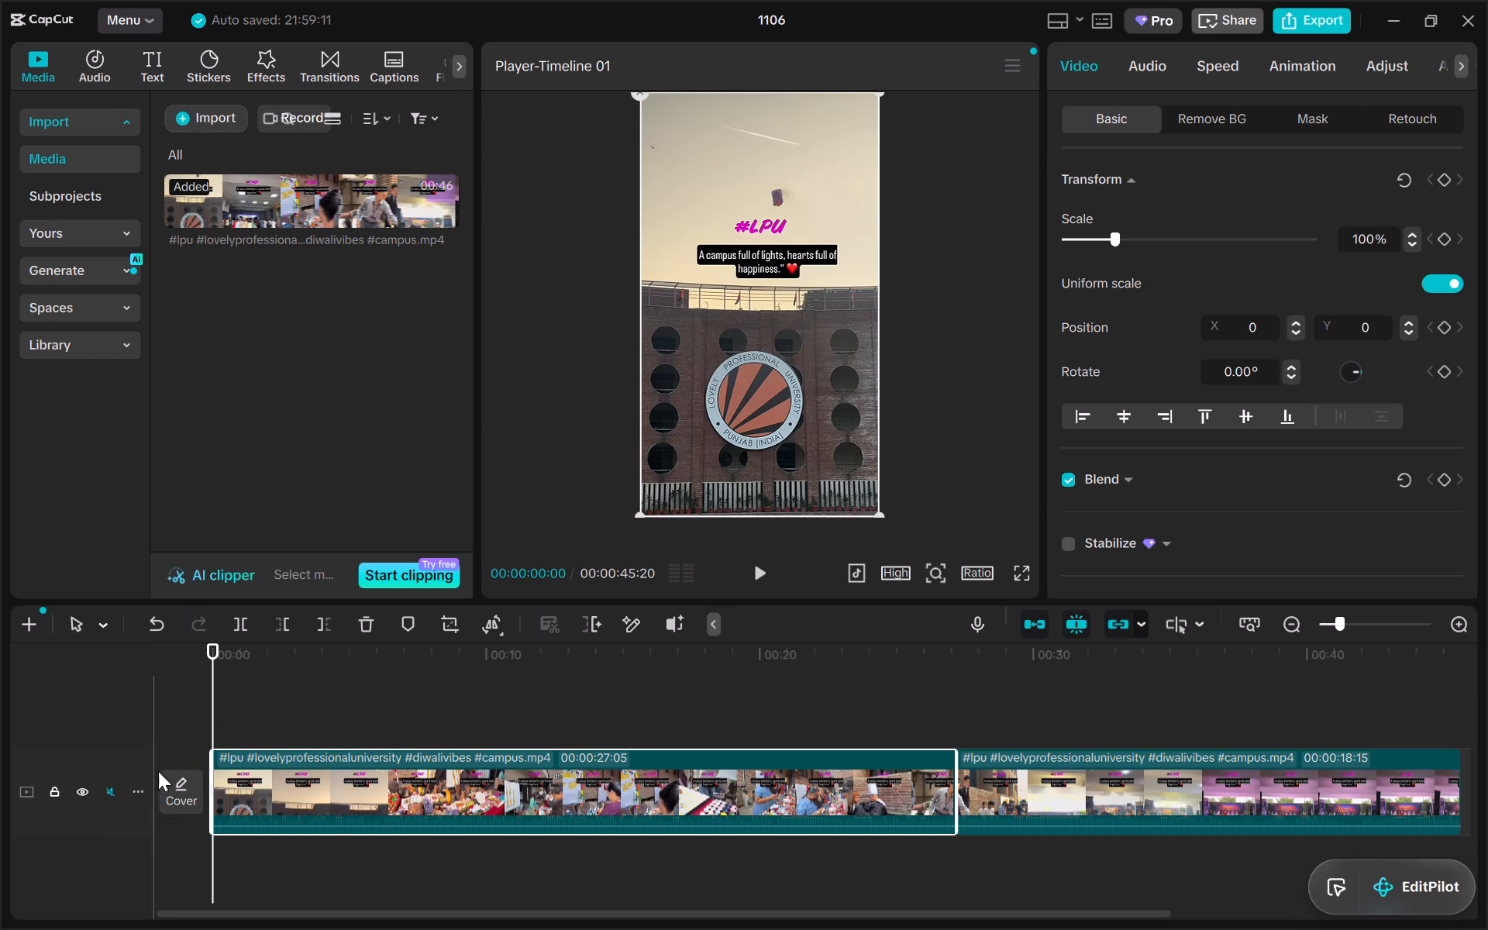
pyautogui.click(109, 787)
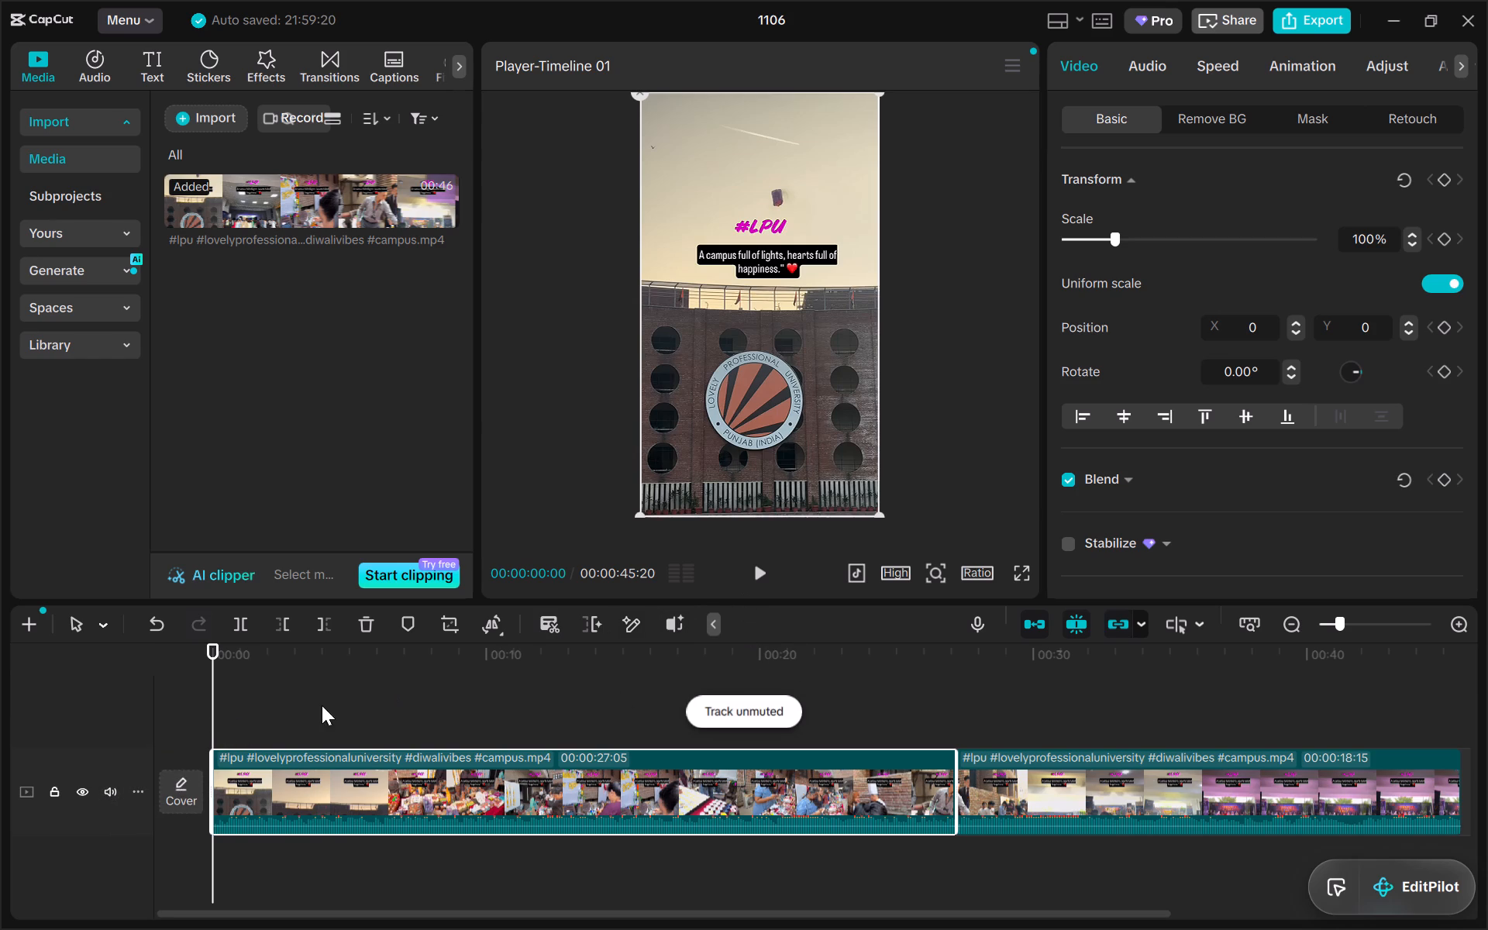
# Silence the first segment's audio by lowering its volume to -∞ dB during playback.
pyautogui.click(756, 570)
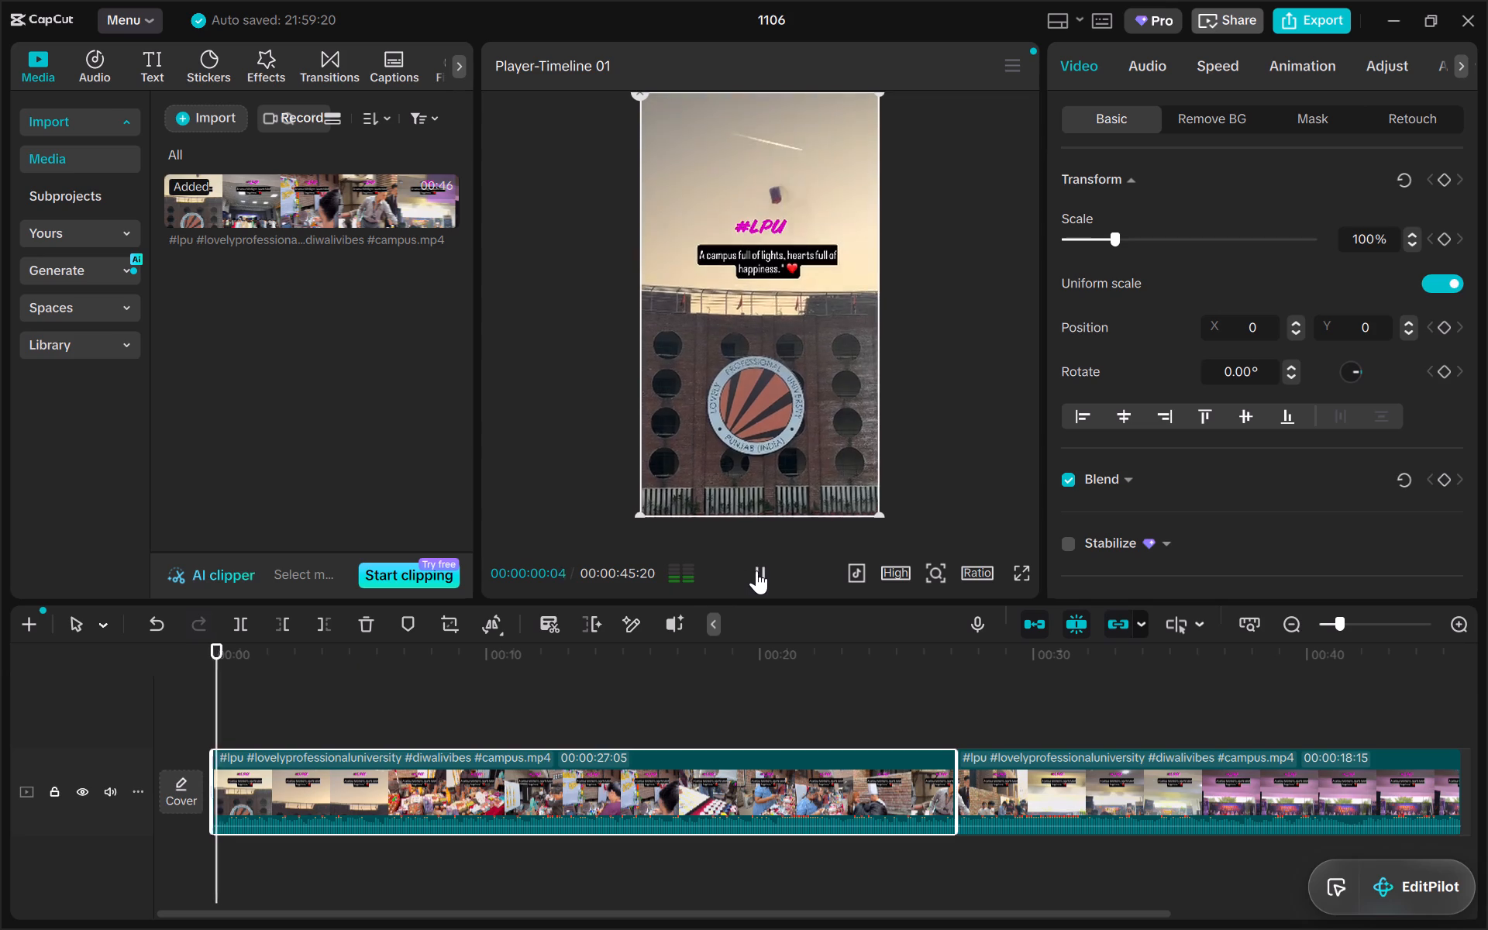
pyautogui.click(1141, 65)
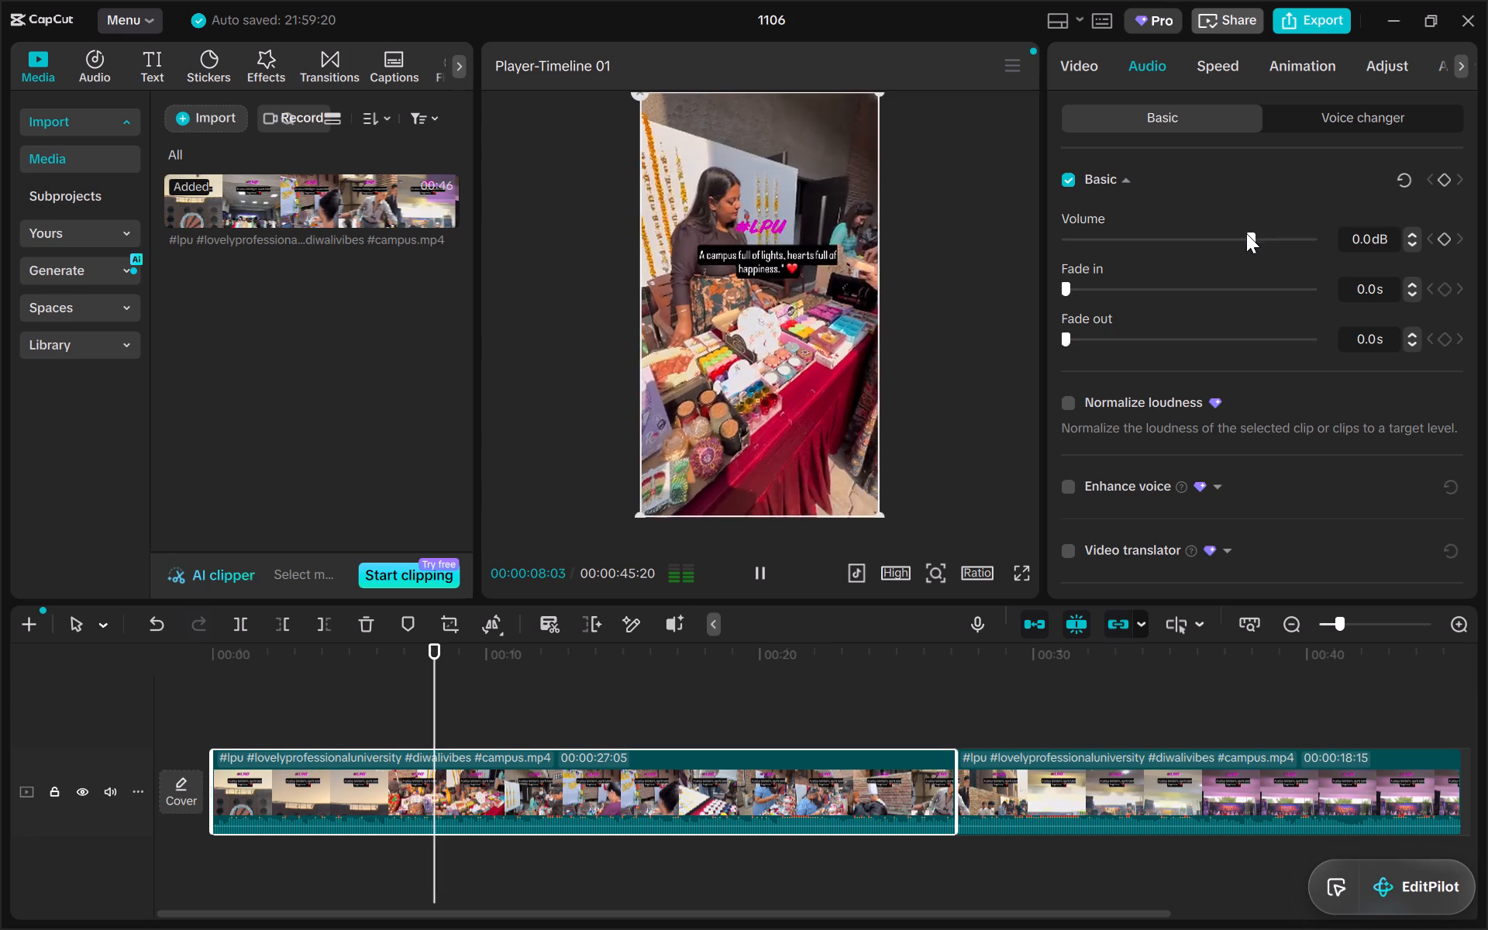
pyautogui.moveTo(1246, 235); pyautogui.dragTo(911, 257)
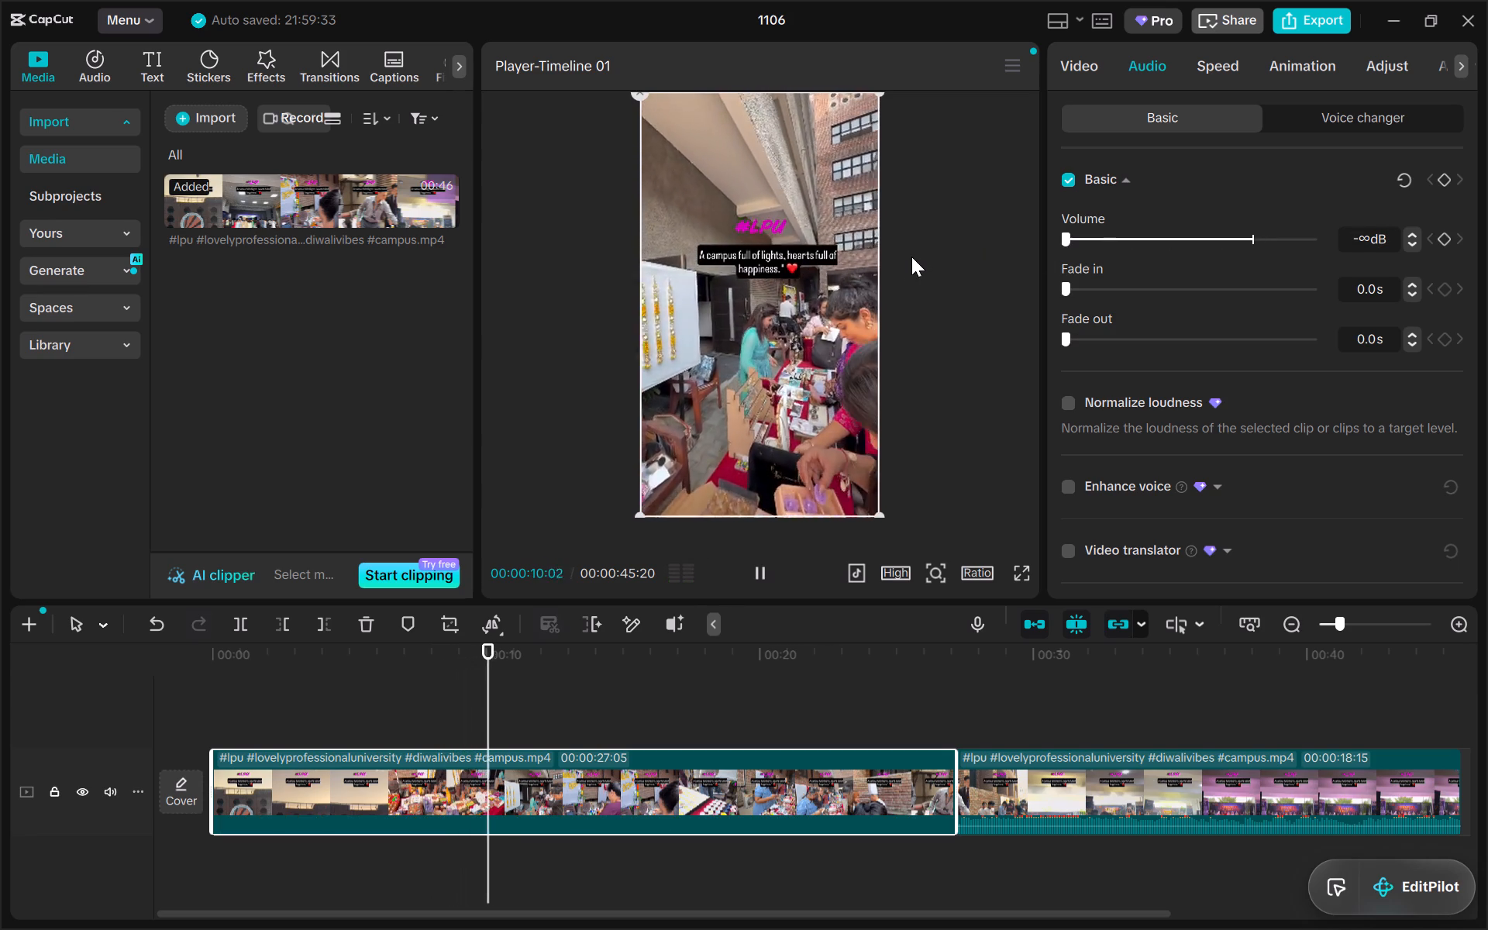
pyautogui.moveTo(1069, 238); pyautogui.dragTo(997, 236)
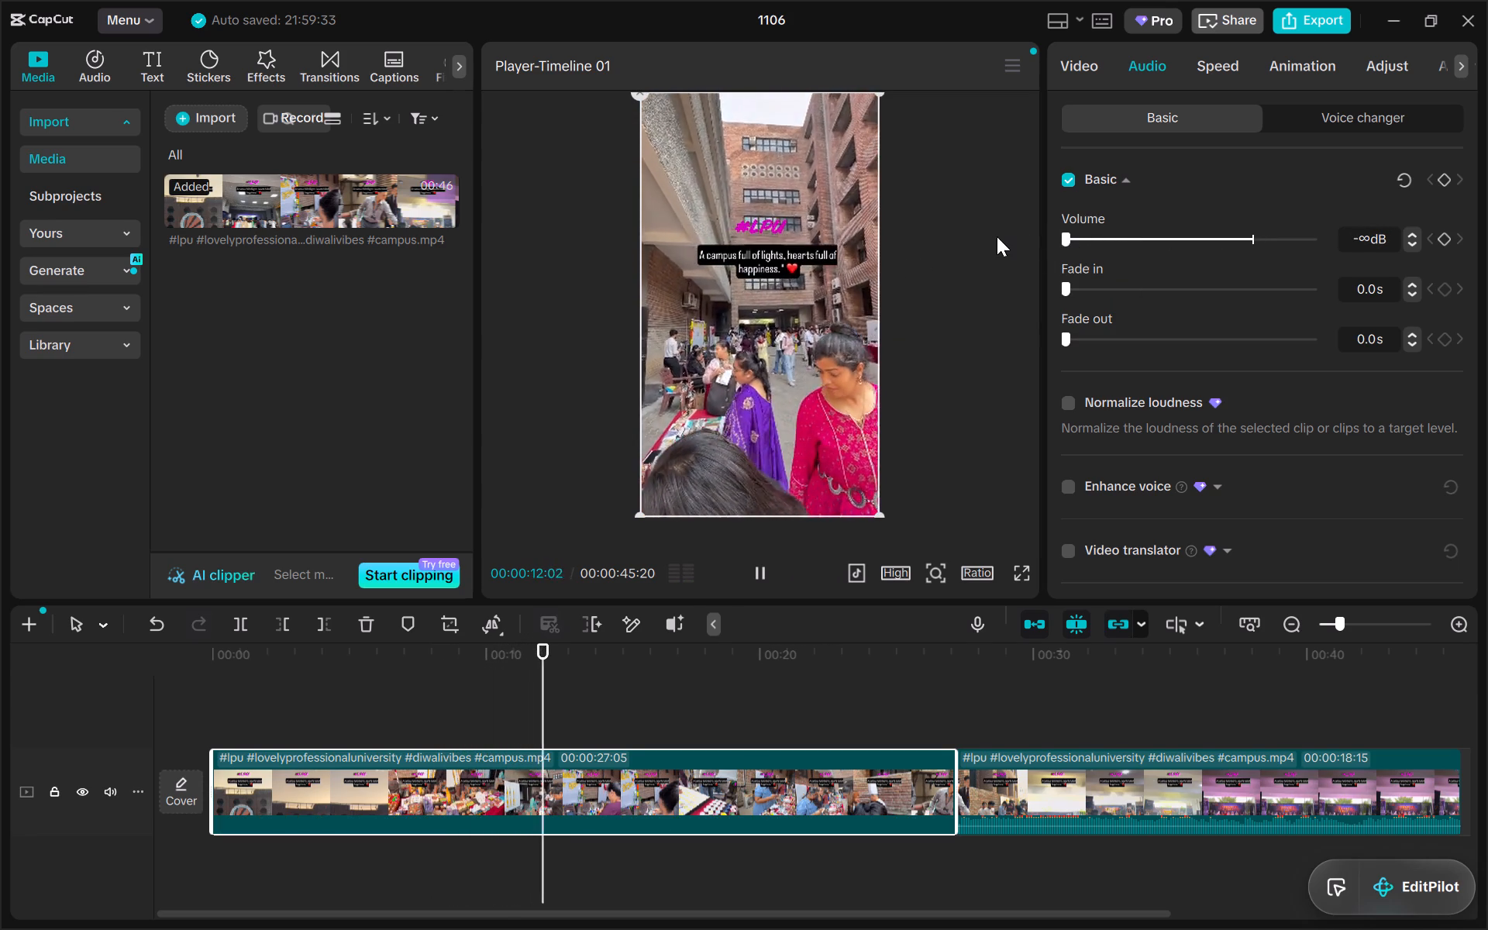
pyautogui.moveTo(997, 236); pyautogui.dragTo(980, 238)
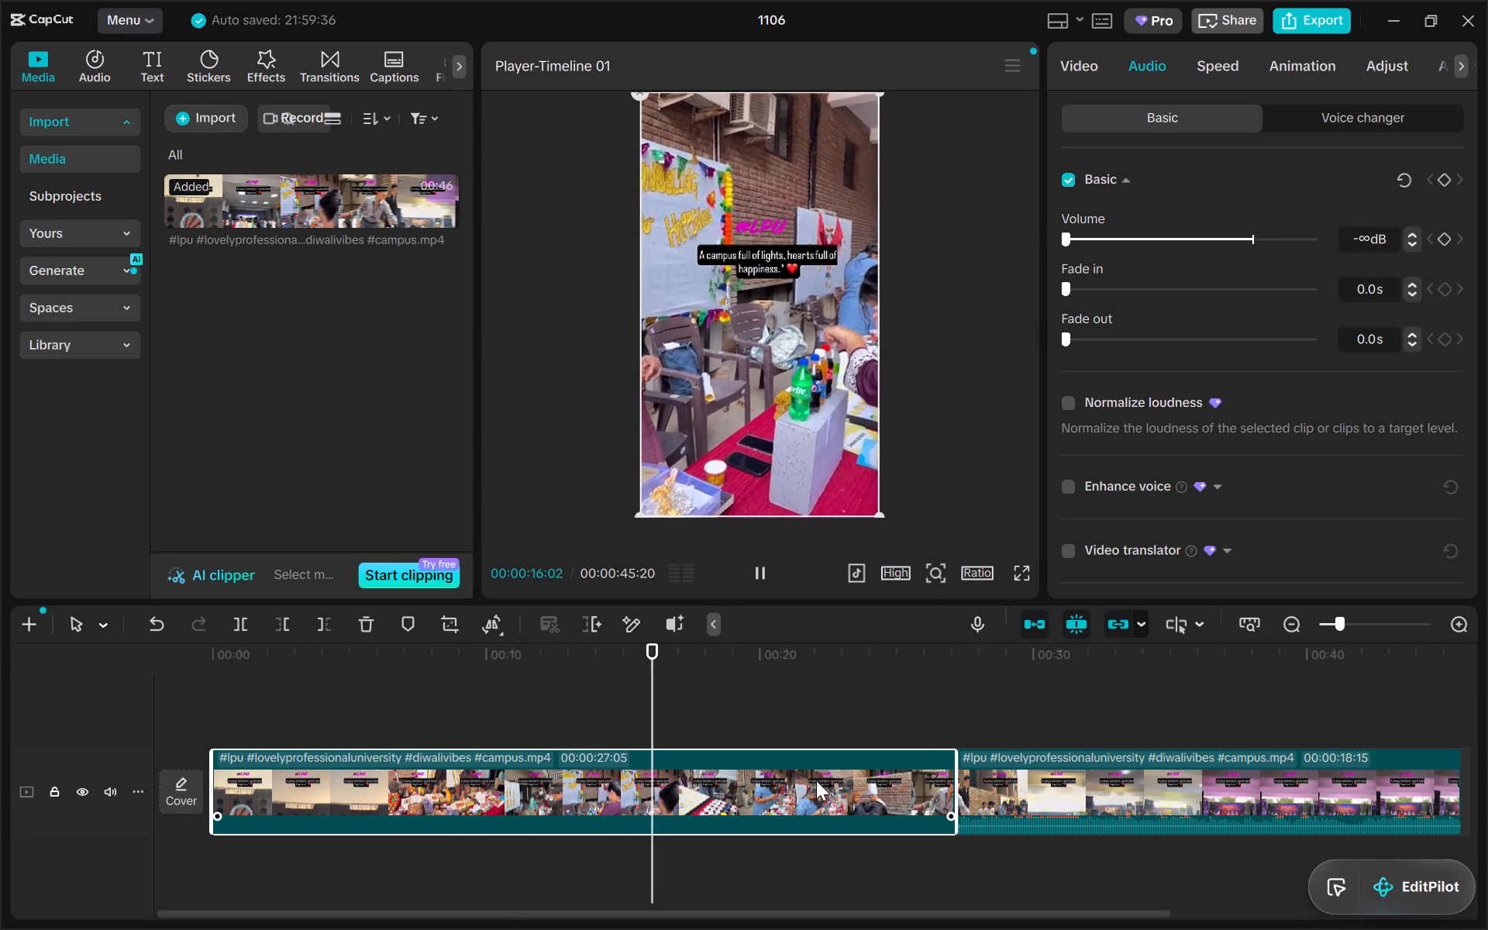
# Play the first segment from the beginning to check its sound.
pyautogui.moveTo(677, 713); pyautogui.dragTo(74, 836)
pyautogui.click(756, 563)
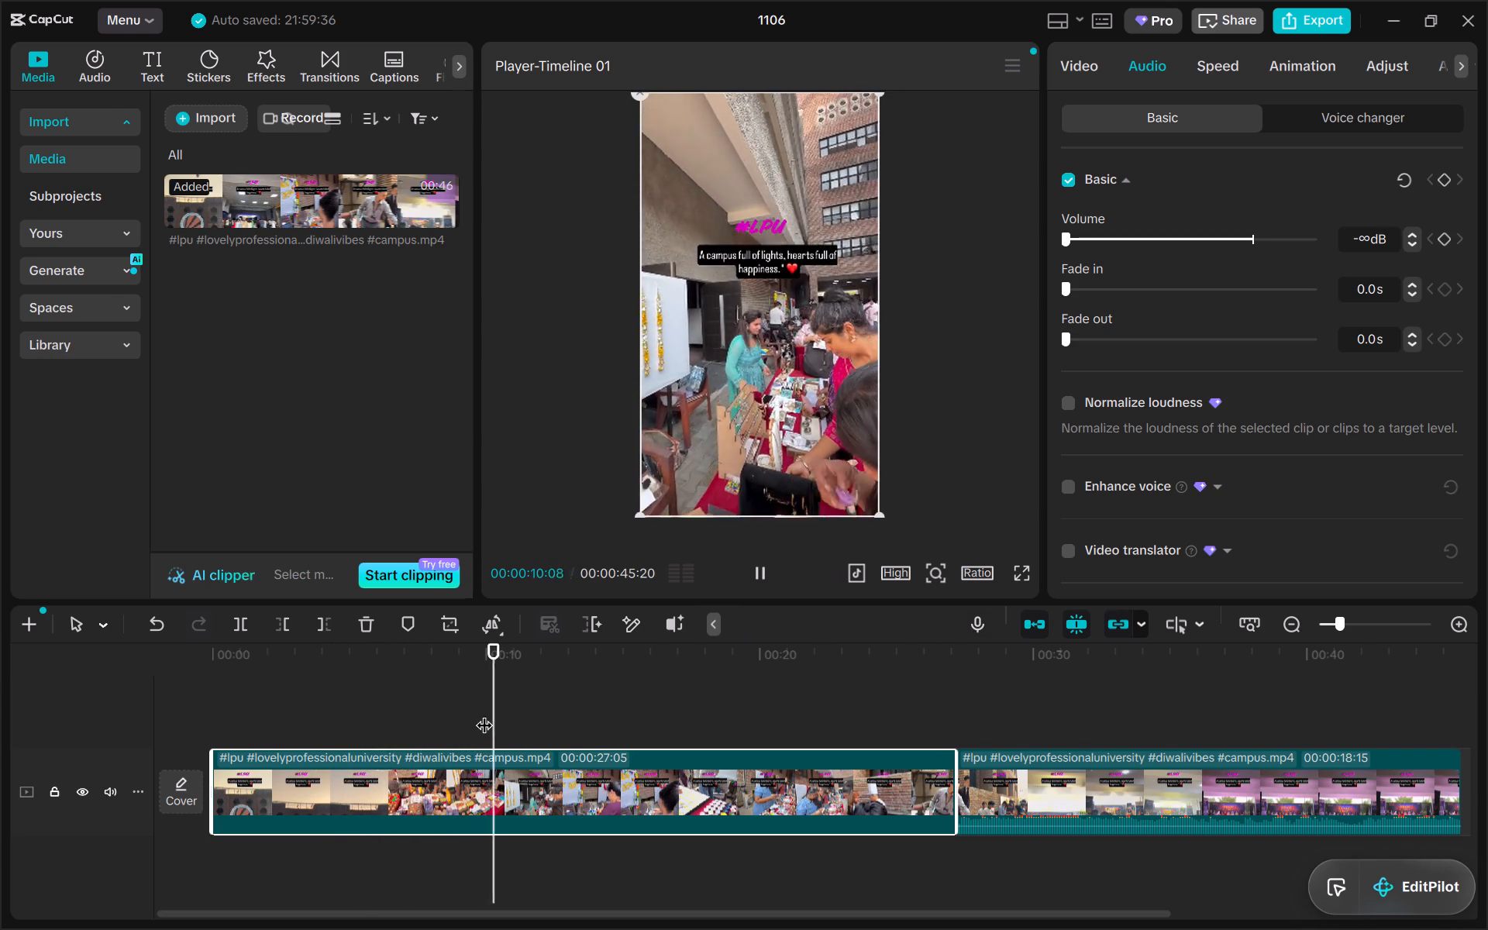
# Split the first segment at 00:00:03:27, where the campus logo building shot changes to the decorated hall.
pyautogui.moveTo(484, 713); pyautogui.dragTo(530, 712)
pyautogui.moveTo(530, 712); pyautogui.dragTo(367, 680)
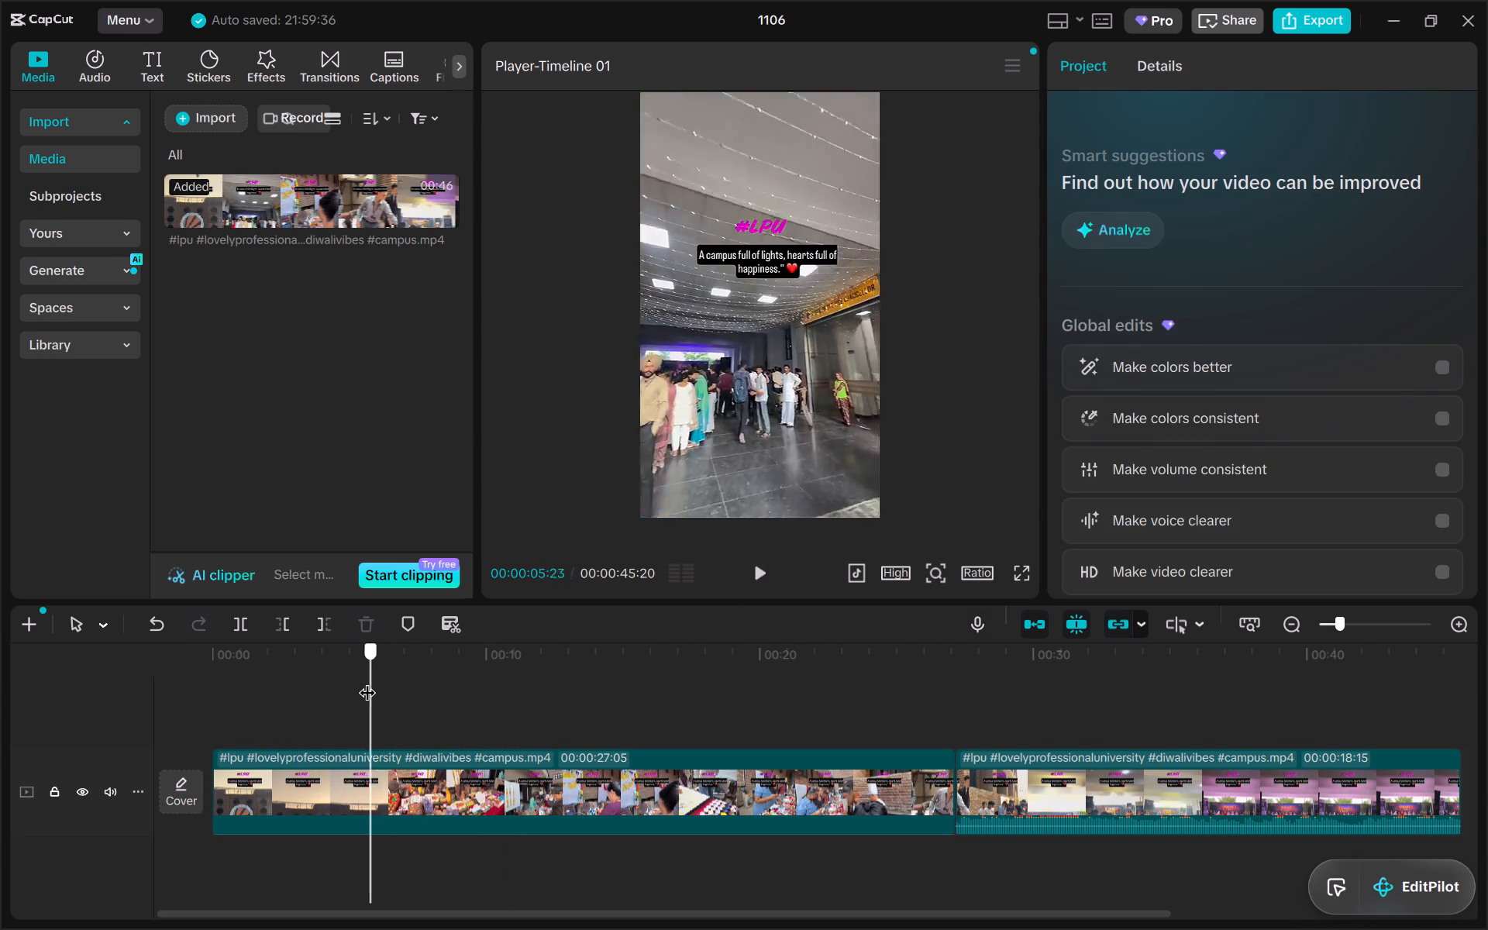
pyautogui.moveTo(367, 680); pyautogui.dragTo(240, 648)
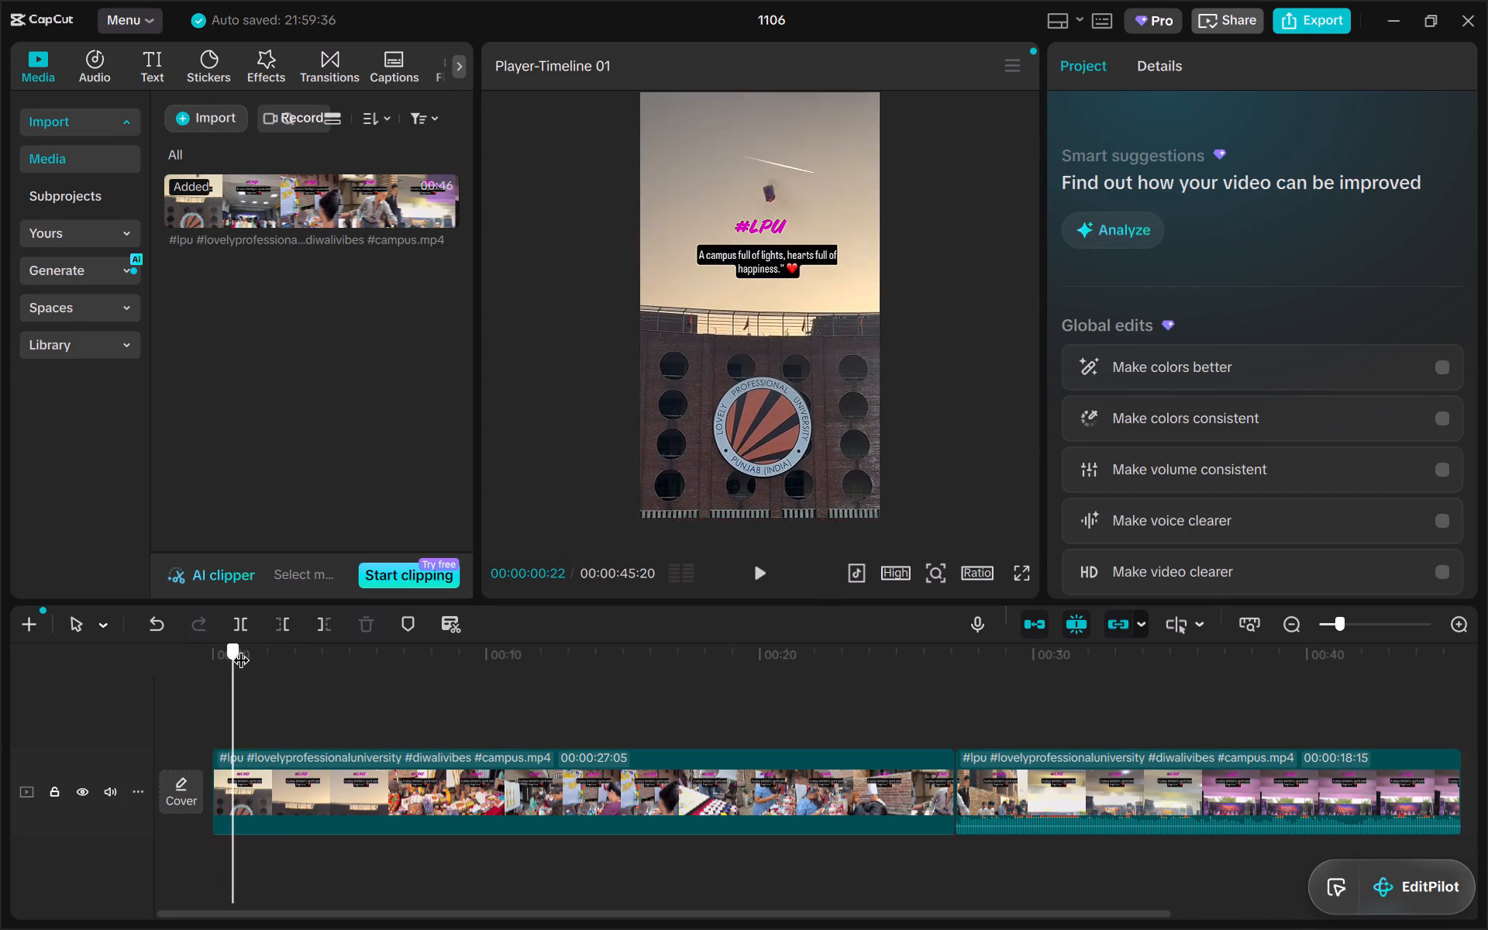
pyautogui.moveTo(240, 648); pyautogui.dragTo(319, 668)
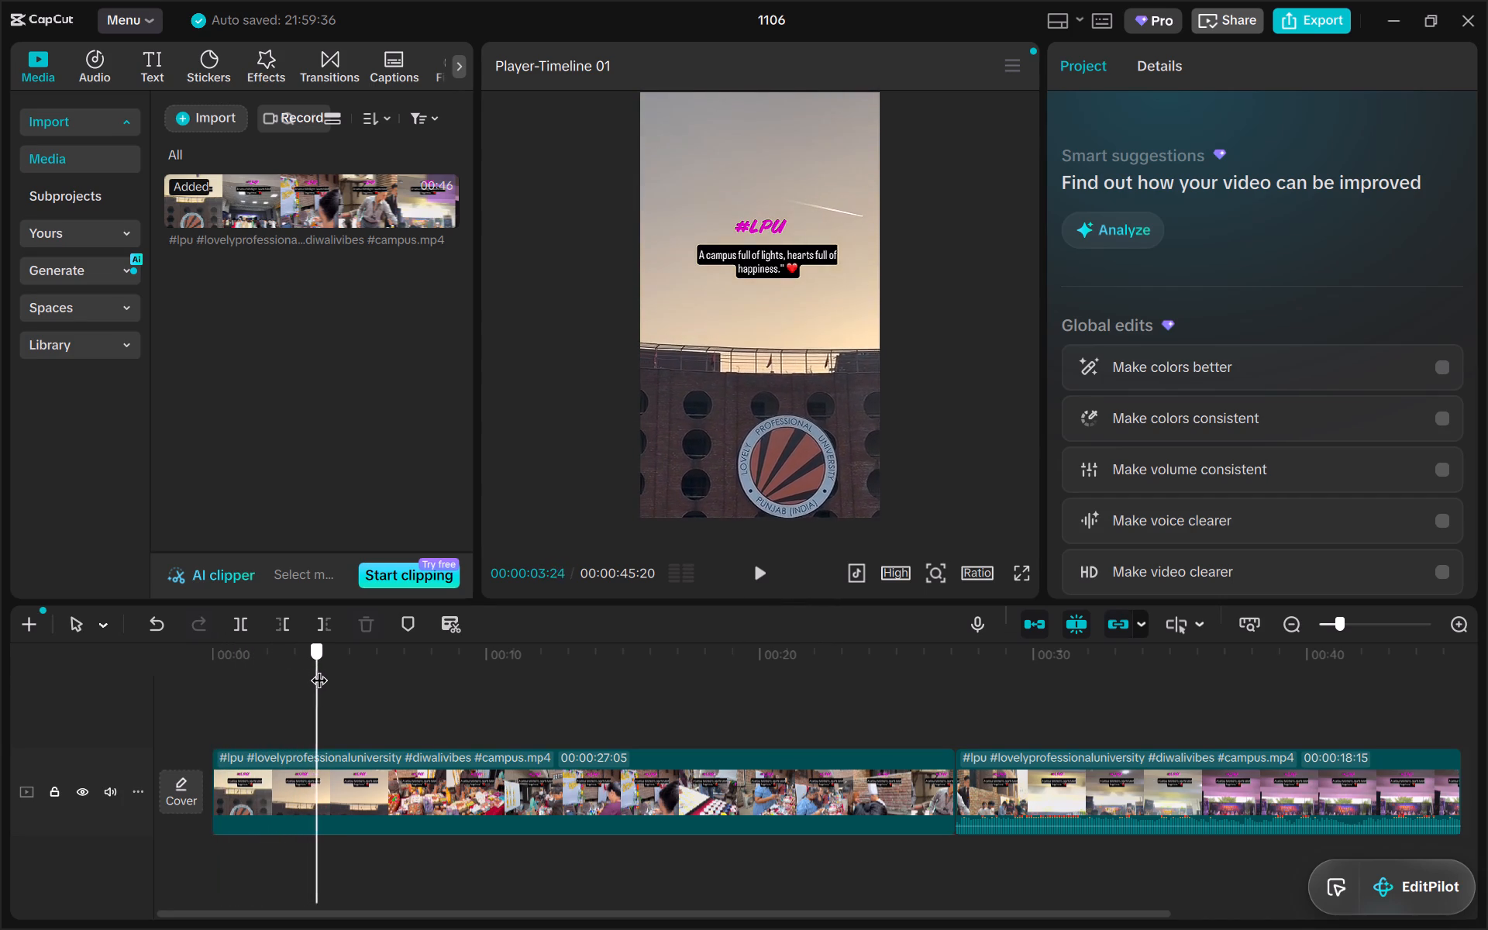
pyautogui.moveTo(319, 668); pyautogui.dragTo(289, 663)
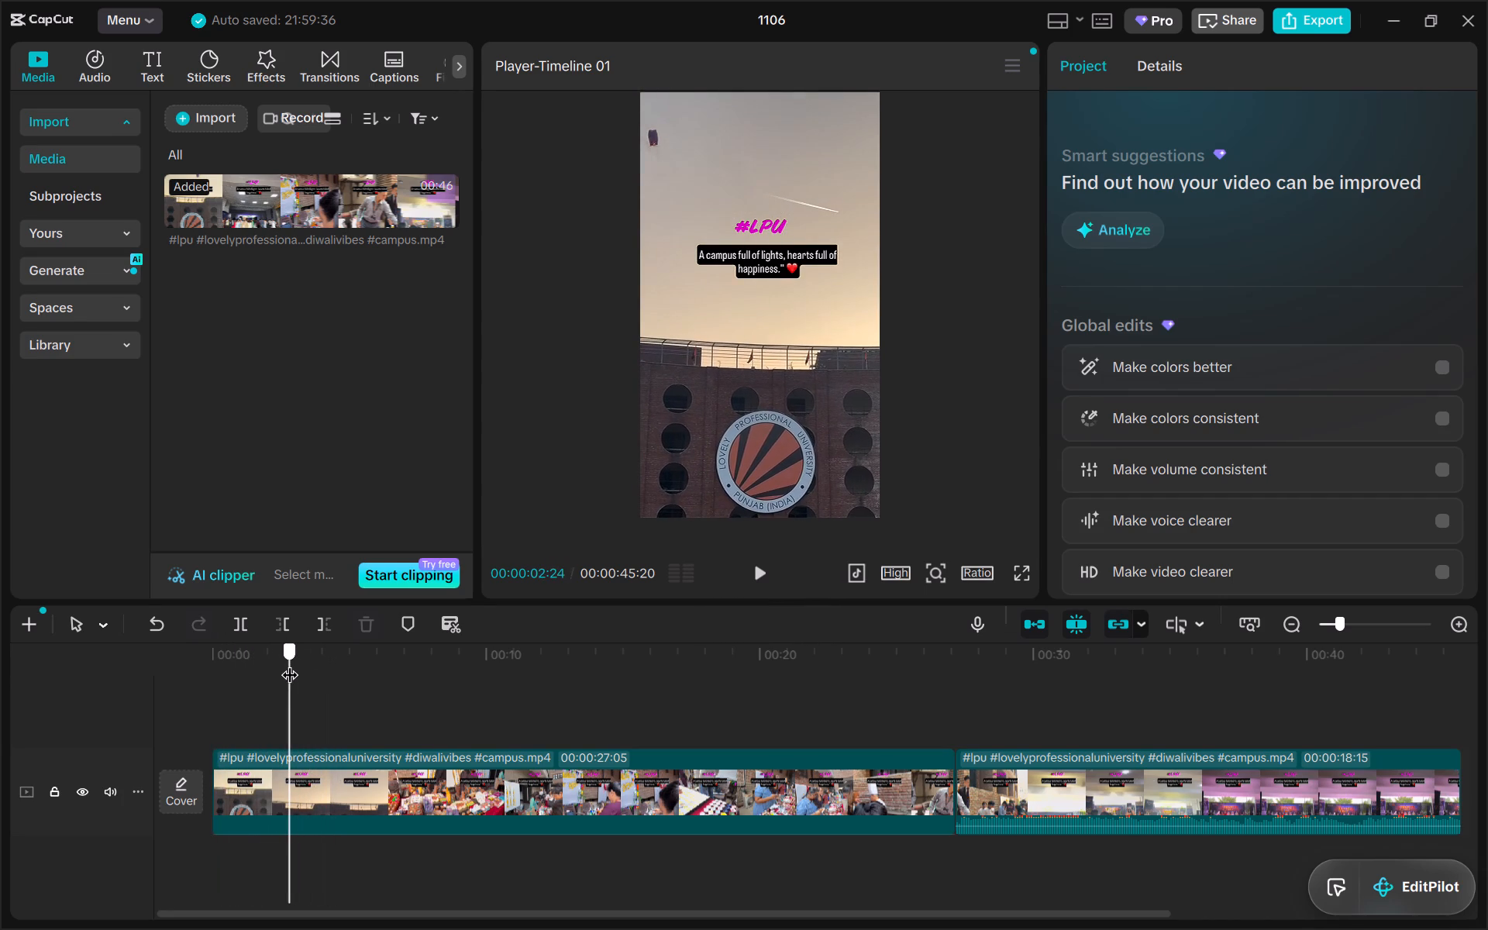
pyautogui.moveTo(289, 663); pyautogui.dragTo(298, 664)
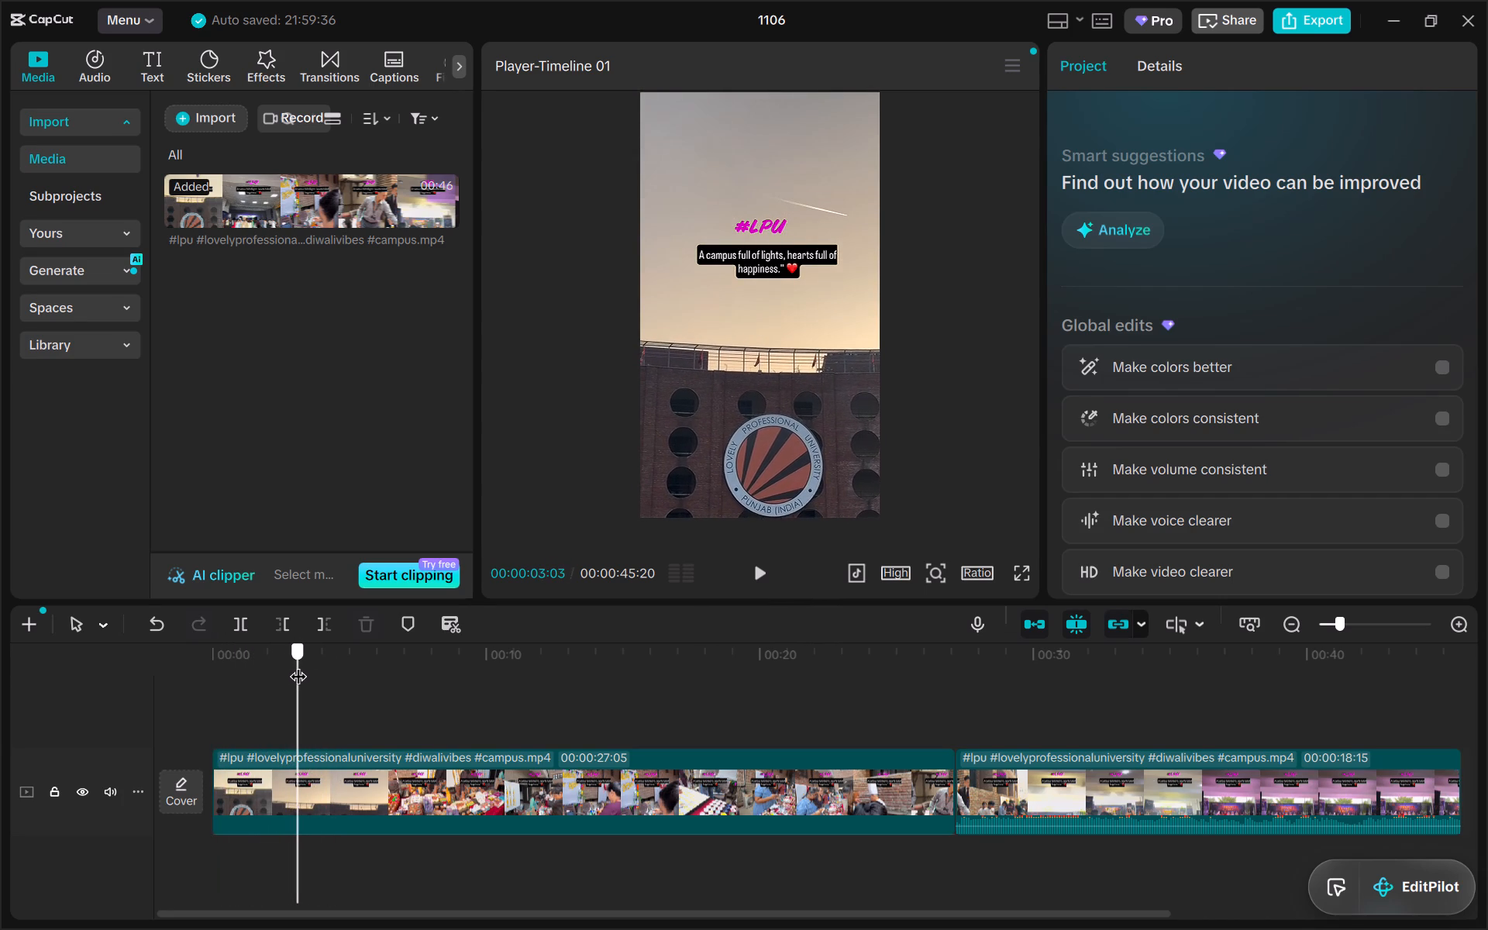
pyautogui.moveTo(298, 664); pyautogui.dragTo(306, 666)
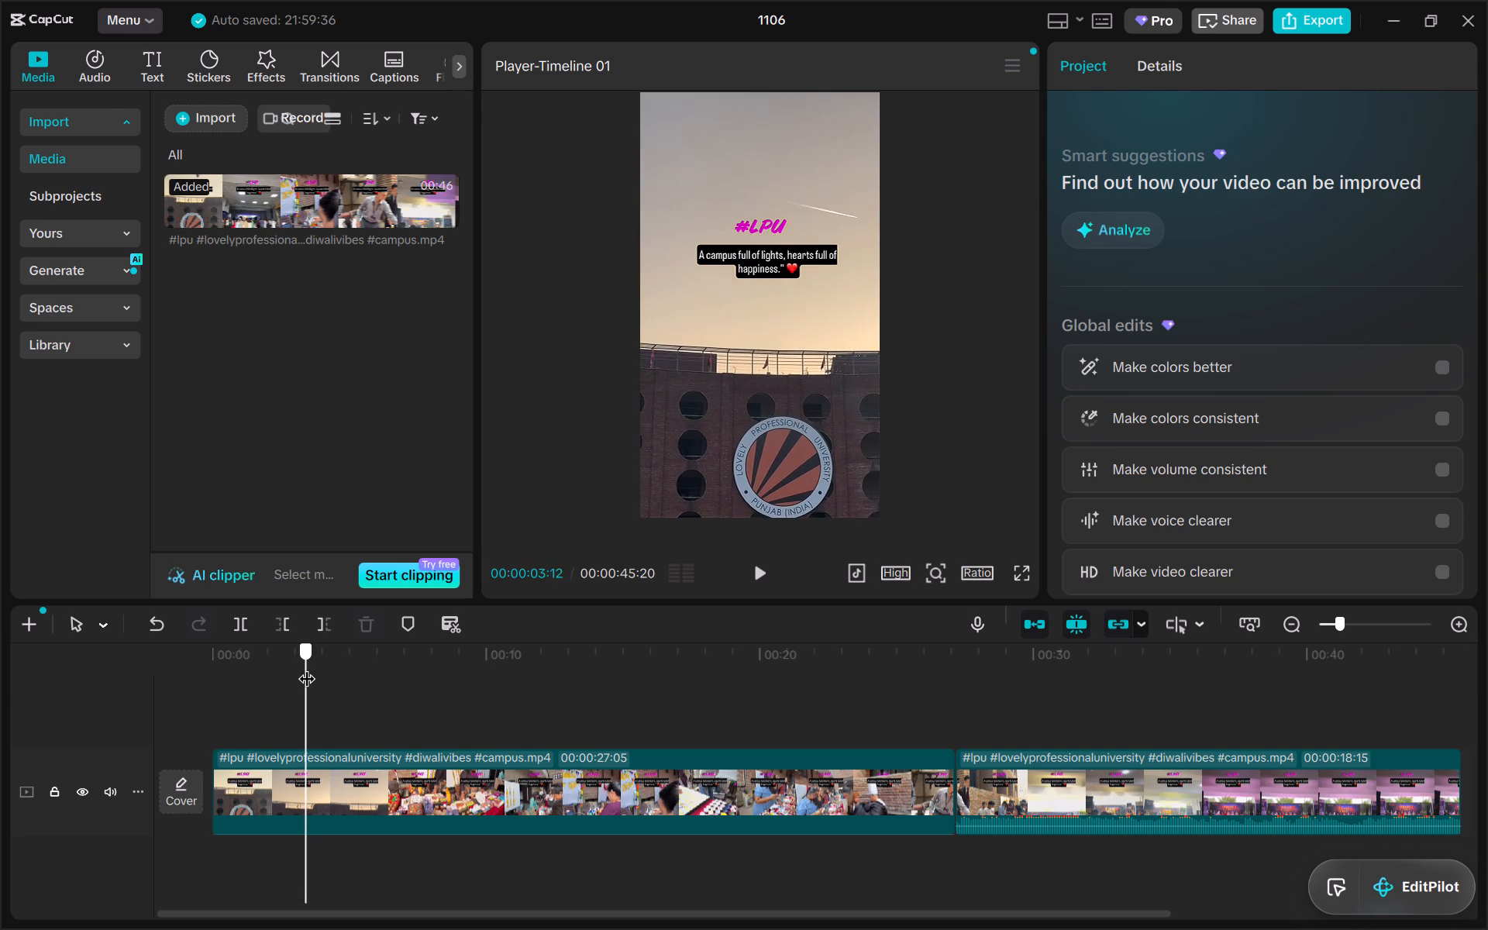
pyautogui.moveTo(306, 666); pyautogui.dragTo(315, 670)
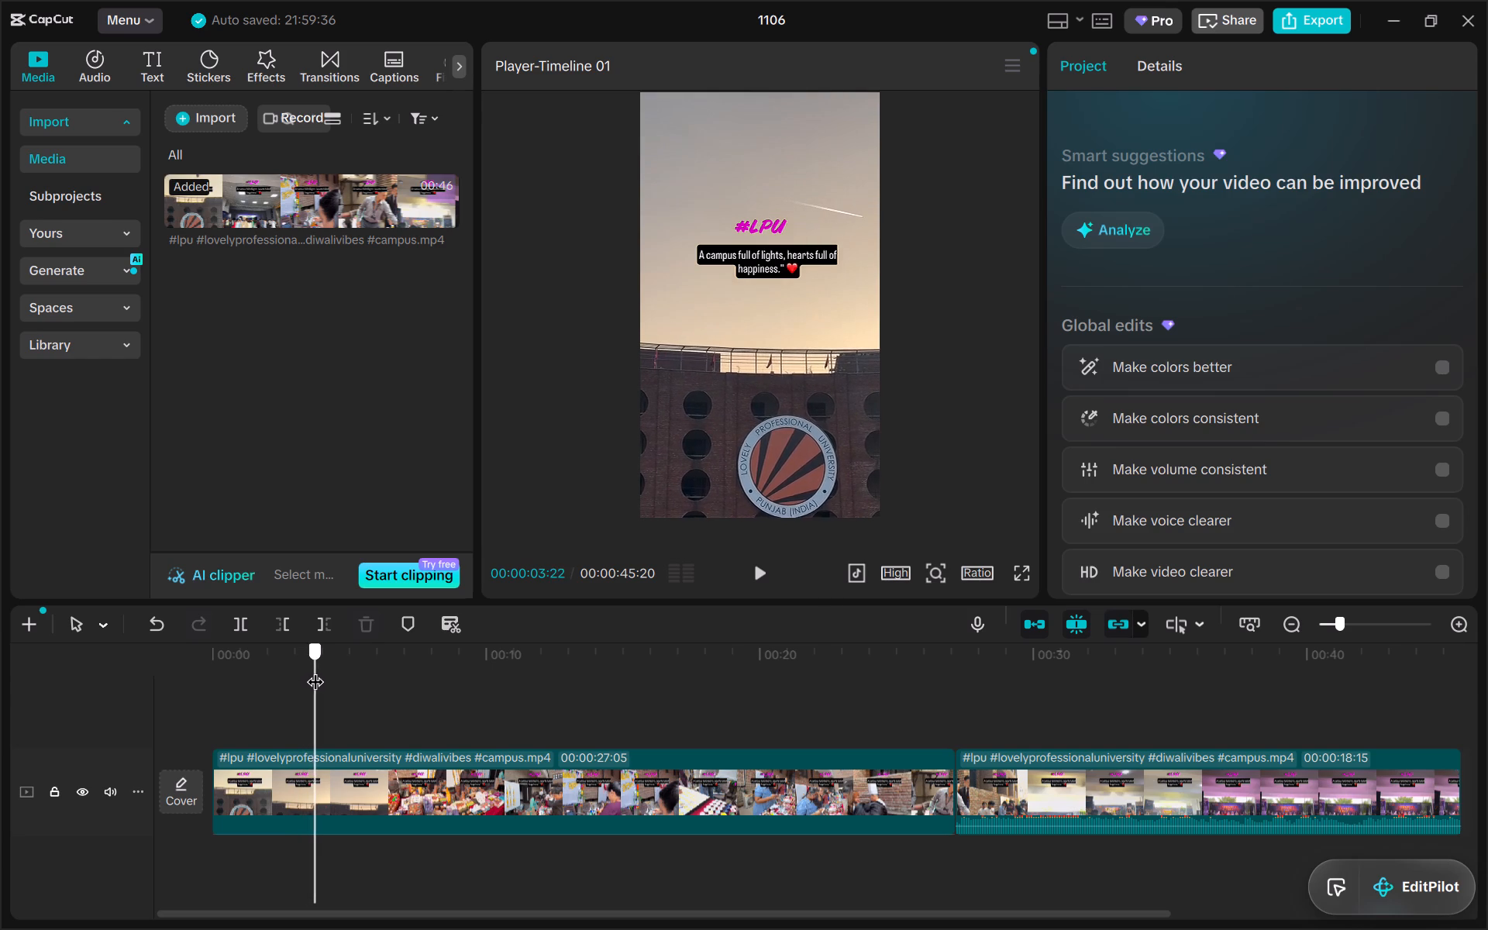
pyautogui.moveTo(315, 670); pyautogui.dragTo(322, 672)
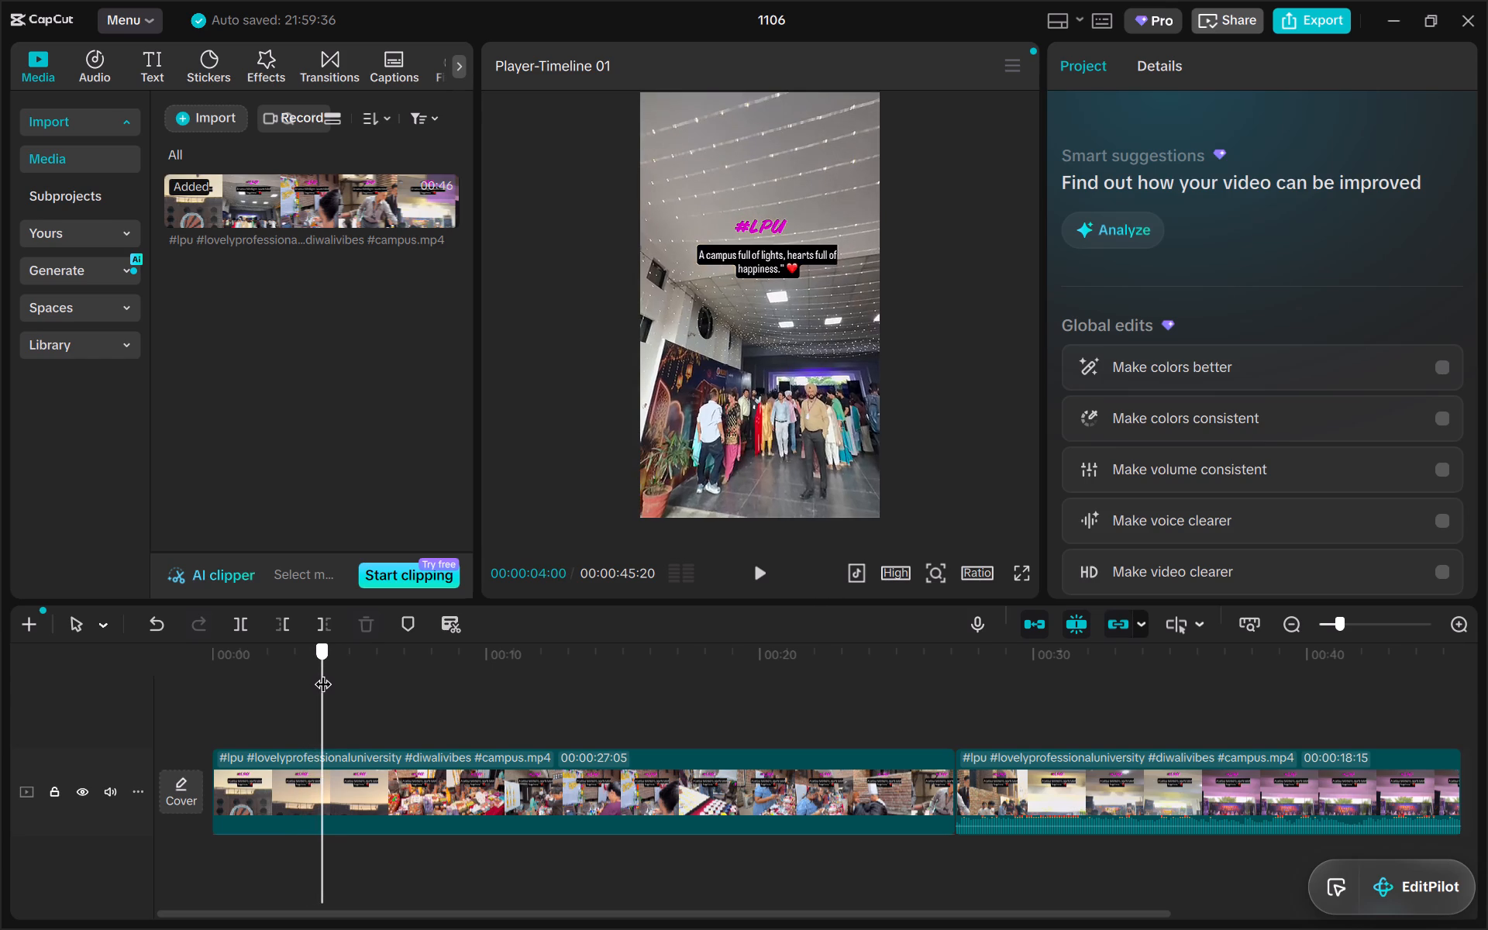
pyautogui.moveTo(322, 672); pyautogui.dragTo(320, 671)
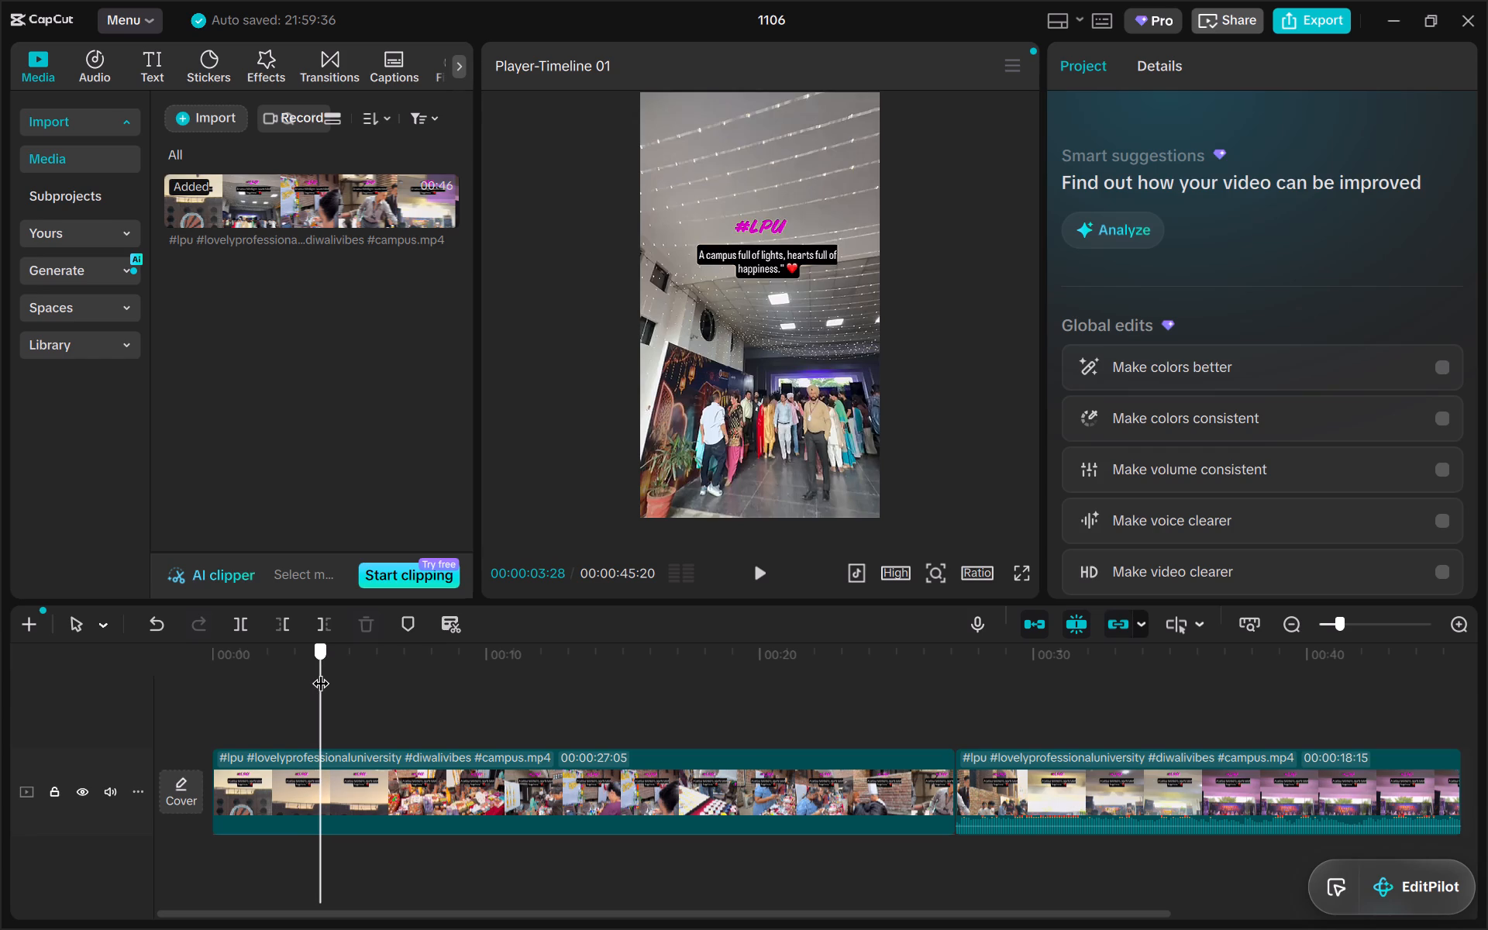
pyautogui.moveTo(320, 671); pyautogui.dragTo(319, 671)
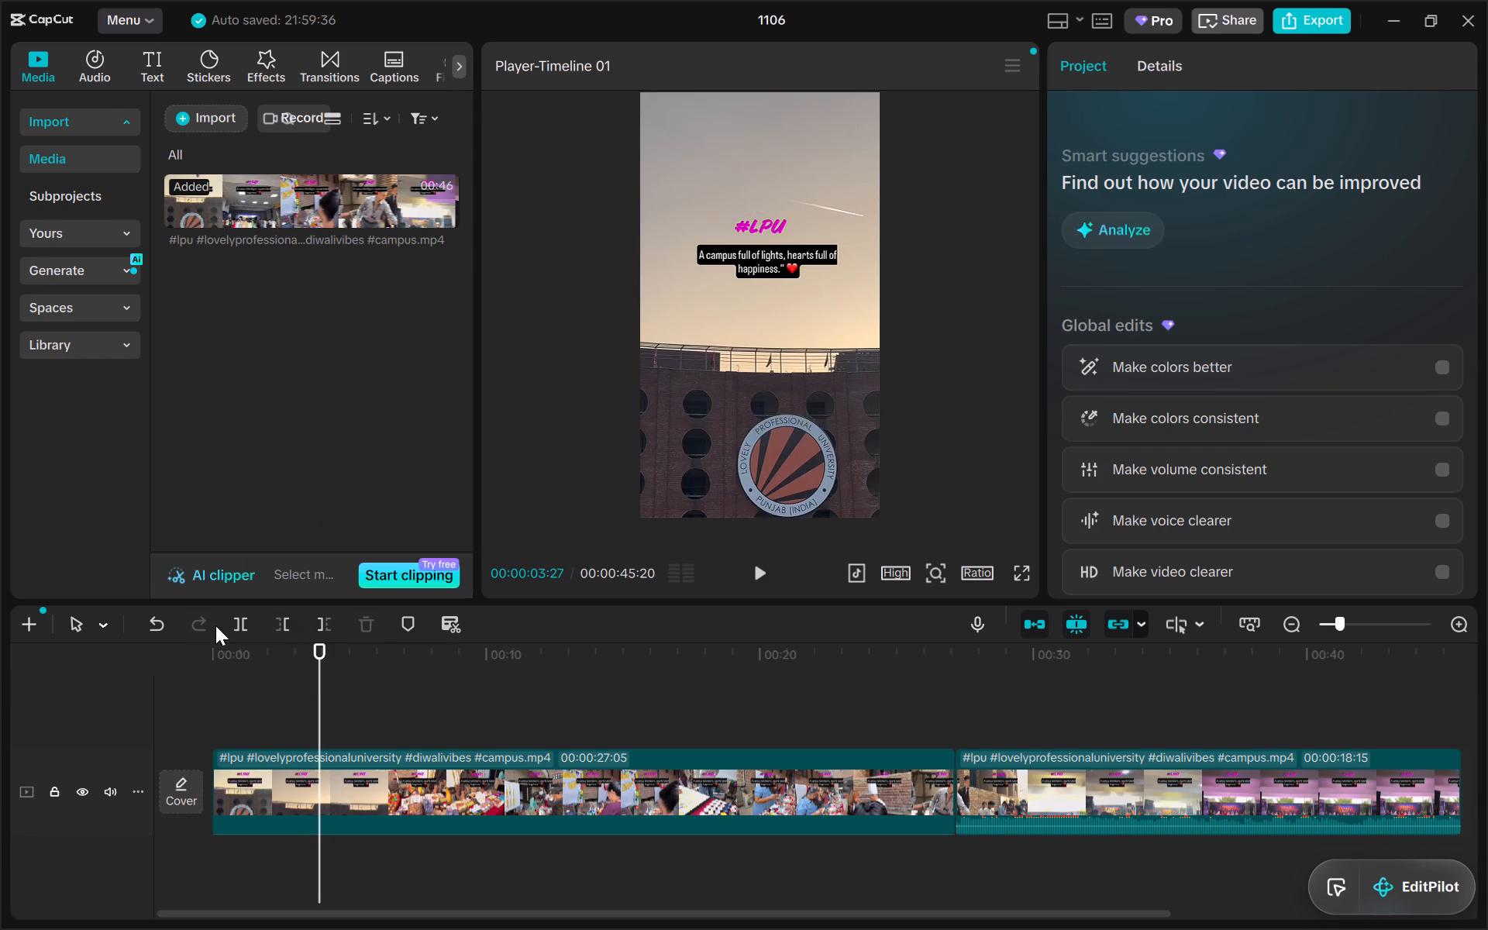
pyautogui.click(239, 622)
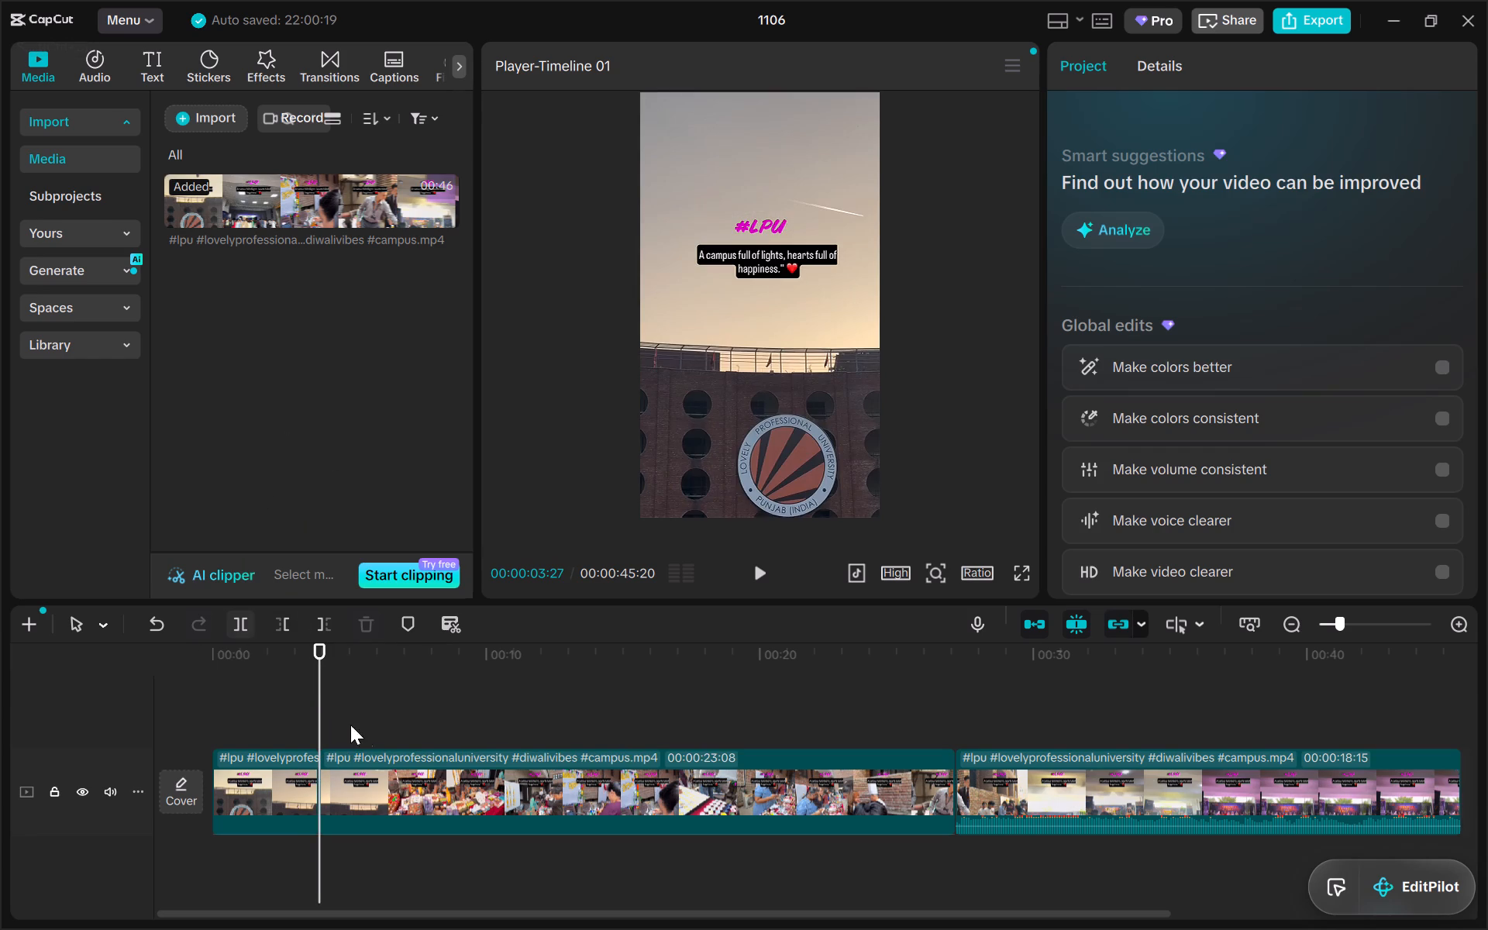
# Set the playback speed of the opening logo building segment to 1.50x.
pyautogui.click(407, 688)
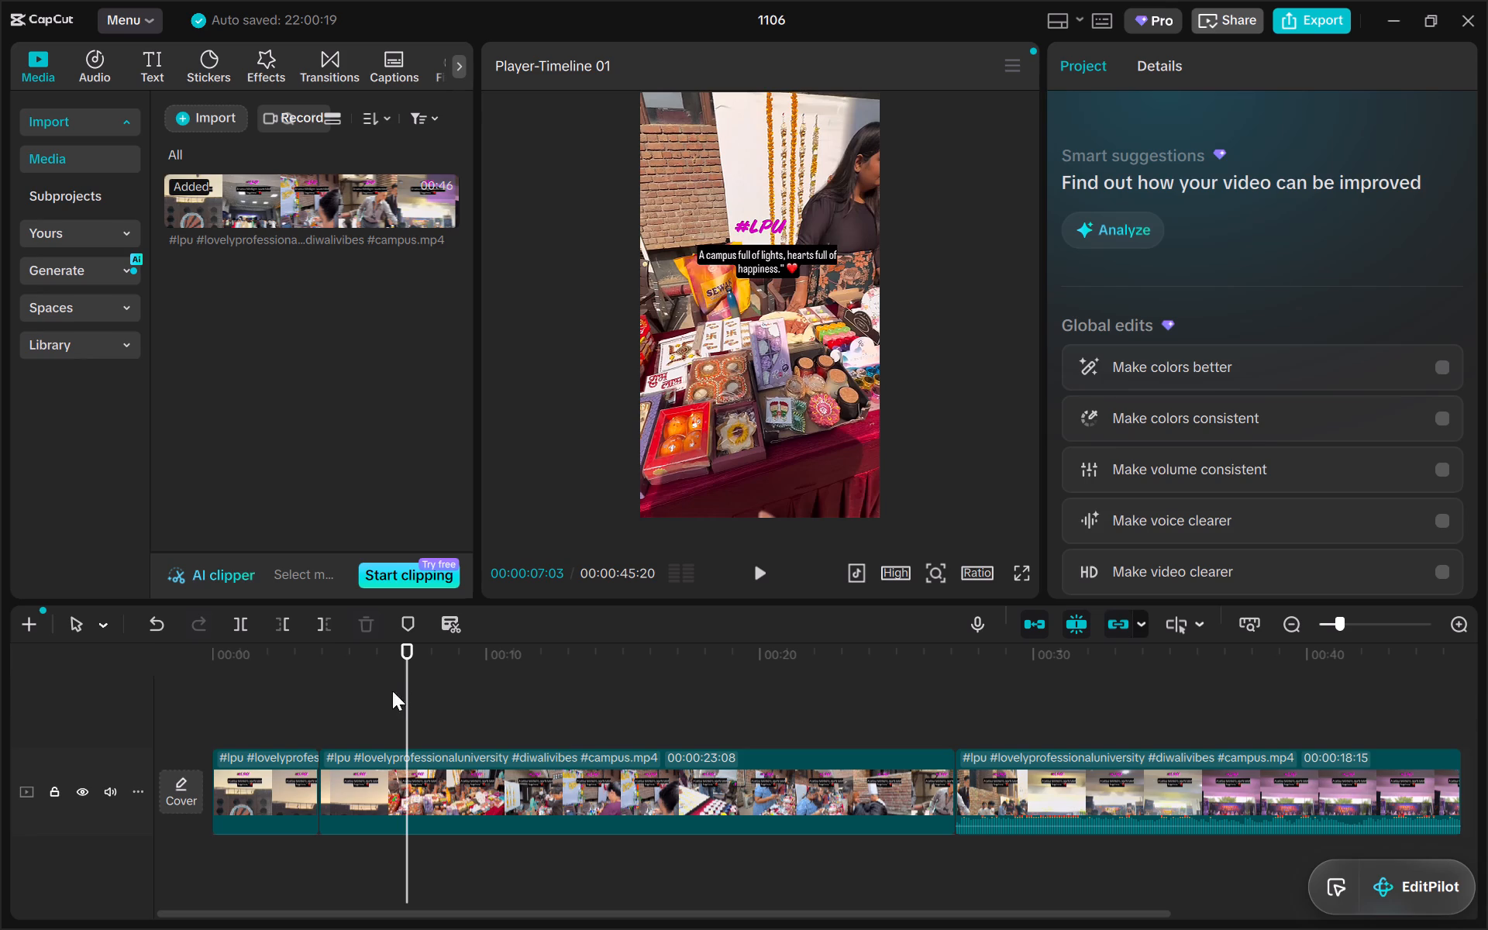
pyautogui.moveTo(405, 711); pyautogui.dragTo(396, 687)
pyautogui.click(271, 761)
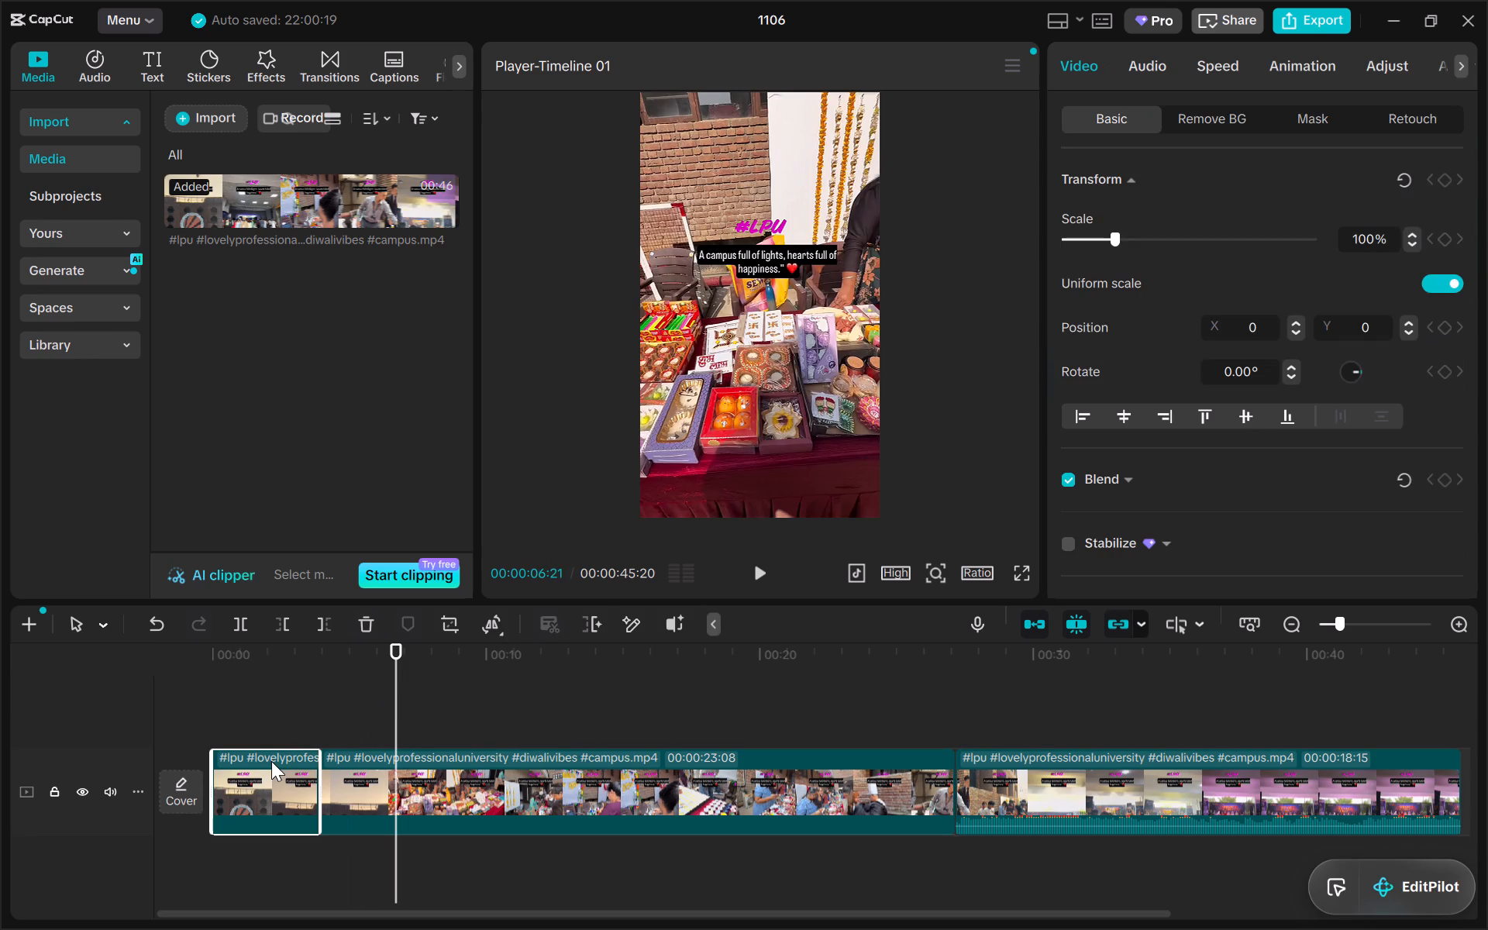
pyautogui.click(1223, 72)
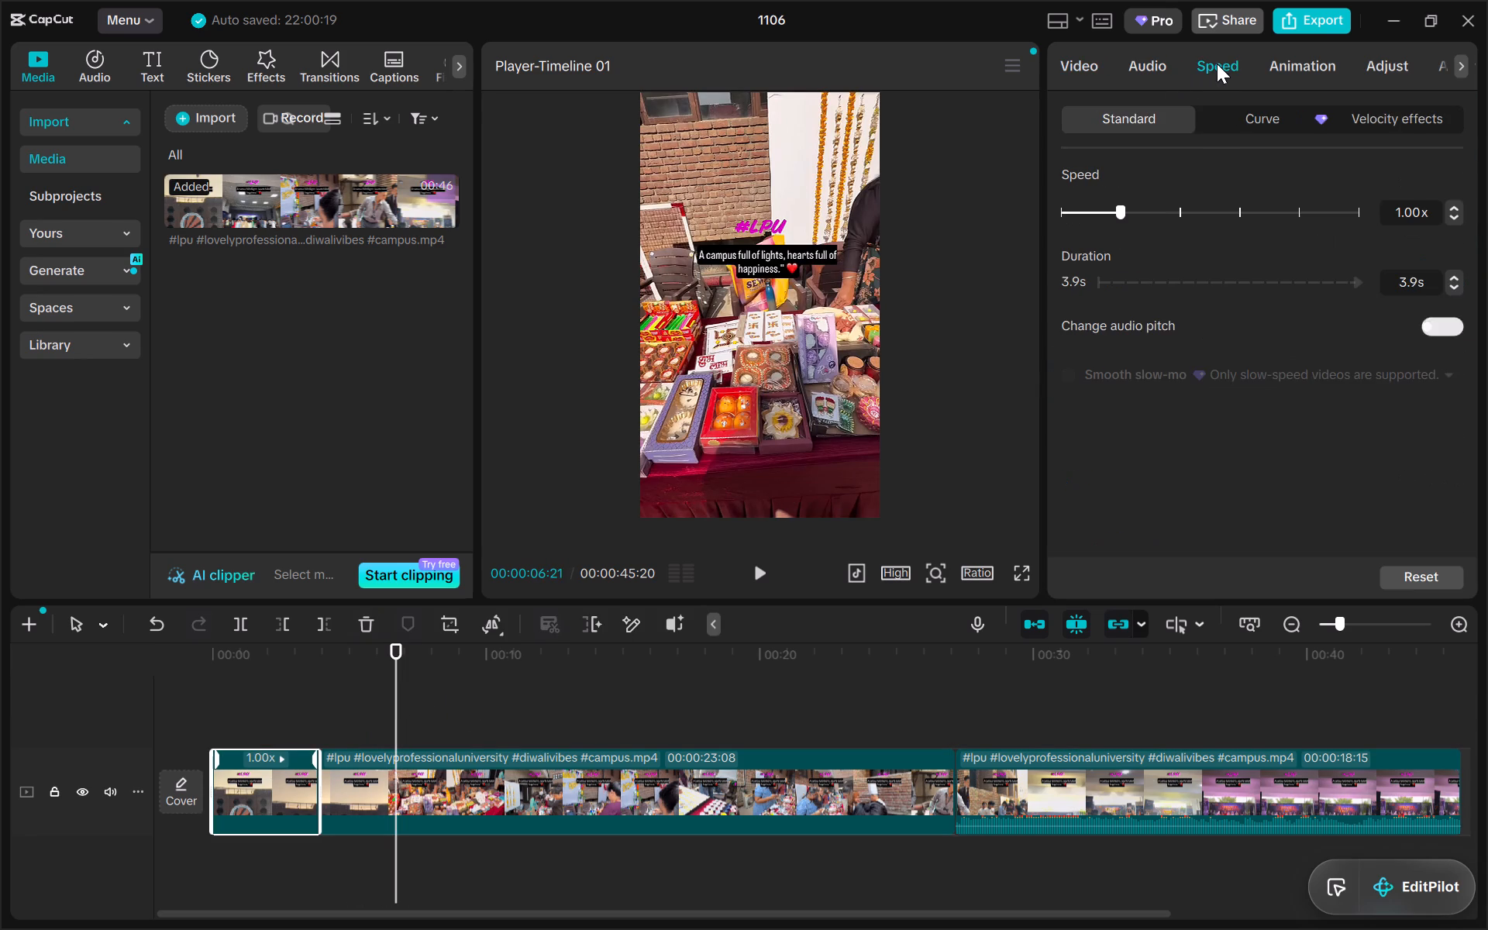
pyautogui.click(1218, 63)
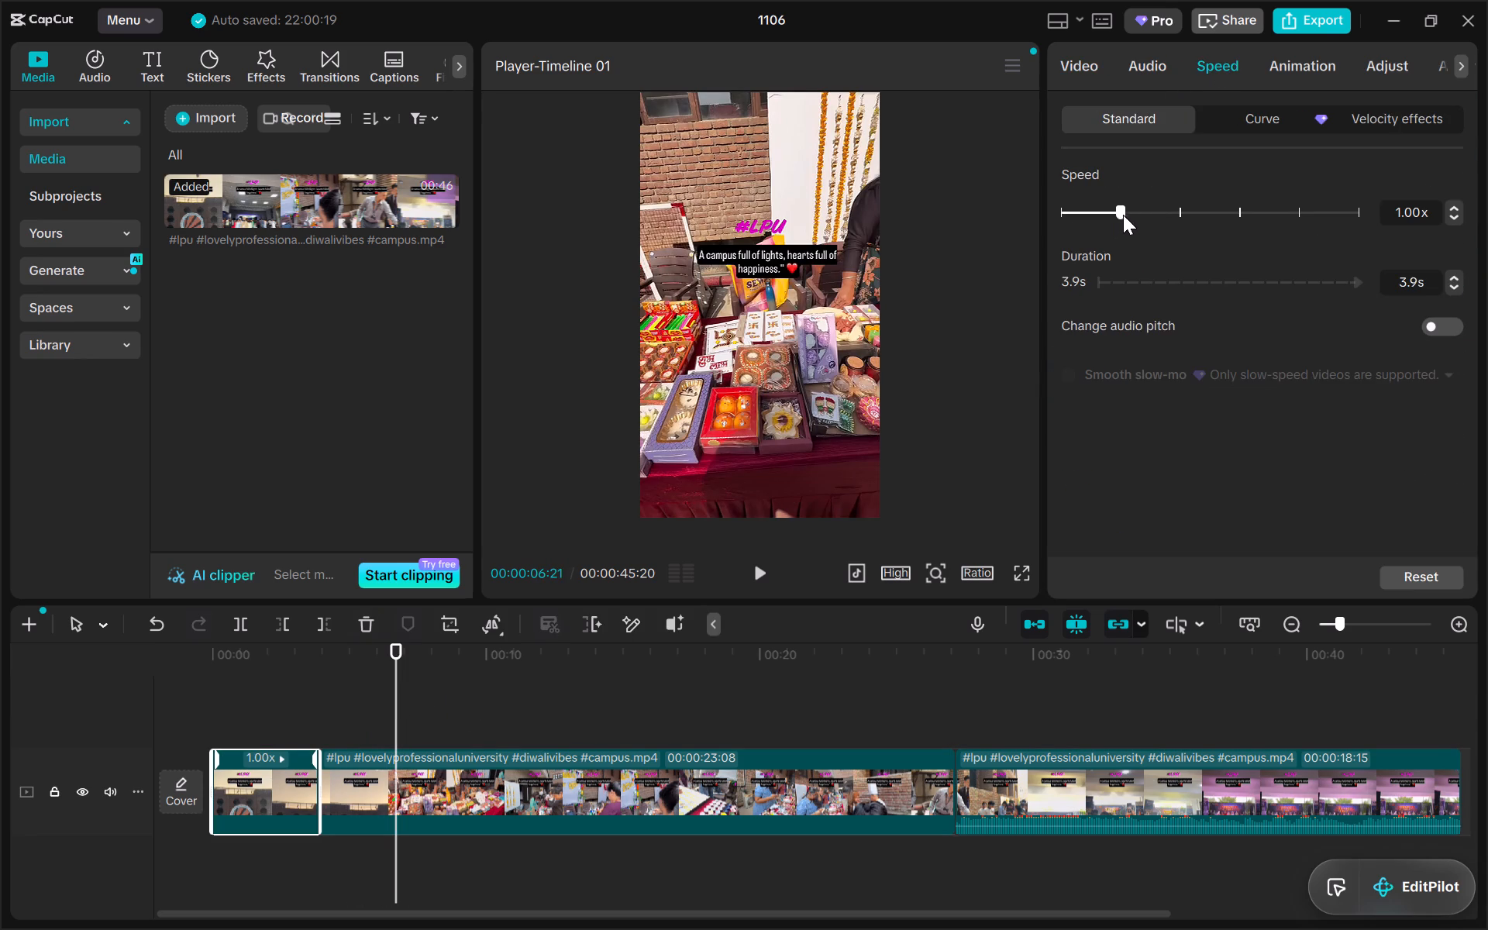
pyautogui.moveTo(1124, 208); pyautogui.dragTo(1133, 210)
pyautogui.moveTo(1133, 210); pyautogui.dragTo(1138, 216)
pyautogui.moveTo(1138, 216); pyautogui.dragTo(1152, 216)
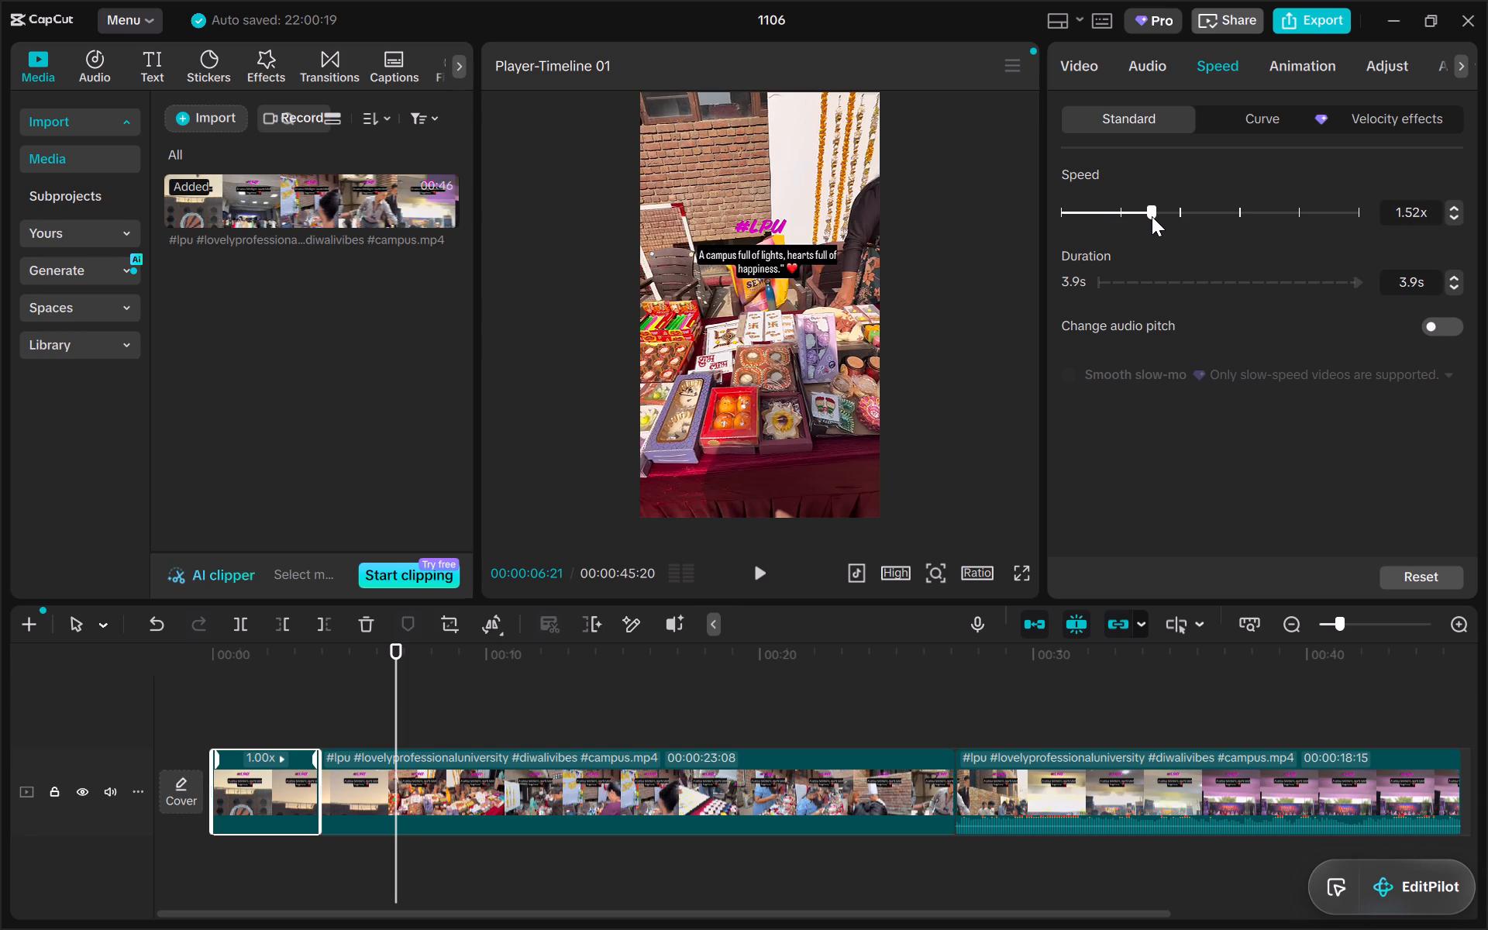
pyautogui.moveTo(1152, 216); pyautogui.dragTo(1144, 218)
pyautogui.moveTo(1144, 218); pyautogui.dragTo(1148, 219)
pyautogui.moveTo(1148, 219); pyautogui.dragTo(1151, 219)
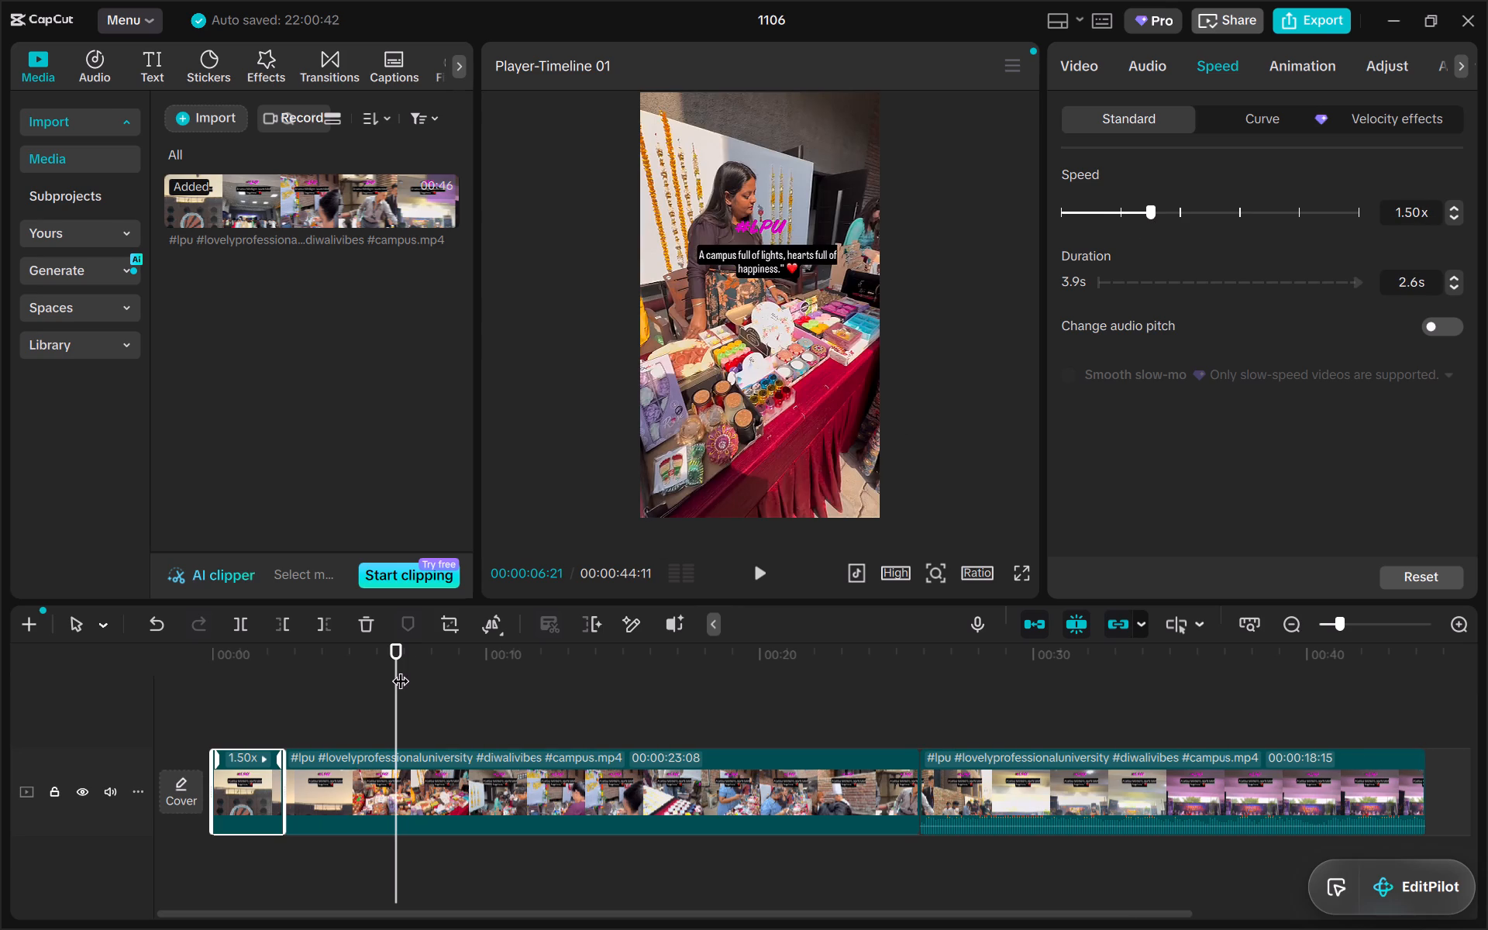
# Play the timeline from the beginning to review the sped-up opening and the stall footage after it.
pyautogui.moveTo(396, 666); pyautogui.dragTo(102, 646)
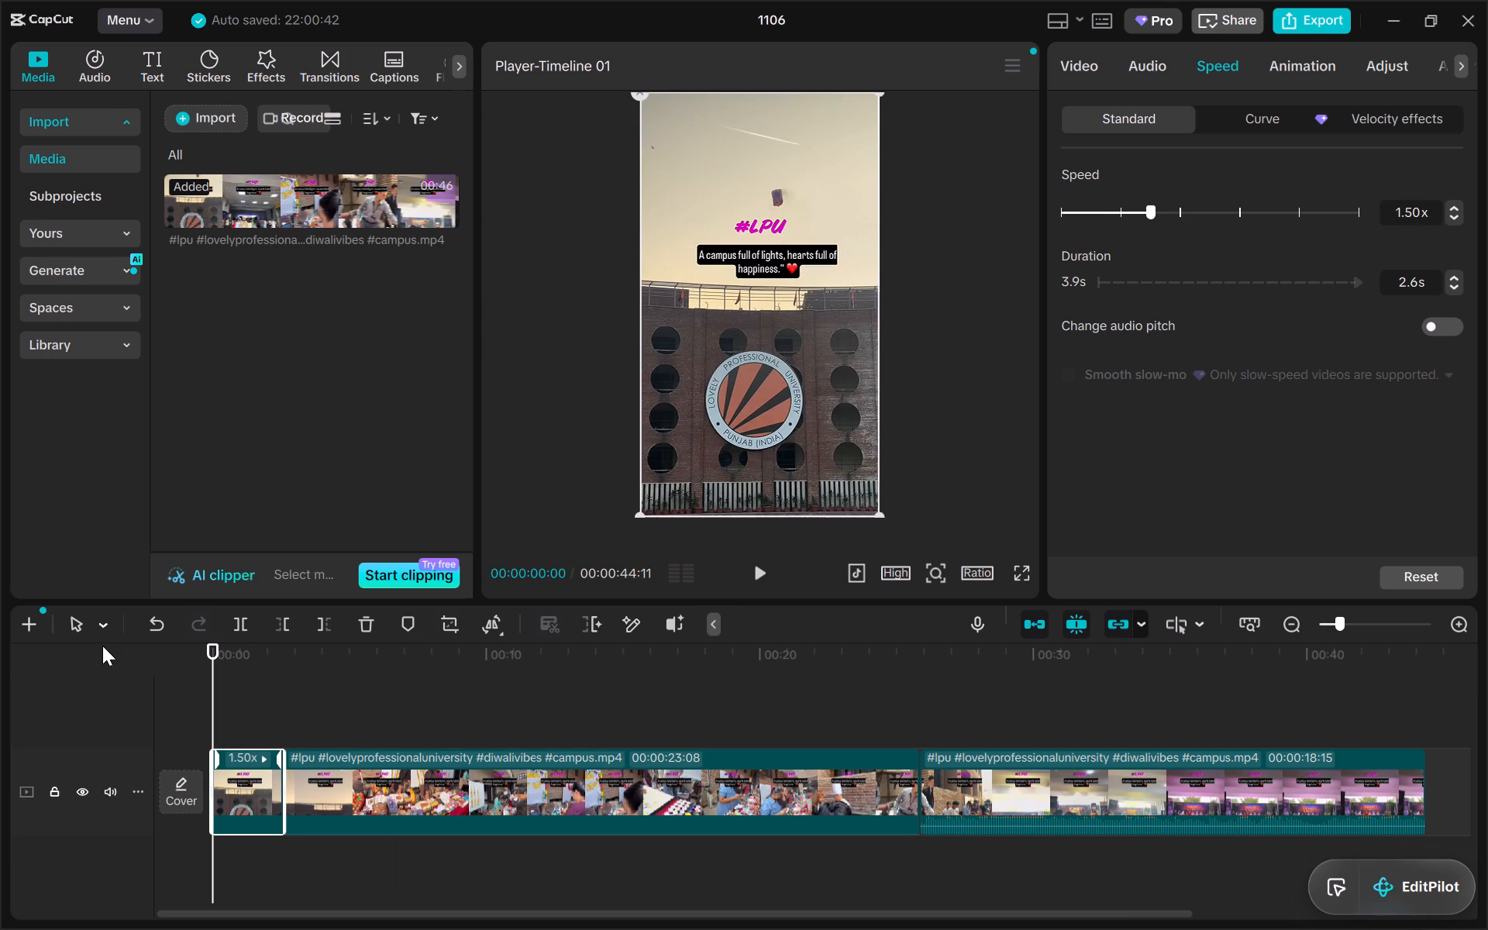
pyautogui.click(755, 565)
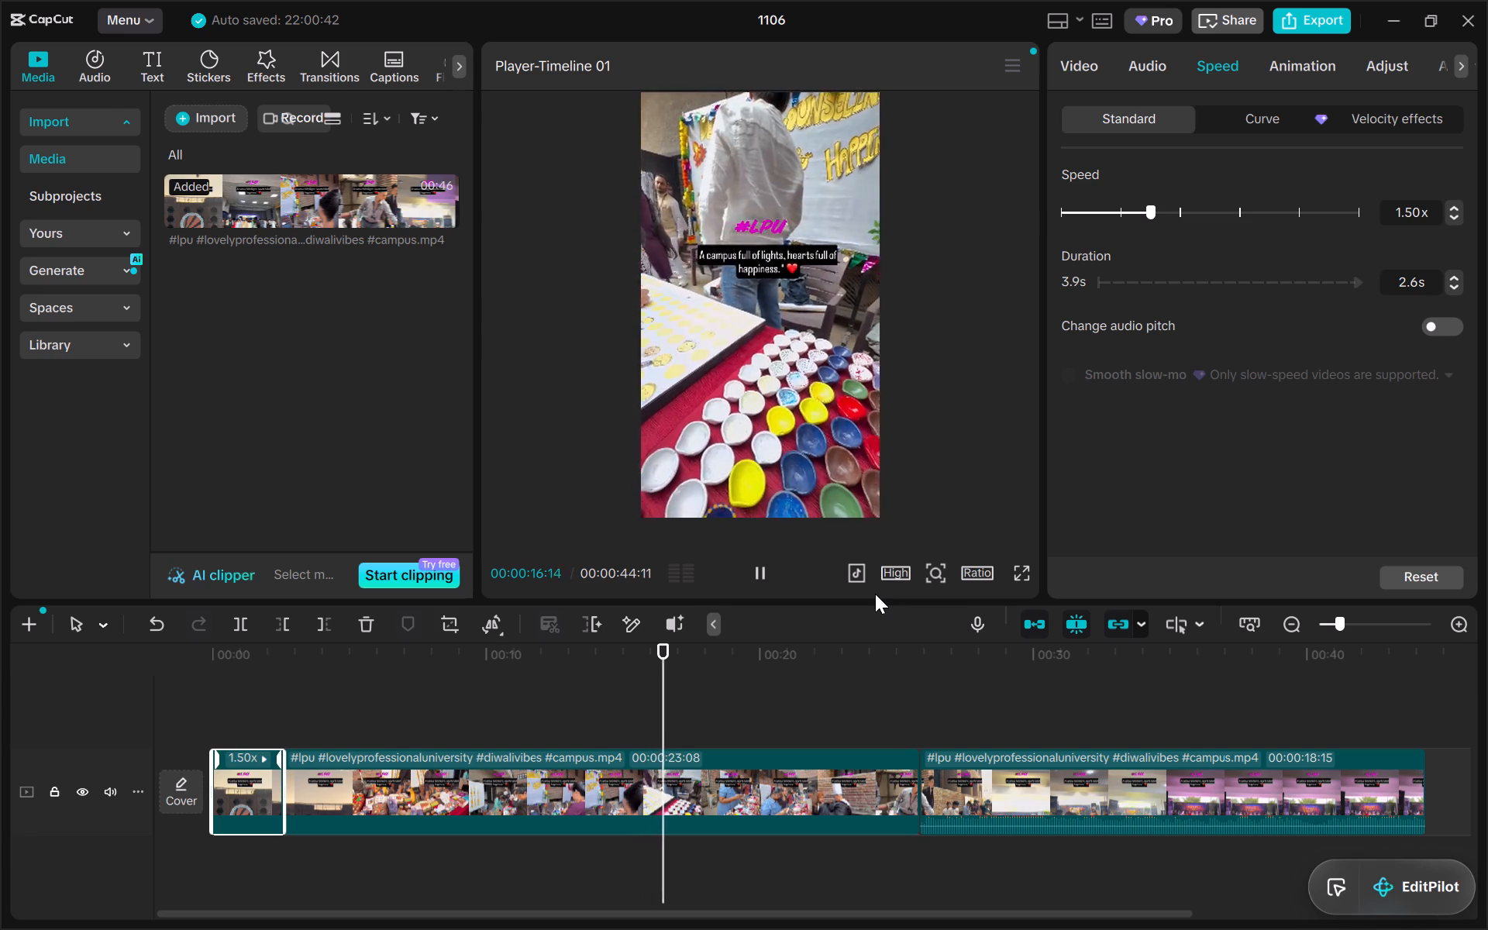
pyautogui.moveTo(692, 735); pyautogui.dragTo(715, 725)
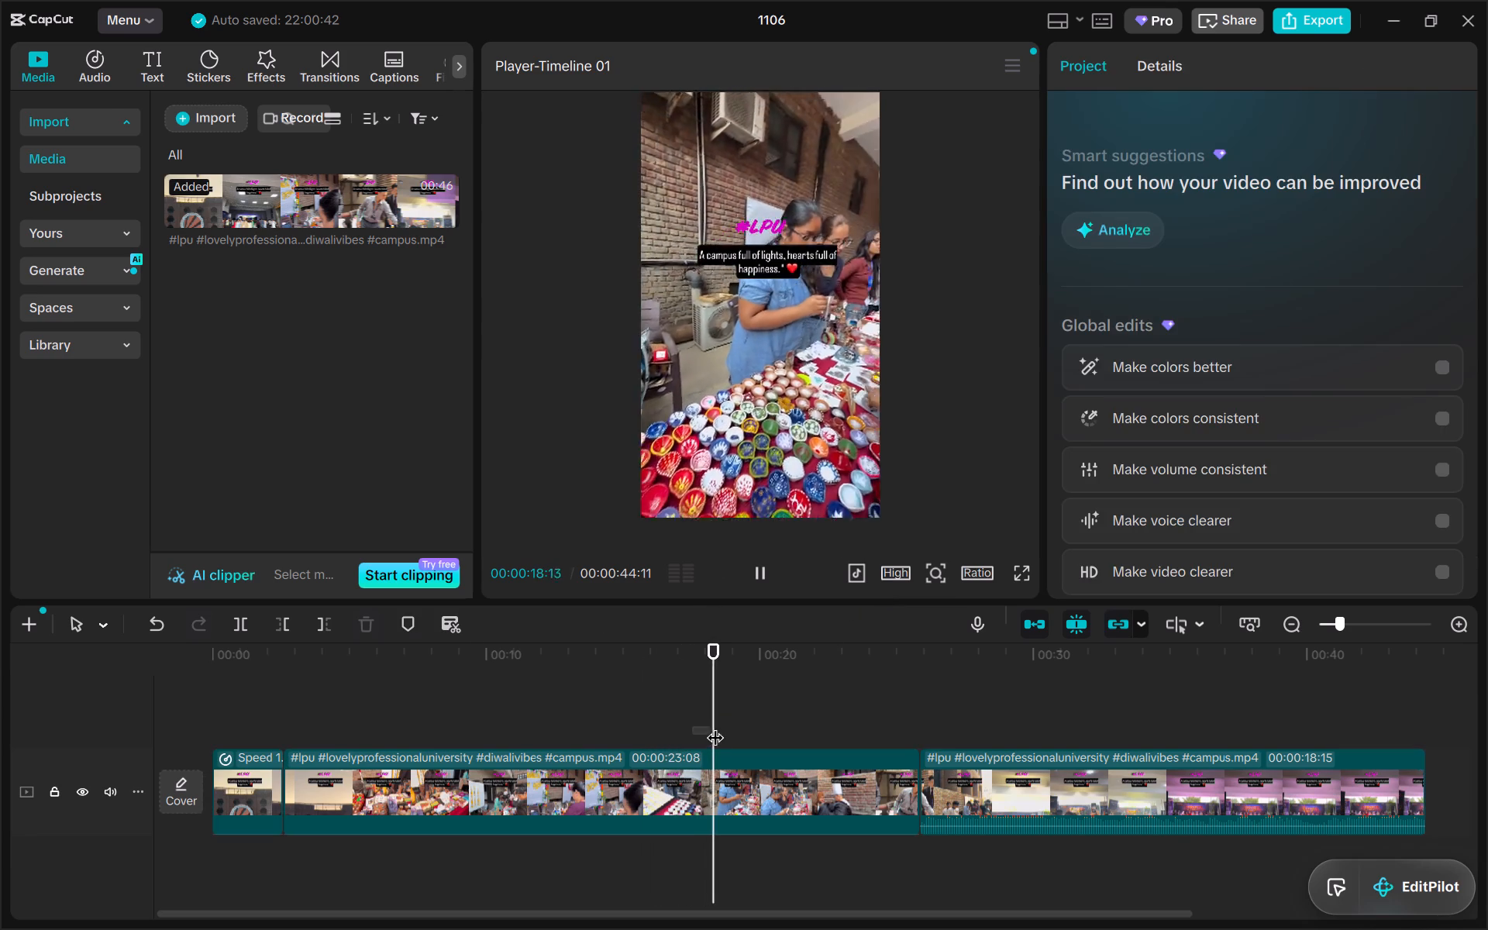
pyautogui.moveTo(715, 725); pyautogui.dragTo(719, 725)
pyautogui.moveTo(765, 721); pyautogui.dragTo(772, 721)
# Split the second segment at 00:00:11:10, where the courtyard crowd shot changes to the stall with drink bottles.
pyautogui.moveTo(772, 721); pyautogui.dragTo(400, 748)
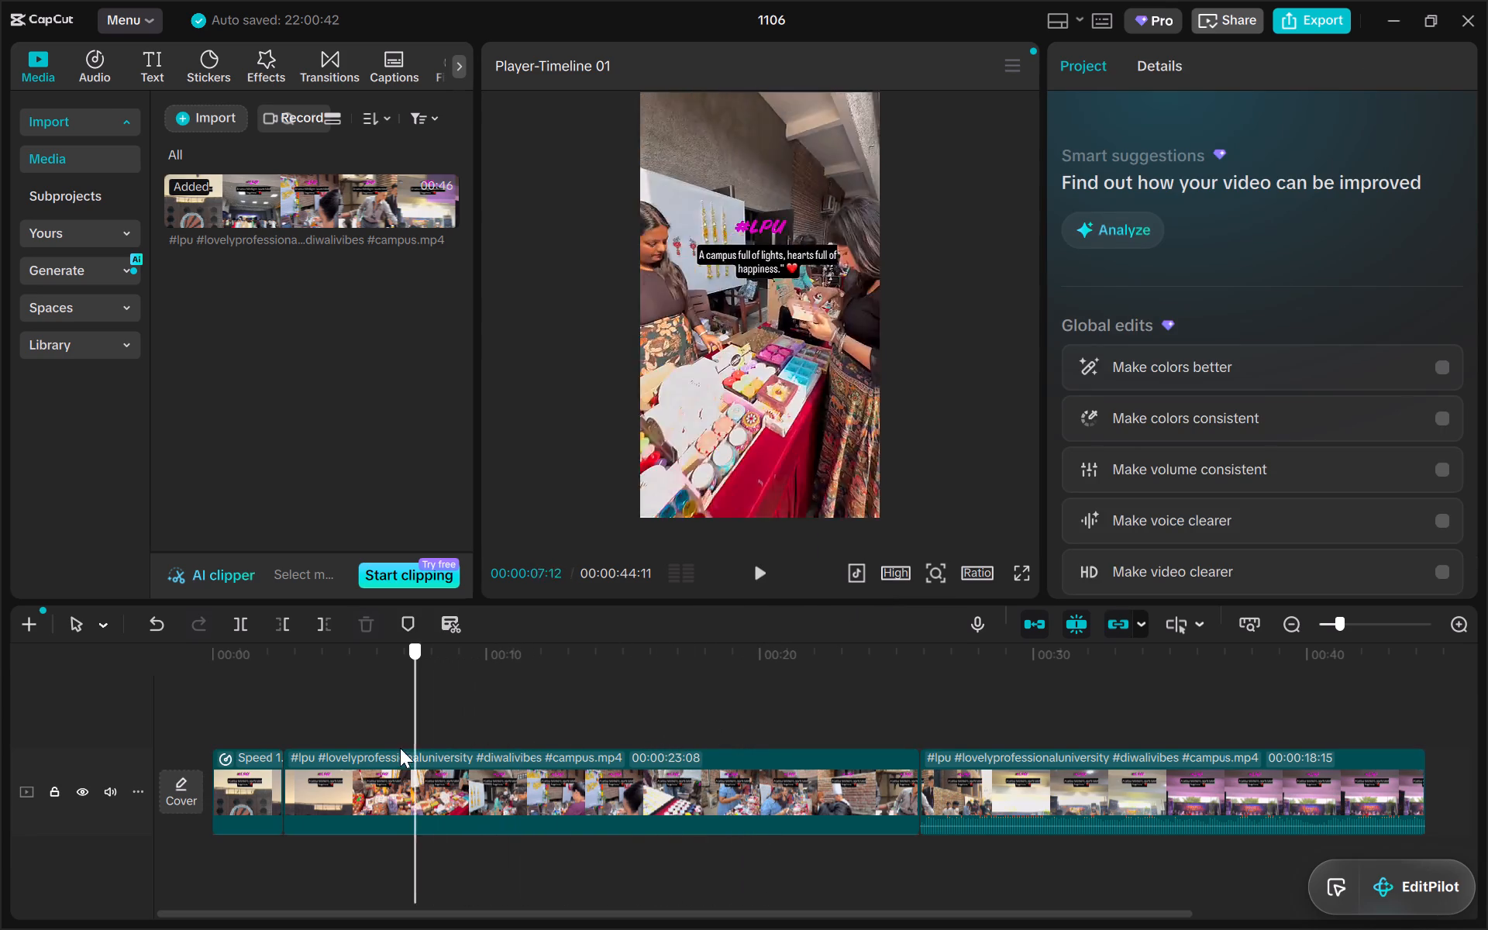
pyautogui.moveTo(400, 748); pyautogui.dragTo(437, 773)
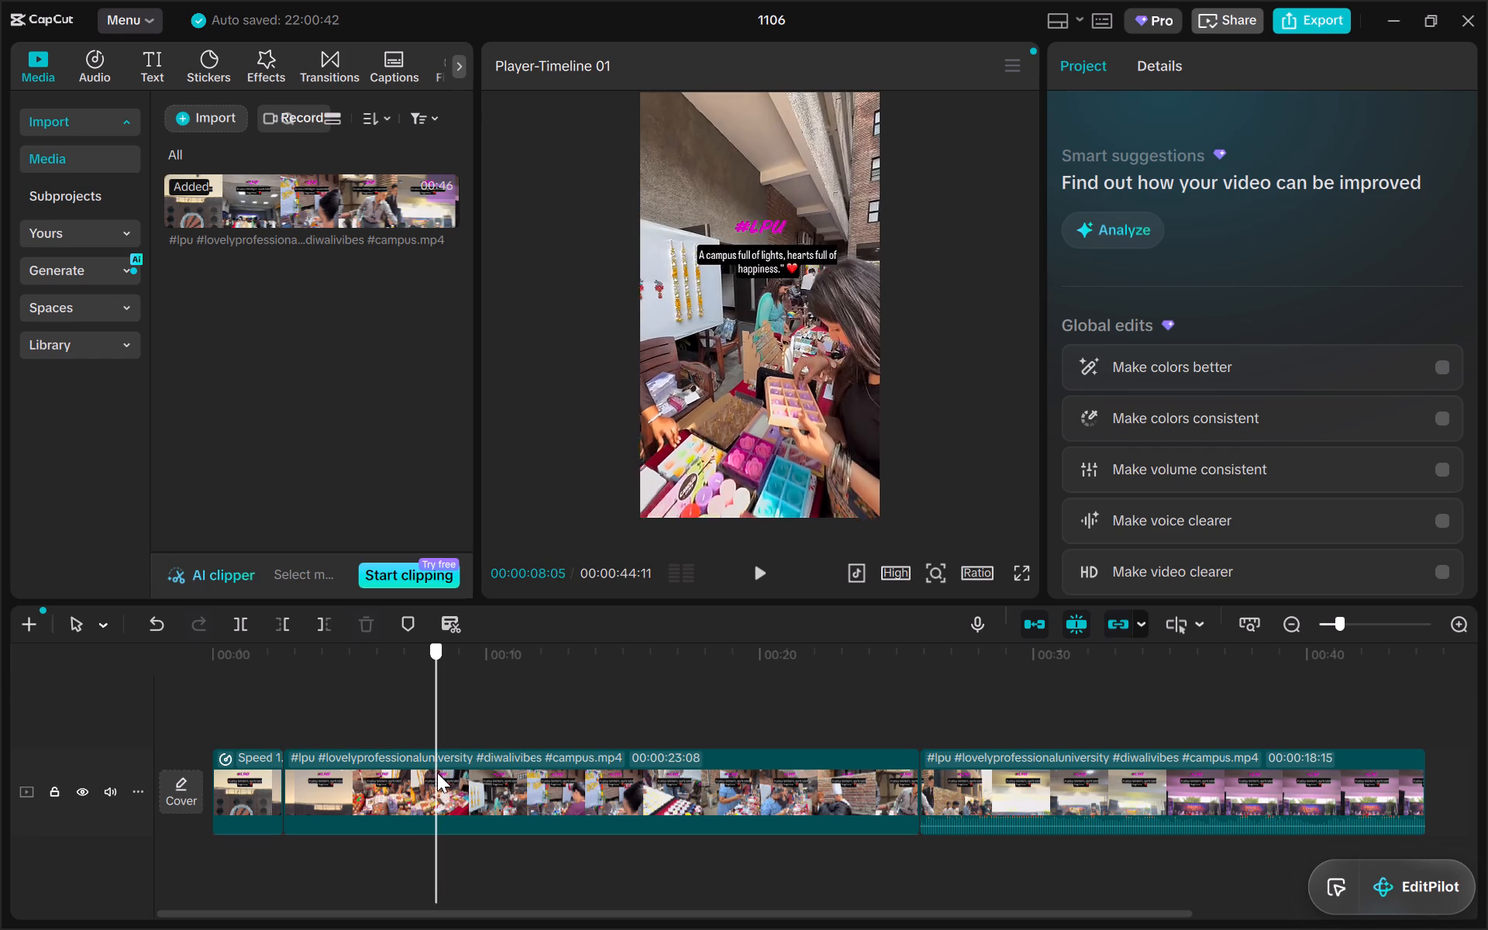
pyautogui.moveTo(437, 773); pyautogui.dragTo(497, 790)
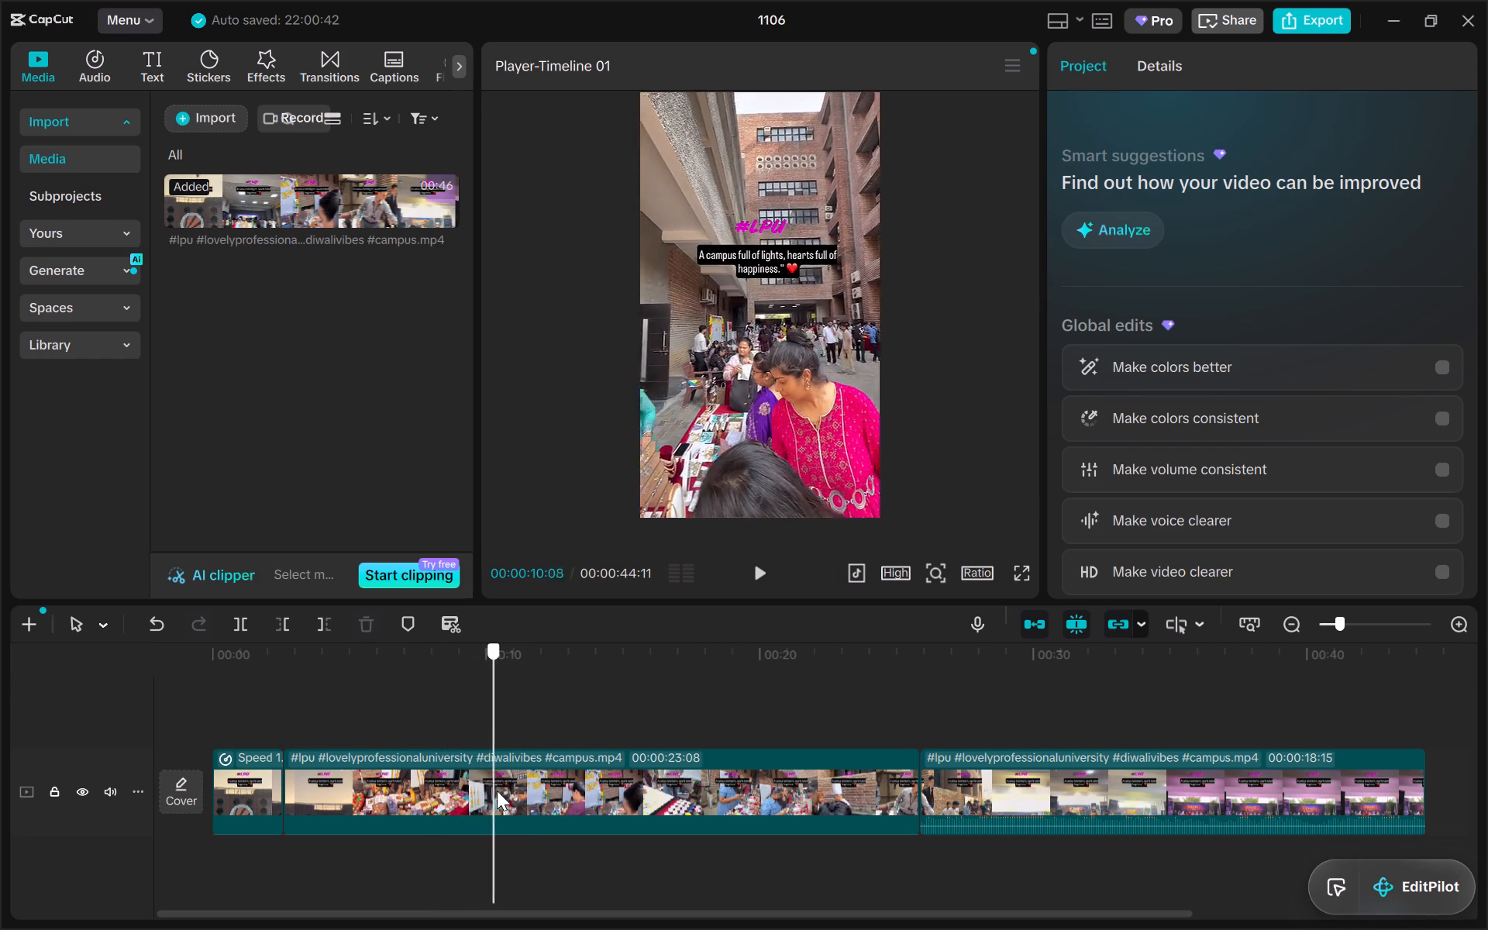
pyautogui.moveTo(497, 790); pyautogui.dragTo(521, 797)
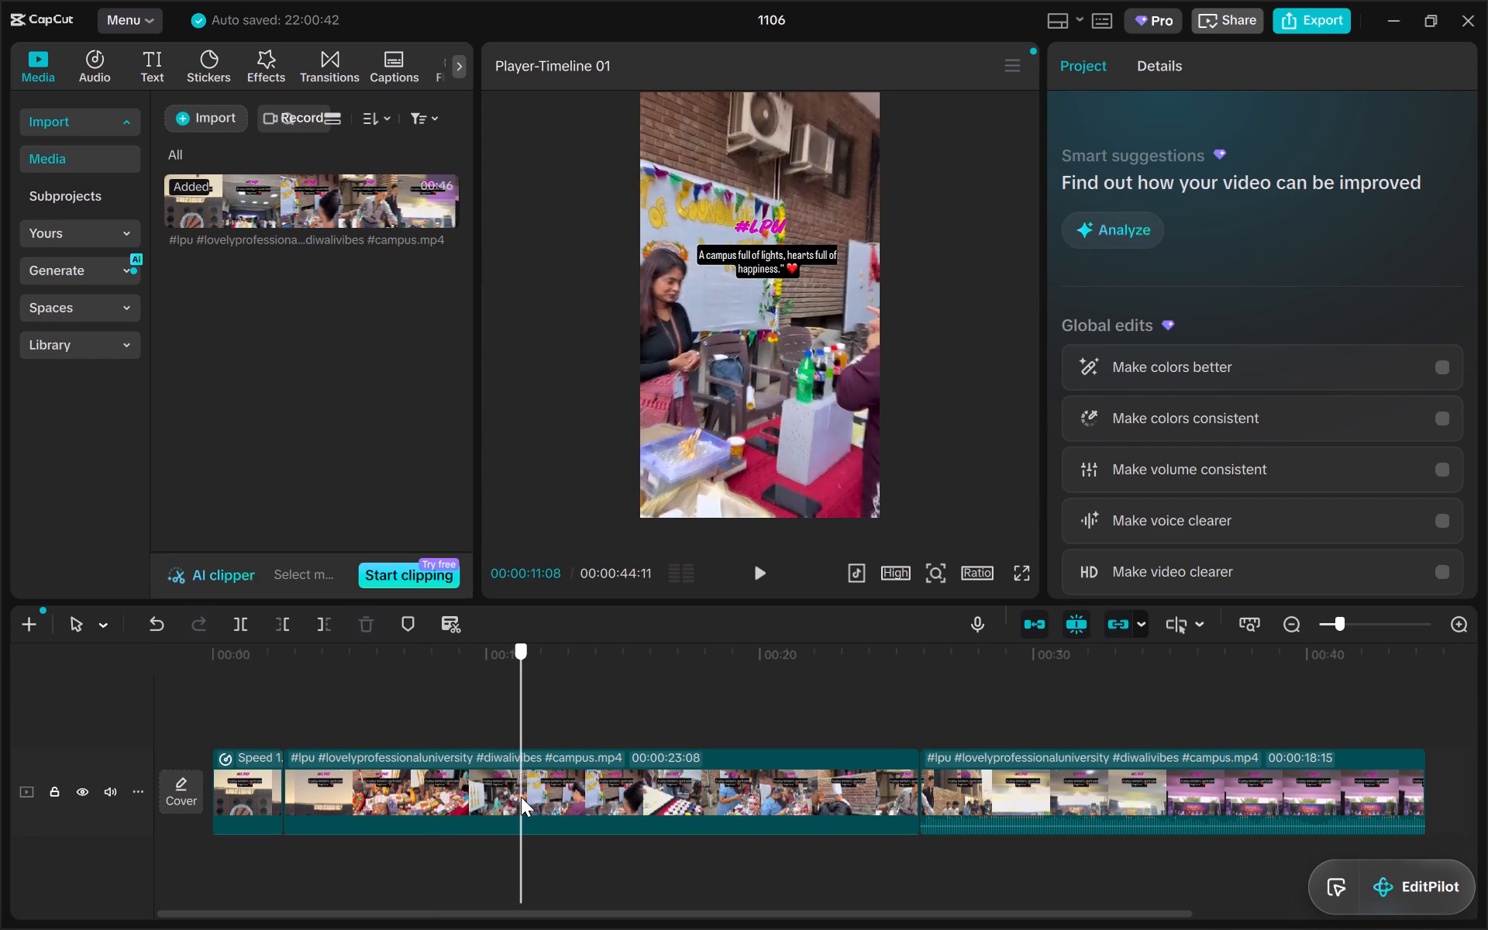
pyautogui.moveTo(521, 797); pyautogui.dragTo(513, 796)
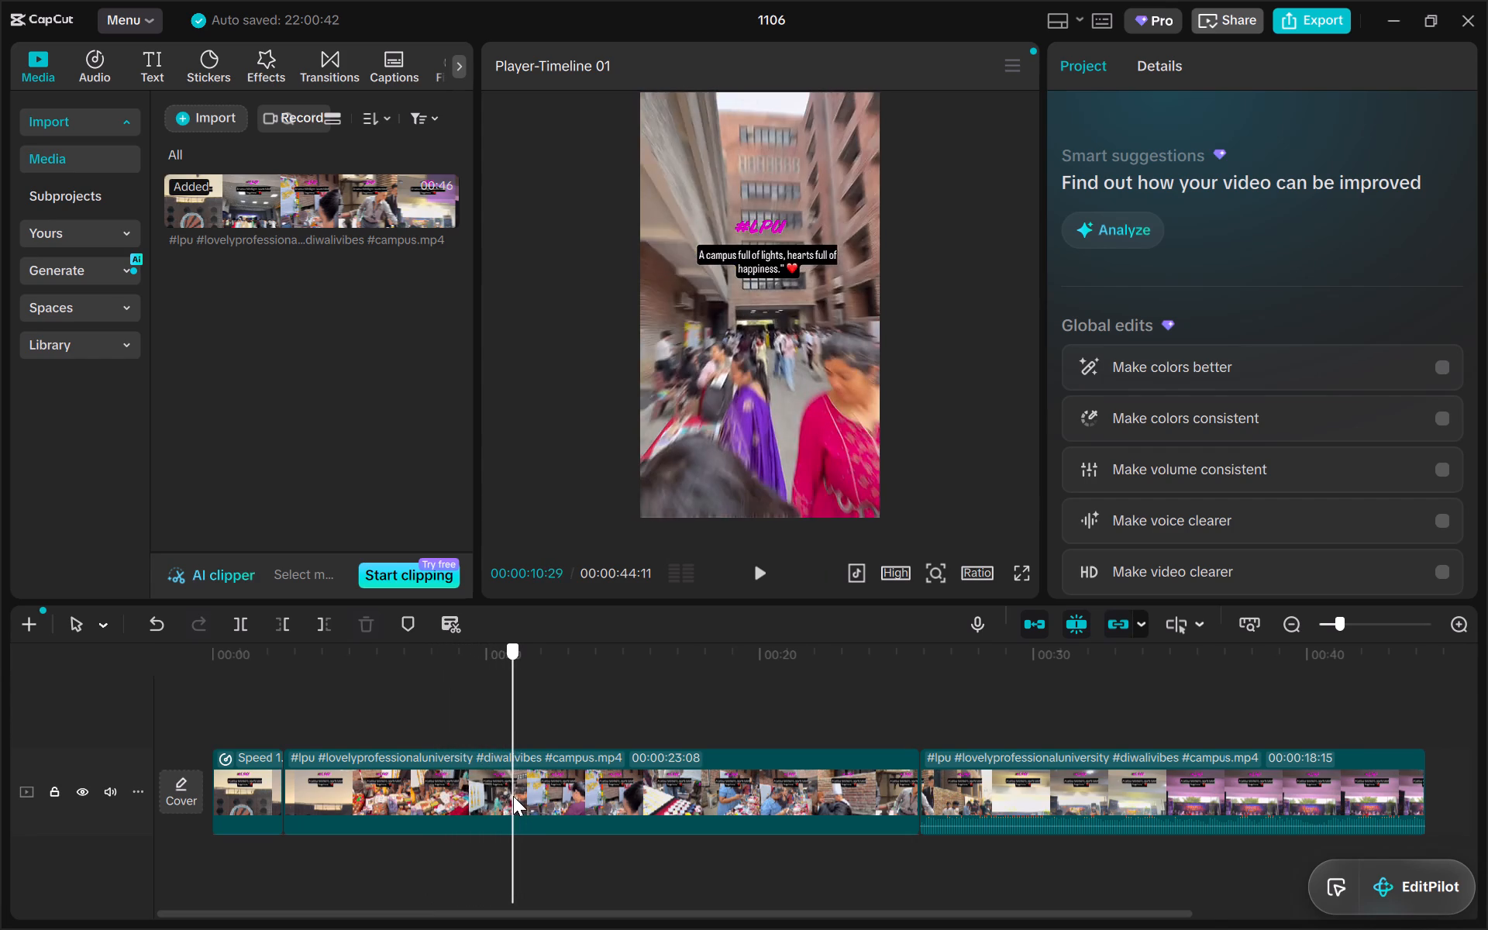
pyautogui.moveTo(513, 796); pyautogui.dragTo(514, 796)
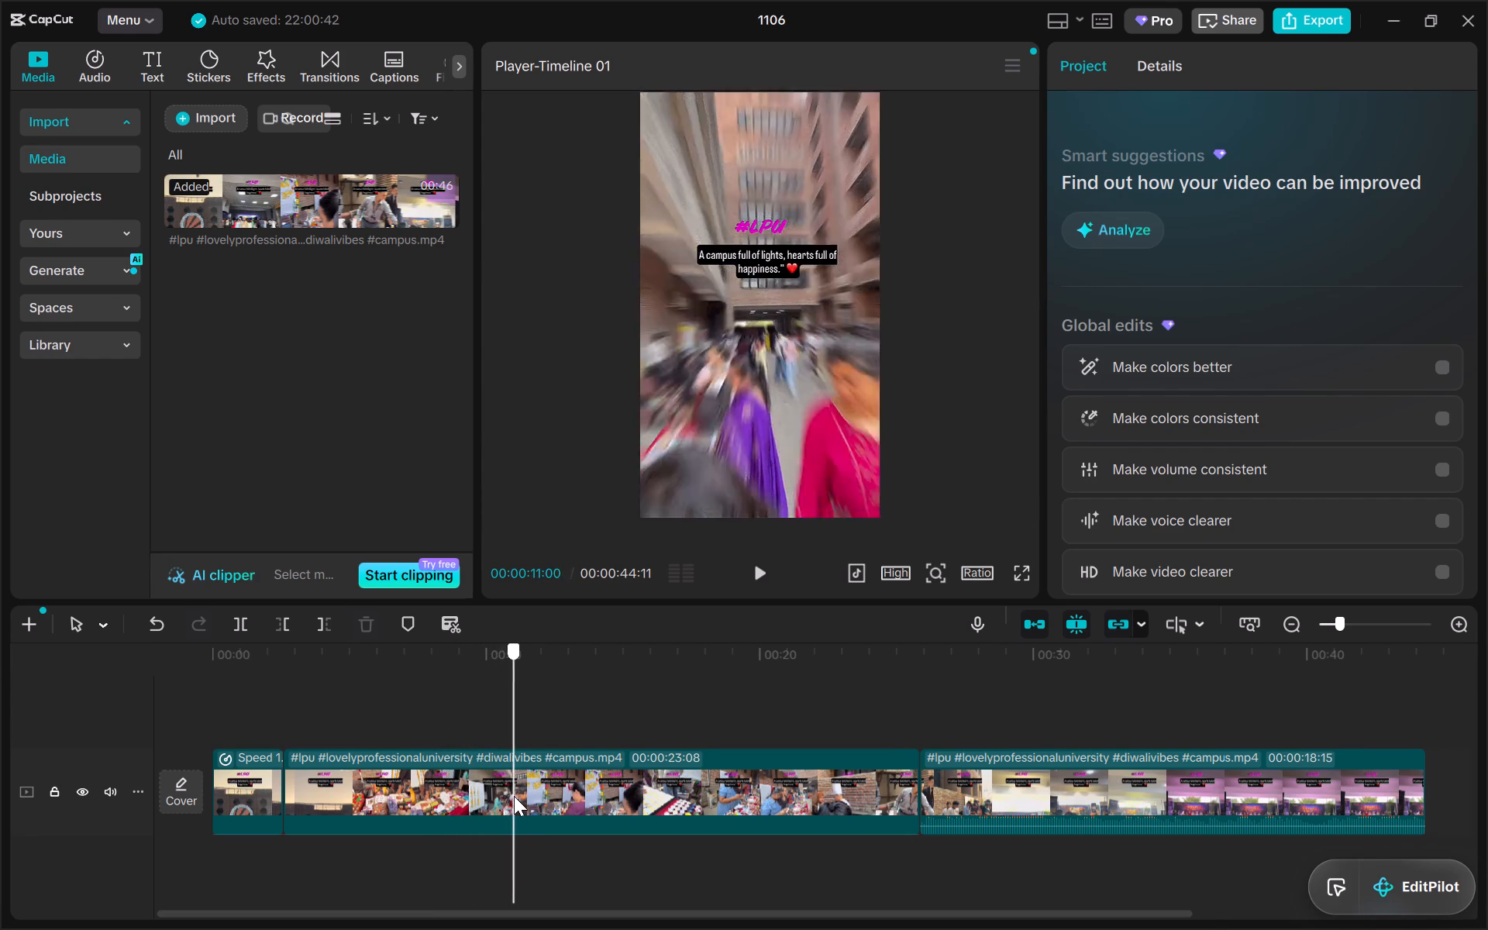
pyautogui.moveTo(514, 796); pyautogui.dragTo(520, 799)
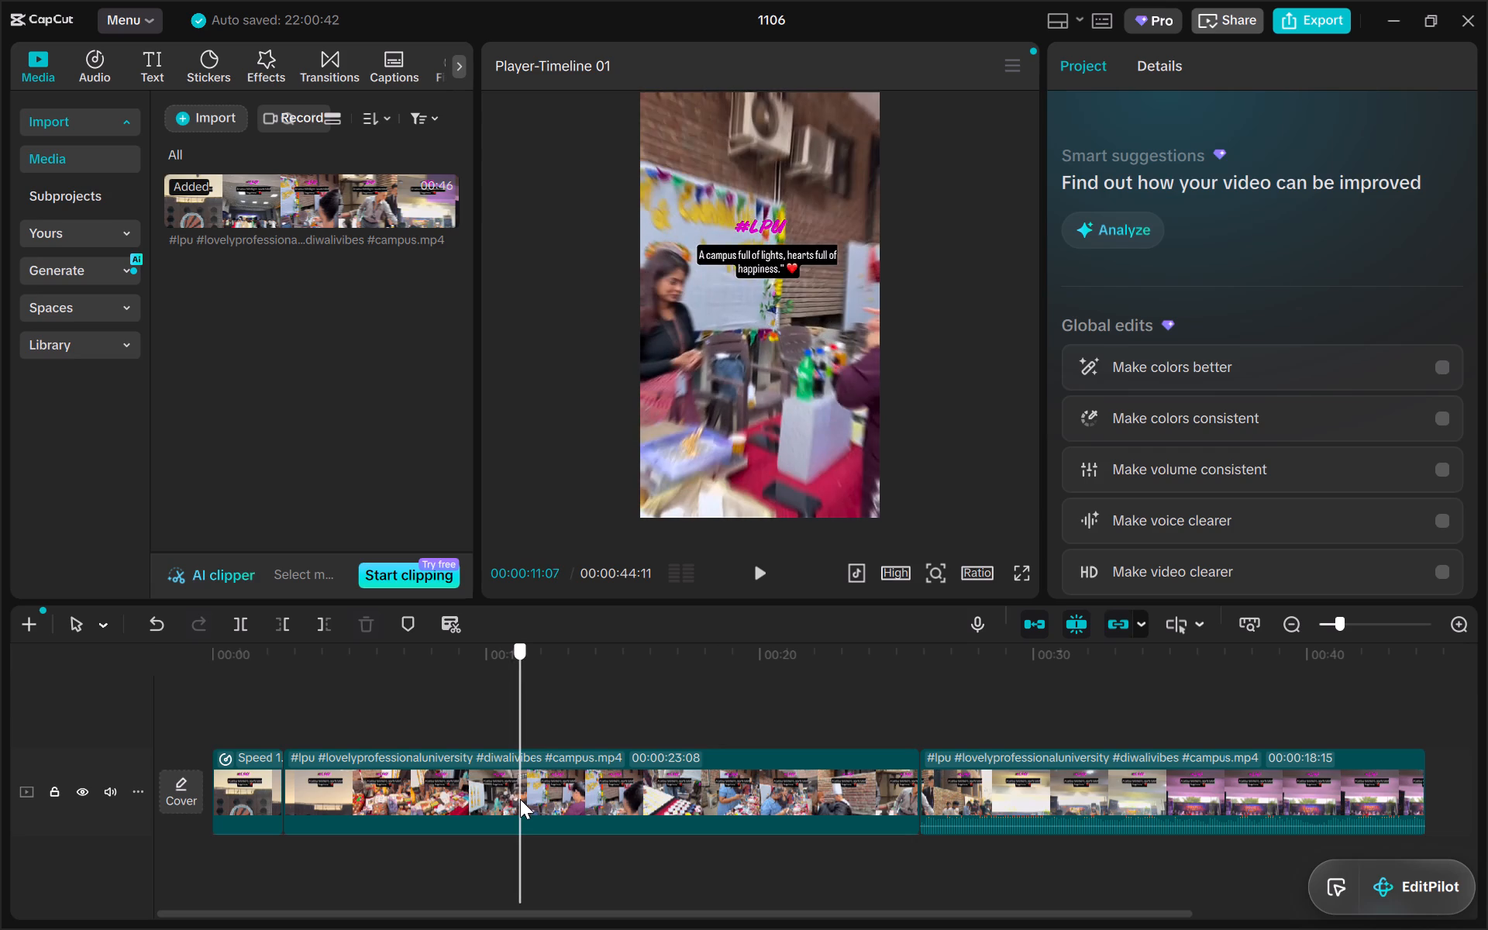
pyautogui.moveTo(520, 799); pyautogui.dragTo(522, 801)
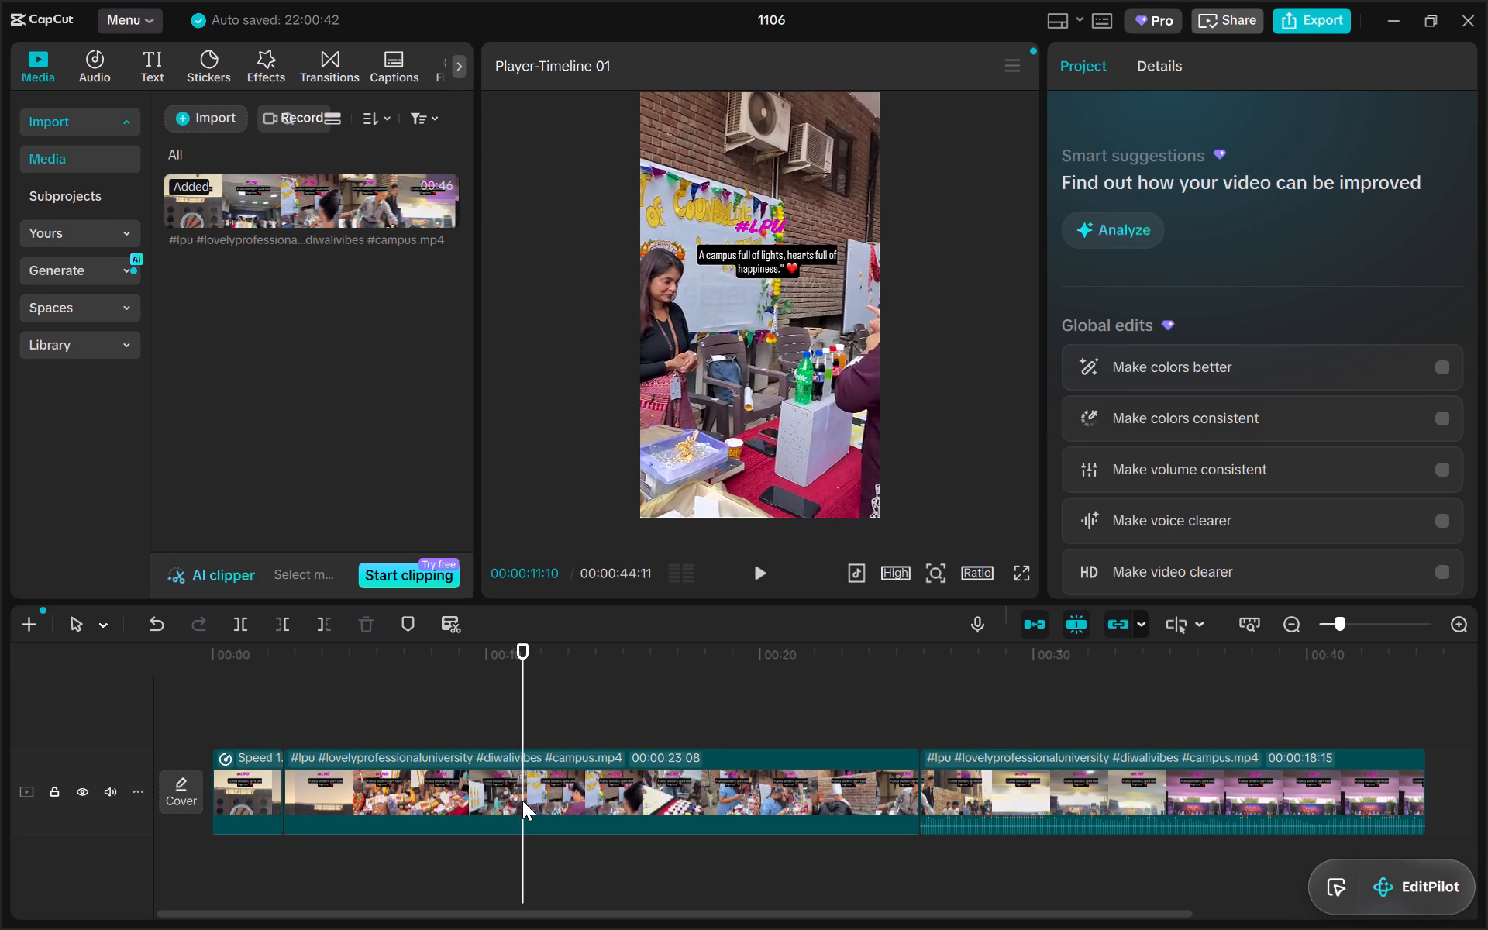
pyautogui.click(246, 629)
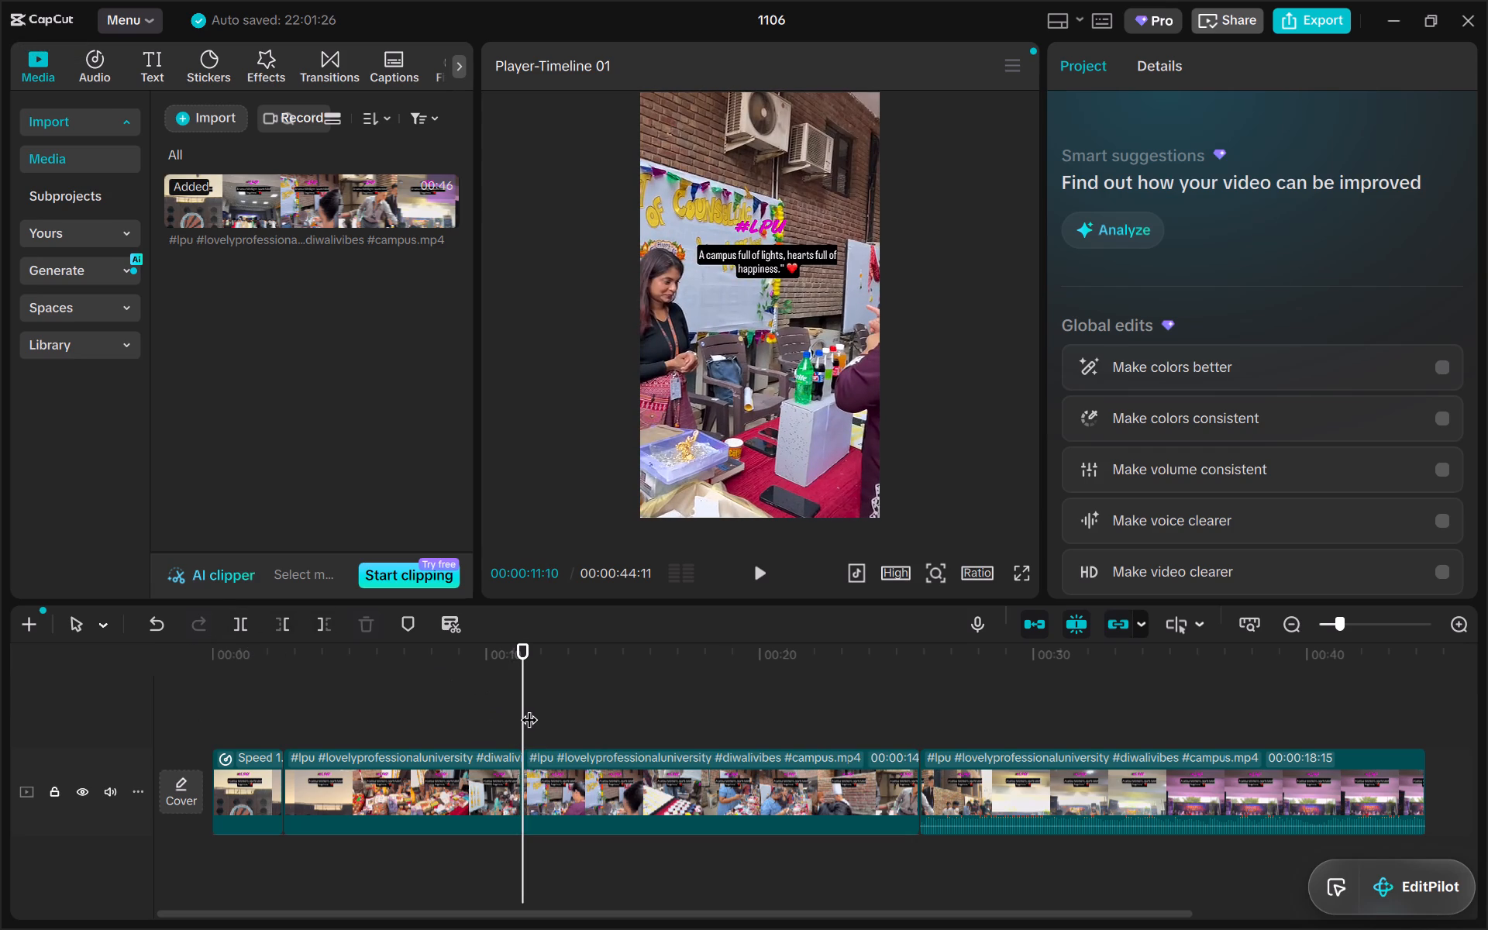
# Review the footage around the split at 00:00:11:10 and in the stall segment, and replay the timeline from the beginning.
pyautogui.moveTo(525, 706); pyautogui.dragTo(490, 694)
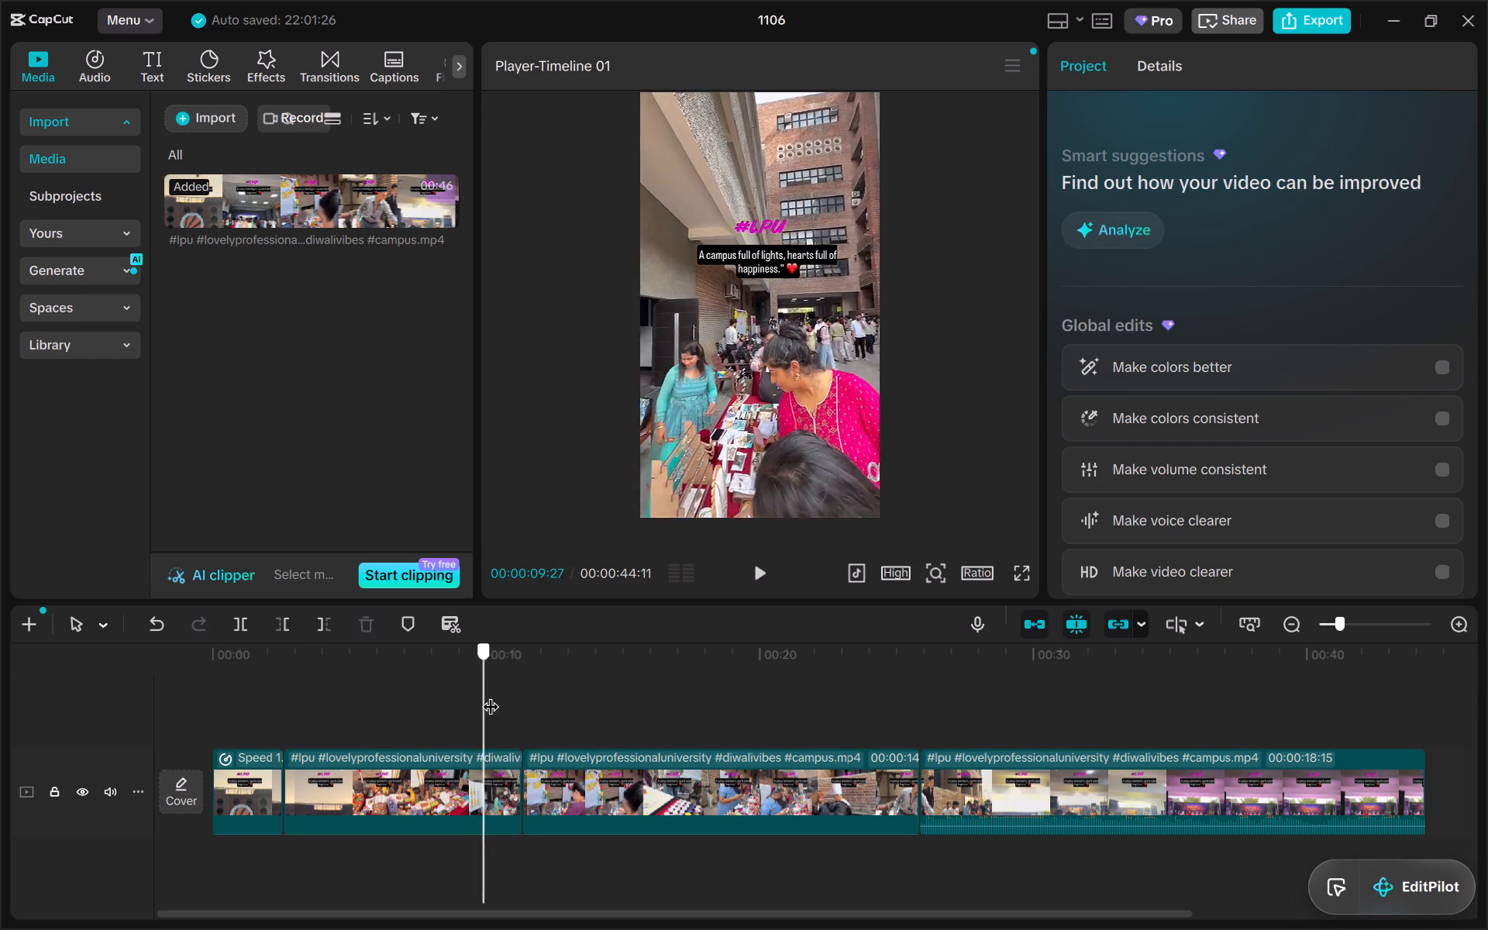
pyautogui.moveTo(490, 694); pyautogui.dragTo(493, 708)
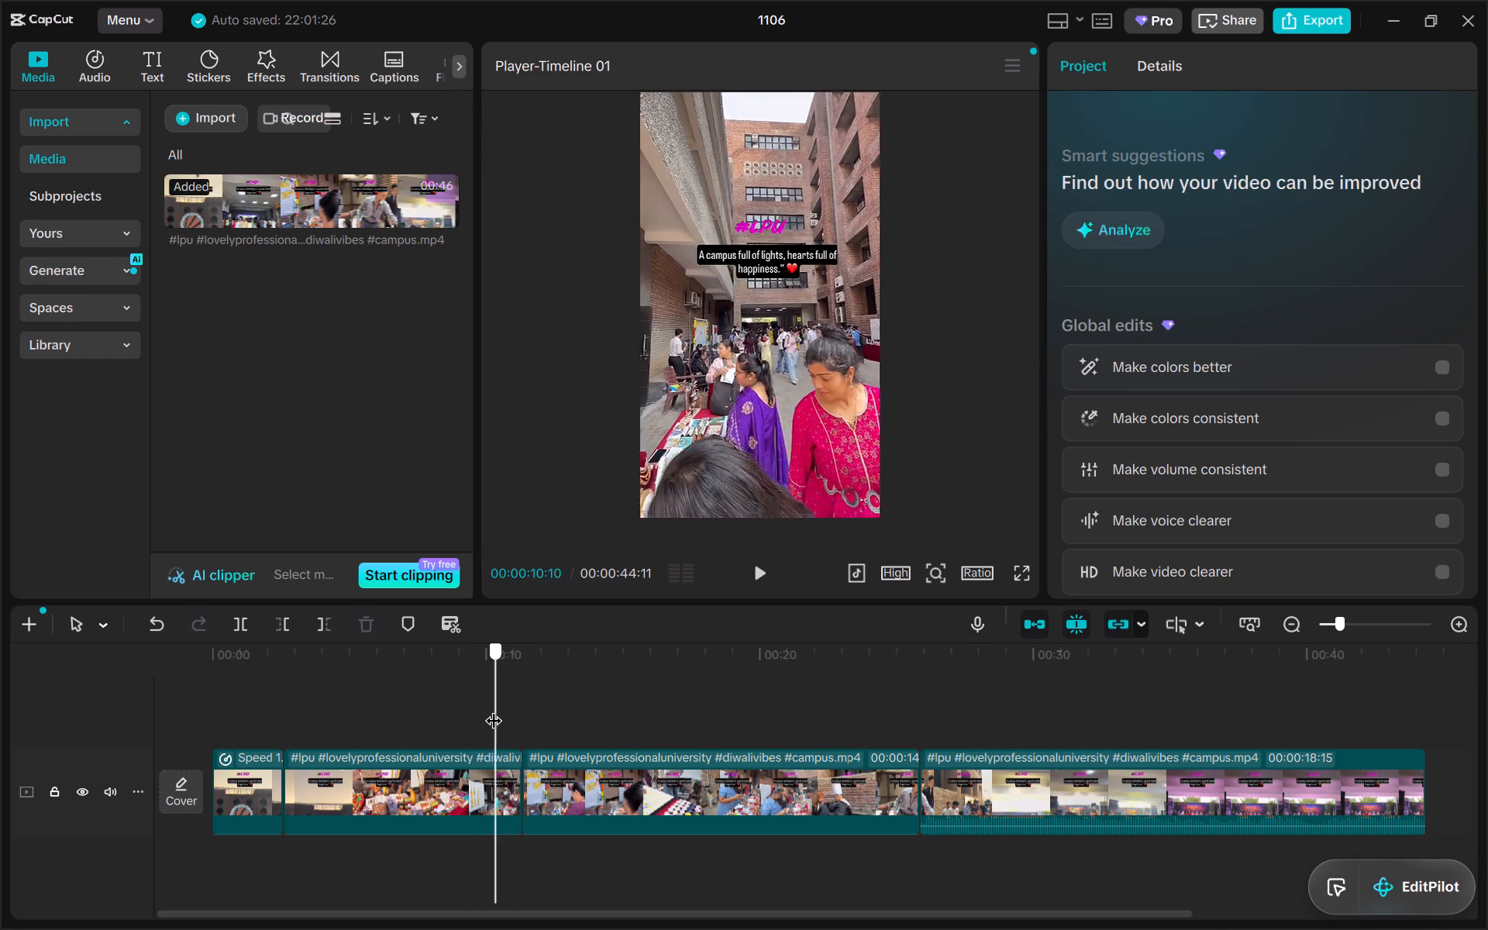
pyautogui.moveTo(493, 708); pyautogui.dragTo(526, 715)
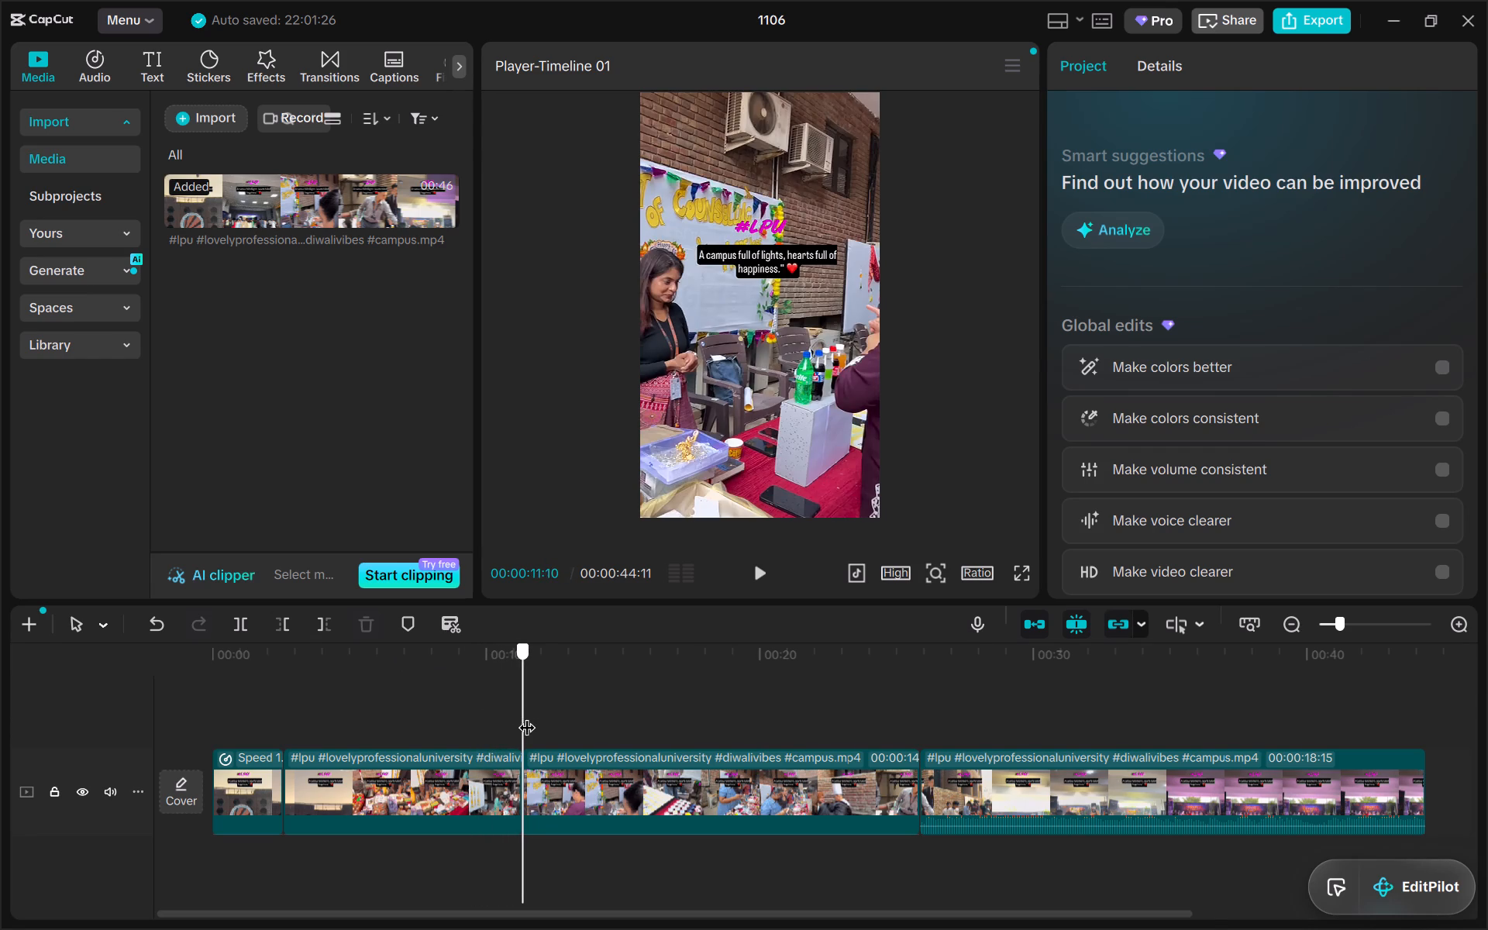
pyautogui.moveTo(526, 715); pyautogui.dragTo(710, 715)
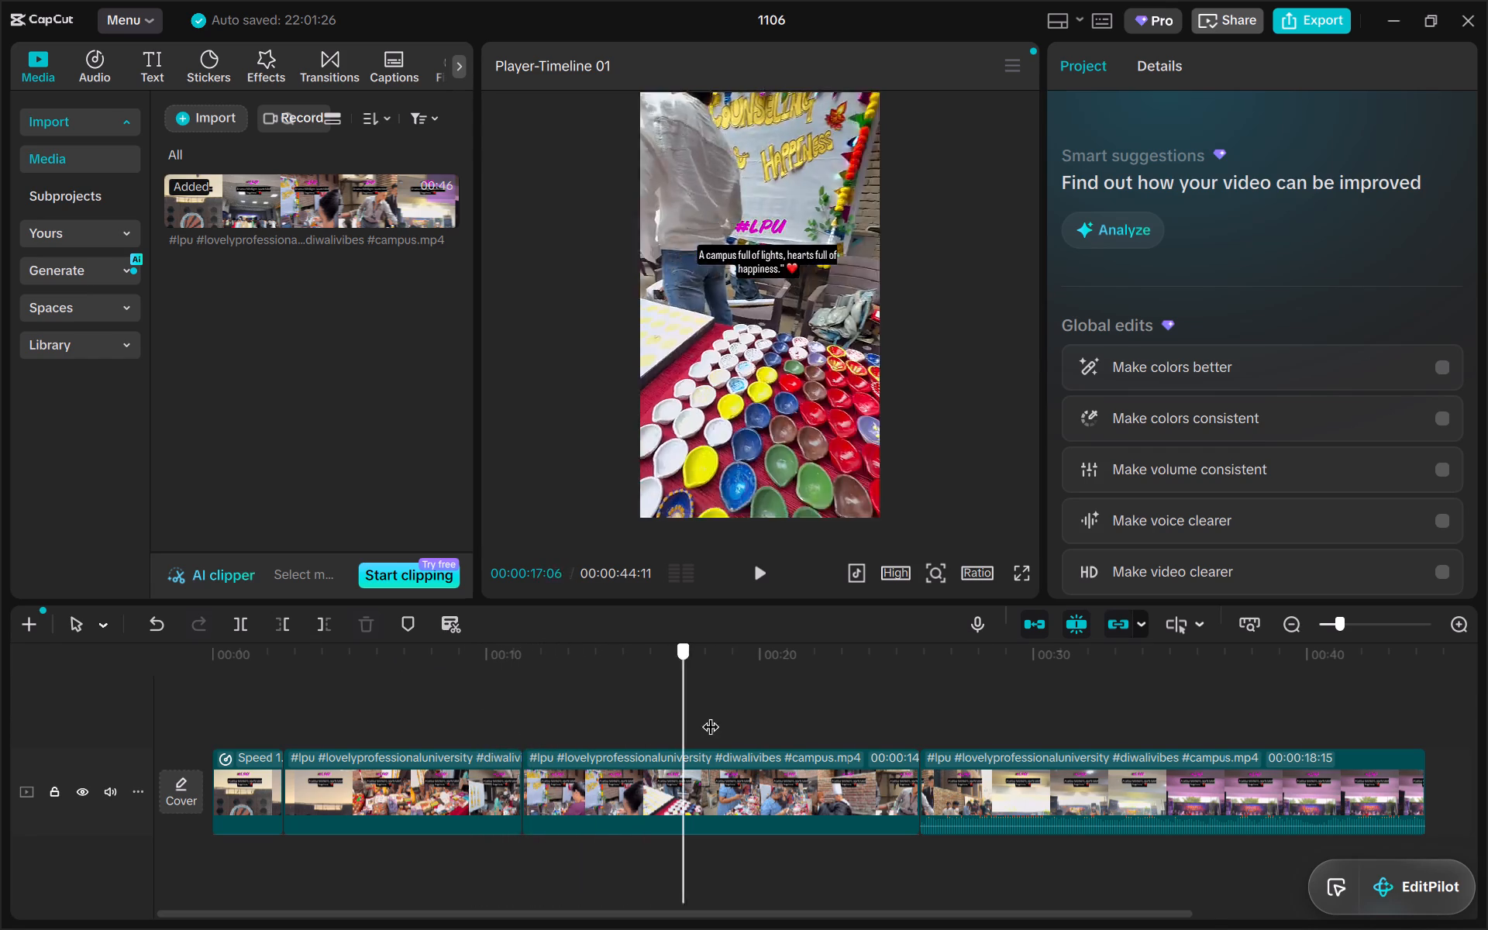
pyautogui.moveTo(710, 715); pyautogui.dragTo(554, 740)
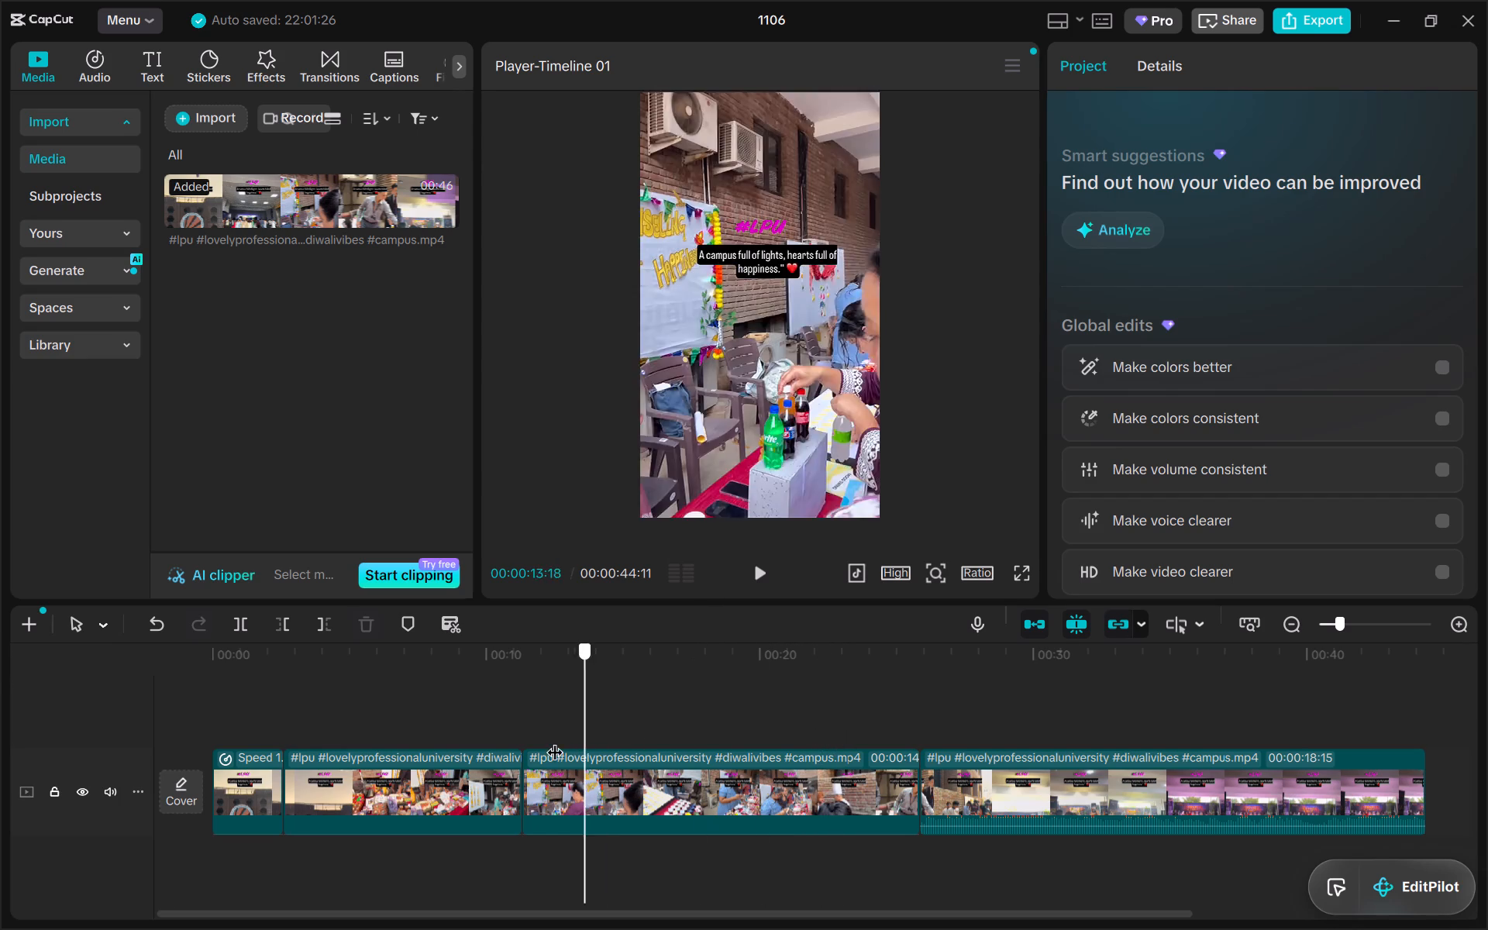
pyautogui.moveTo(554, 740); pyautogui.dragTo(832, 757)
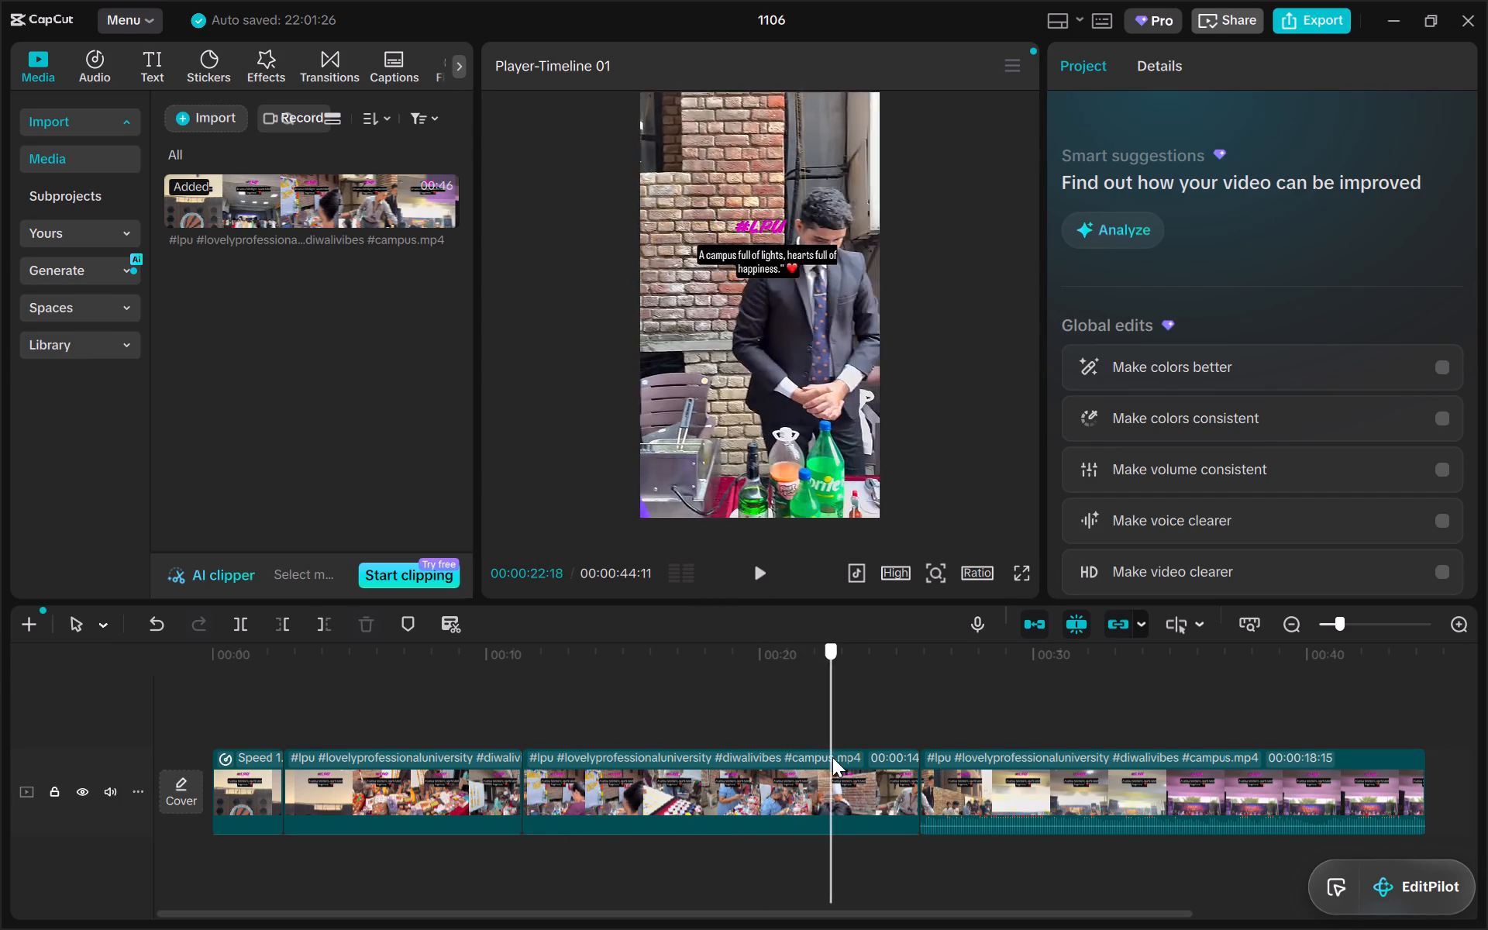
pyautogui.moveTo(832, 757); pyautogui.dragTo(235, 678)
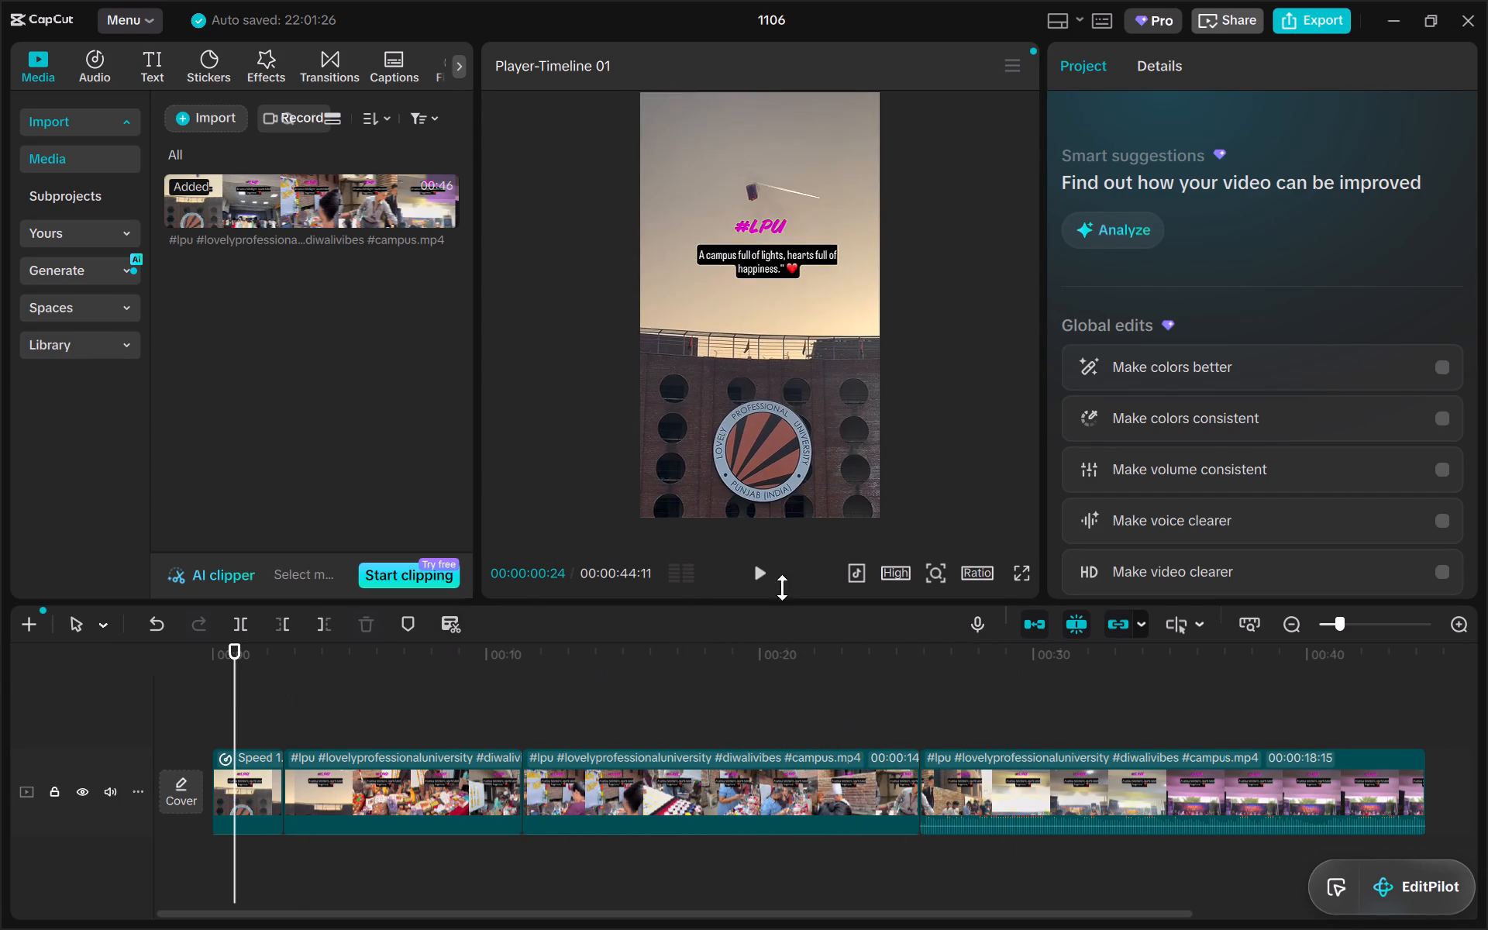
pyautogui.click(761, 573)
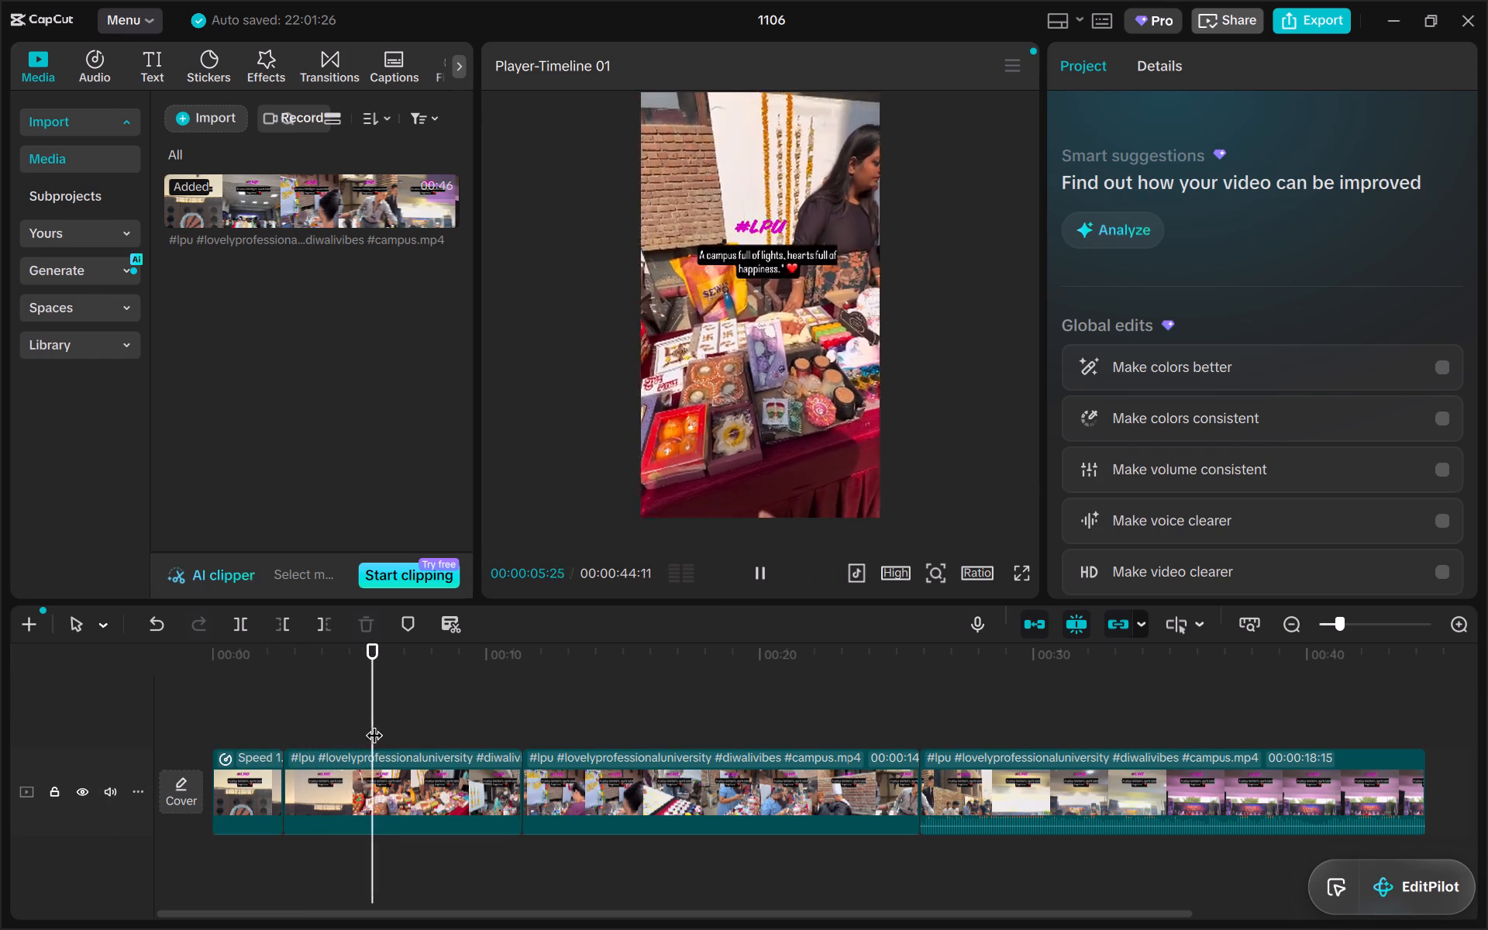
pyautogui.moveTo(374, 723); pyautogui.dragTo(151, 694)
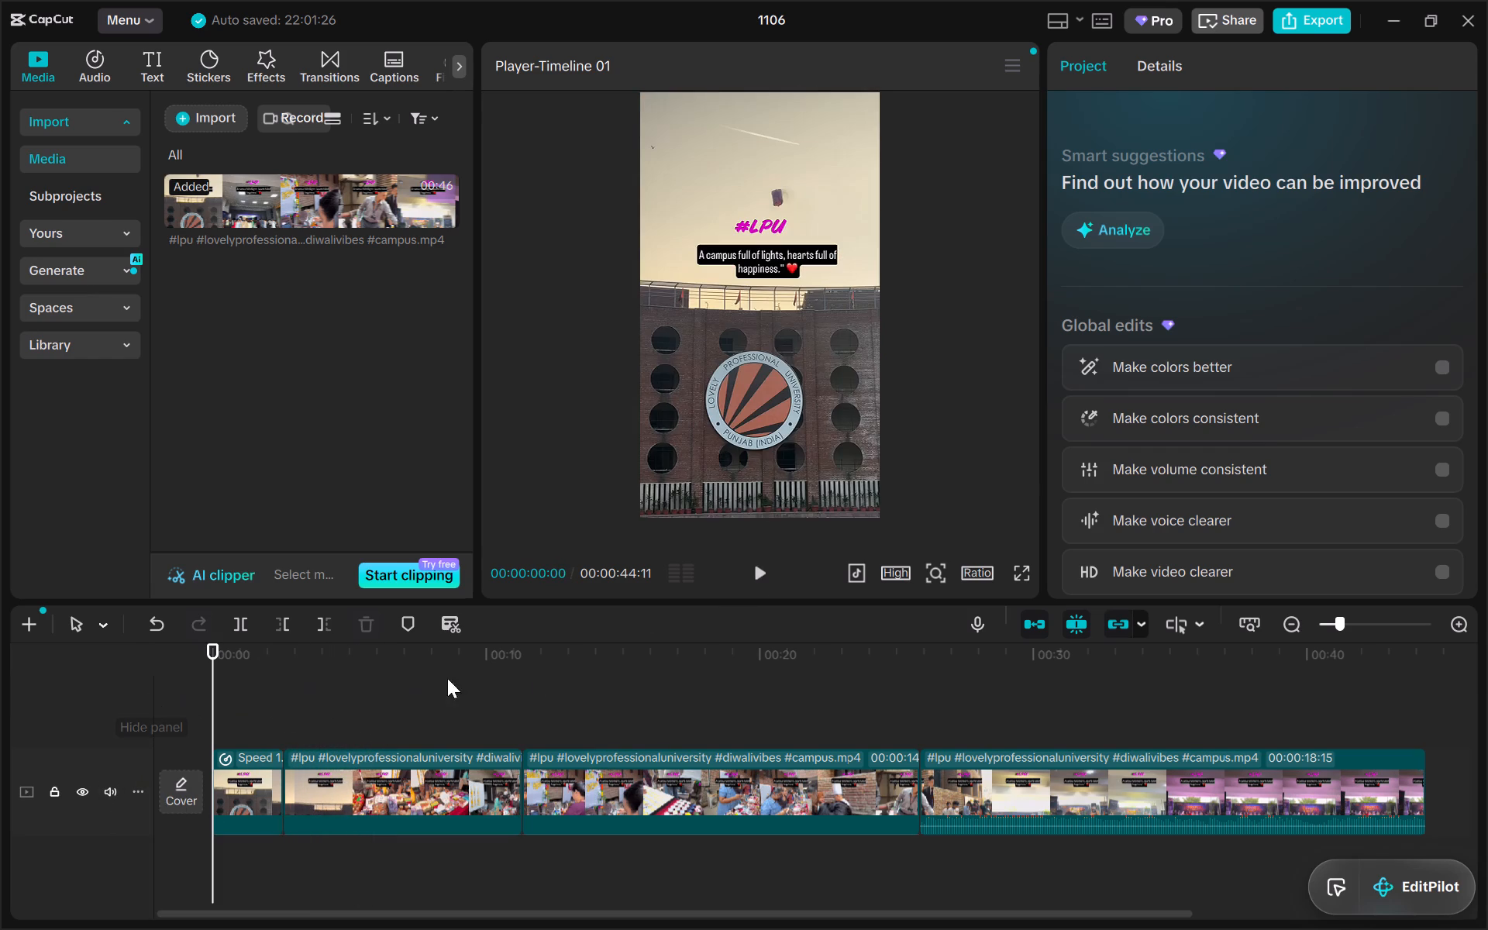
pyautogui.click(753, 572)
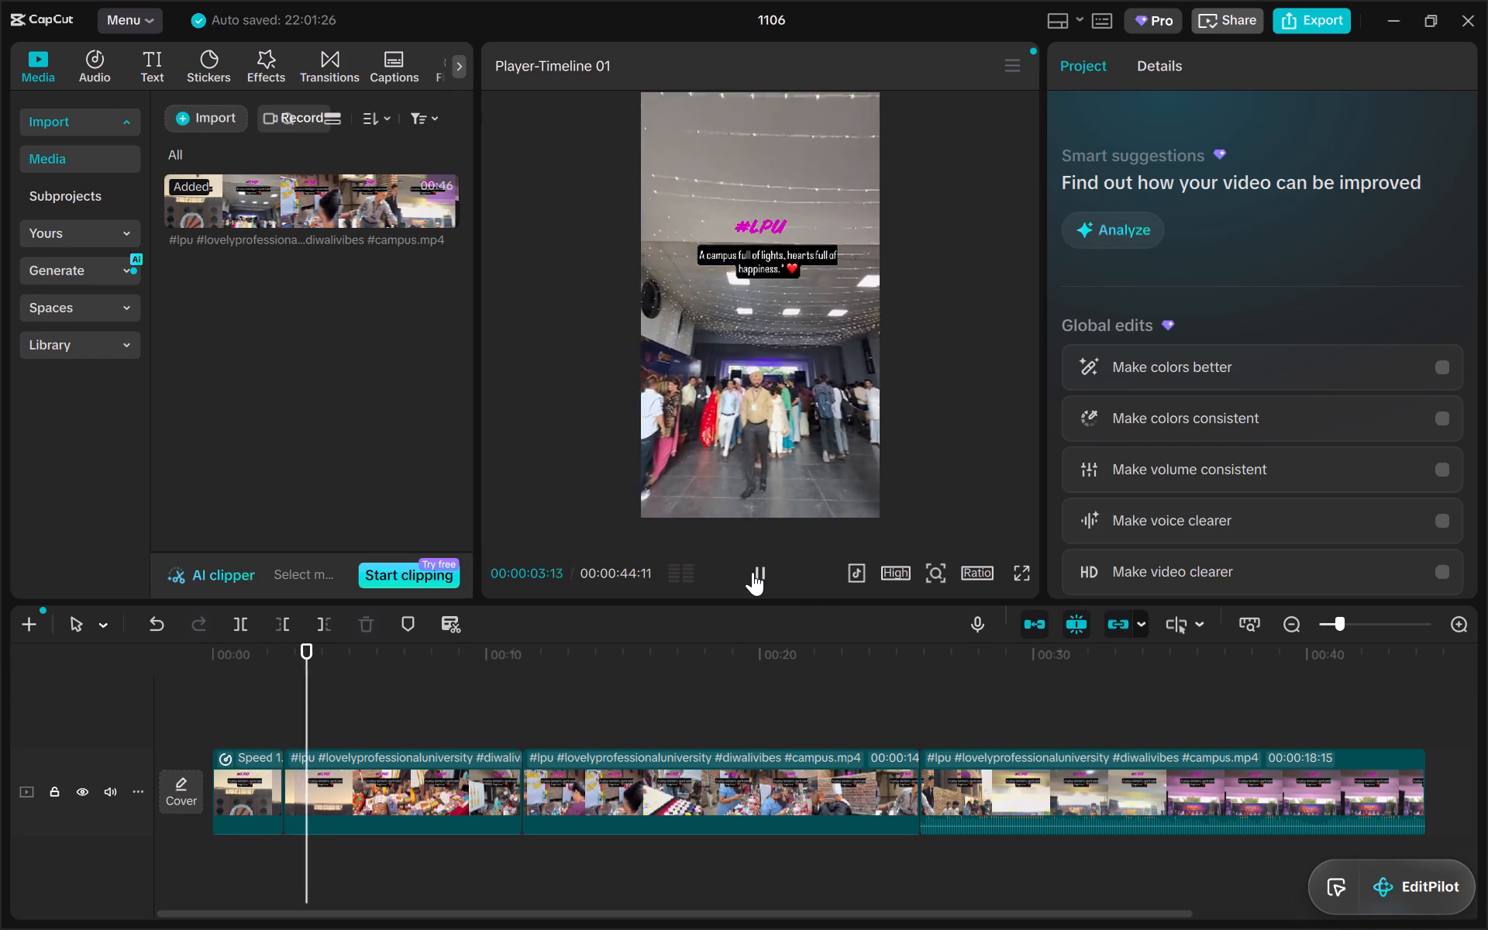
# Set the playback speed of the second segment, from the decorated hall to the courtyard crowd, to 1.30x.
pyautogui.click(435, 776)
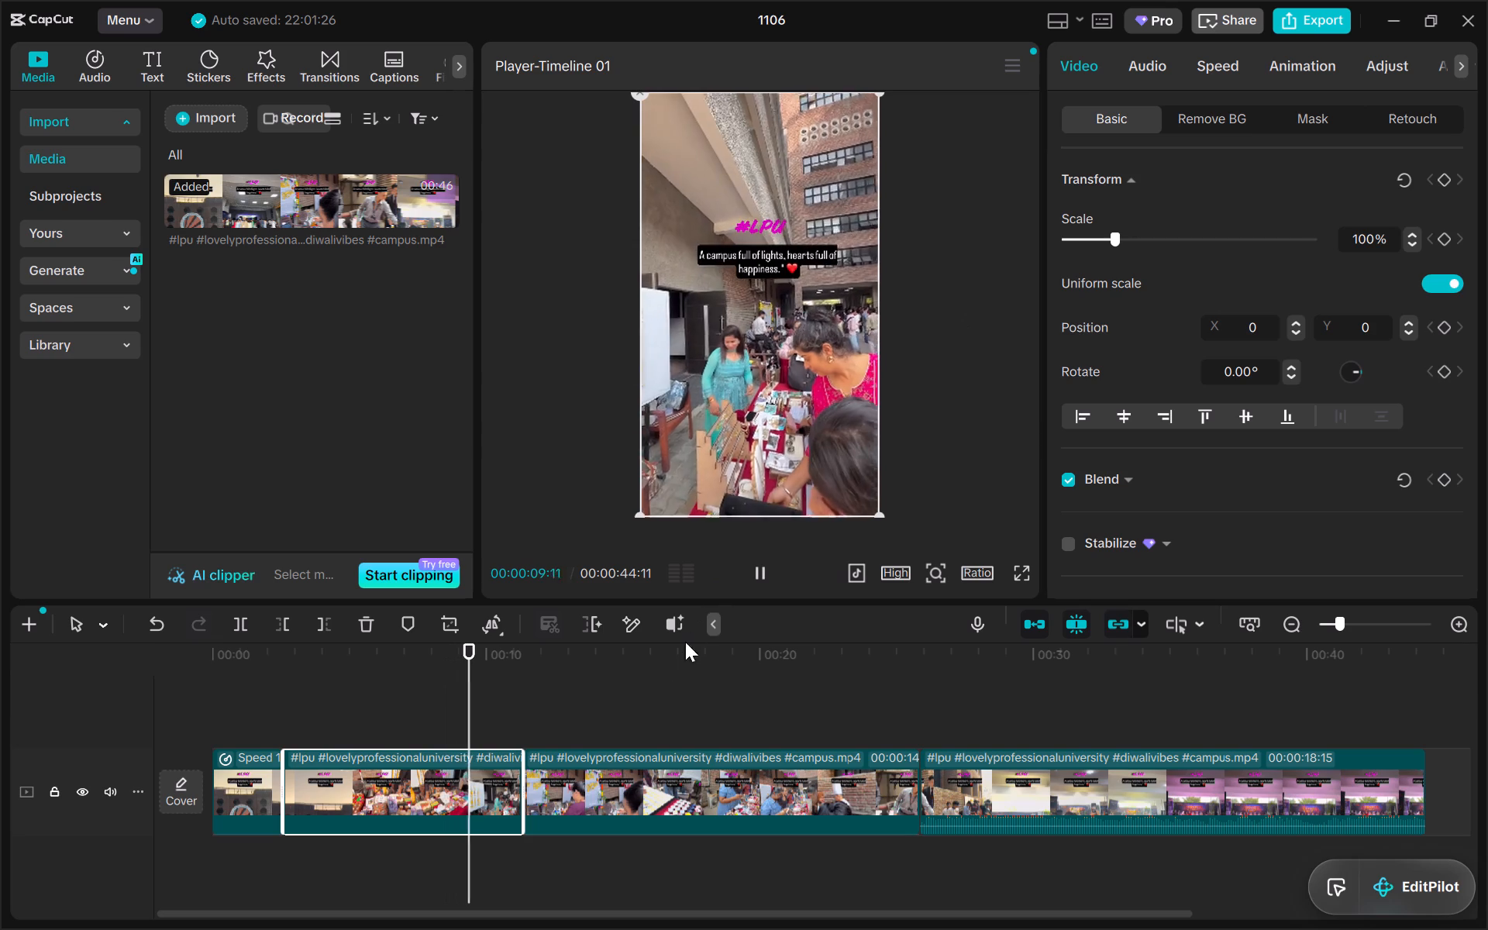
pyautogui.click(763, 574)
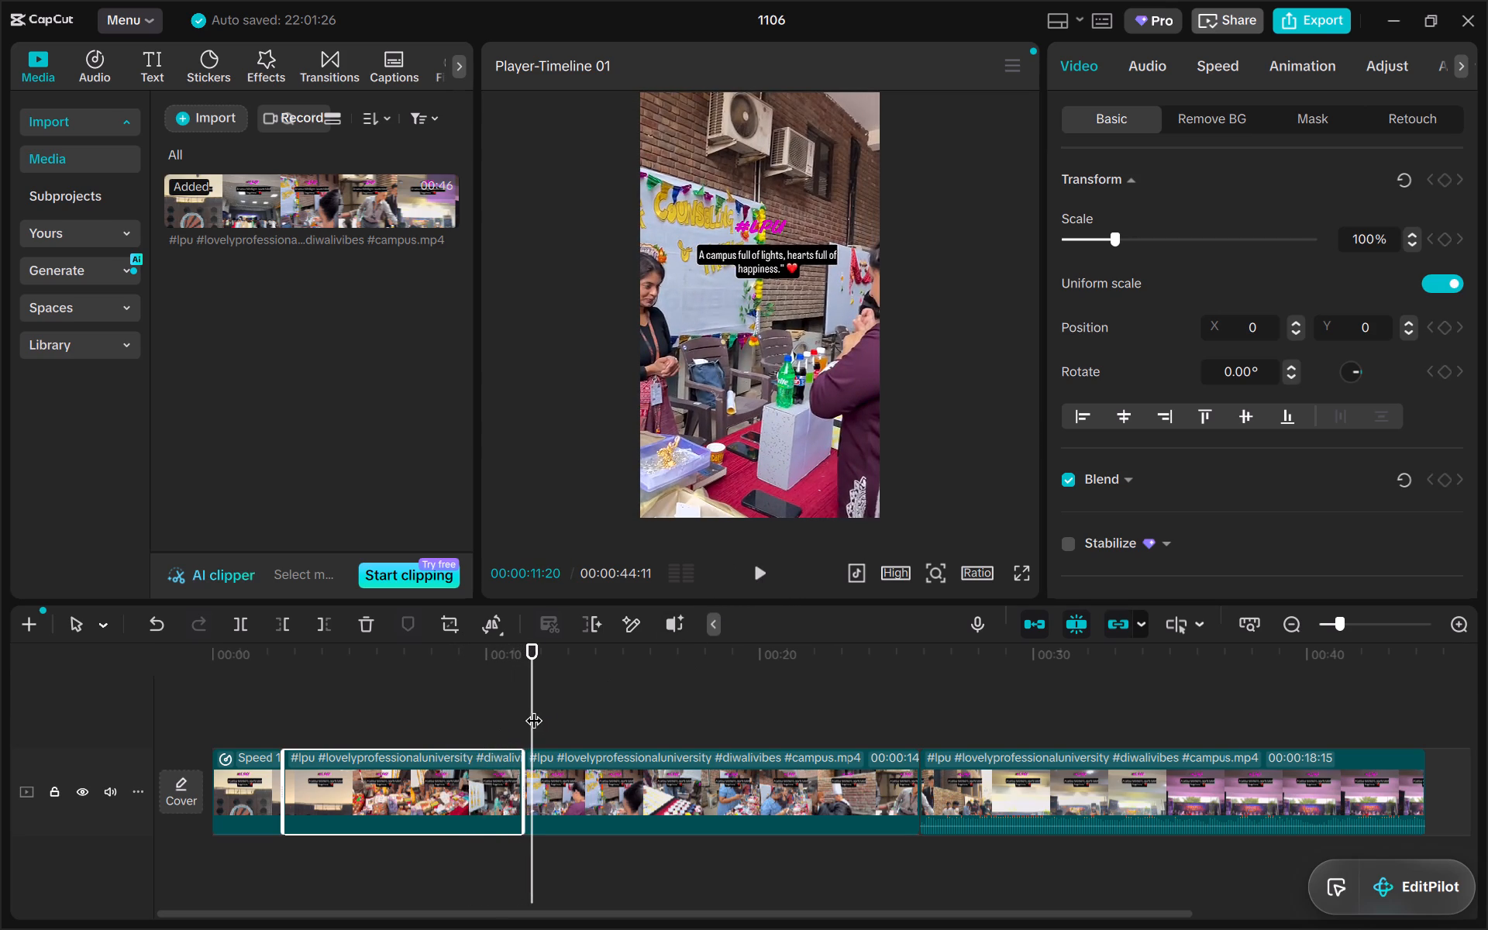
pyautogui.moveTo(533, 708); pyautogui.dragTo(284, 712)
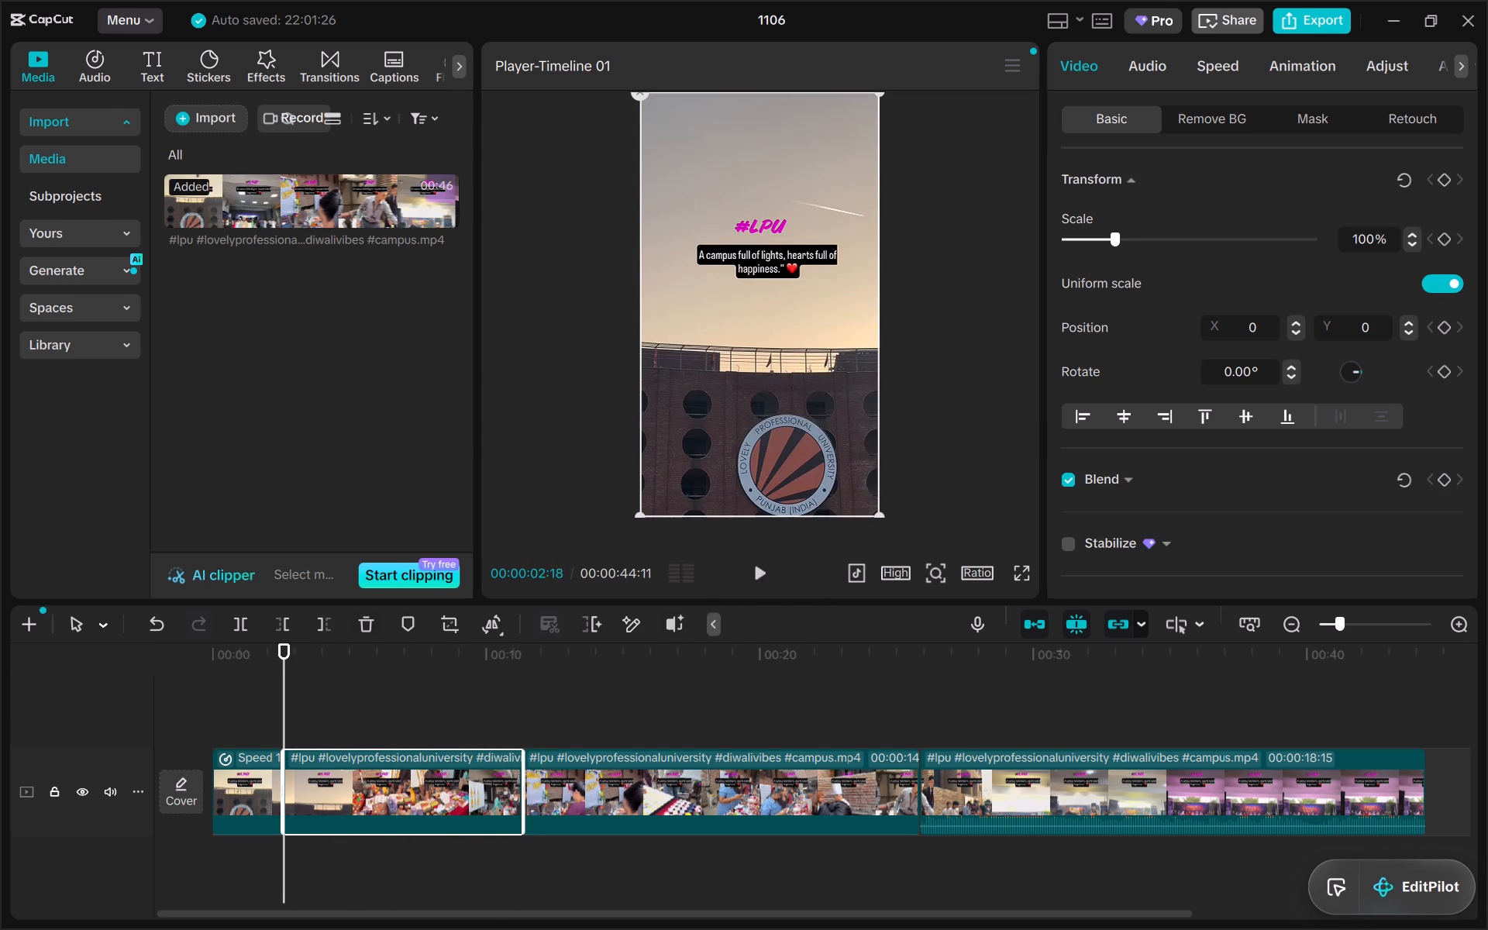
pyautogui.click(1211, 63)
pyautogui.moveTo(1117, 207); pyautogui.dragTo(1121, 207)
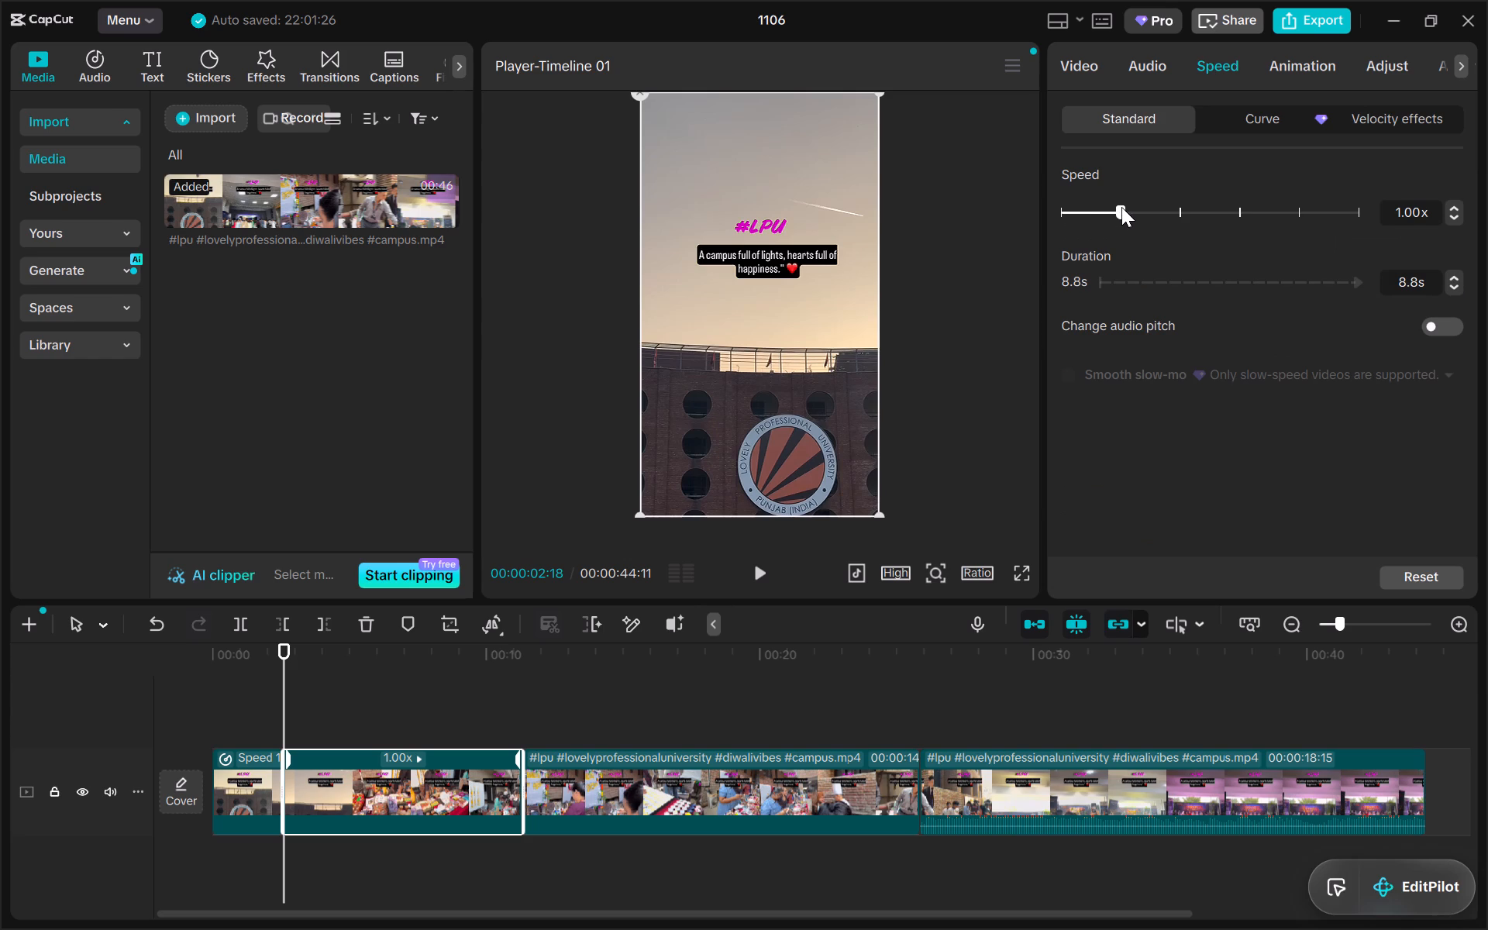
pyautogui.moveTo(1121, 207); pyautogui.dragTo(1135, 211)
pyautogui.moveTo(1135, 211); pyautogui.dragTo(1136, 218)
pyautogui.moveTo(1136, 218); pyautogui.dragTo(1138, 222)
pyautogui.moveTo(1138, 222); pyautogui.dragTo(1138, 222)
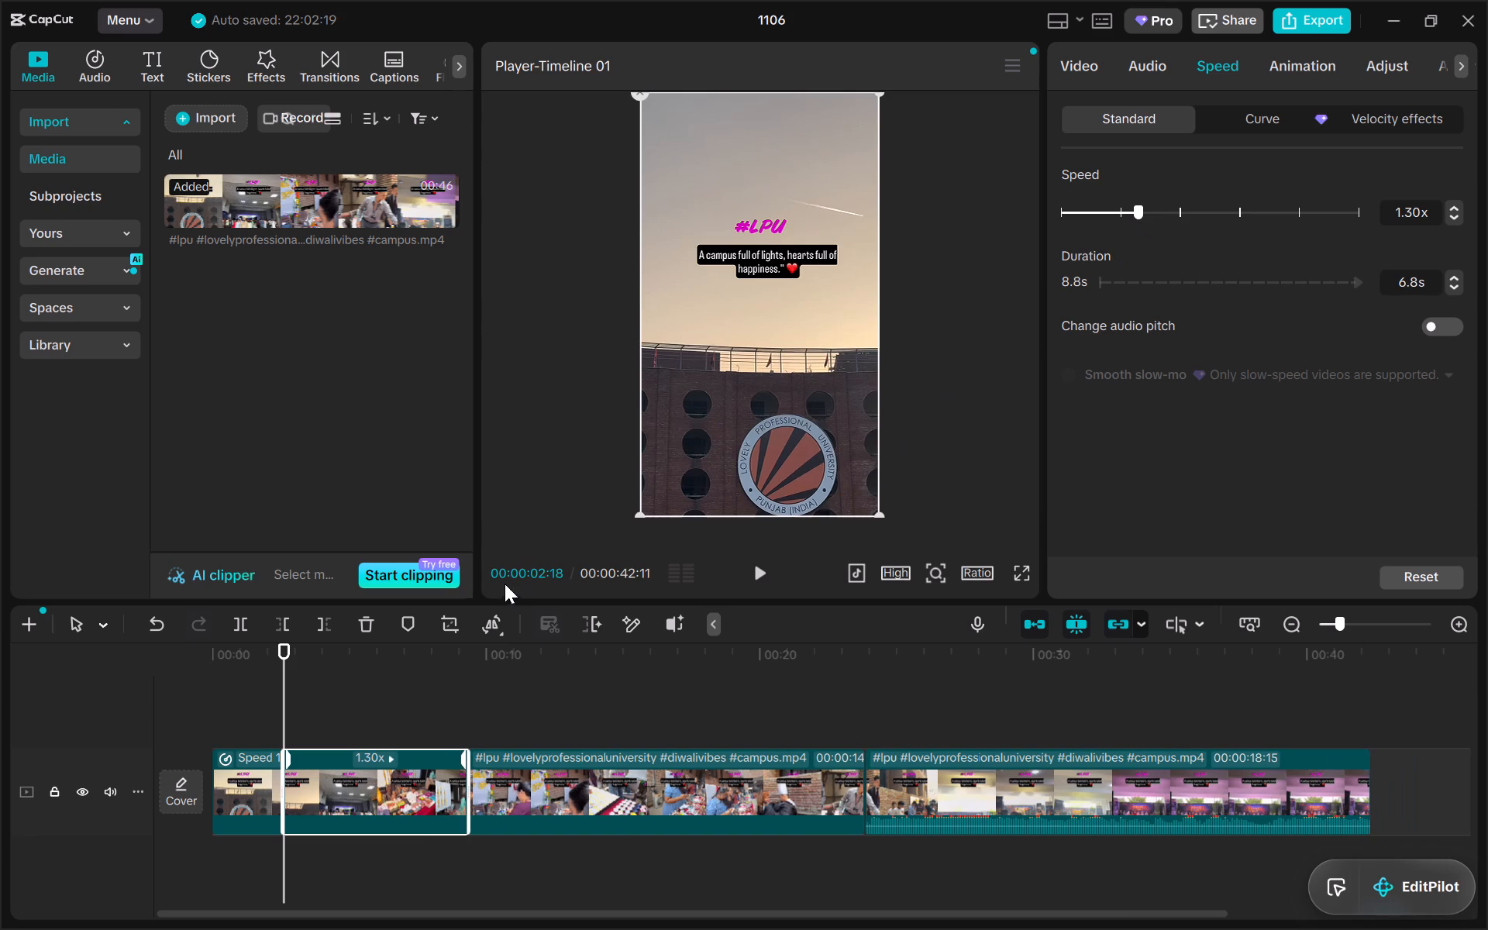
# Play on into the drink-bottle stall footage and set the playback speed of that third segment to 1.30x.
pyautogui.click(760, 579)
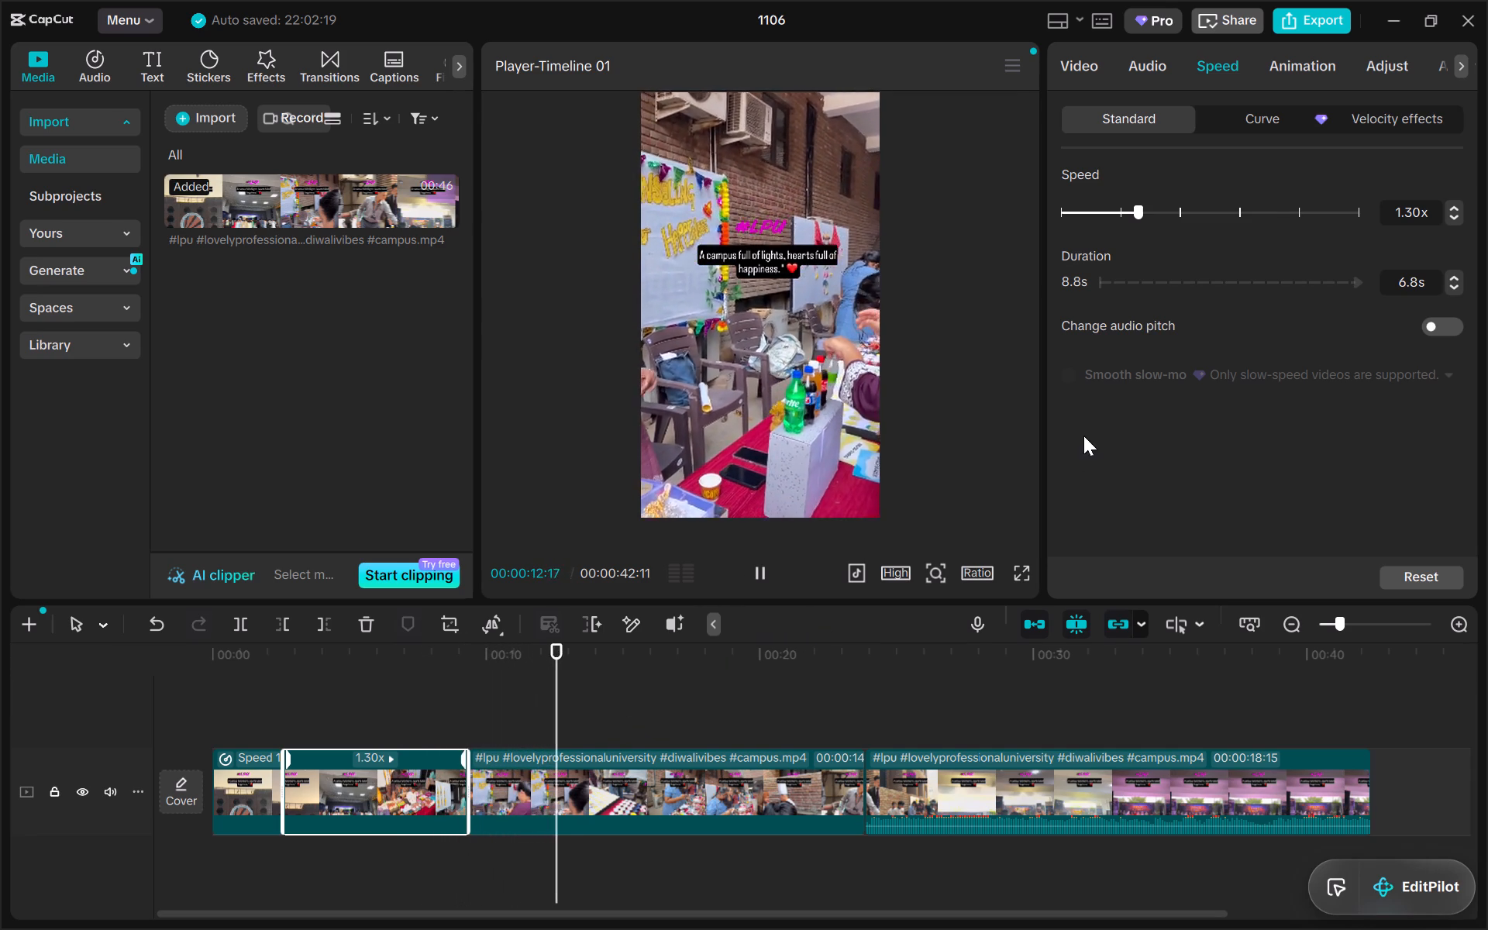
pyautogui.click(741, 824)
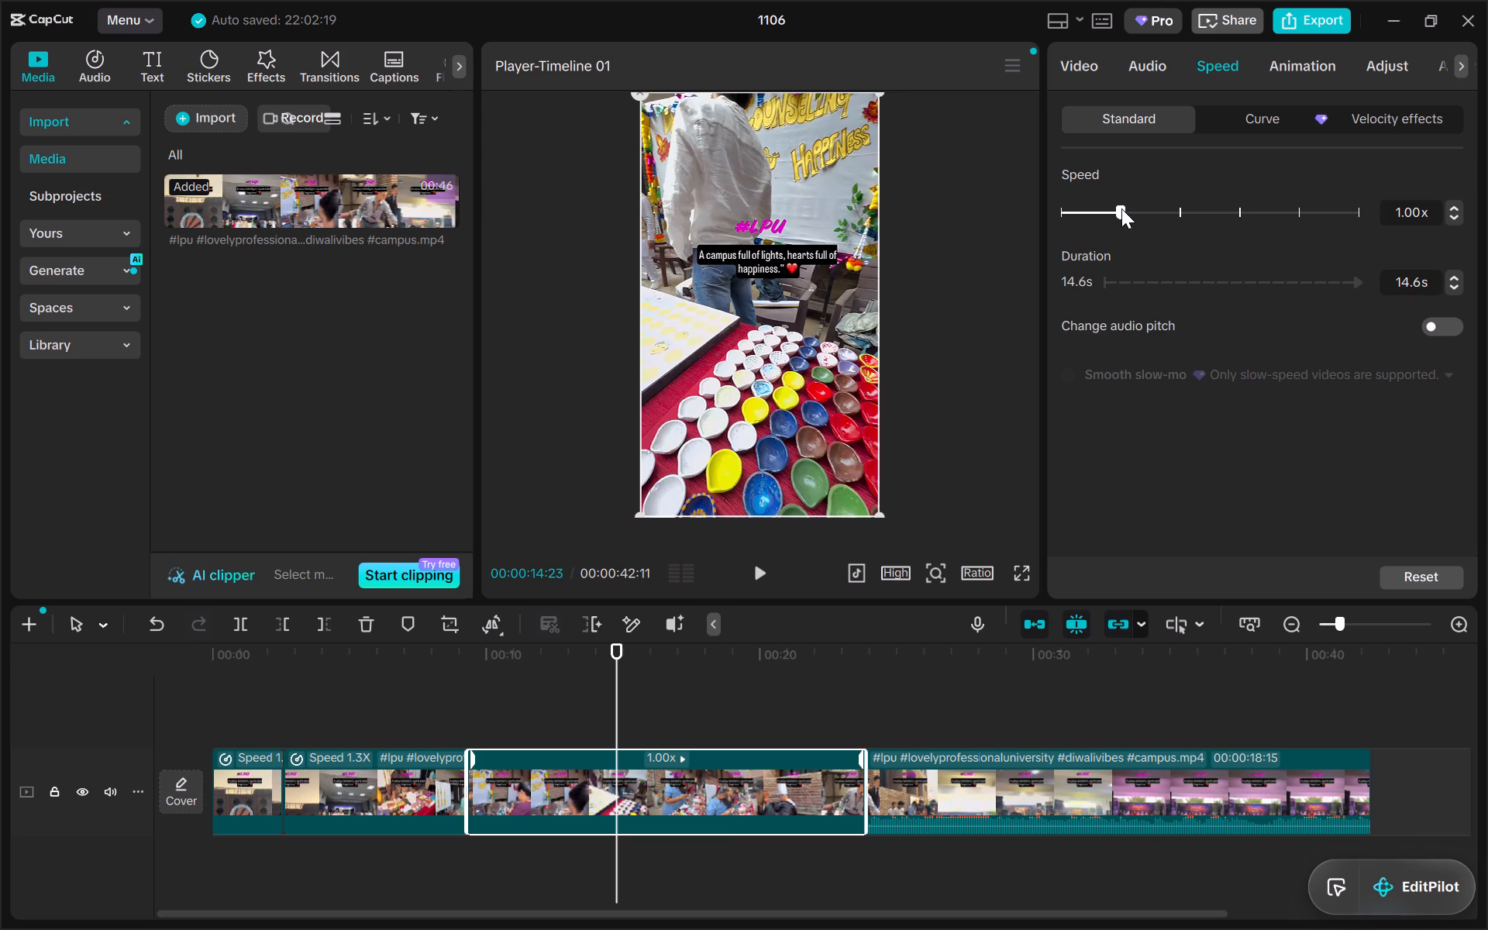
pyautogui.moveTo(1121, 208); pyautogui.dragTo(1138, 210)
pyautogui.moveTo(1138, 210); pyautogui.dragTo(1138, 215)
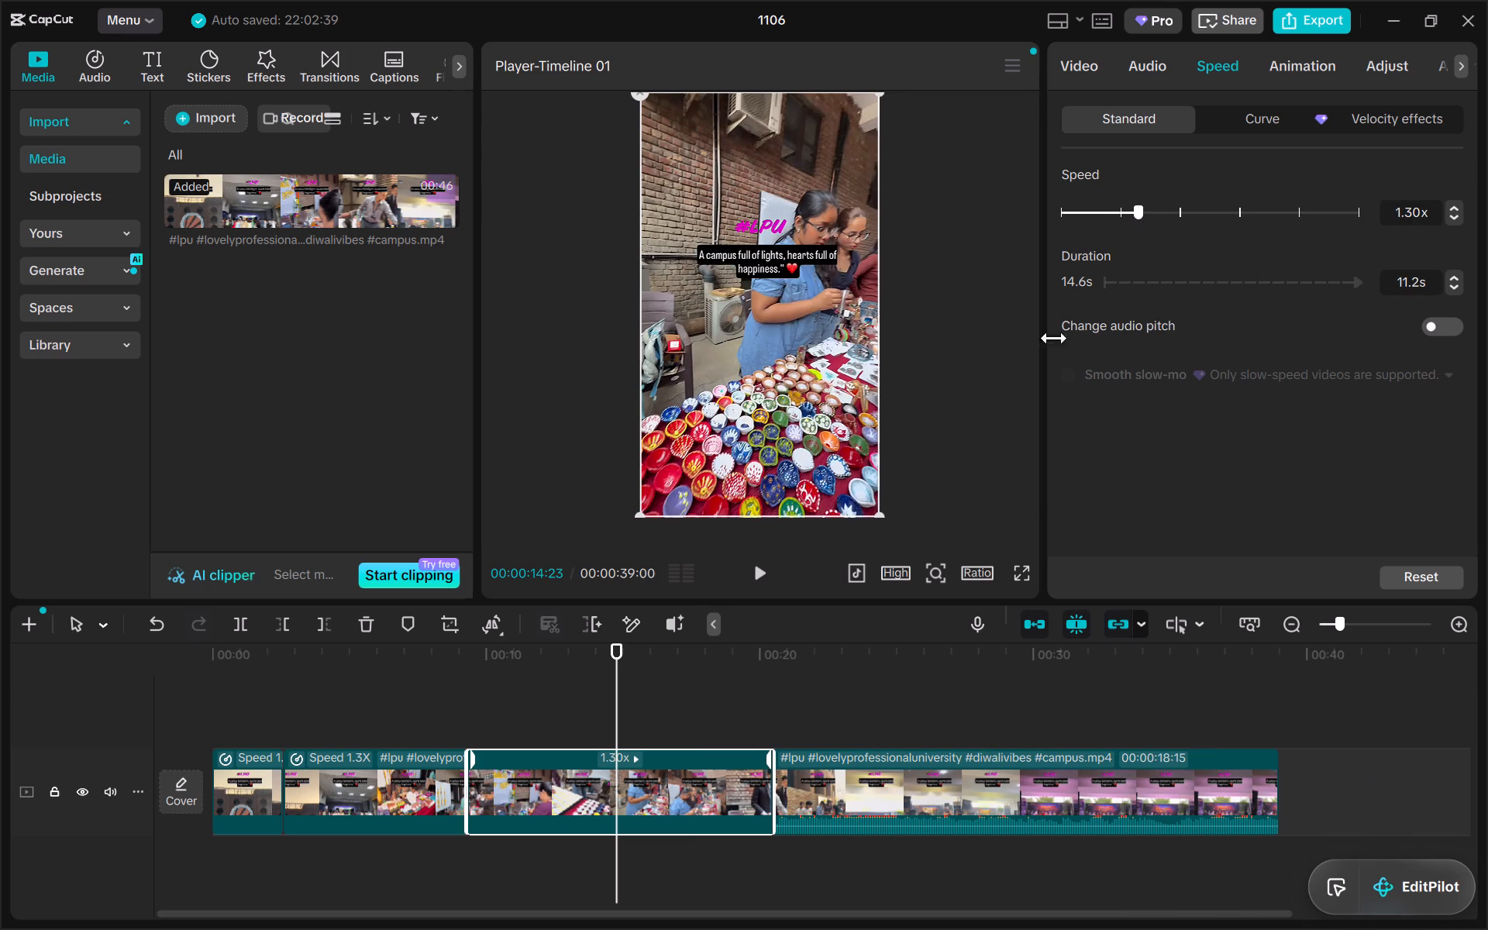
# Play the timeline from the beginning to review the sped-up segments.
pyautogui.moveTo(620, 692); pyautogui.dragTo(435, 675)
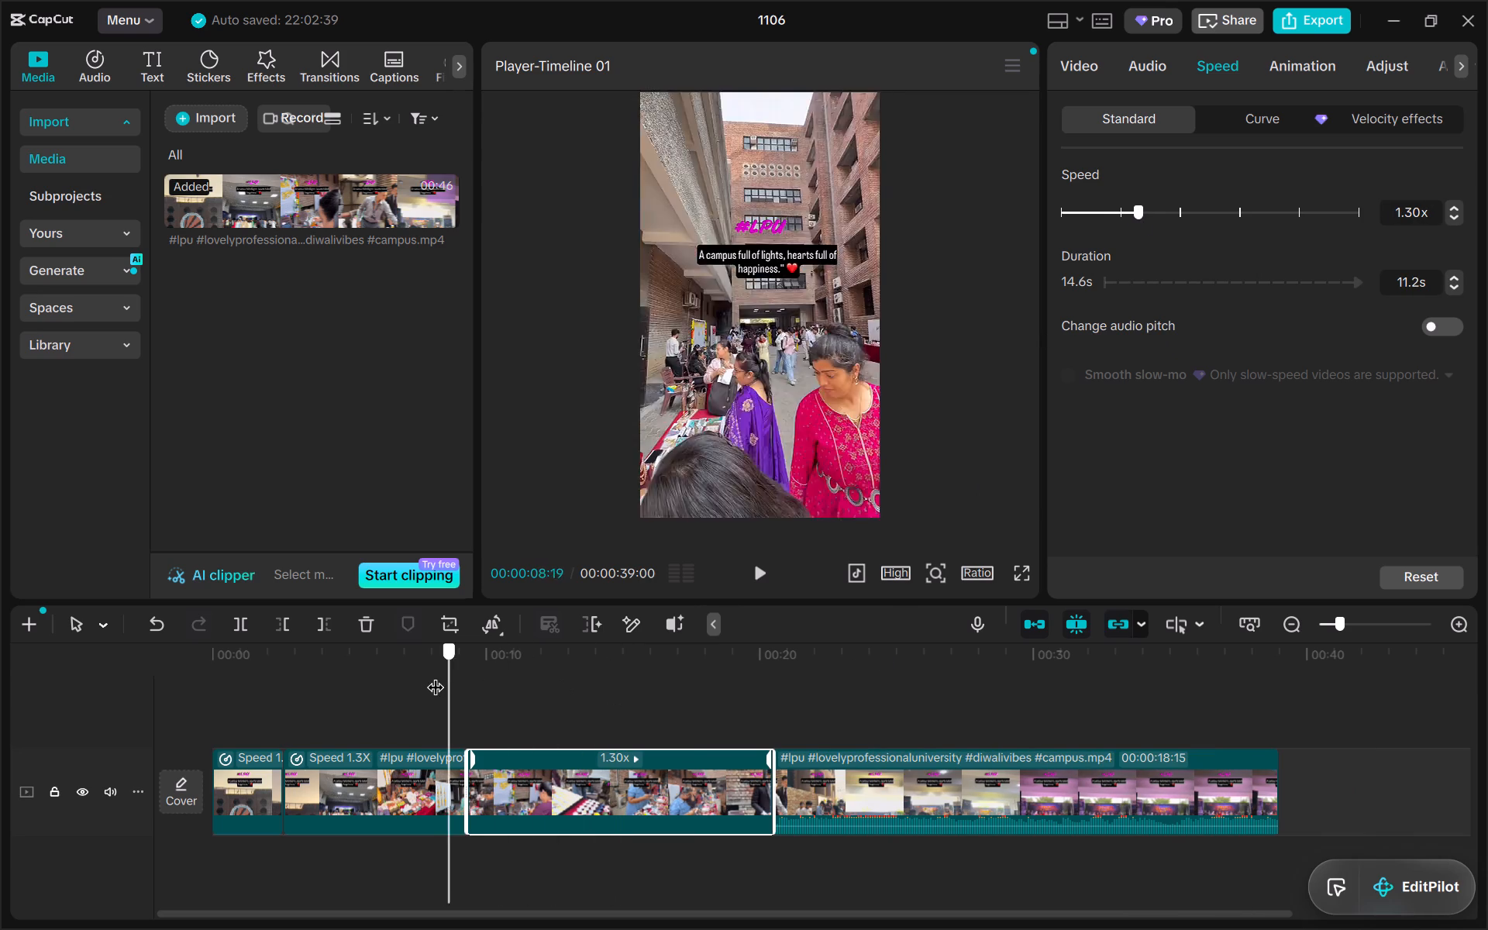
pyautogui.moveTo(435, 675); pyautogui.dragTo(430, 675)
pyautogui.moveTo(431, 647); pyautogui.dragTo(257, 653)
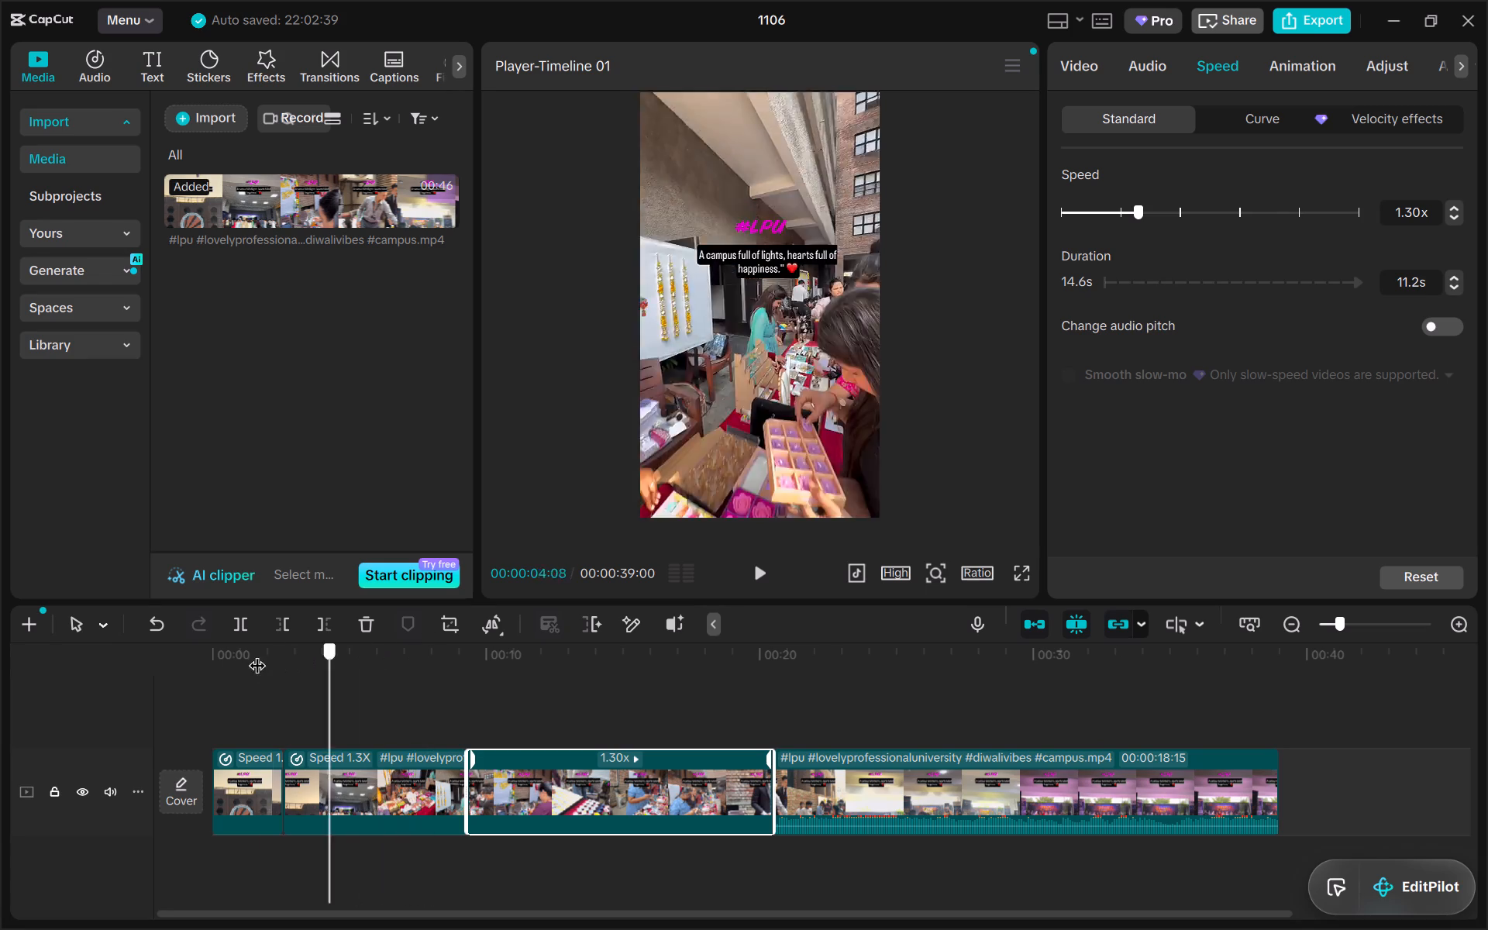
pyautogui.moveTo(257, 653); pyautogui.dragTo(201, 640)
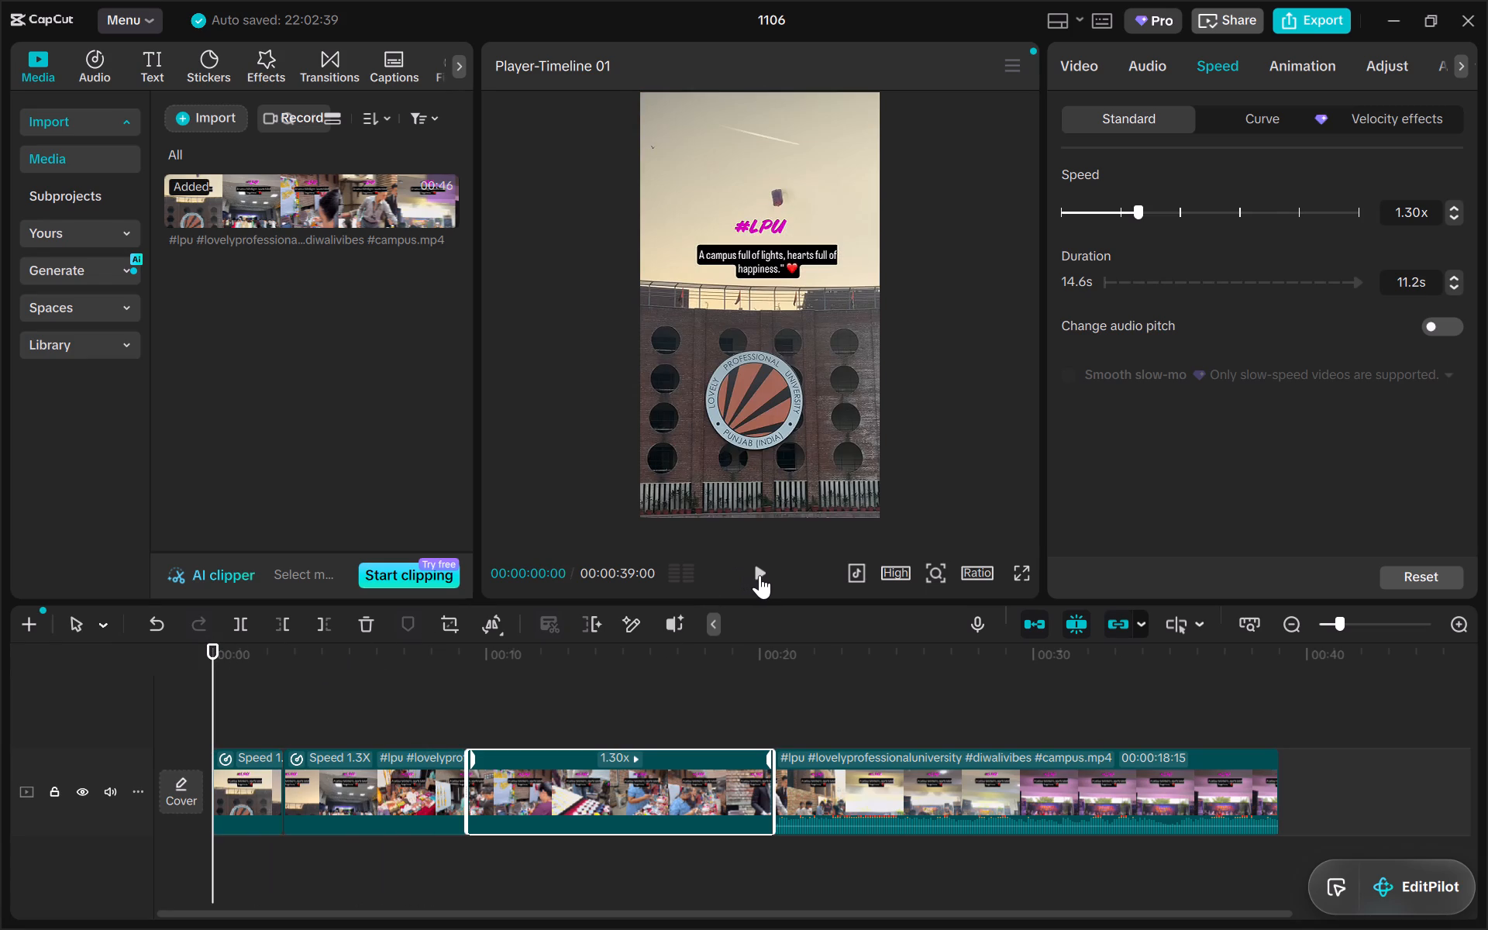
pyautogui.click(759, 575)
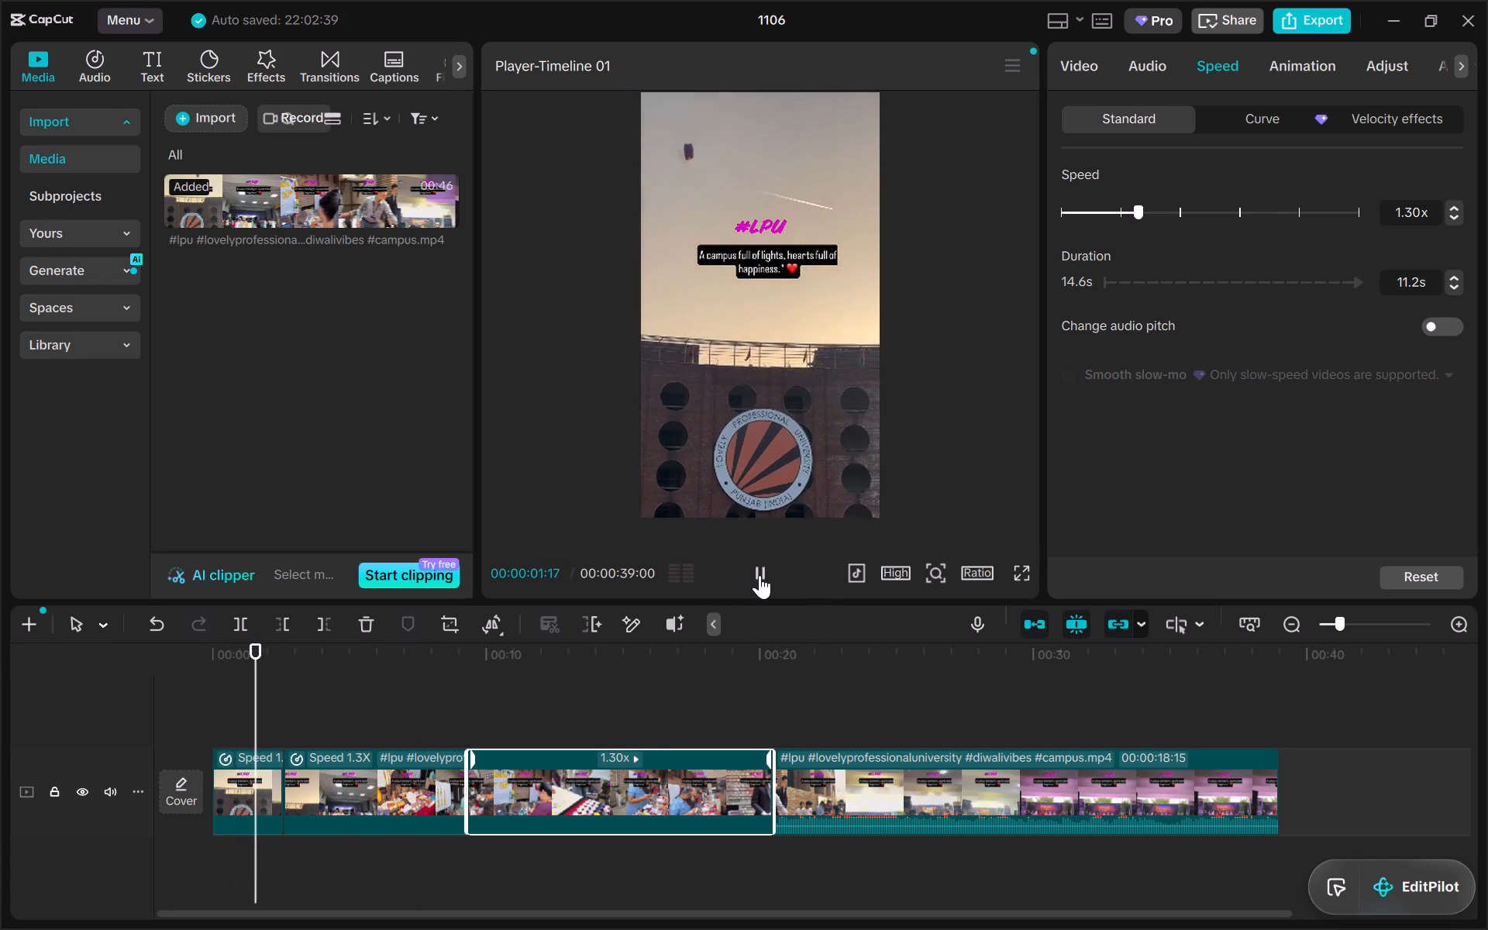
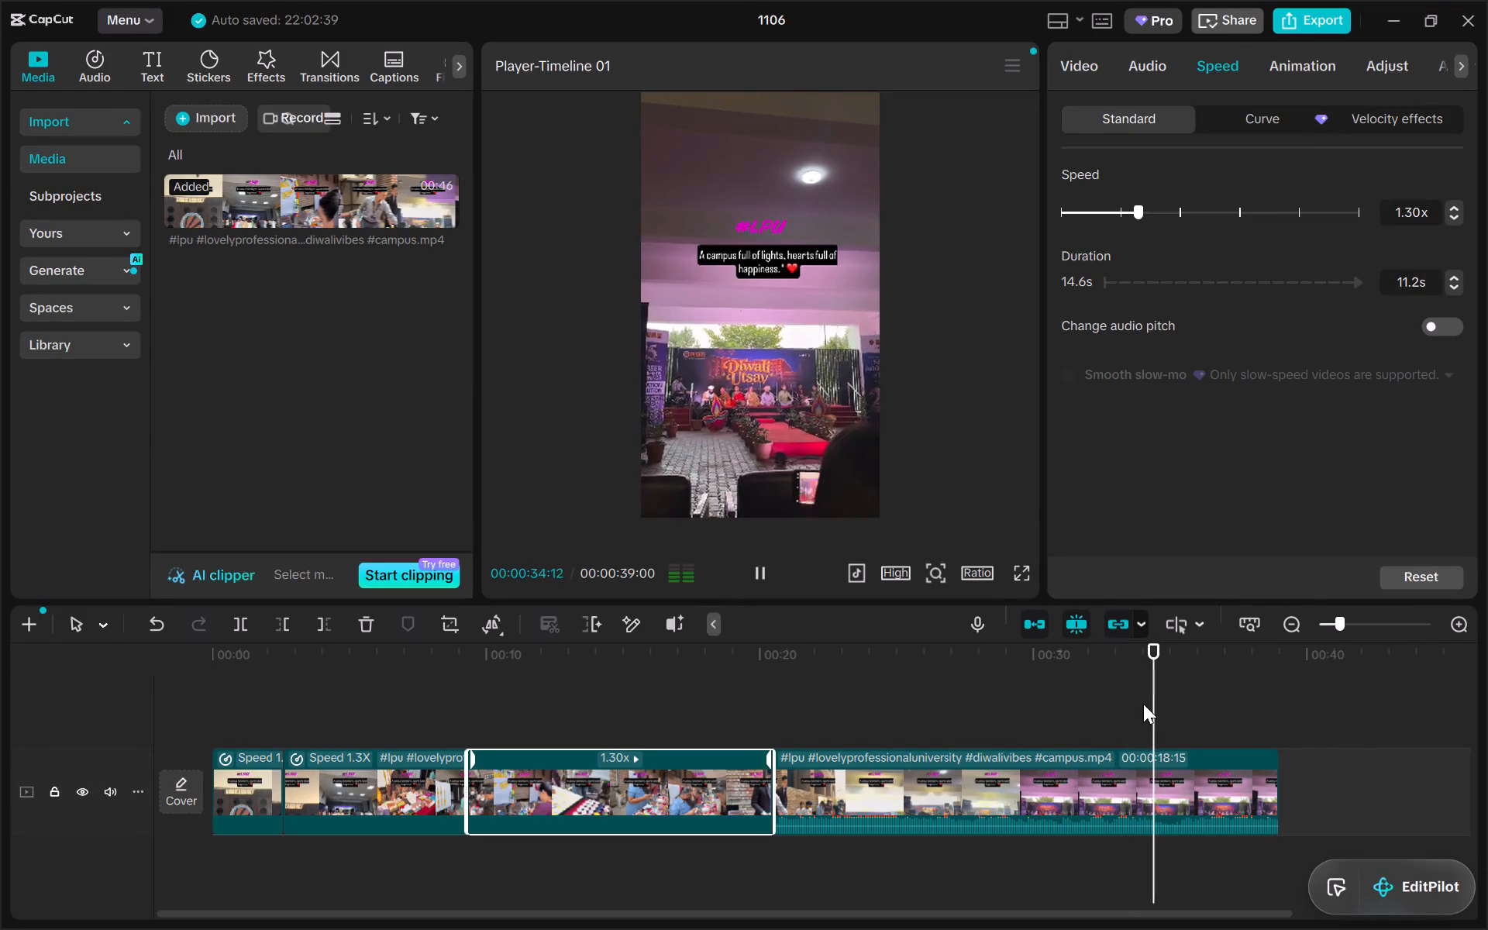
# Split the video at 00:00:28:04, where the indoor stage crowd footage changes to the purple-lit Diwali Utsav stage.
pyautogui.moveTo(1178, 704); pyautogui.dragTo(1045, 673)
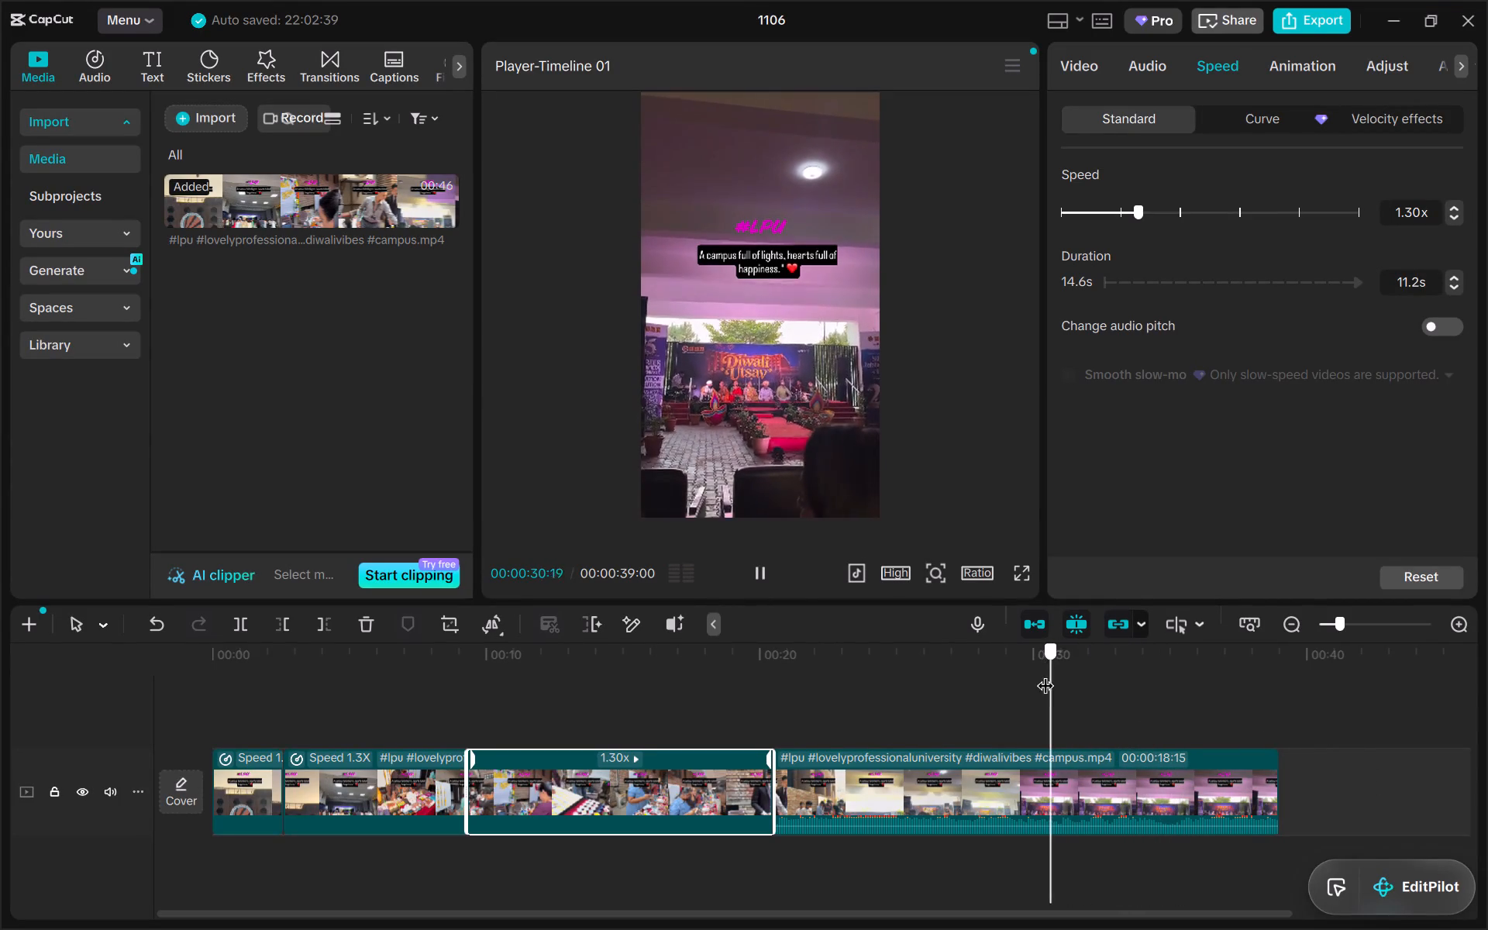
pyautogui.moveTo(1045, 673); pyautogui.dragTo(984, 670)
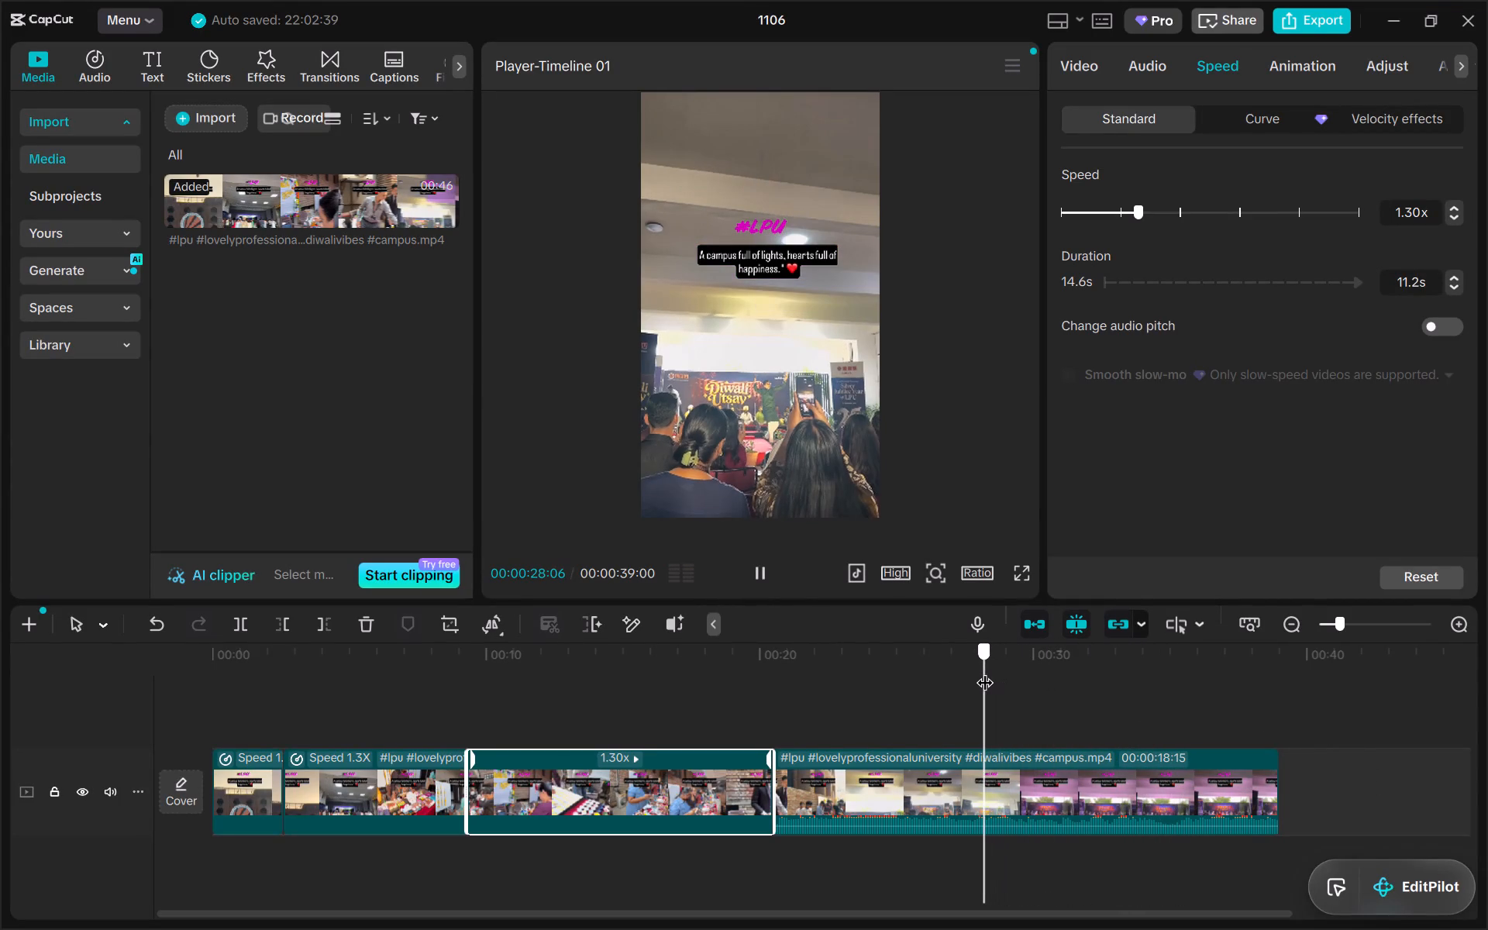
pyautogui.moveTo(984, 670); pyautogui.dragTo(997, 670)
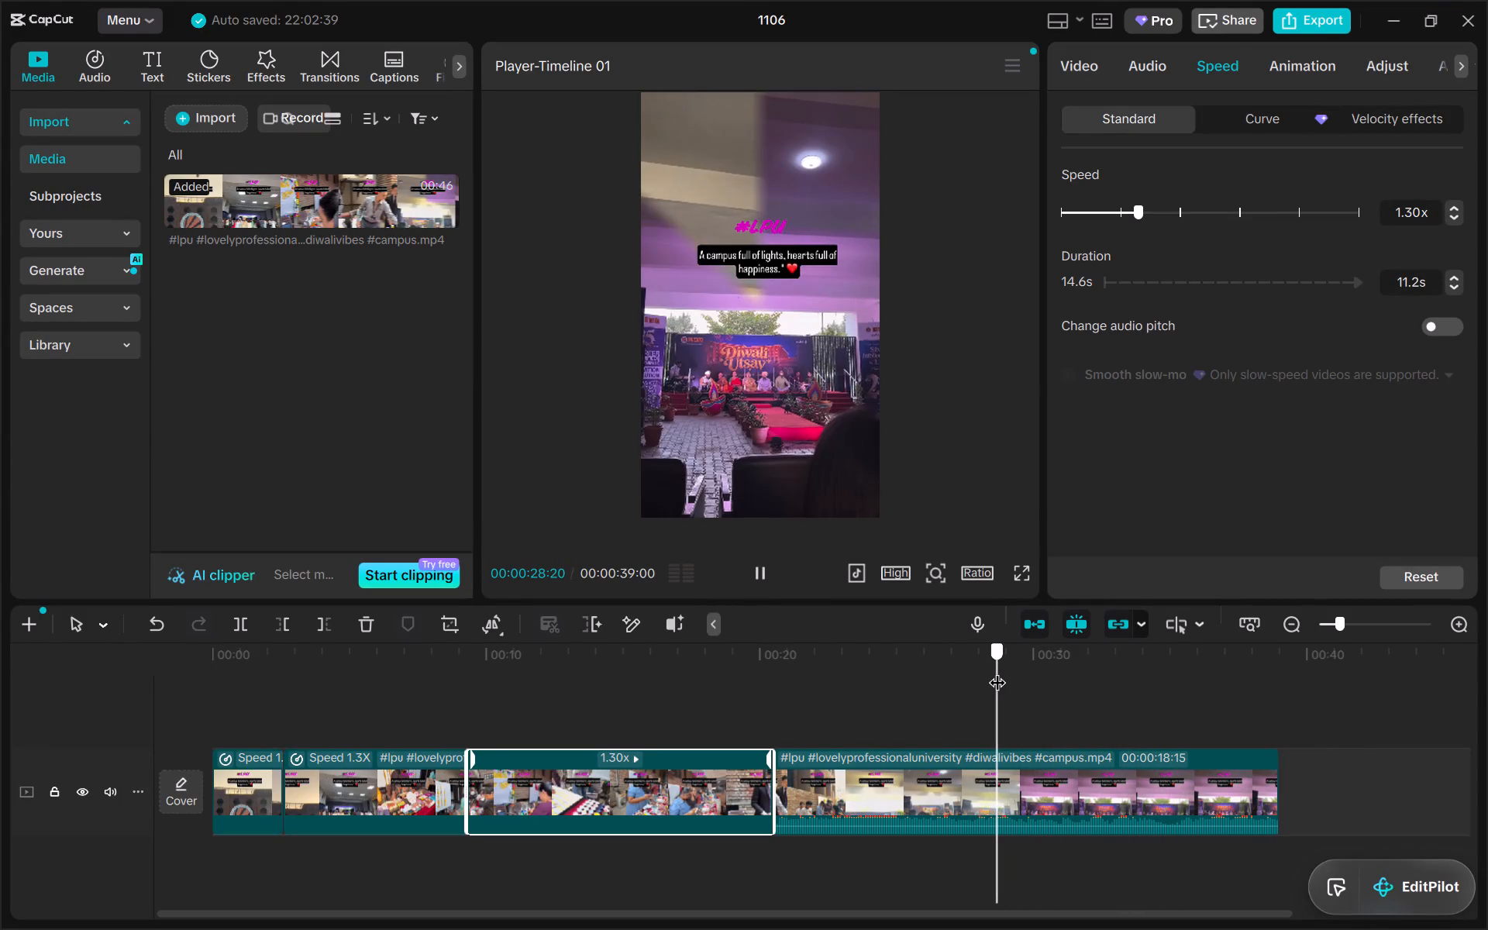
pyautogui.moveTo(997, 670); pyautogui.dragTo(983, 673)
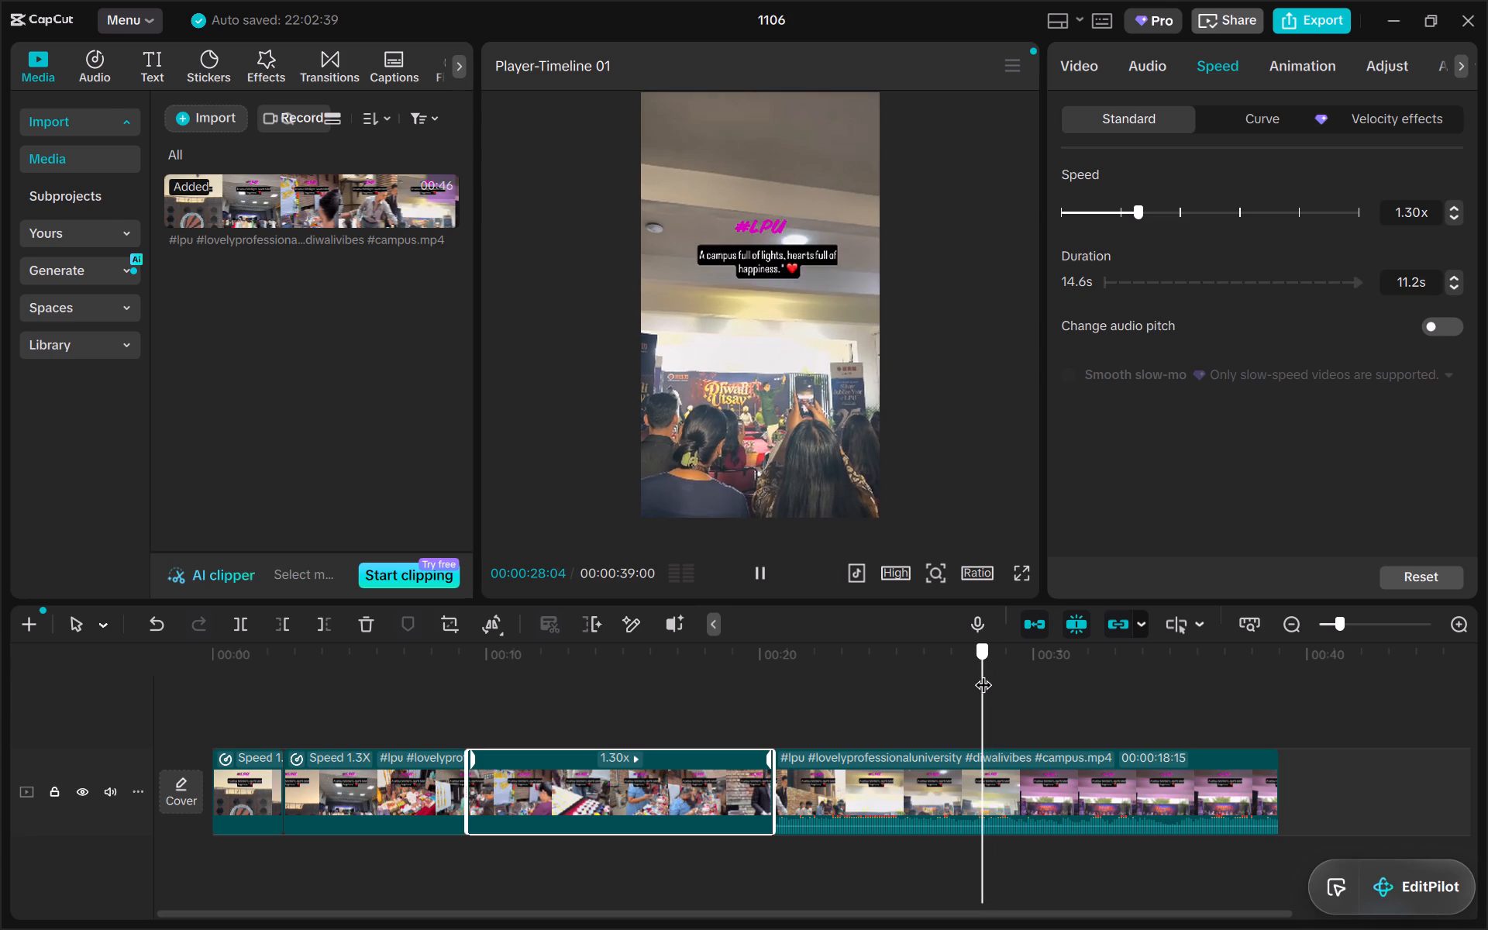
pyautogui.moveTo(983, 673); pyautogui.dragTo(986, 673)
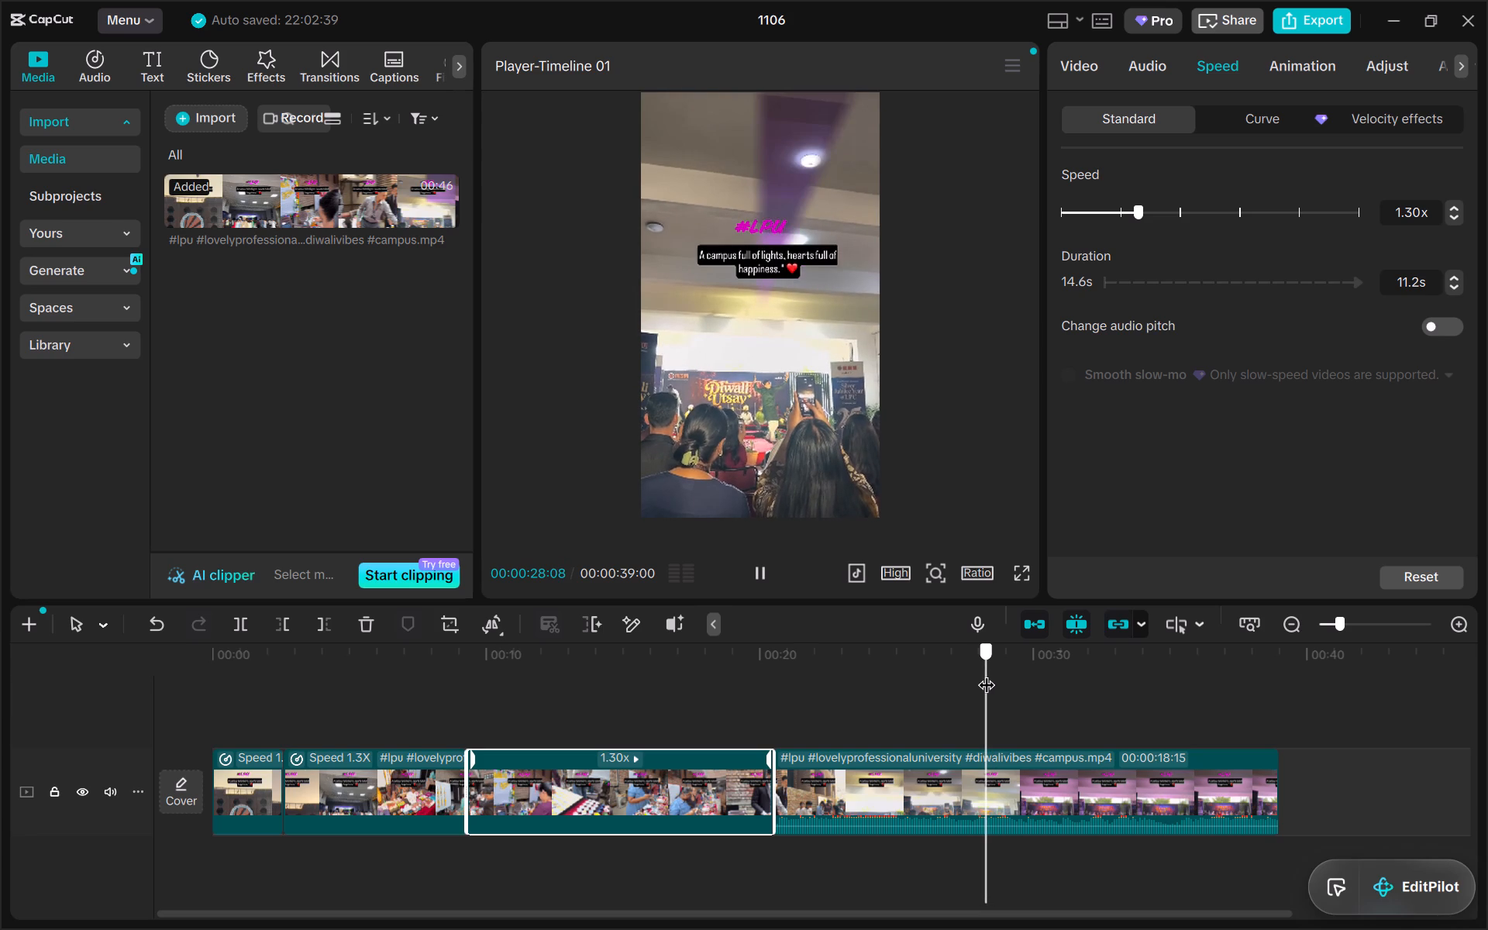
pyautogui.moveTo(986, 673); pyautogui.dragTo(983, 670)
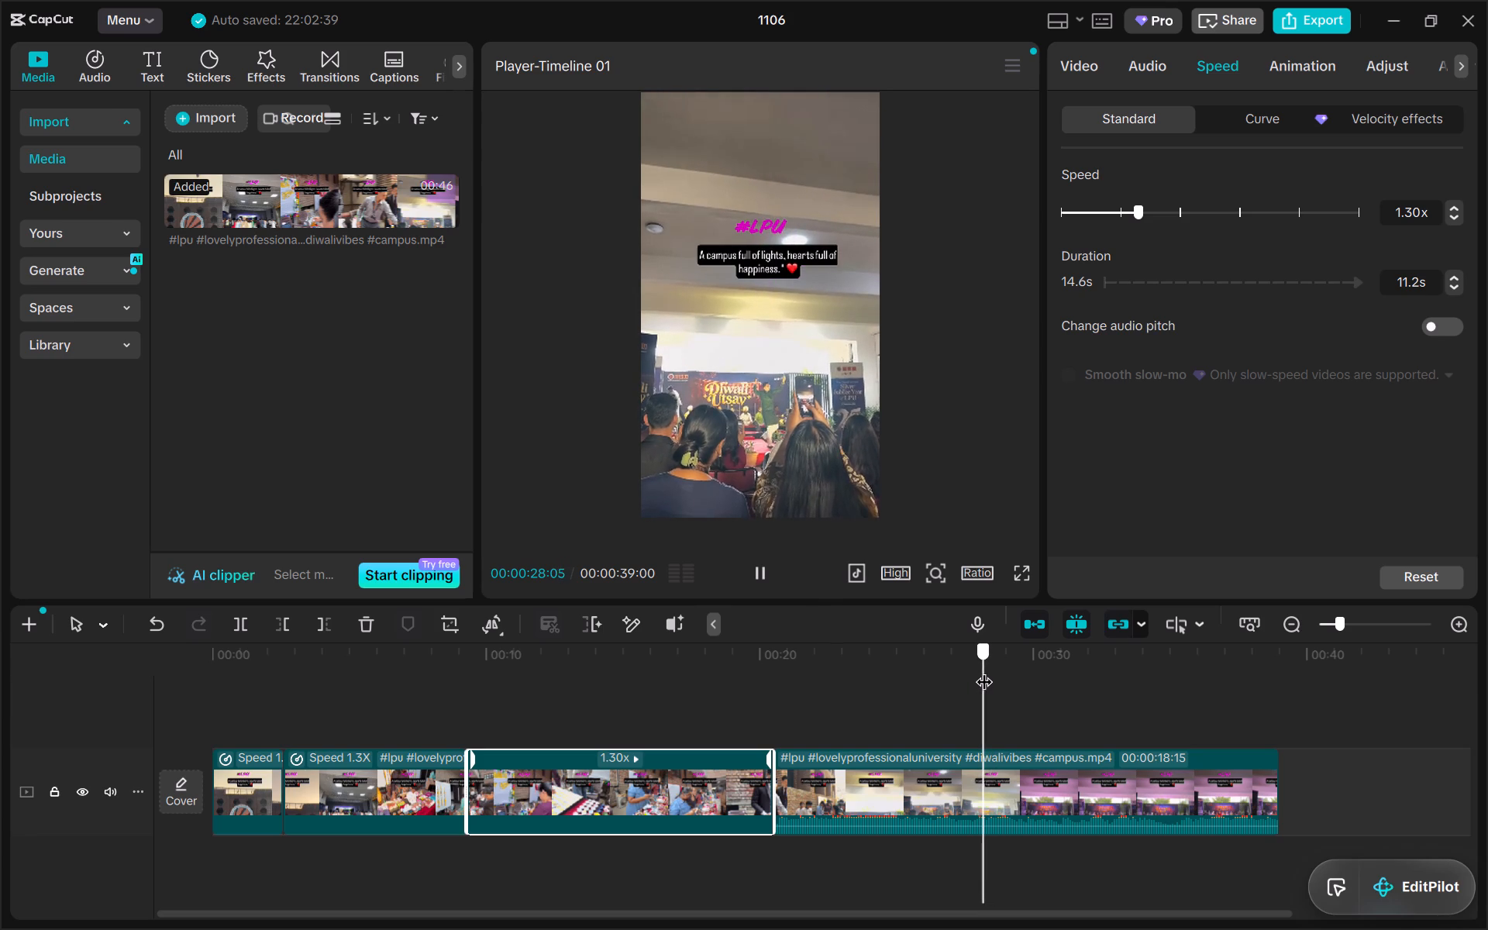
pyautogui.moveTo(983, 670); pyautogui.dragTo(983, 671)
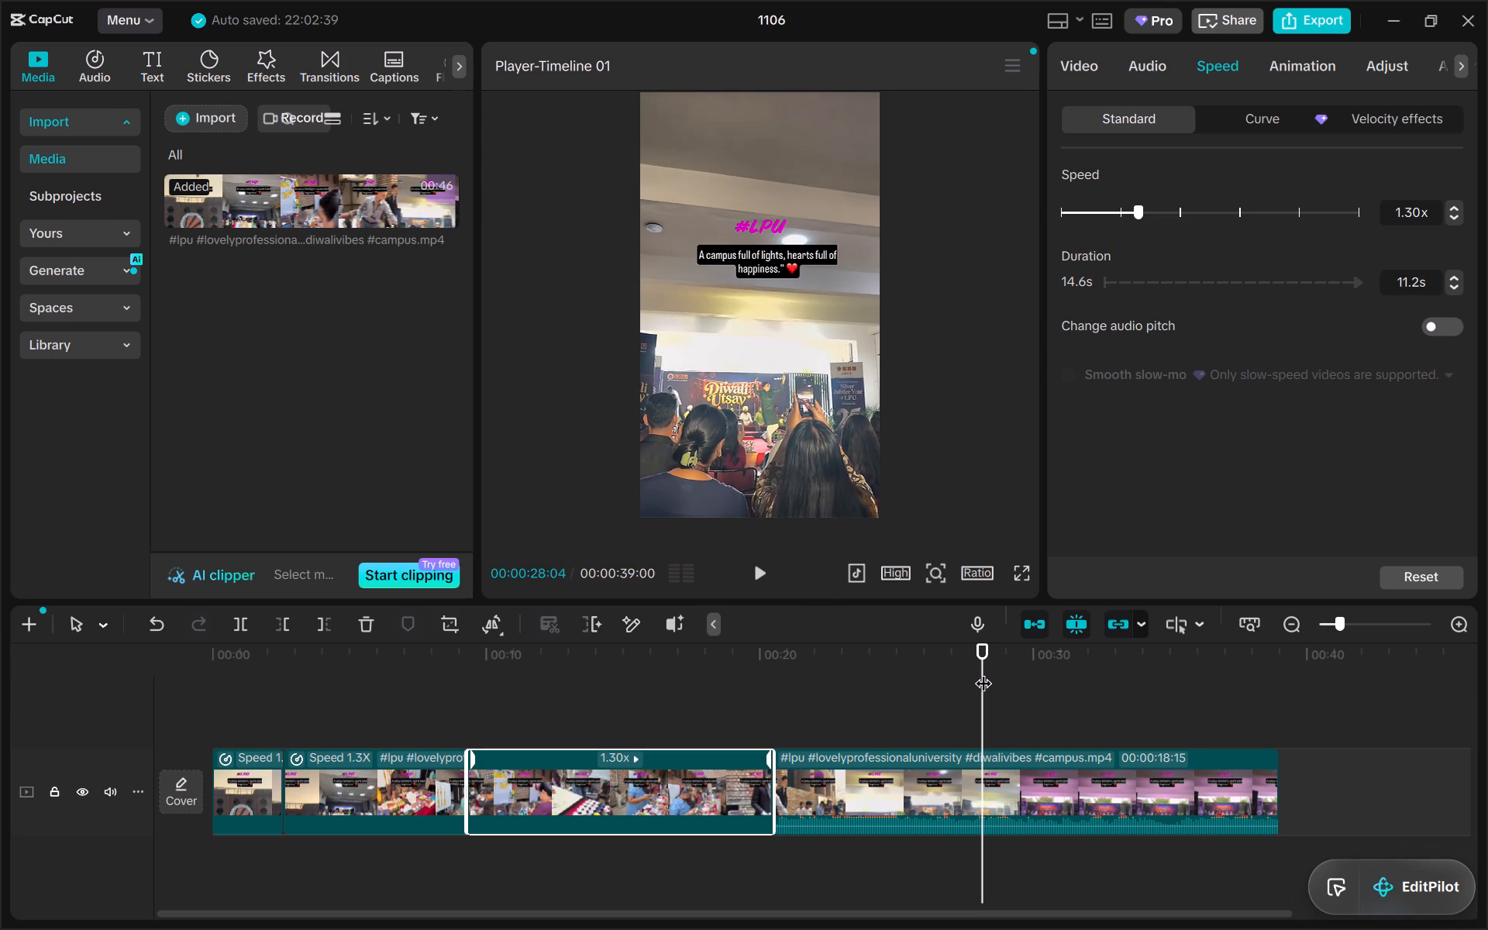
pyautogui.click(245, 617)
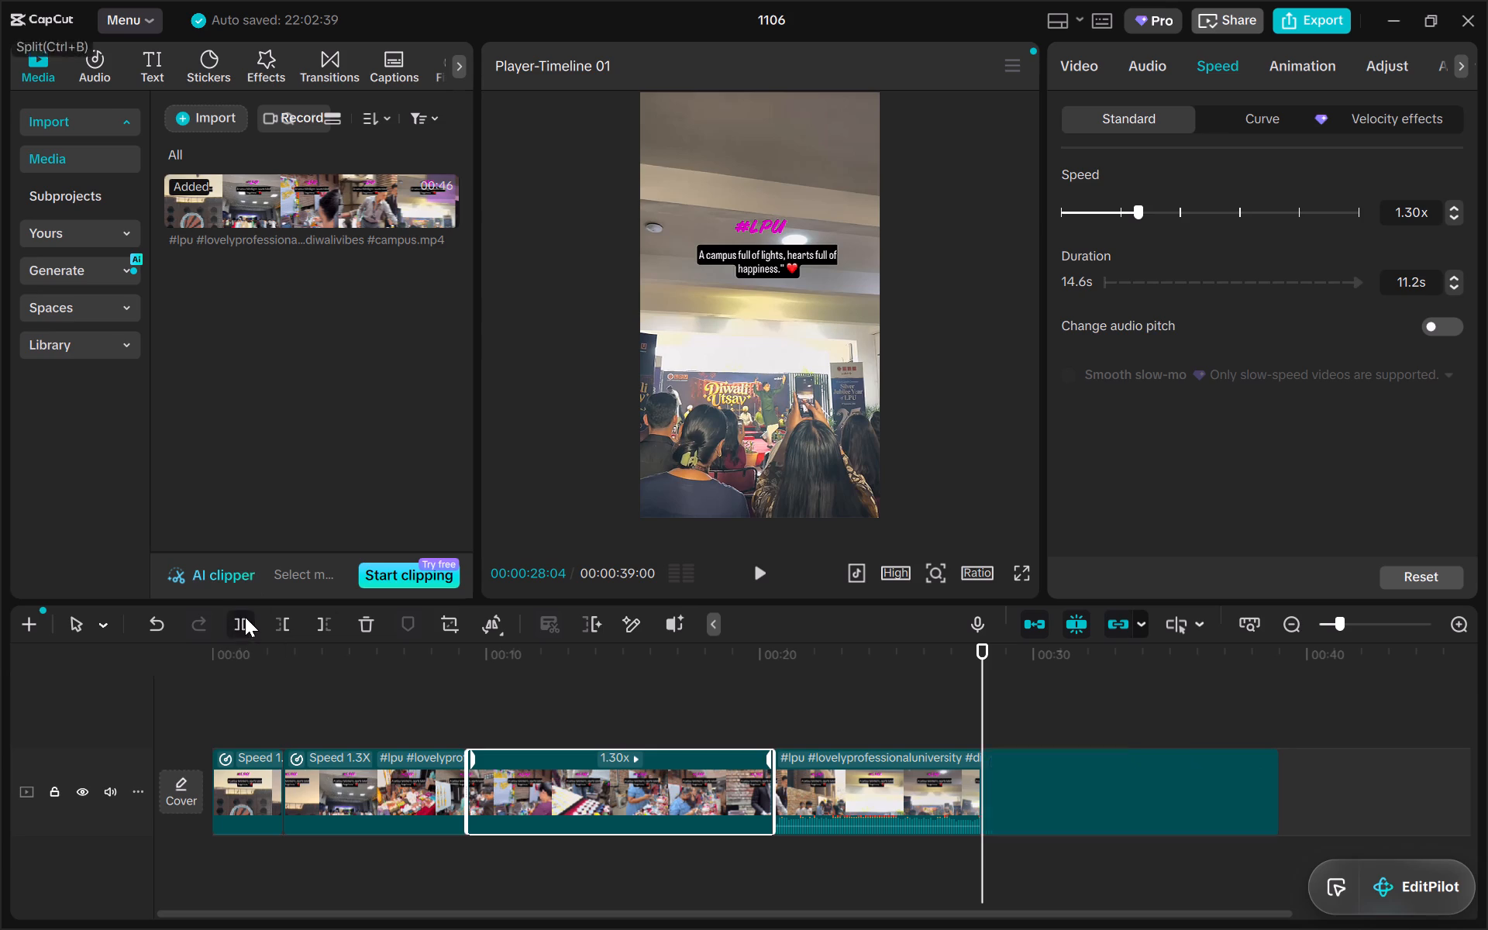
# Play the fourth segment, the indoor stage crowd footage, from its start and set its playback speed to 1.15x.
pyautogui.moveTo(979, 691); pyautogui.dragTo(780, 690)
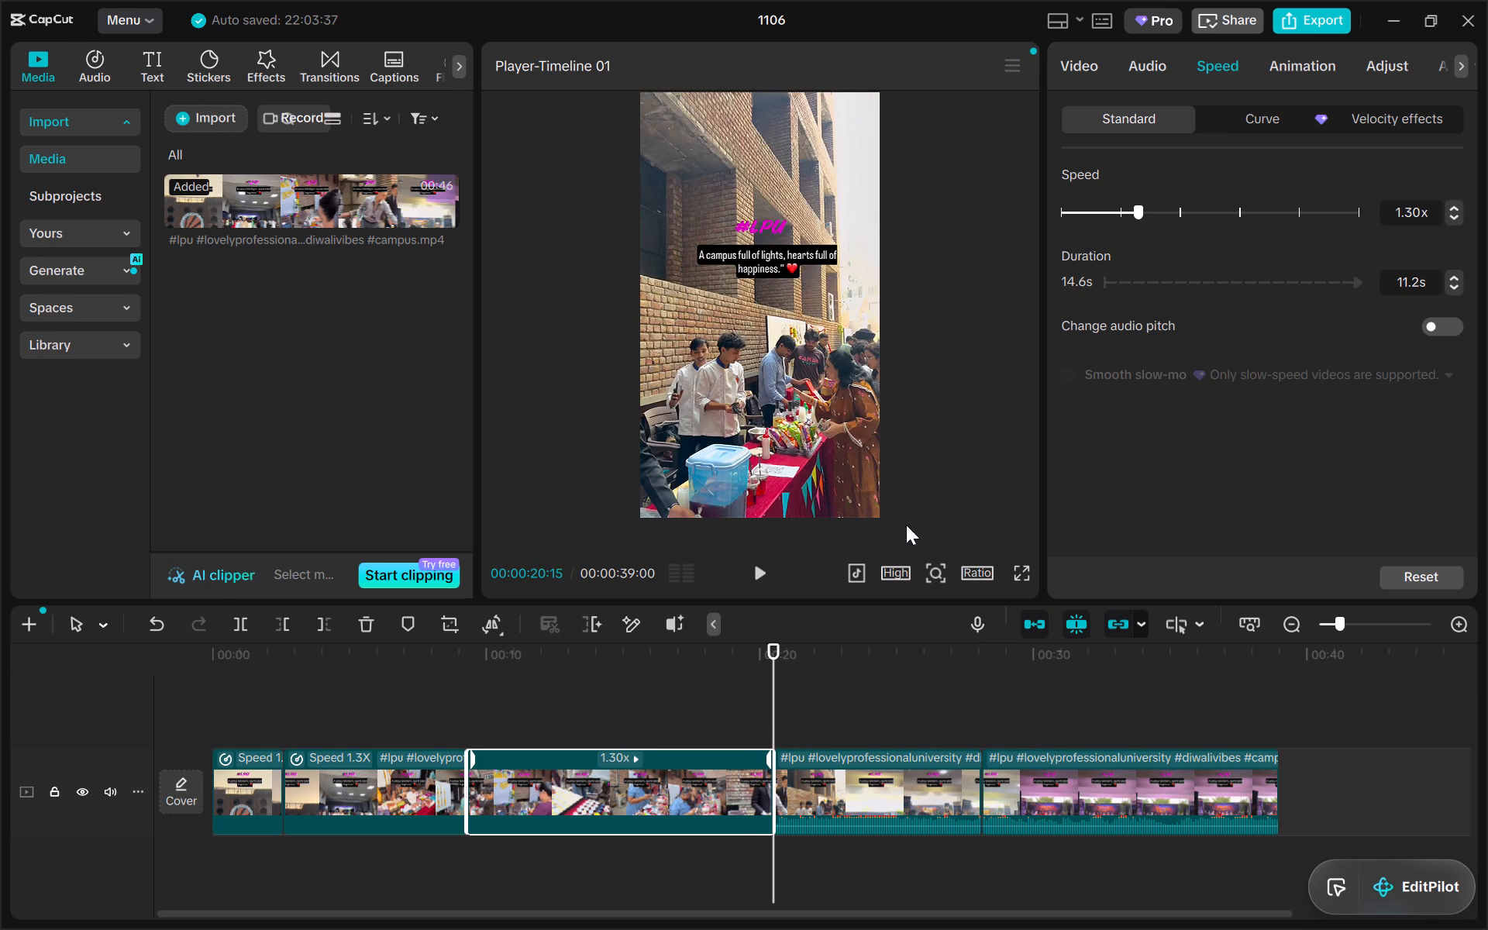
pyautogui.click(763, 580)
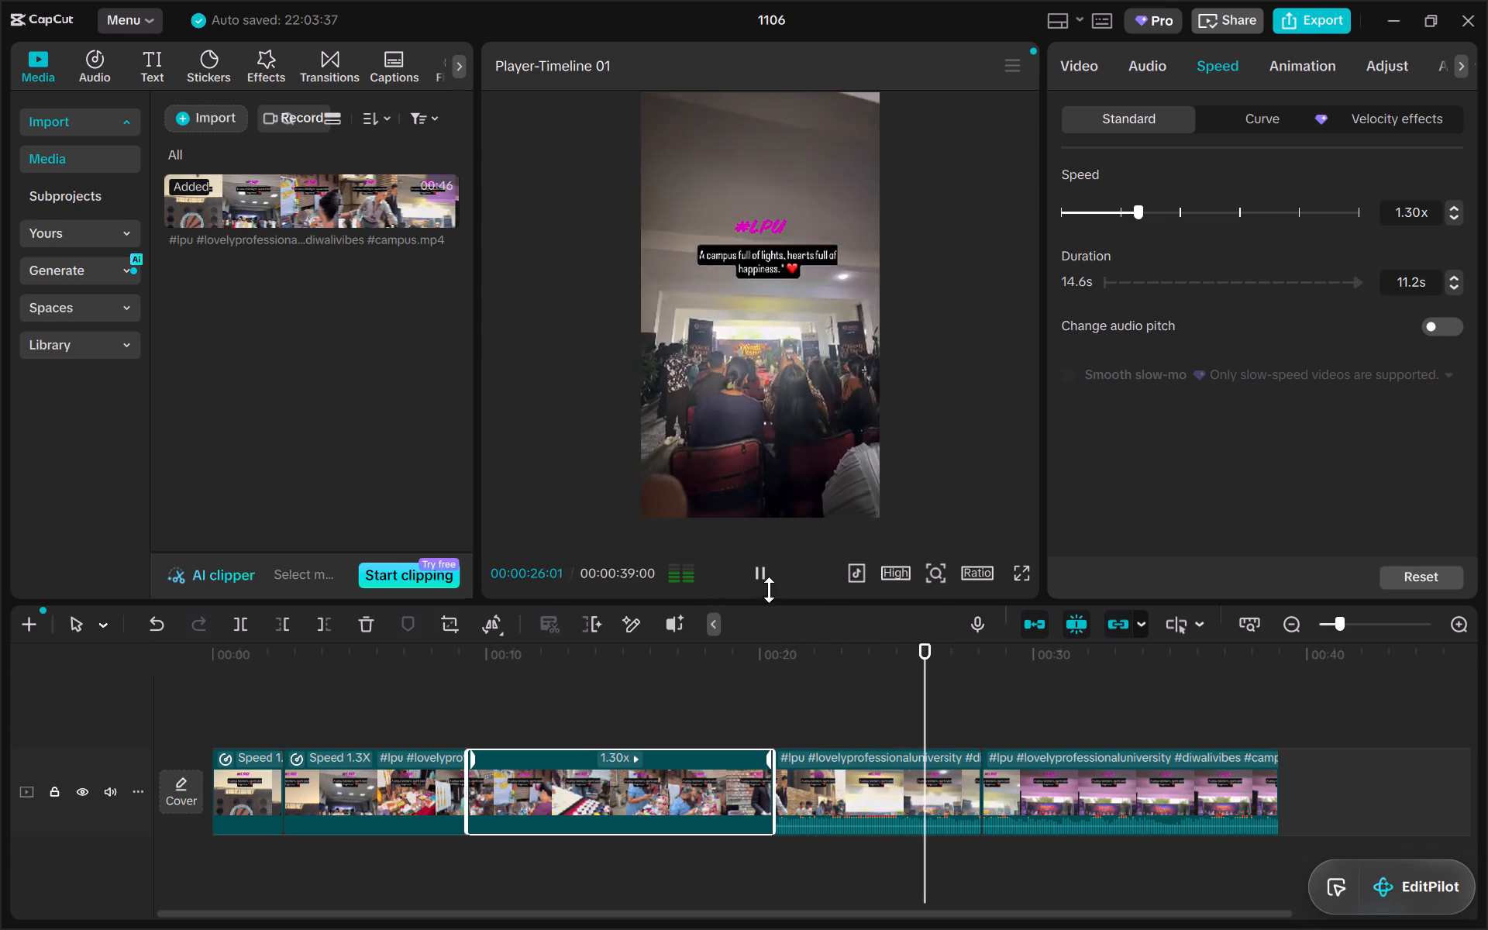
pyautogui.click(763, 578)
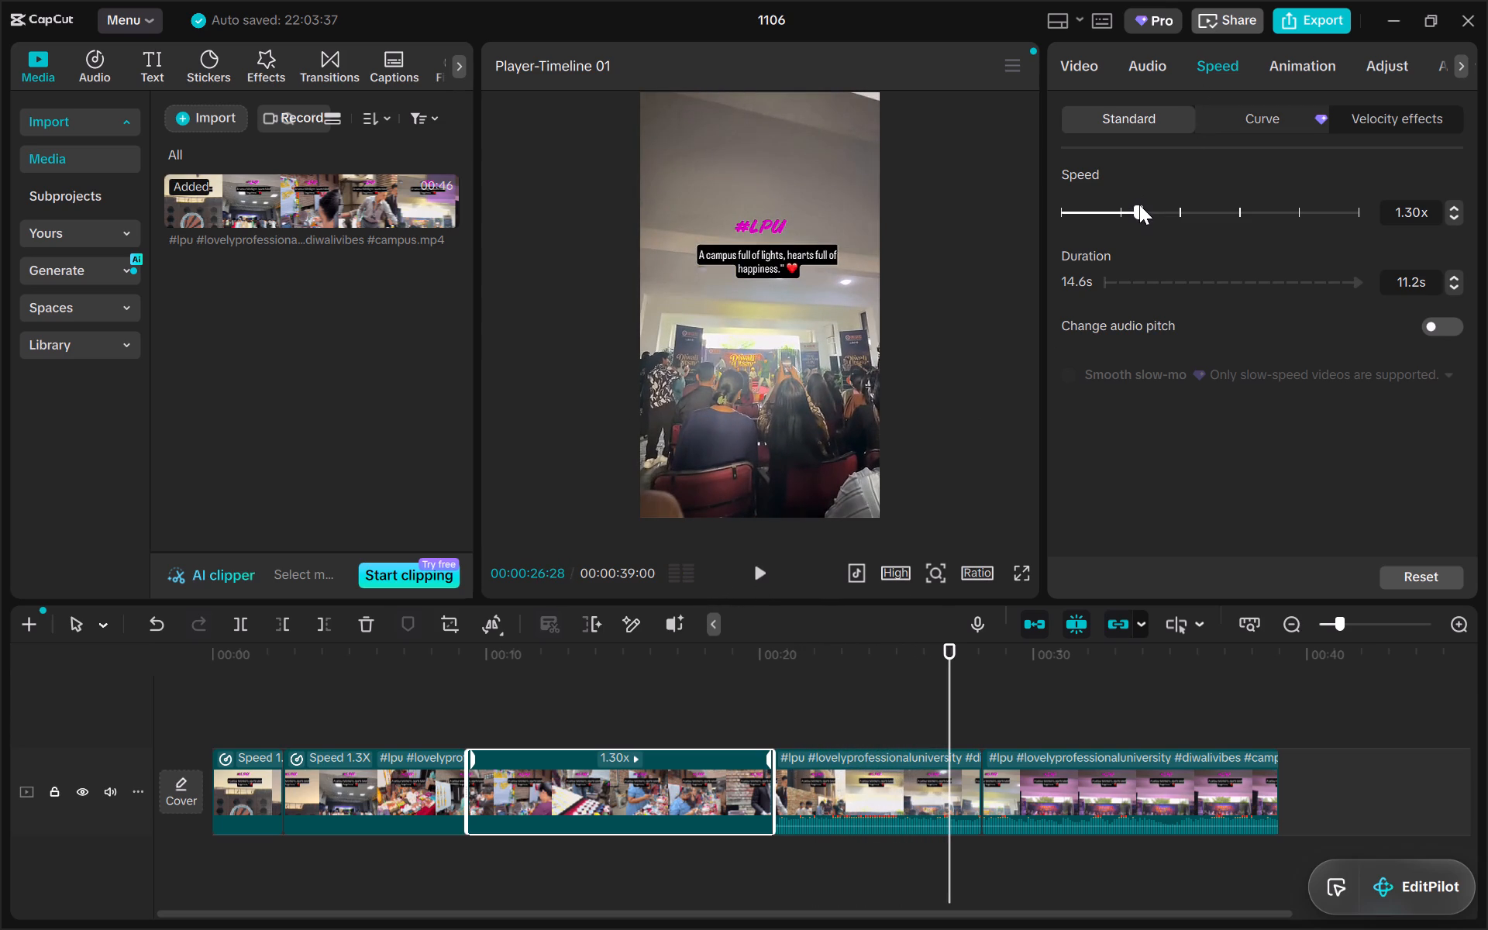
pyautogui.click(835, 781)
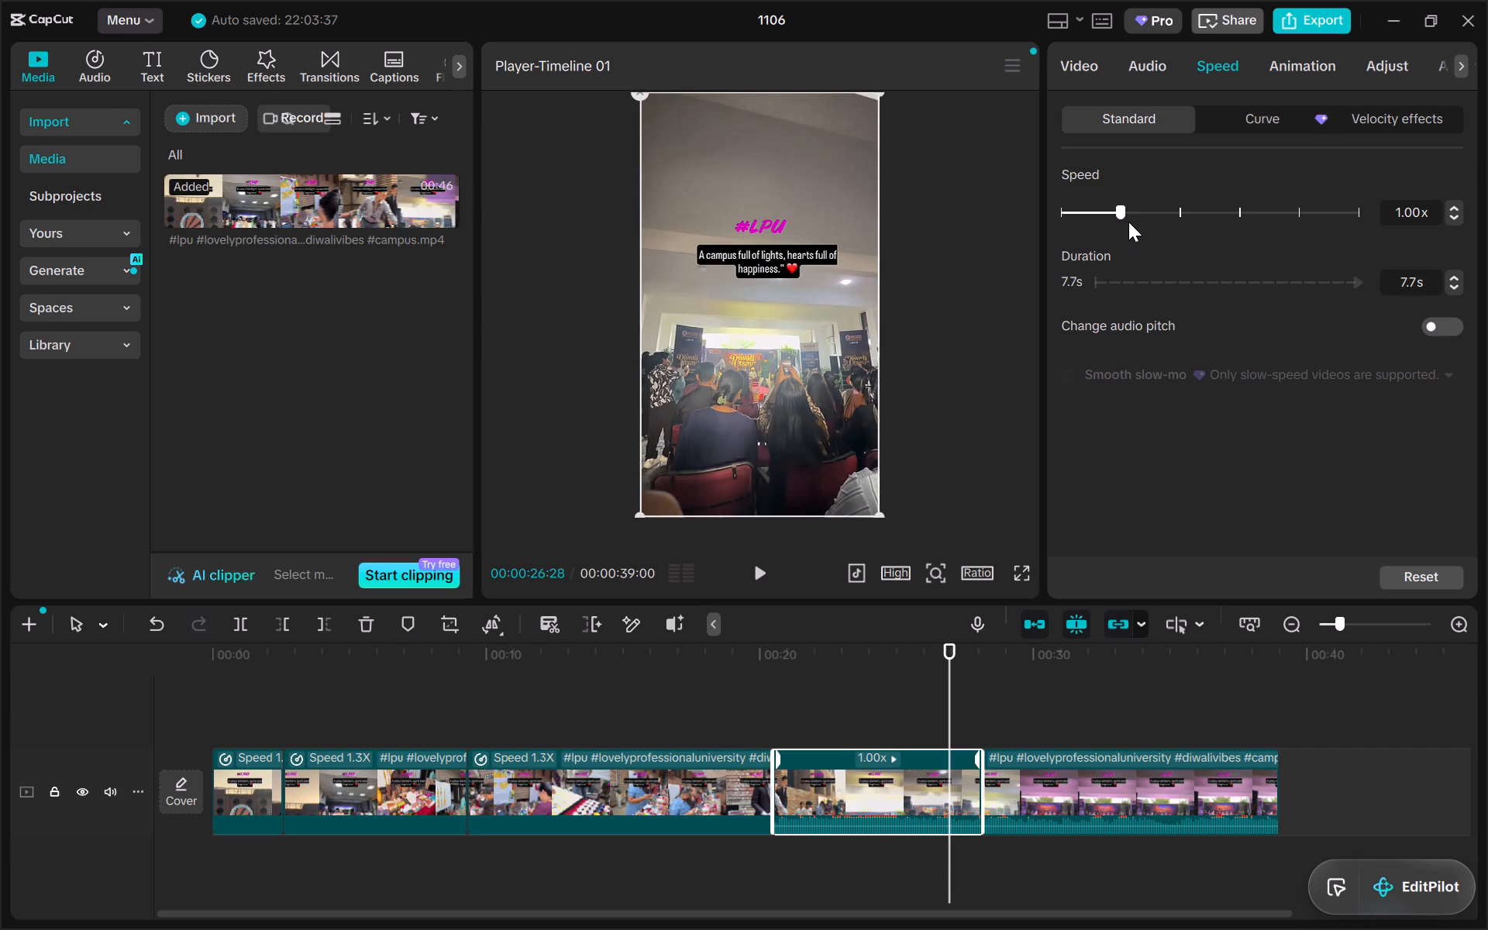
pyautogui.moveTo(1121, 211); pyautogui.dragTo(1129, 212)
pyautogui.moveTo(1129, 212); pyautogui.dragTo(1130, 215)
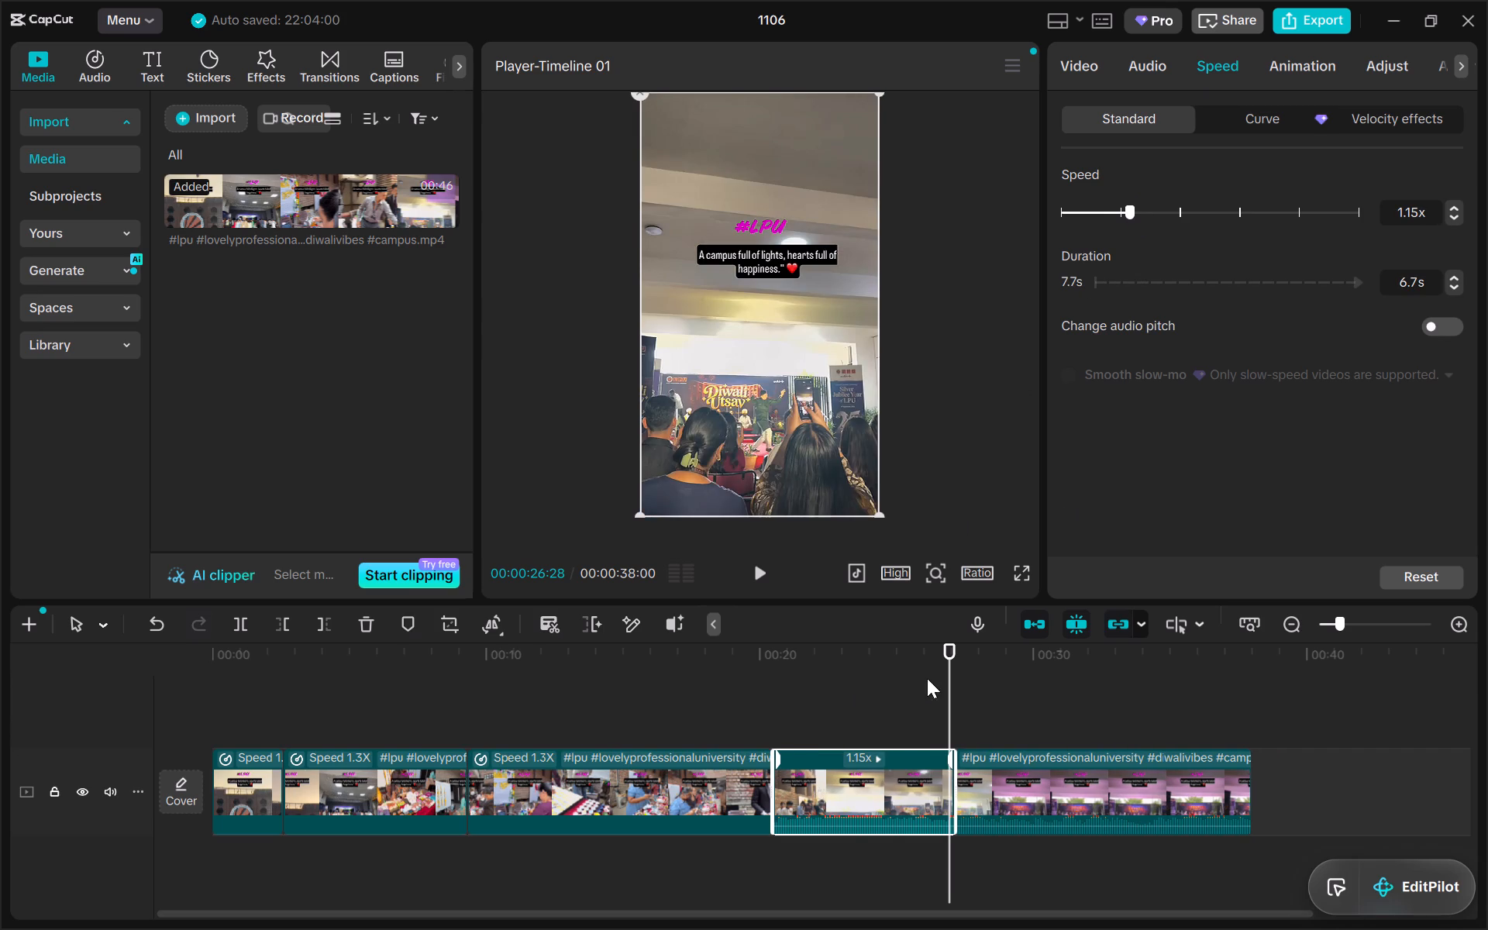
# Replay from the start of the fourth segment and set the playback speed of the last, purple-lit stage segment to 1.10x.
pyautogui.moveTo(950, 668); pyautogui.dragTo(776, 661)
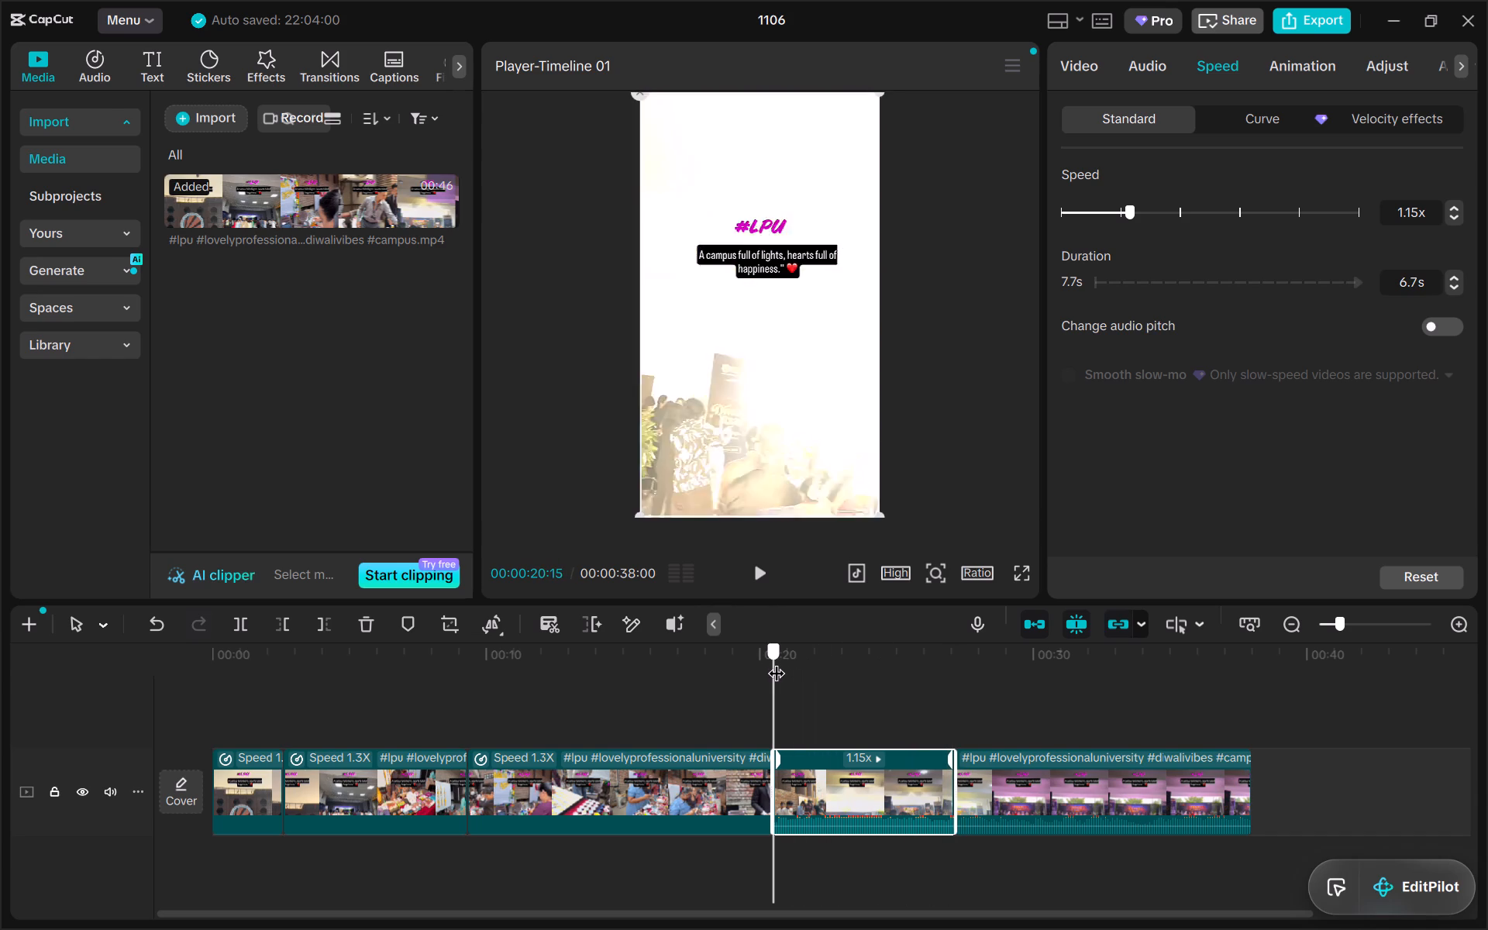
pyautogui.moveTo(776, 661); pyautogui.dragTo(774, 659)
pyautogui.click(760, 579)
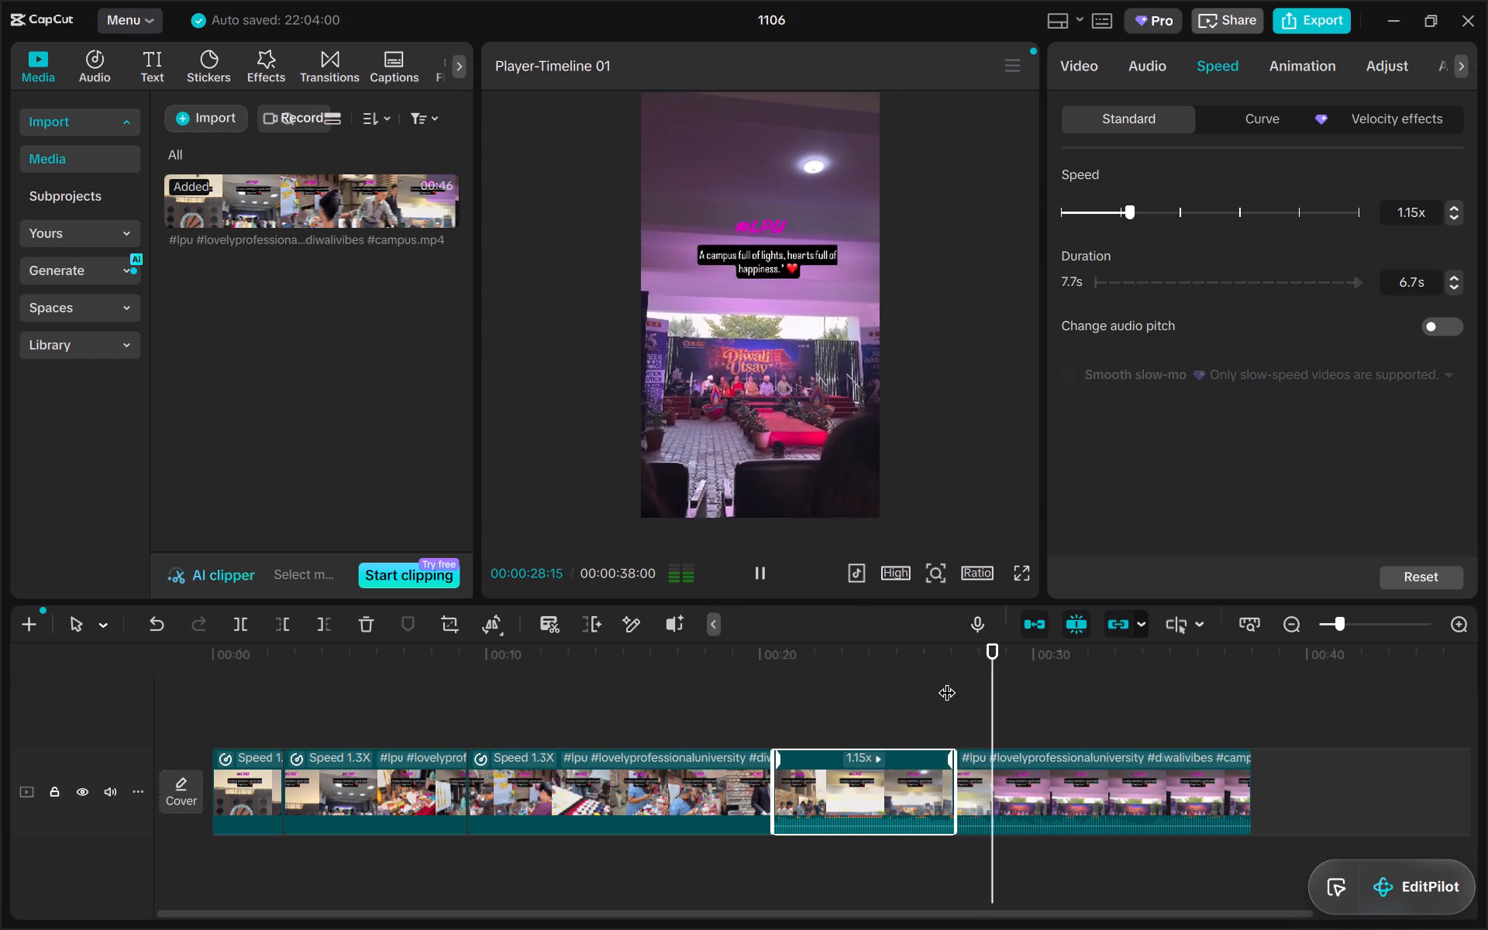
pyautogui.click(1087, 779)
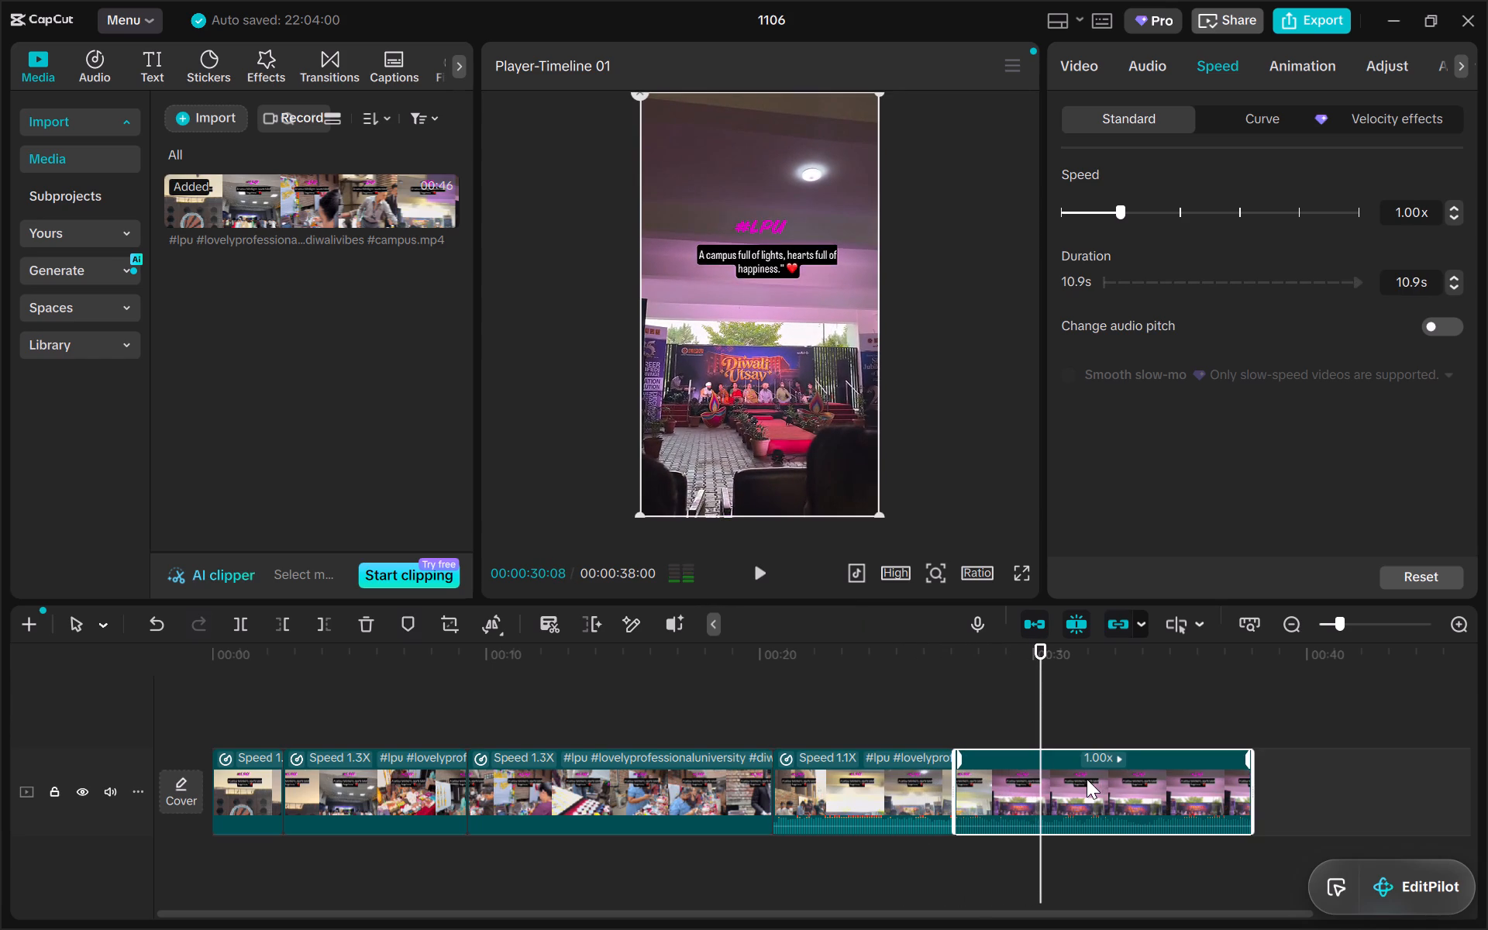
pyautogui.click(1121, 208)
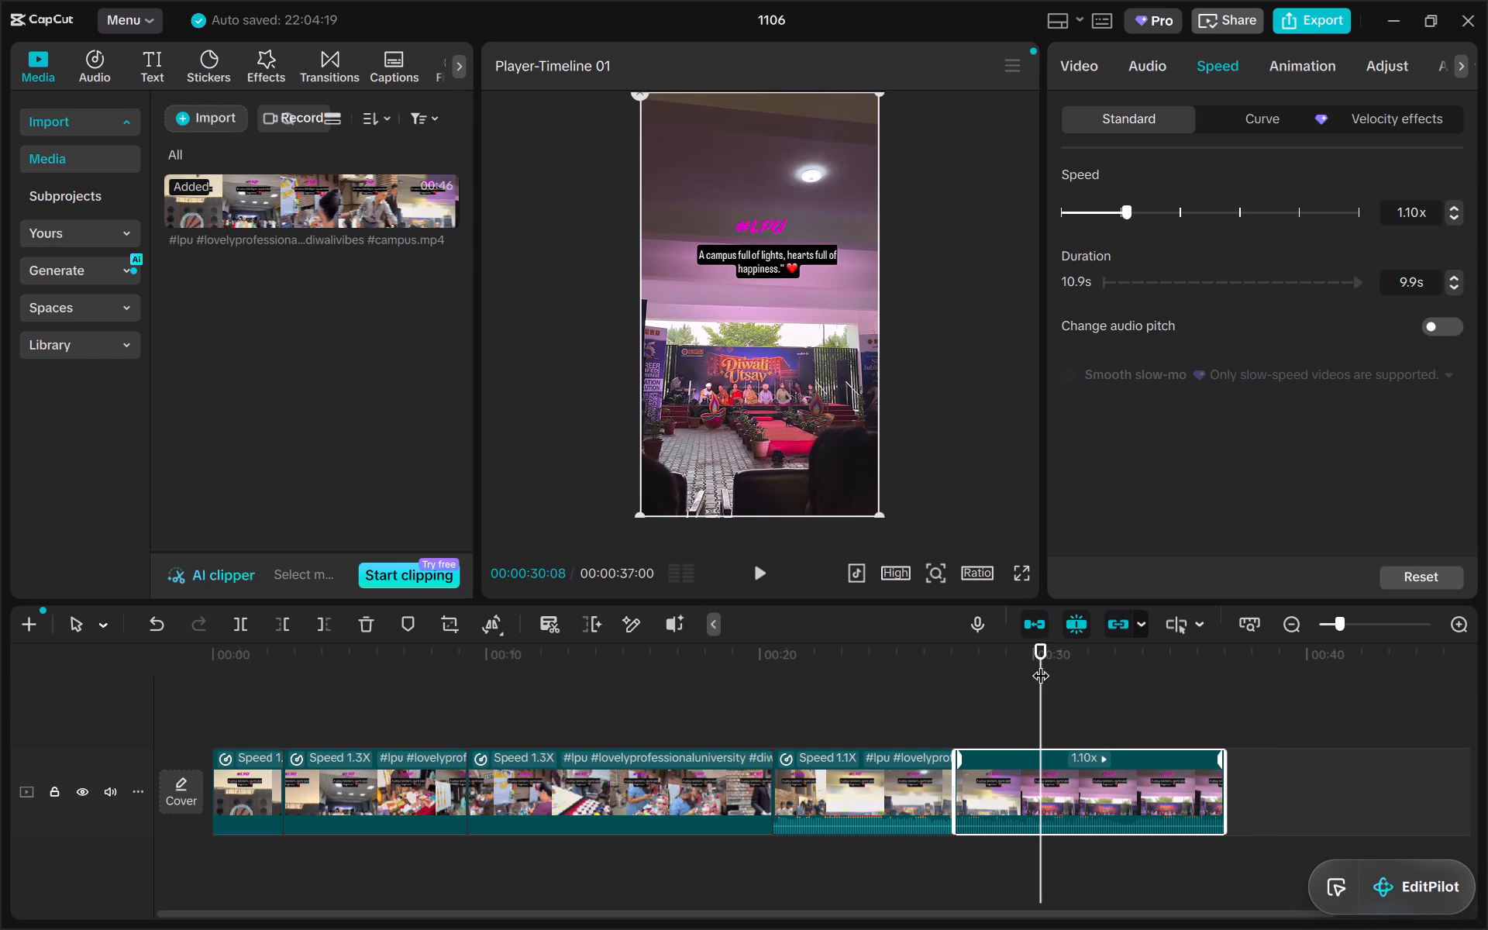
# Play the timeline from 00:00:20:15 to the end to review the two sped-up stage segments.
pyautogui.moveTo(1040, 665); pyautogui.dragTo(774, 655)
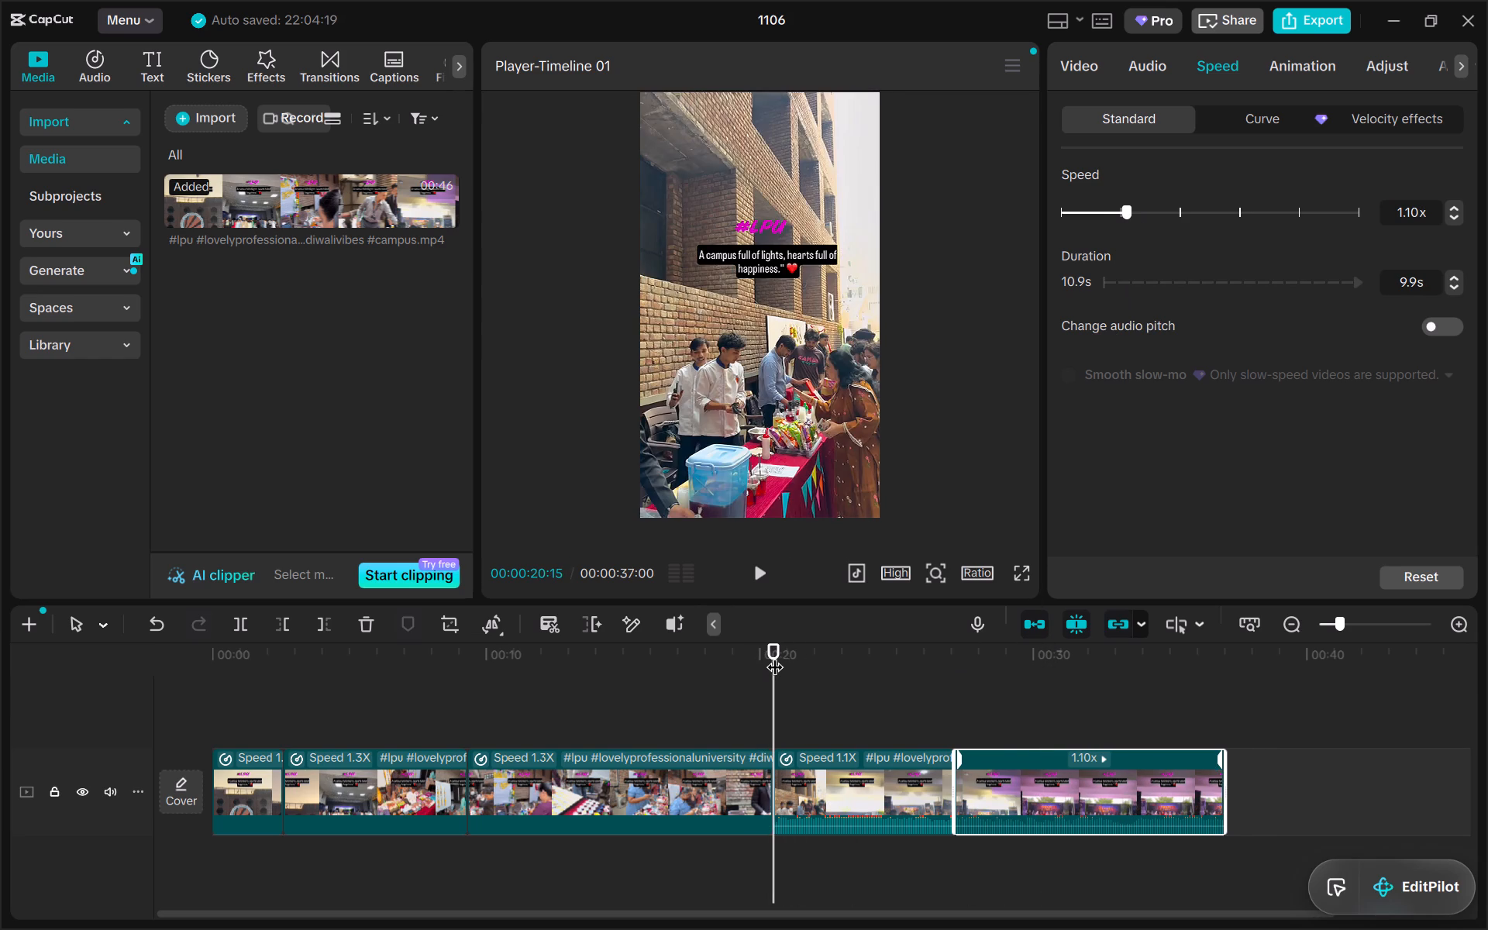
pyautogui.click(754, 574)
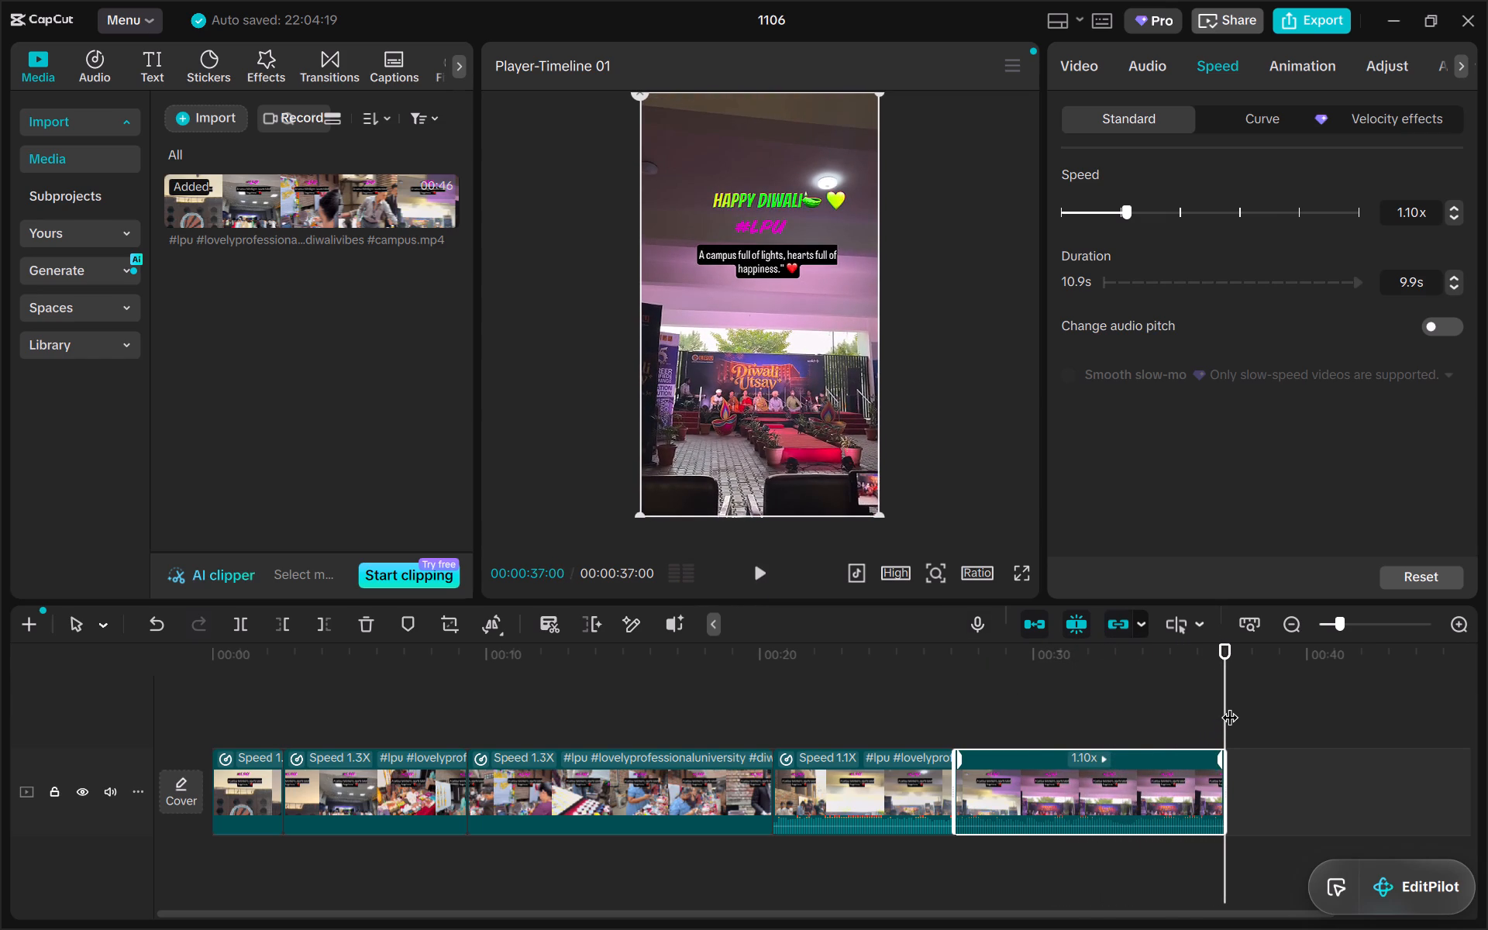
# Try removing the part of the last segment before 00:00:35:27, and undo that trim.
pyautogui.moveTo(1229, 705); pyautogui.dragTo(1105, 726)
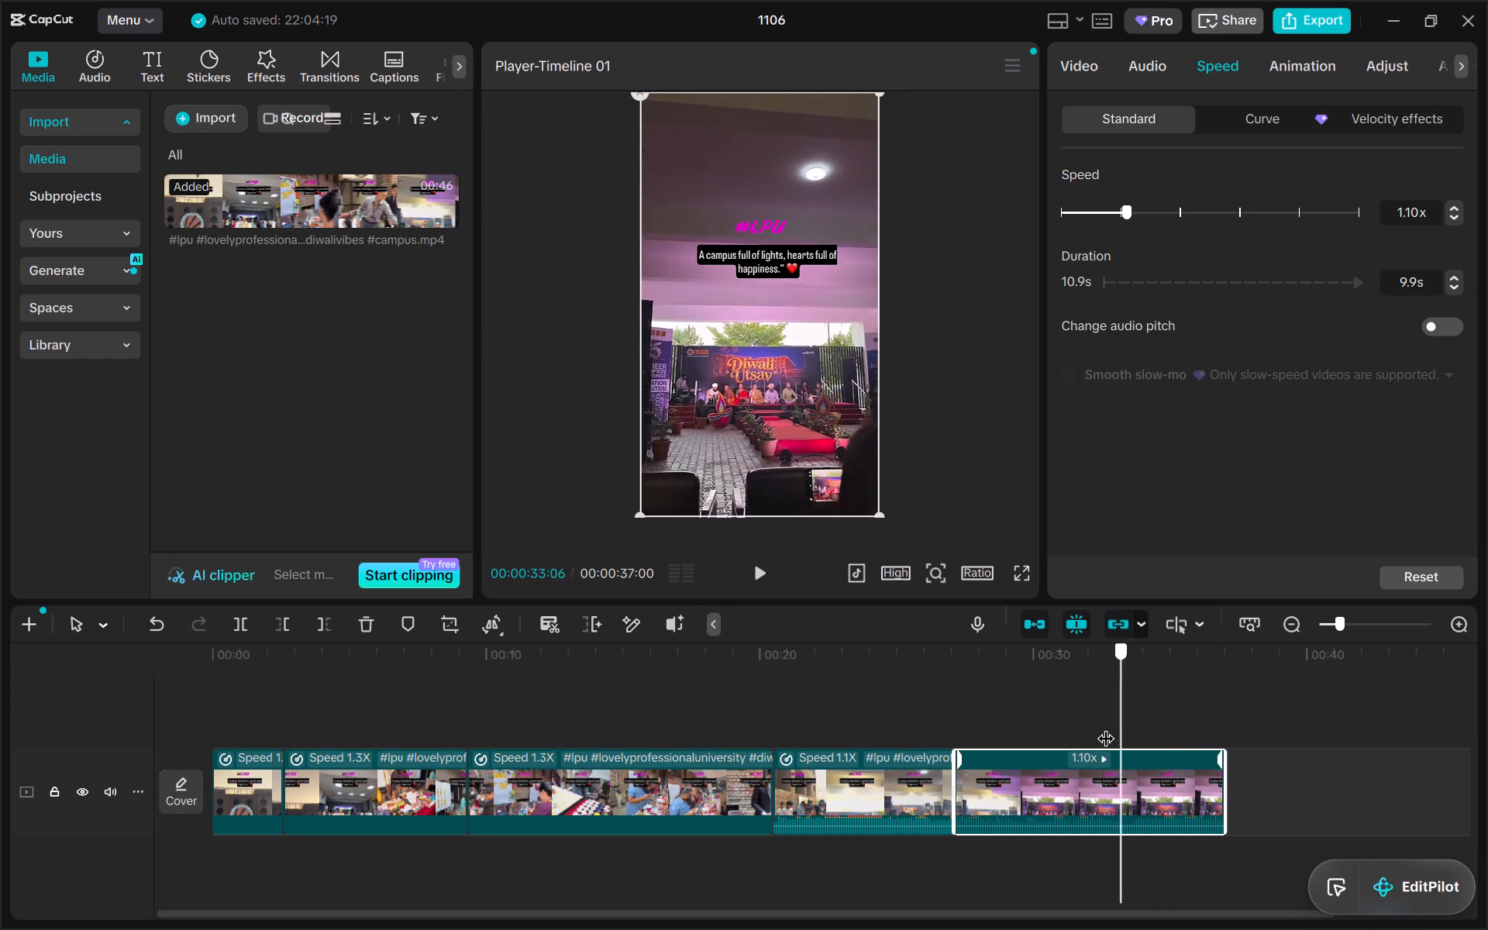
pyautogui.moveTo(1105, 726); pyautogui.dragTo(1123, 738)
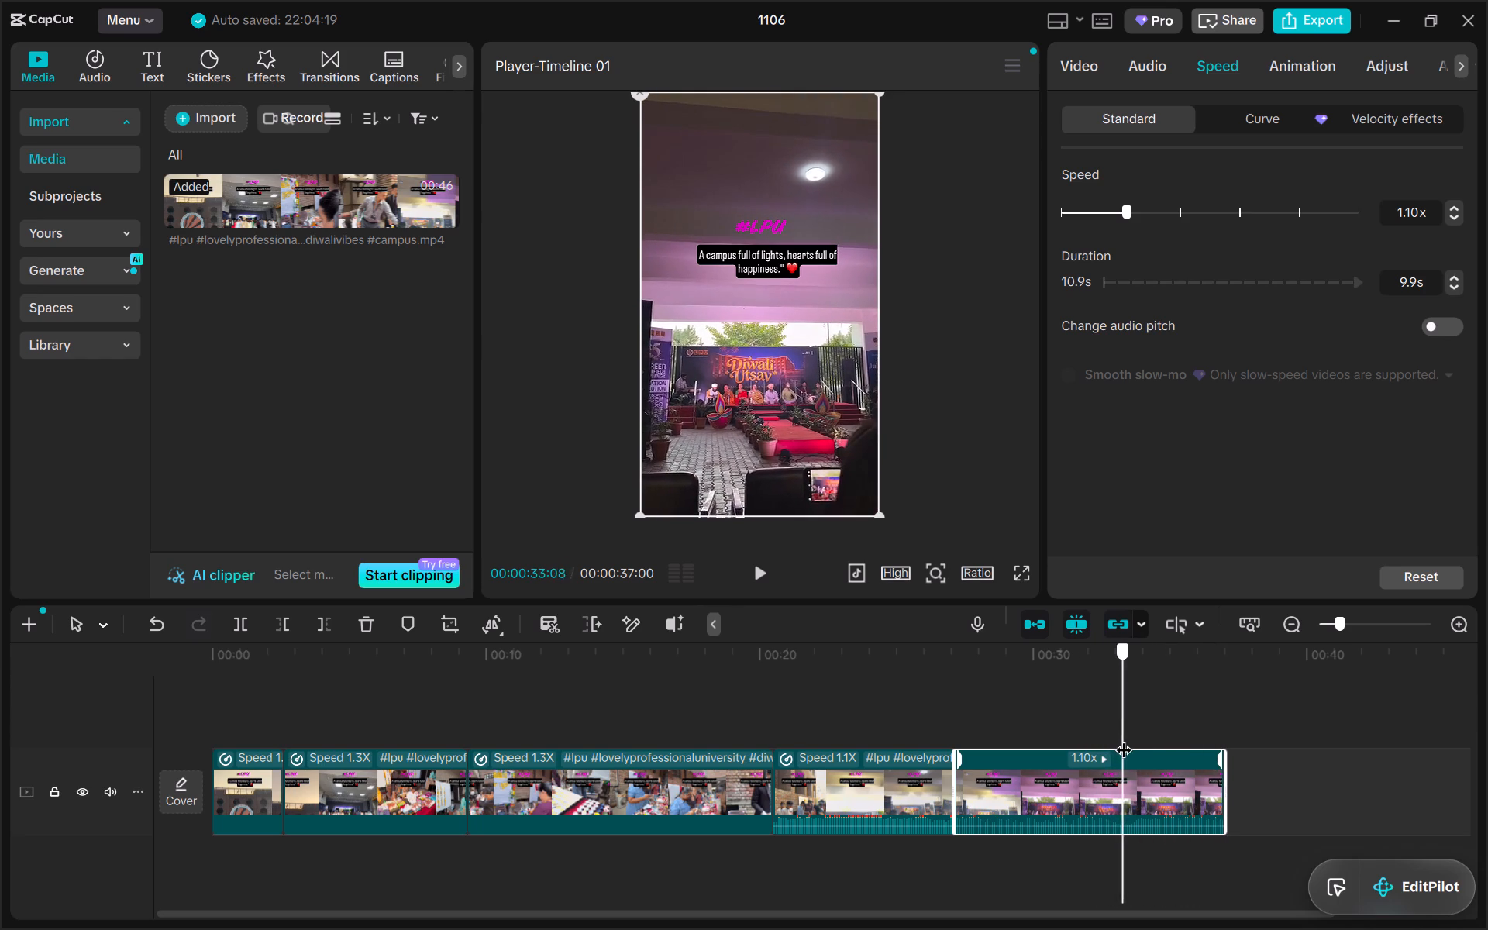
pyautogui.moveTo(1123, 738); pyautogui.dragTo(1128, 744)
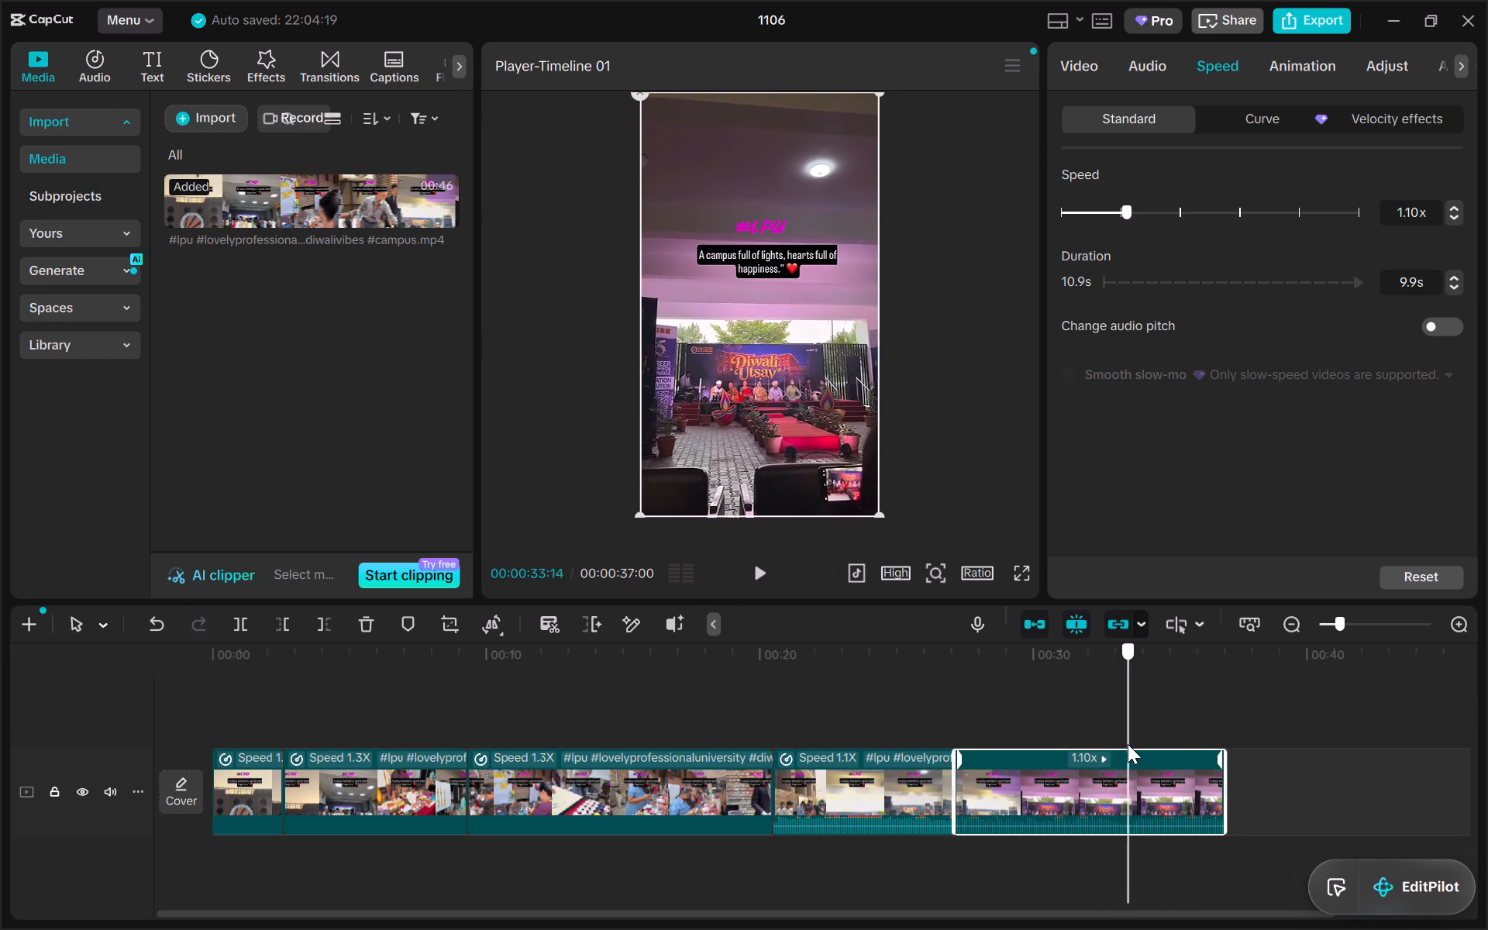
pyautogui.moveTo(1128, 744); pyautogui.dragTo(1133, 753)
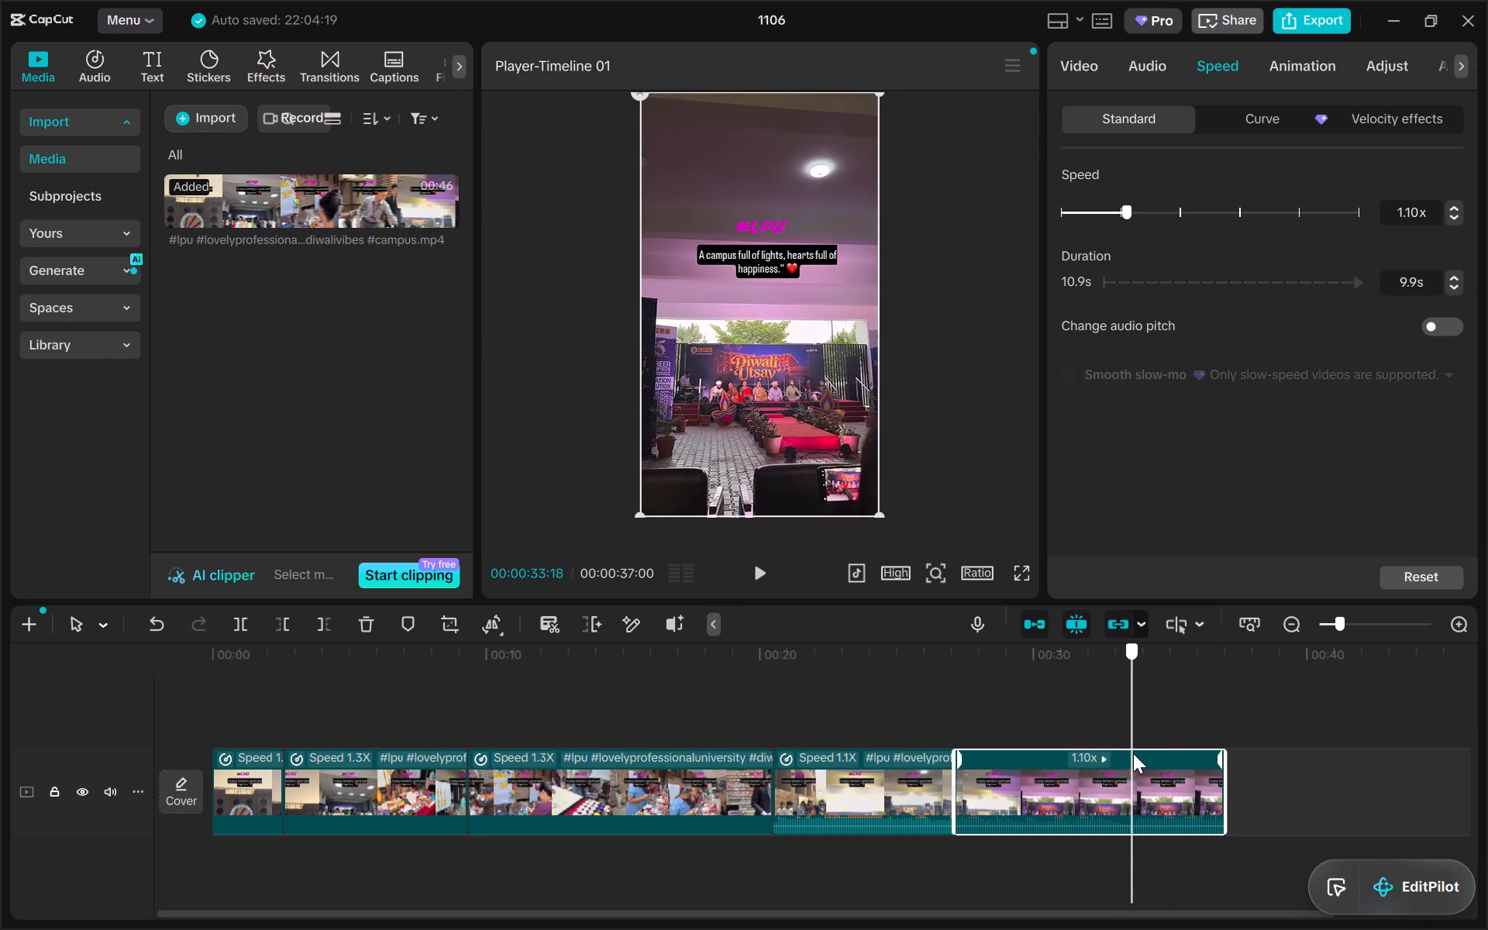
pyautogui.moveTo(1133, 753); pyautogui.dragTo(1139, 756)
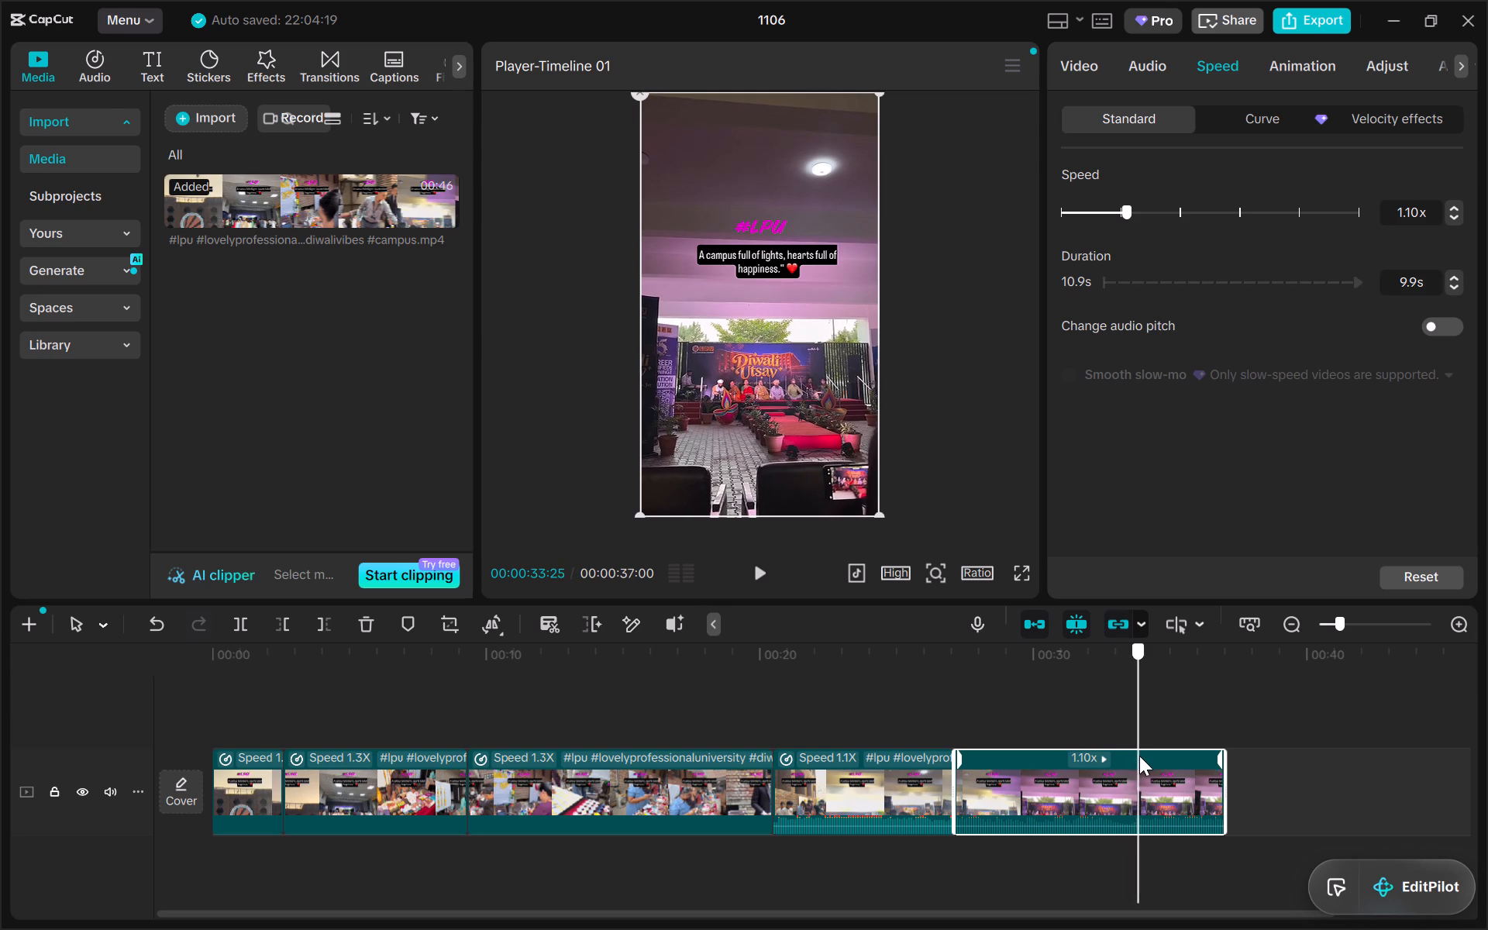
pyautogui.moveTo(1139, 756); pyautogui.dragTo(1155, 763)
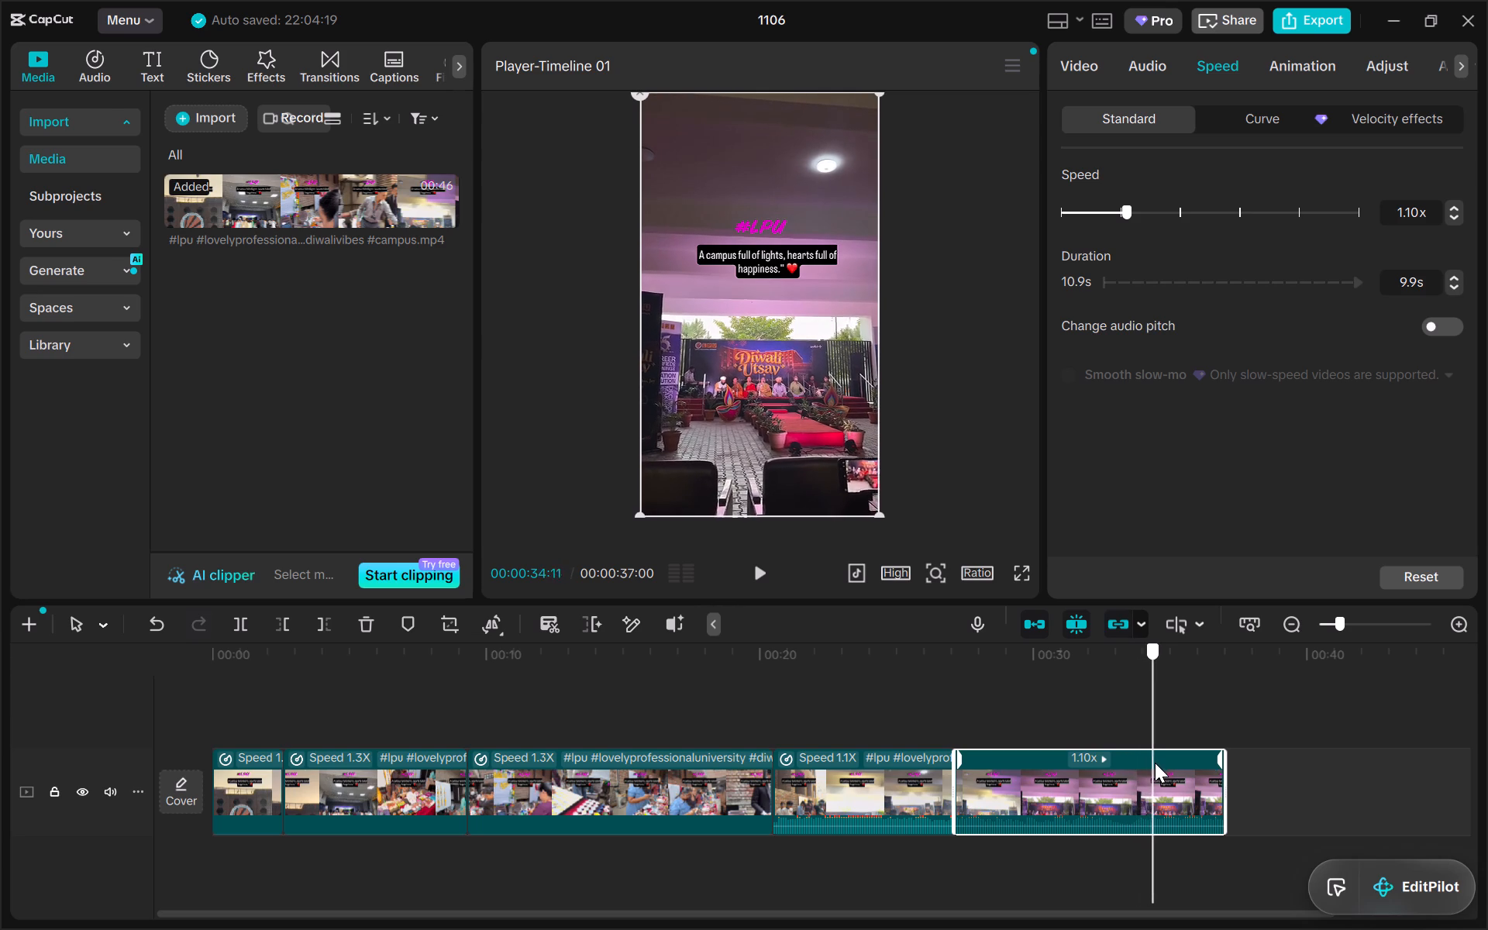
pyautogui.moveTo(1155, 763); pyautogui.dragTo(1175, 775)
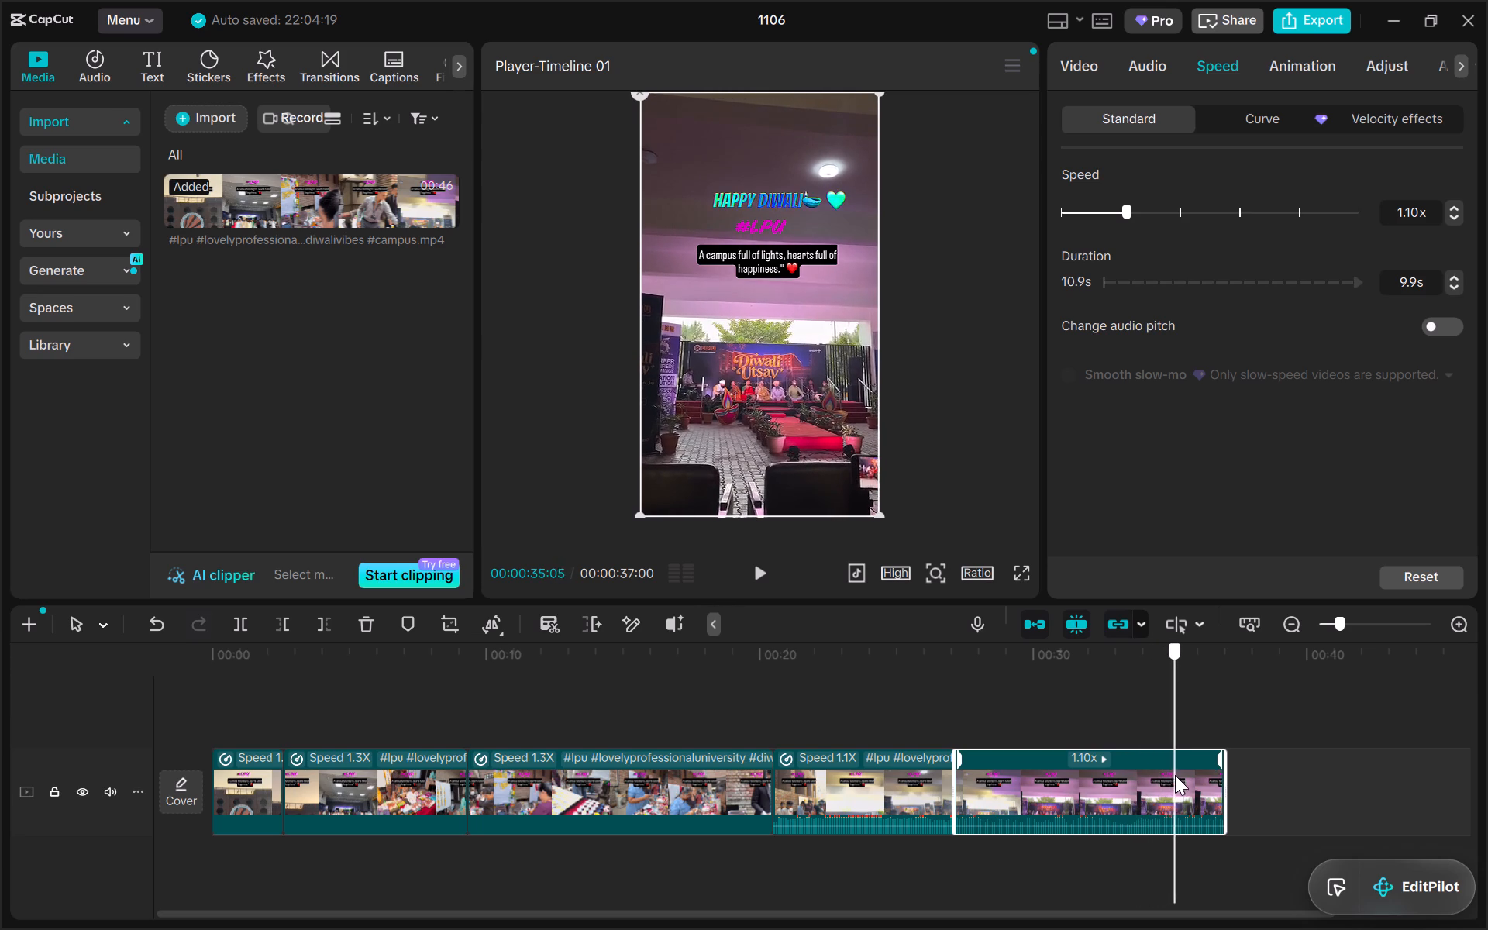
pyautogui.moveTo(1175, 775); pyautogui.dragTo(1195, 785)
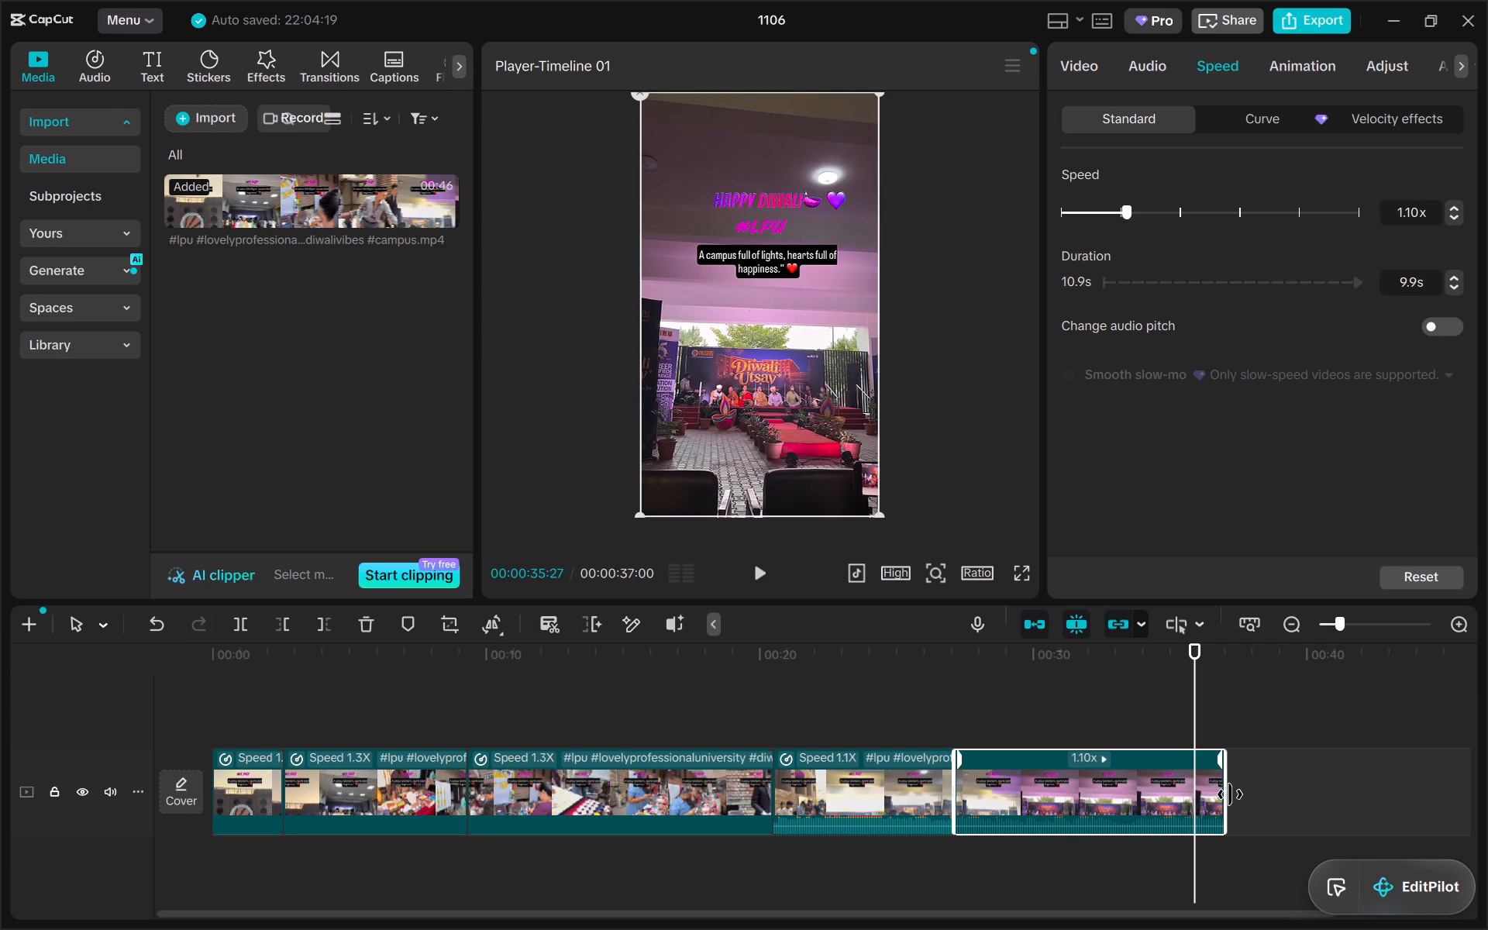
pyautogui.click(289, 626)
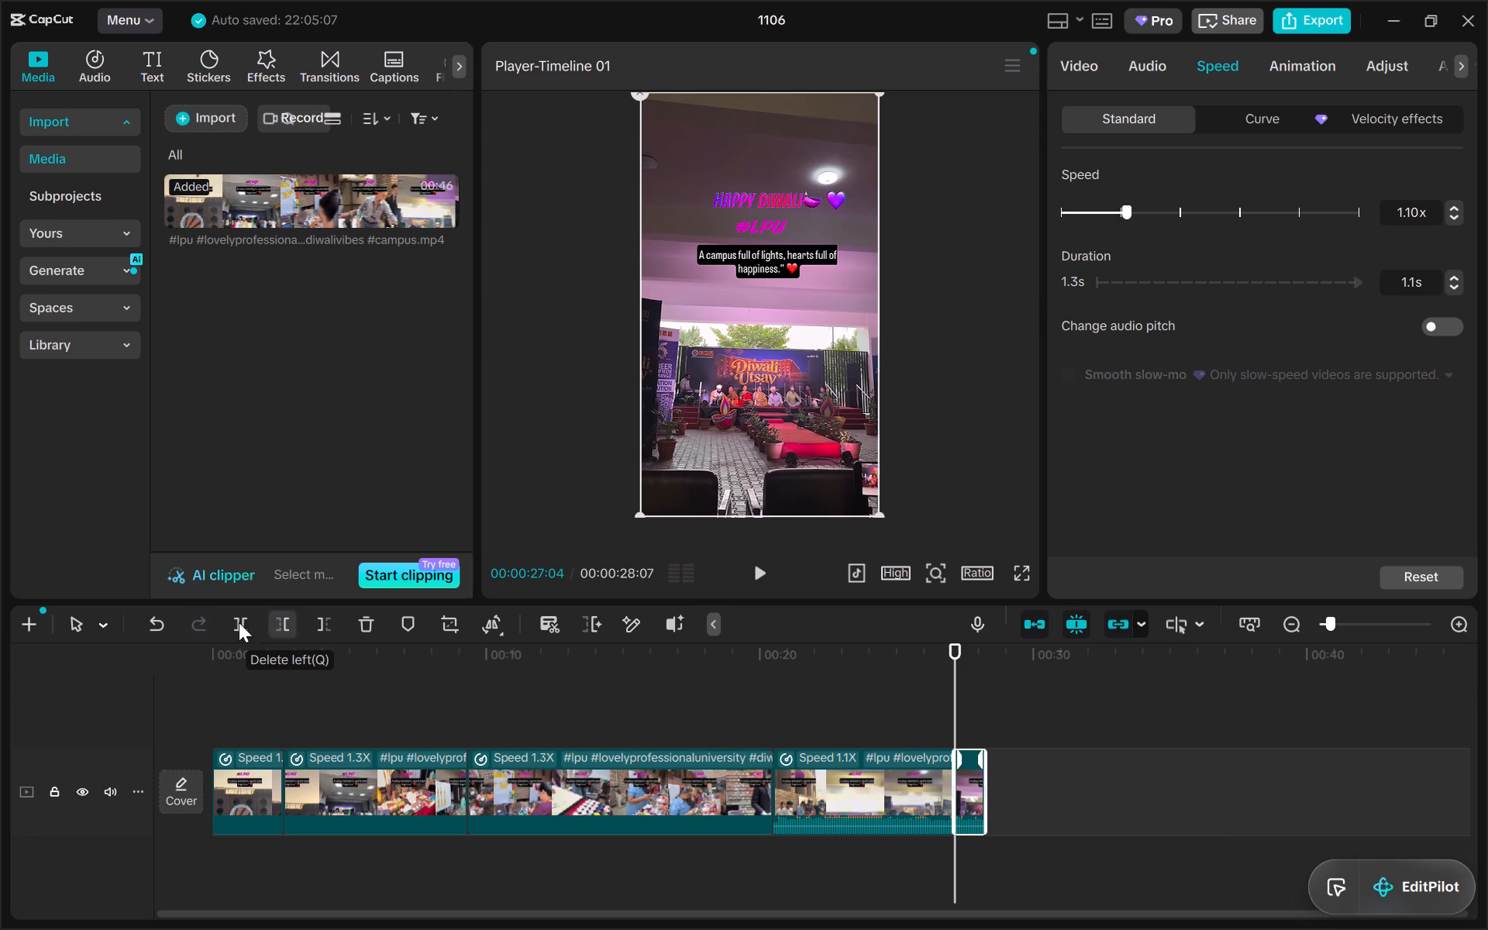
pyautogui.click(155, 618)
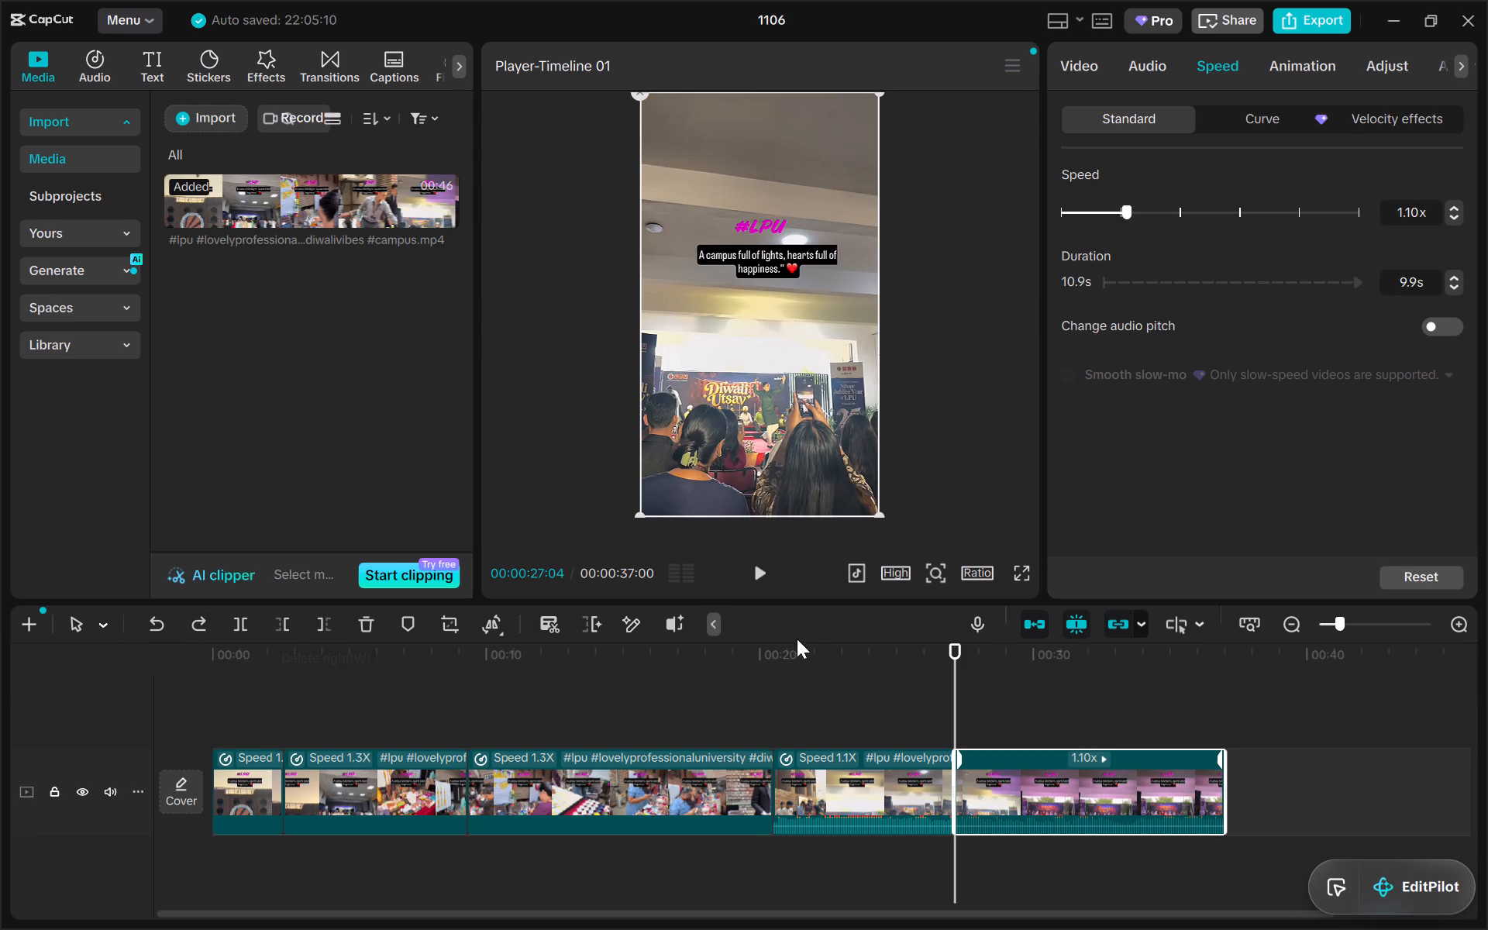
# Replay the timeline from 00:00:24:07 to the end to review the stage footage.
pyautogui.moveTo(952, 673); pyautogui.dragTo(876, 656)
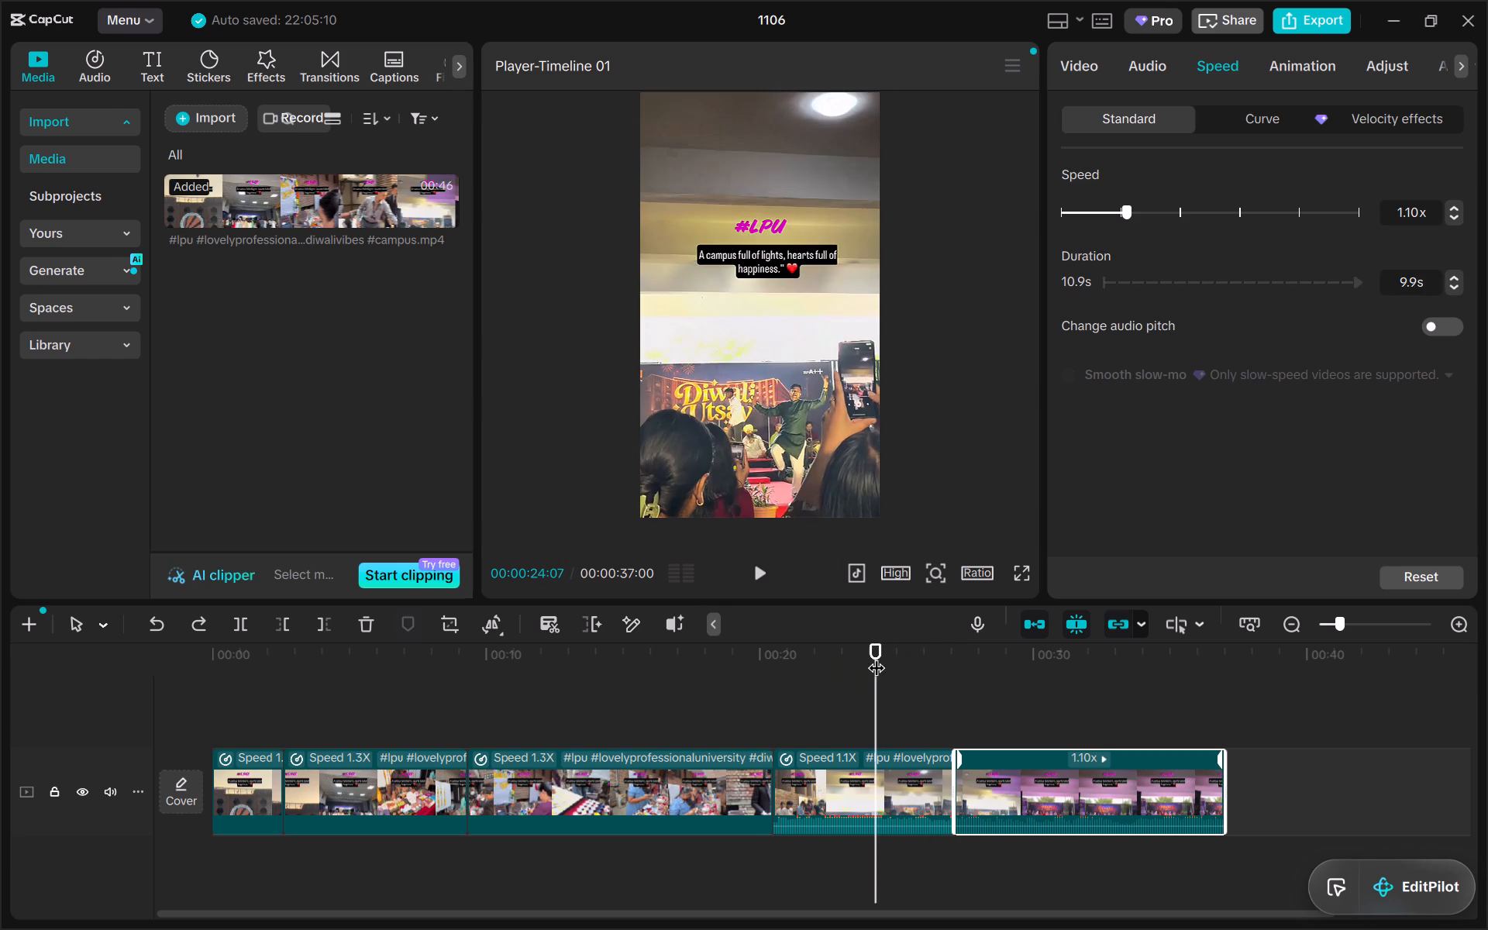
pyautogui.click(769, 574)
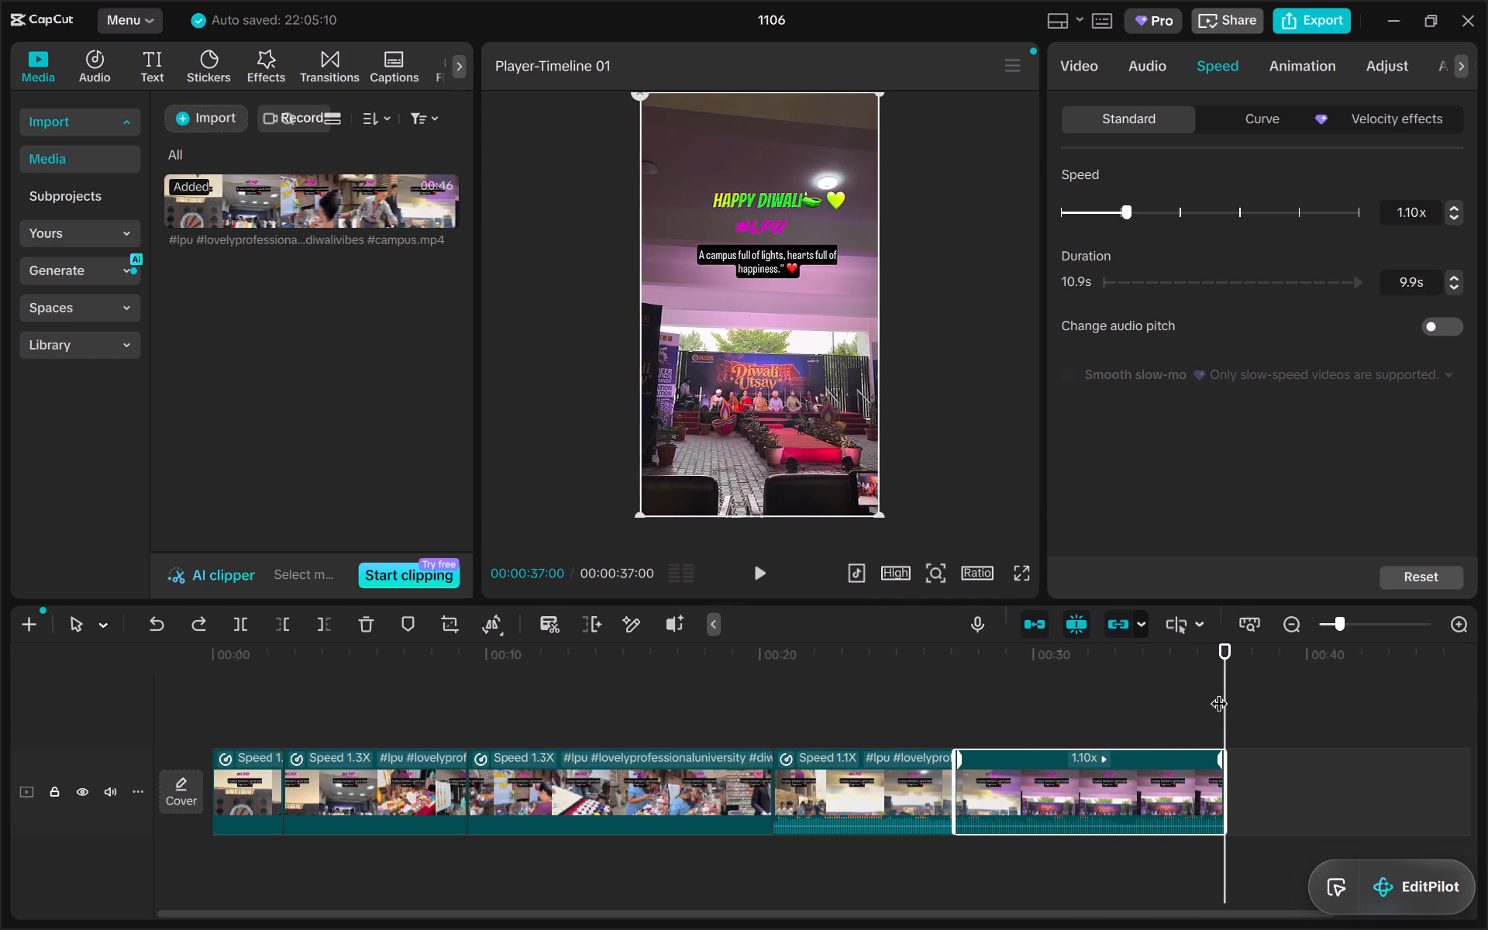
# Find the end point in the last, purple-lit stage segment and remove everything after 00:00:35:28.
pyautogui.moveTo(1225, 691); pyautogui.dragTo(1153, 688)
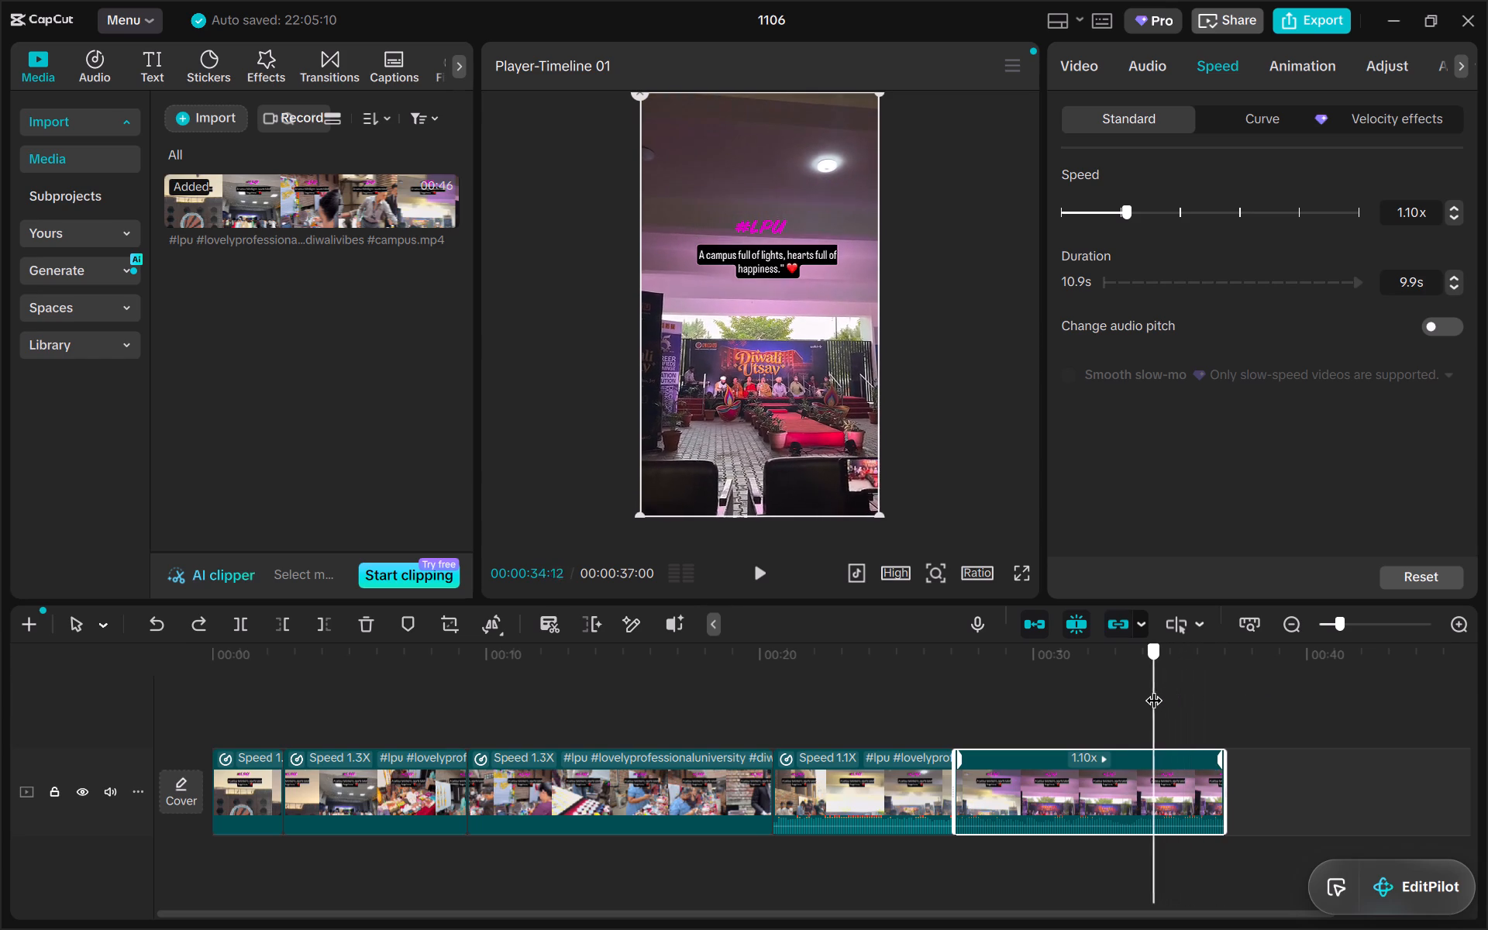
pyautogui.moveTo(1153, 688); pyautogui.dragTo(1153, 690)
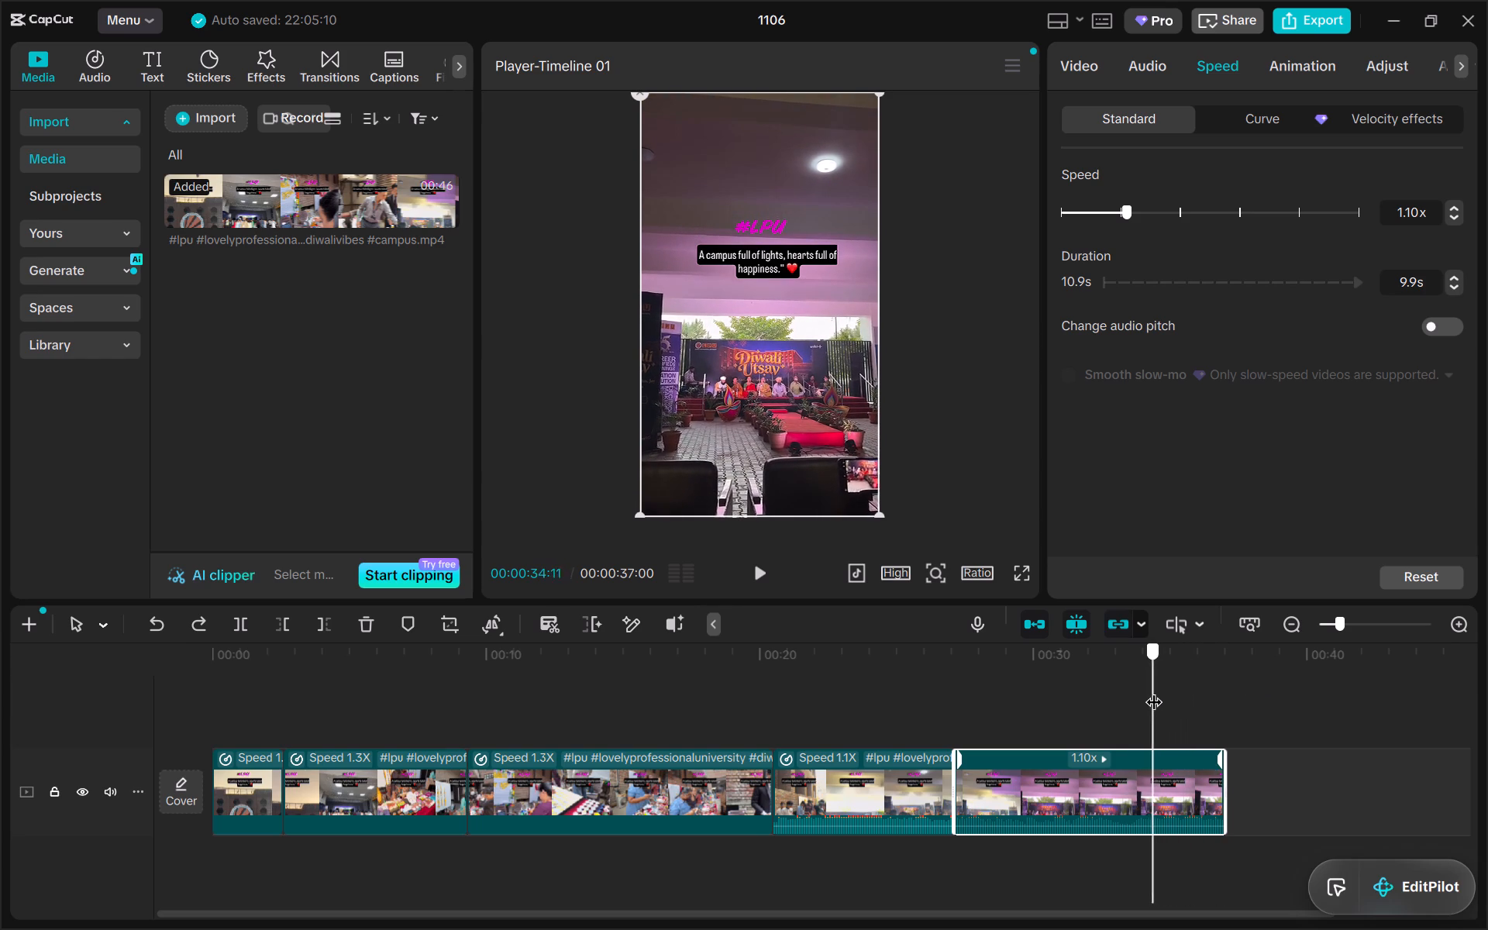
pyautogui.moveTo(1153, 690); pyautogui.dragTo(1187, 698)
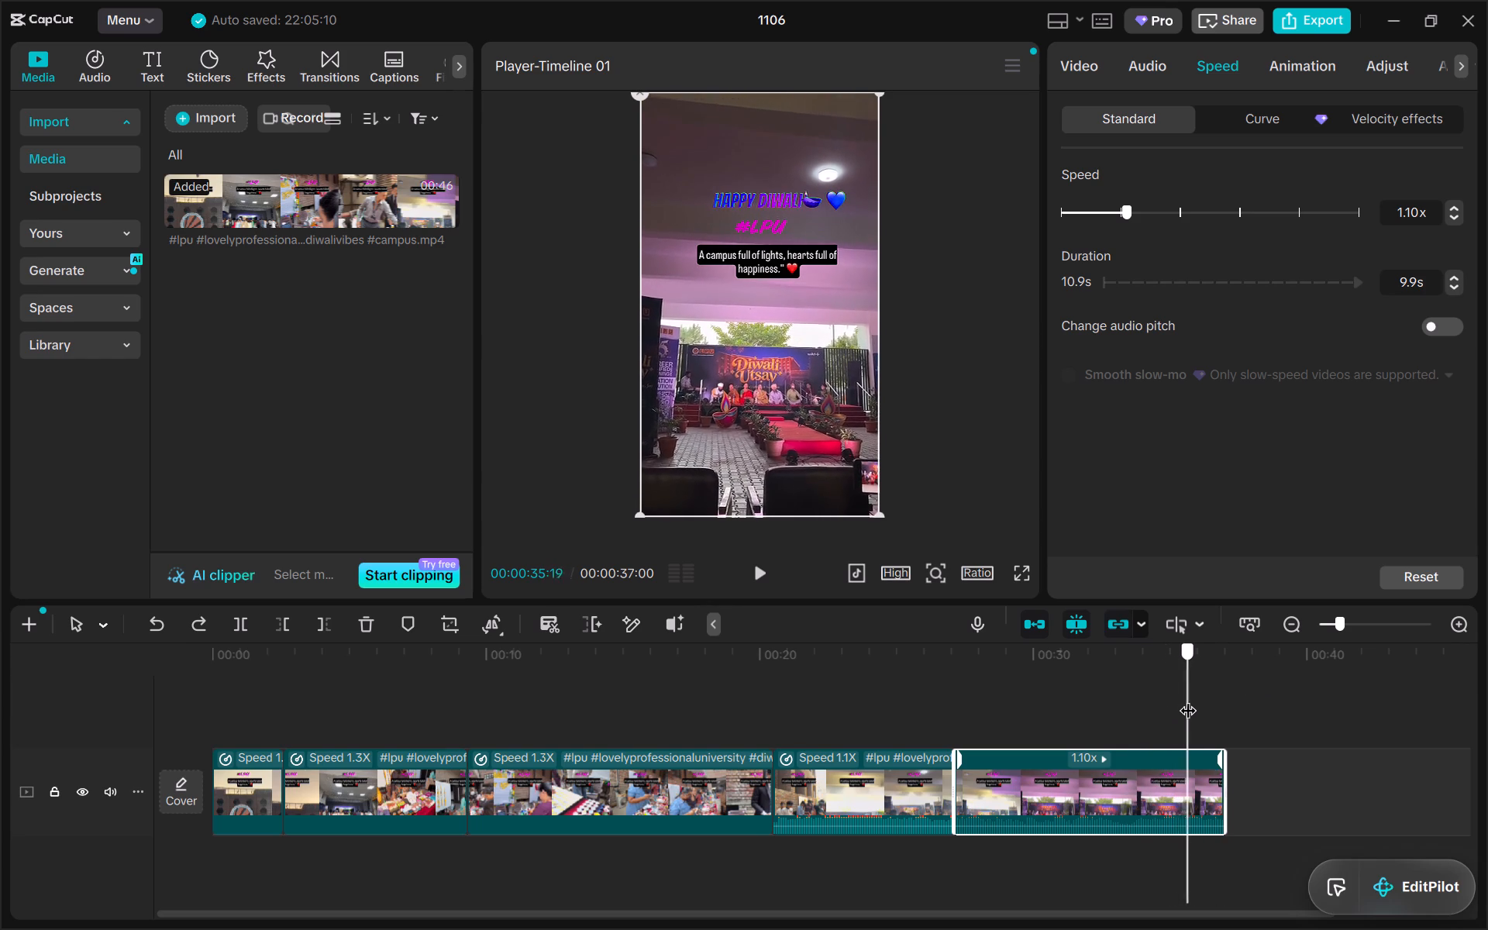
pyautogui.moveTo(1187, 698); pyautogui.dragTo(1127, 700)
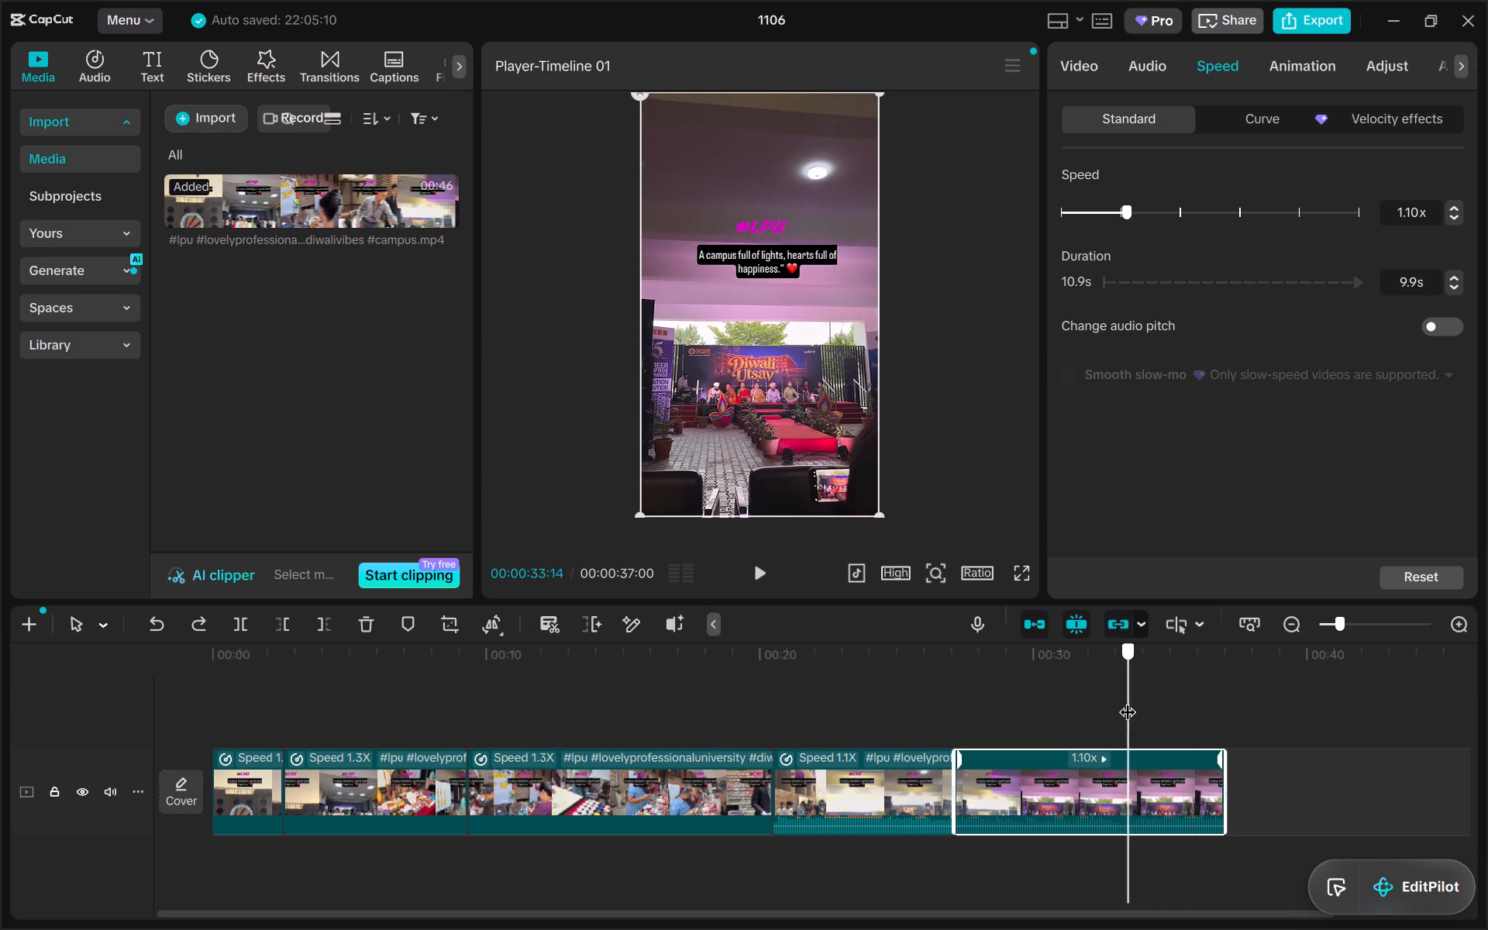
pyautogui.moveTo(1127, 700); pyautogui.dragTo(1140, 701)
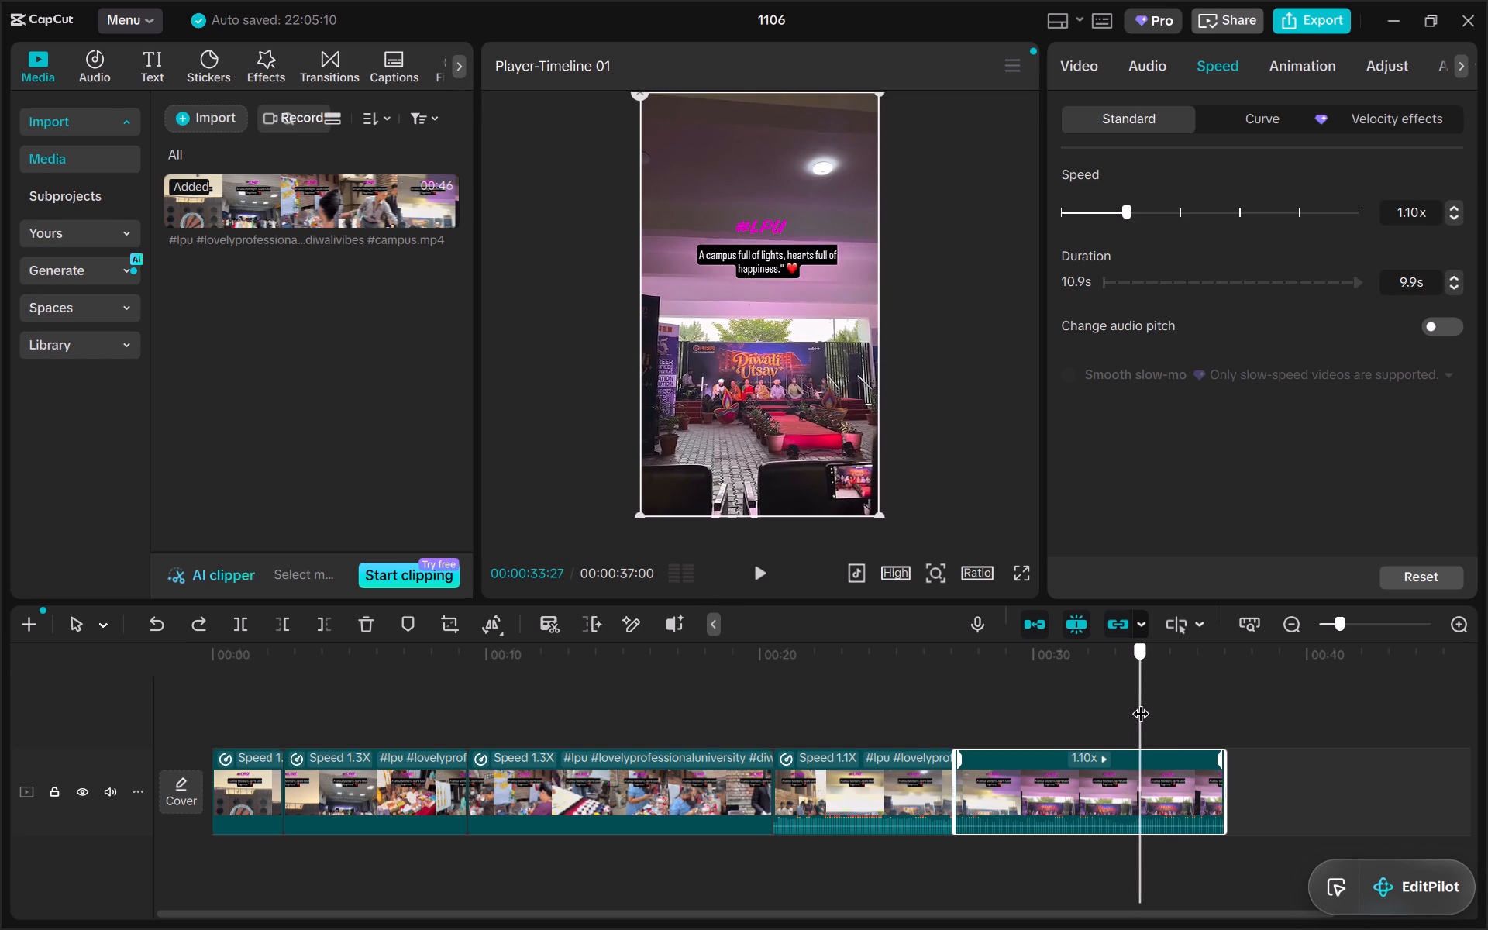
pyautogui.moveTo(1140, 701); pyautogui.dragTo(1152, 707)
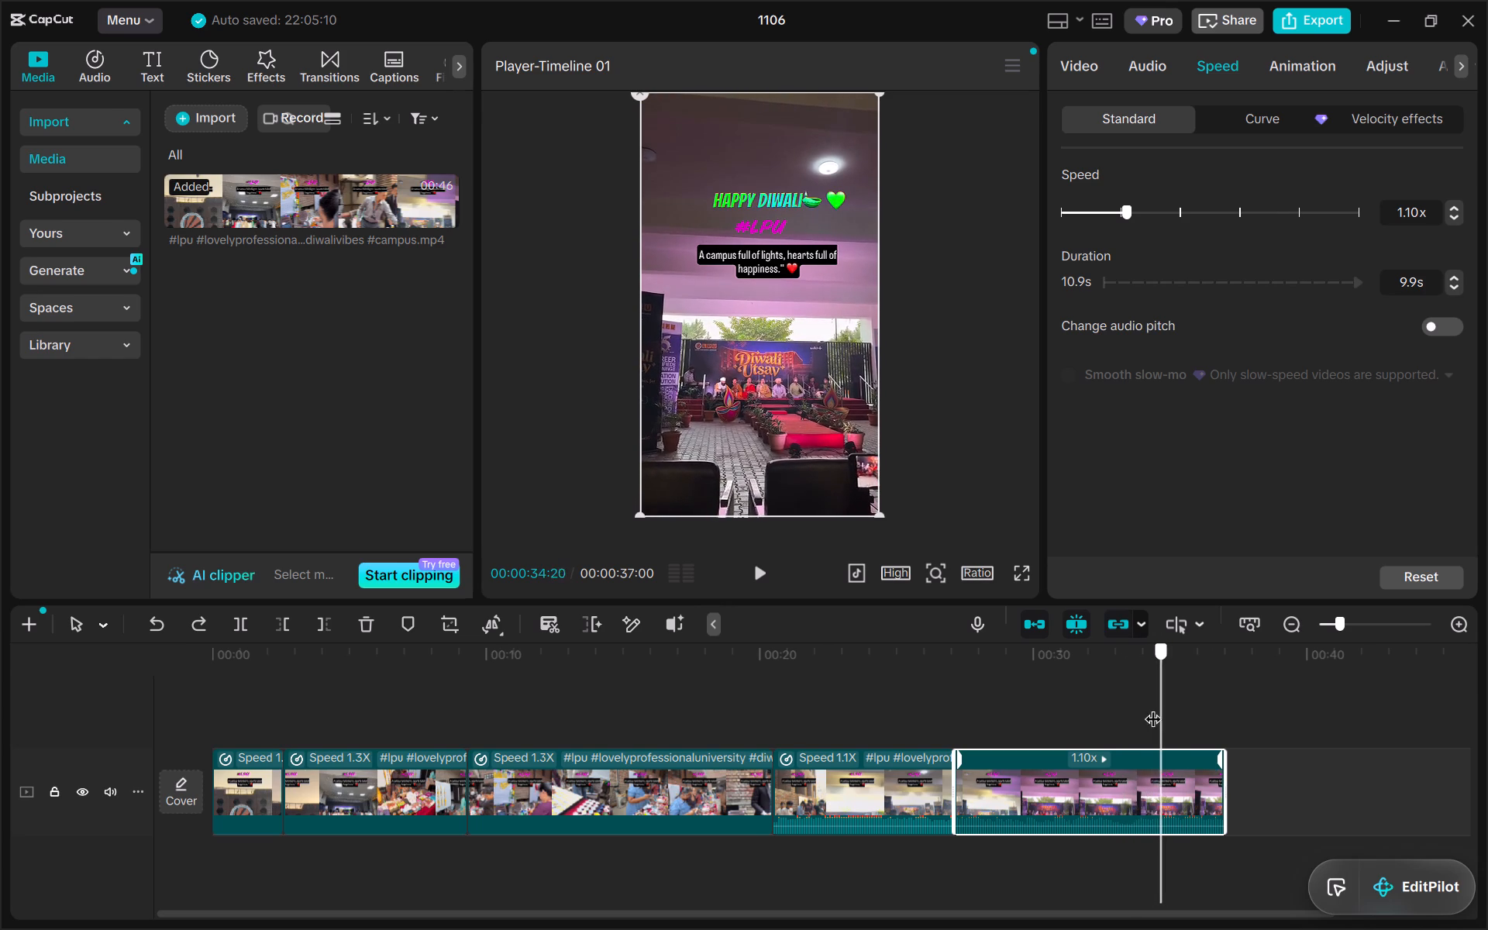
pyautogui.moveTo(1152, 707); pyautogui.dragTo(1139, 704)
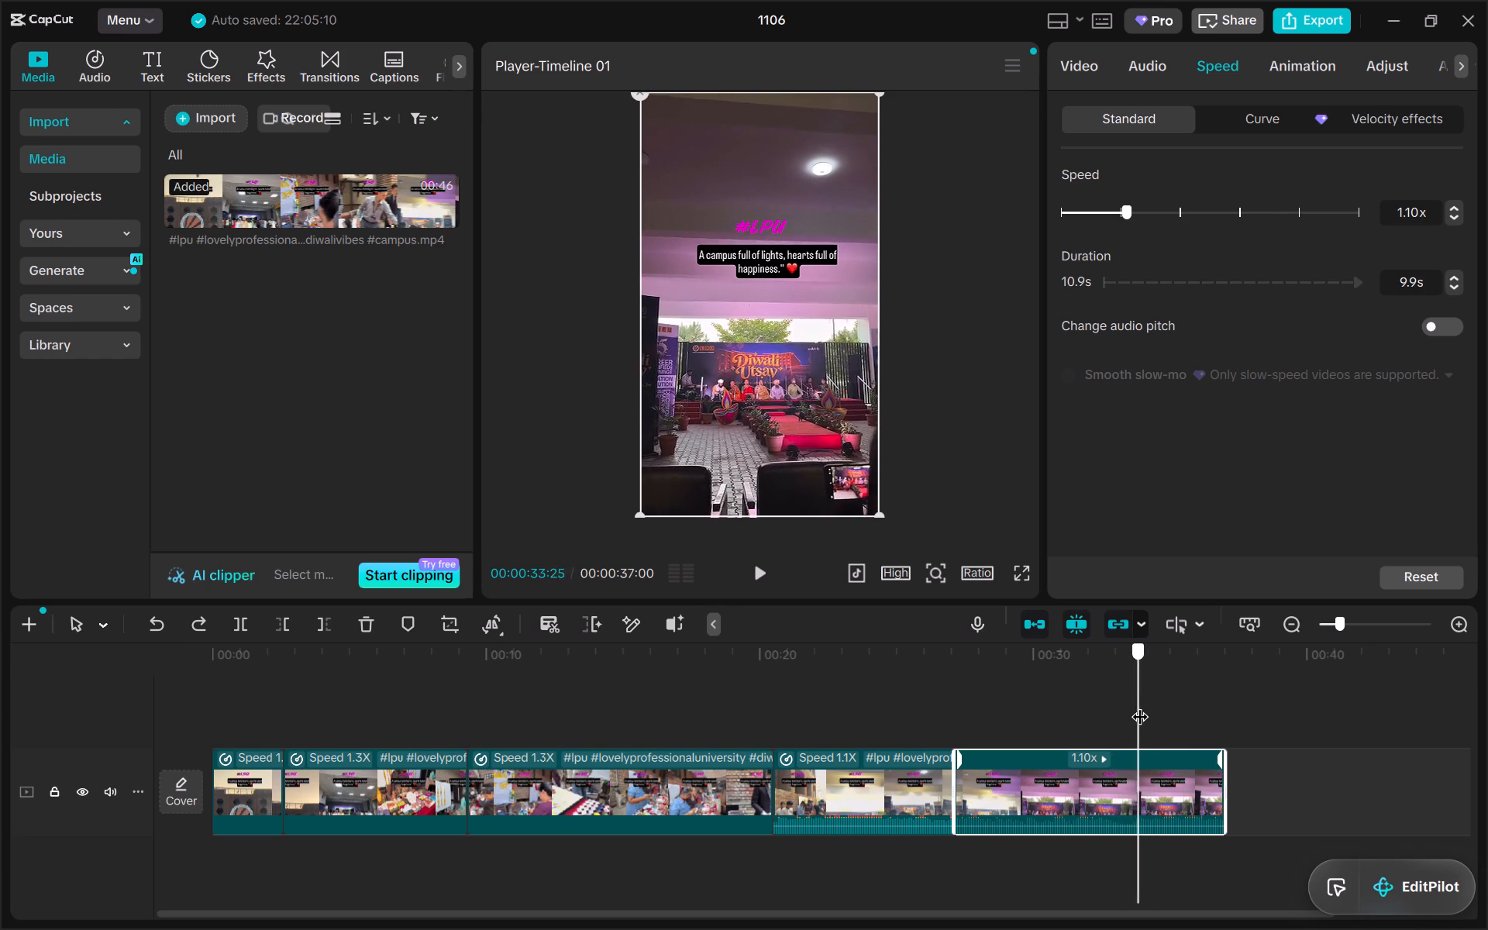
pyautogui.moveTo(1139, 704); pyautogui.dragTo(1059, 703)
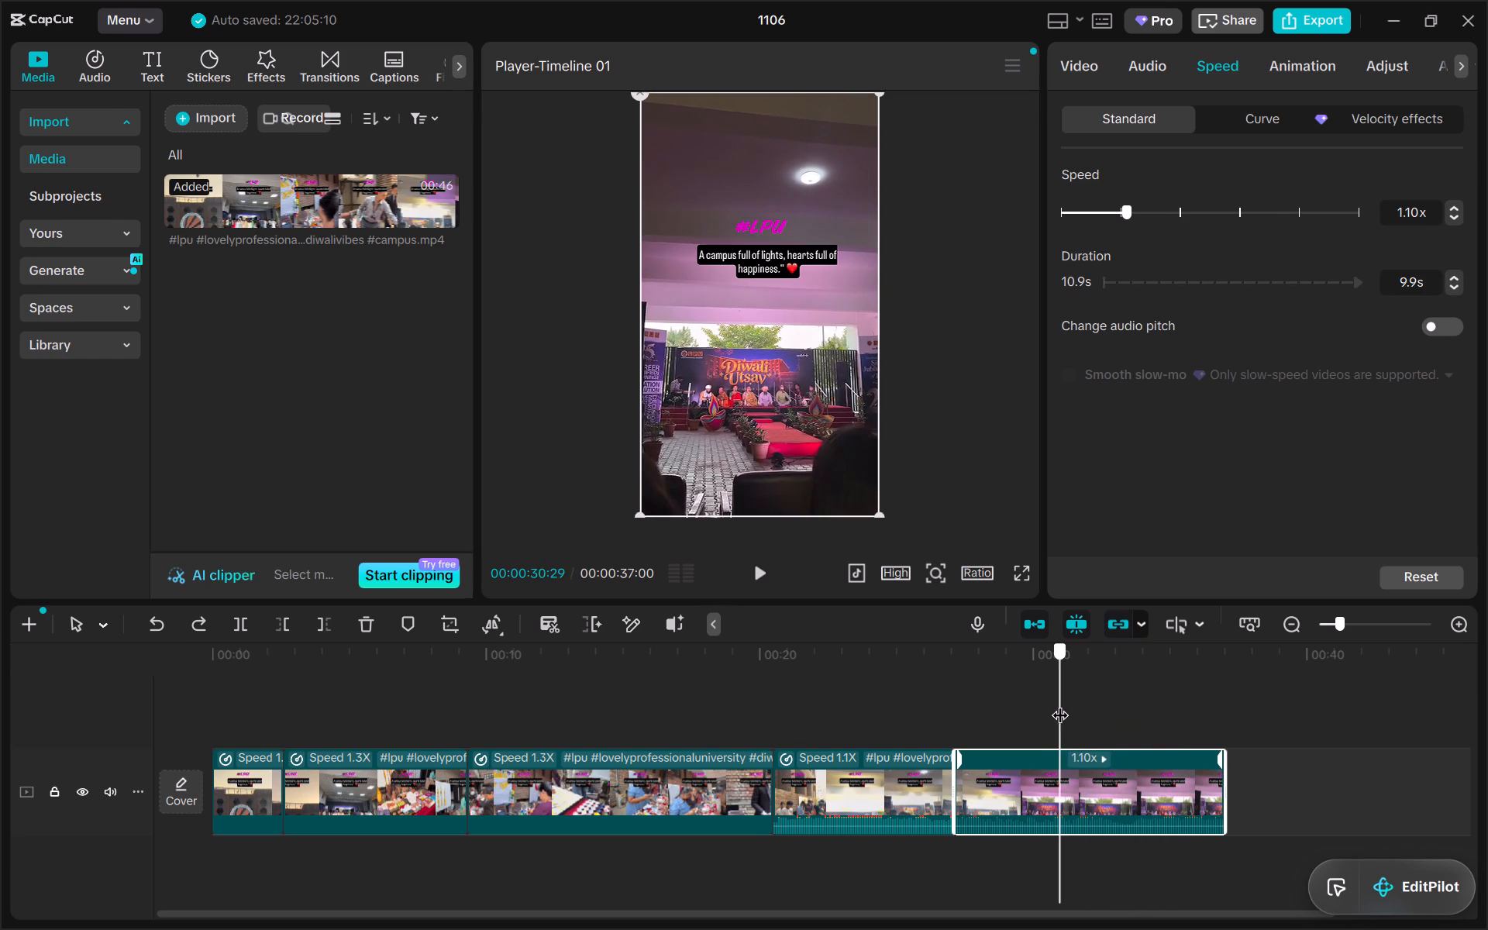
pyautogui.moveTo(1059, 703); pyautogui.dragTo(1131, 721)
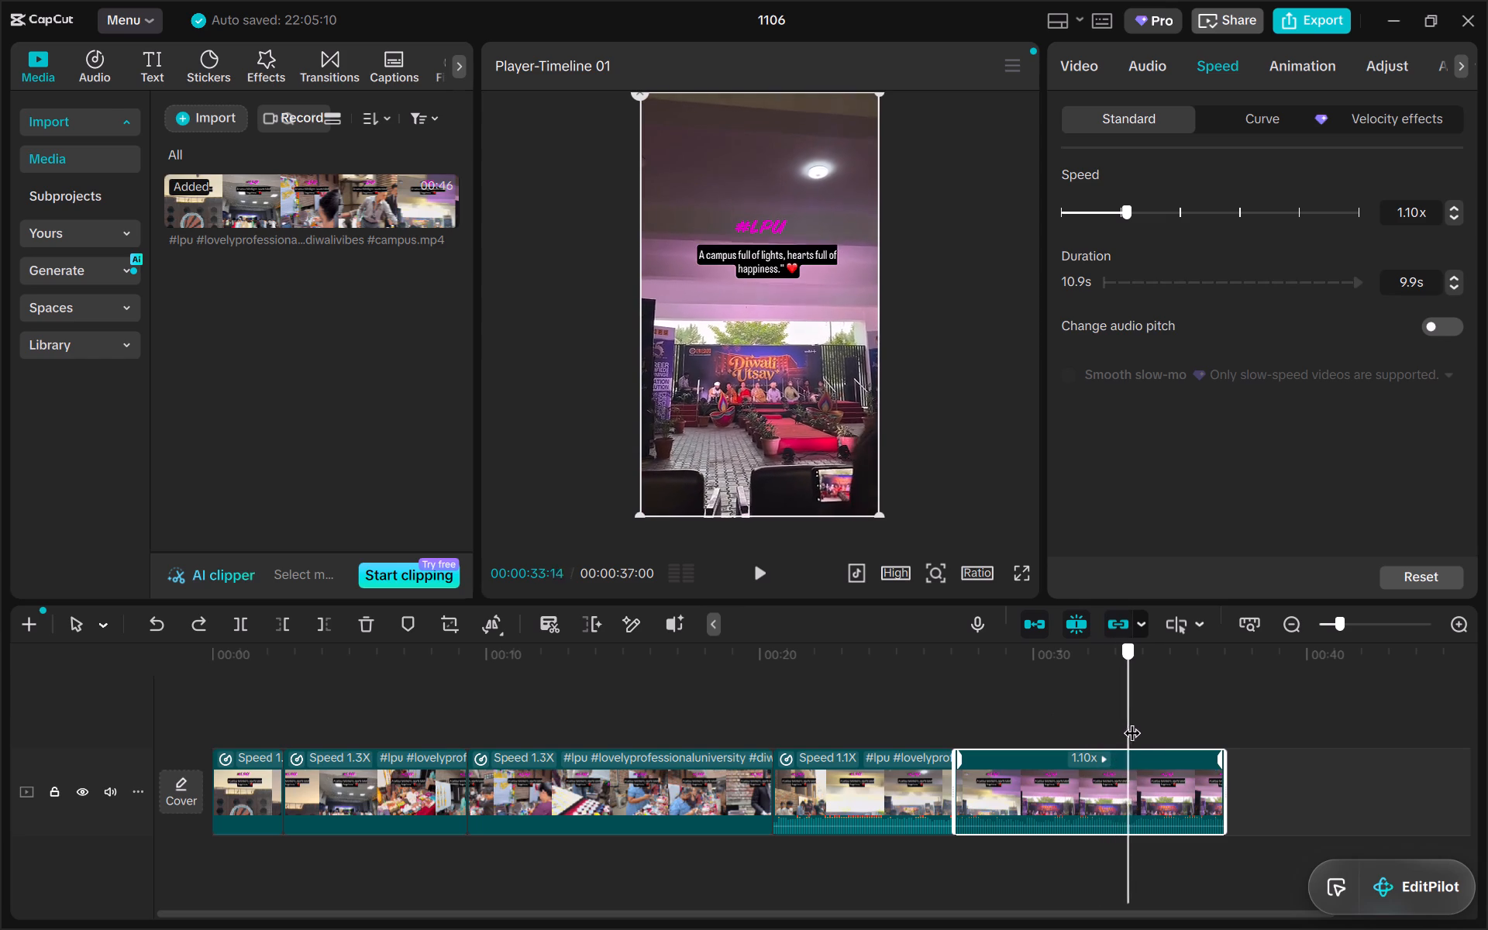
pyautogui.moveTo(1131, 721); pyautogui.dragTo(1167, 731)
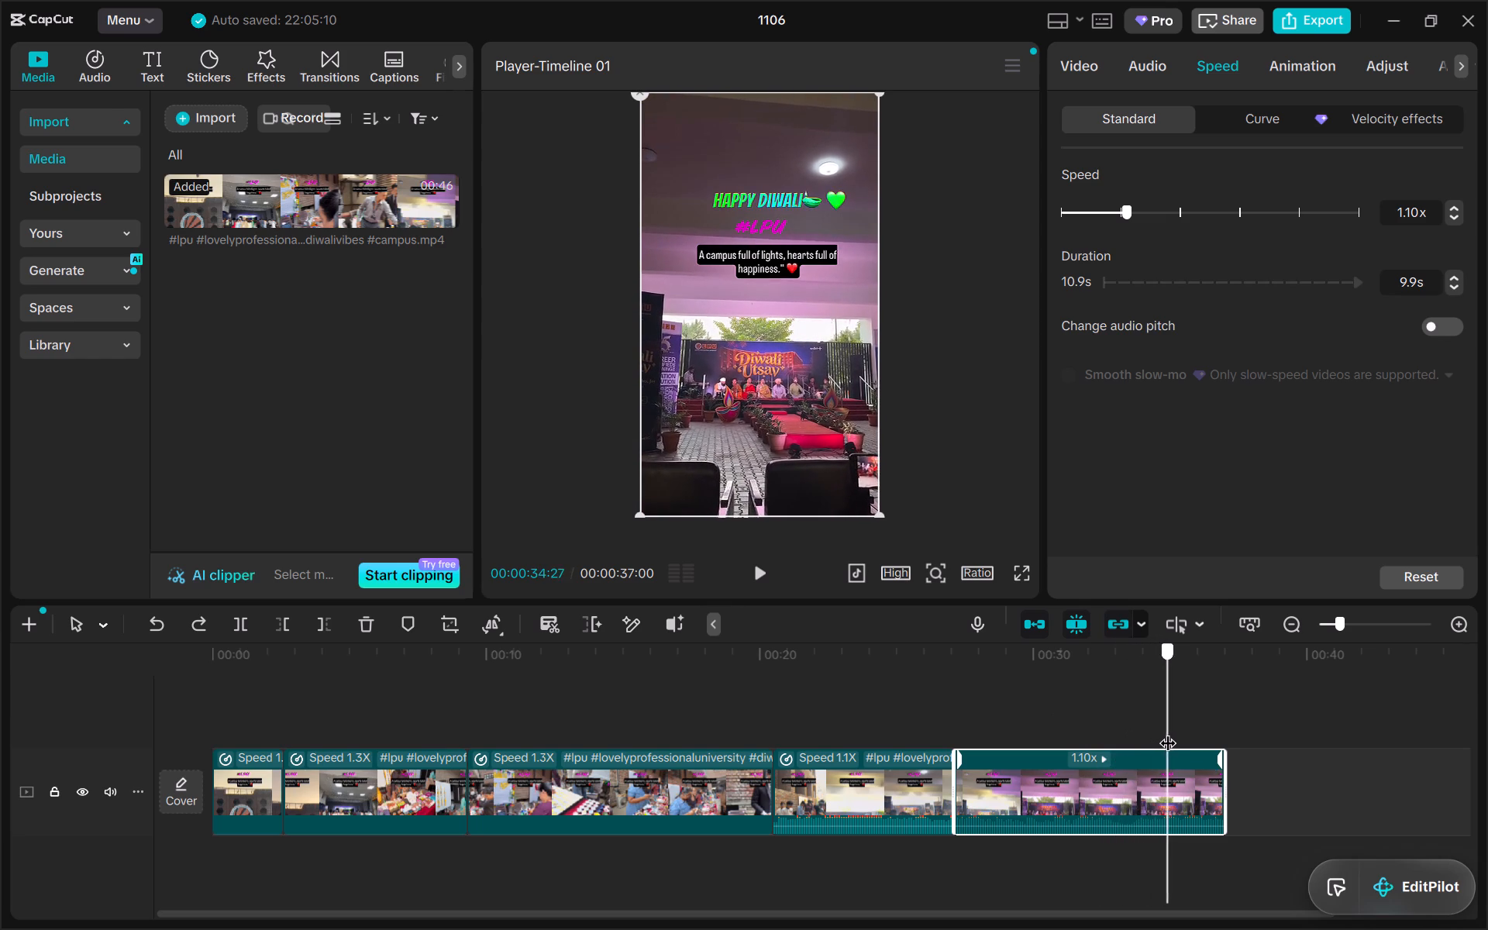
pyautogui.moveTo(1167, 731); pyautogui.dragTo(1198, 742)
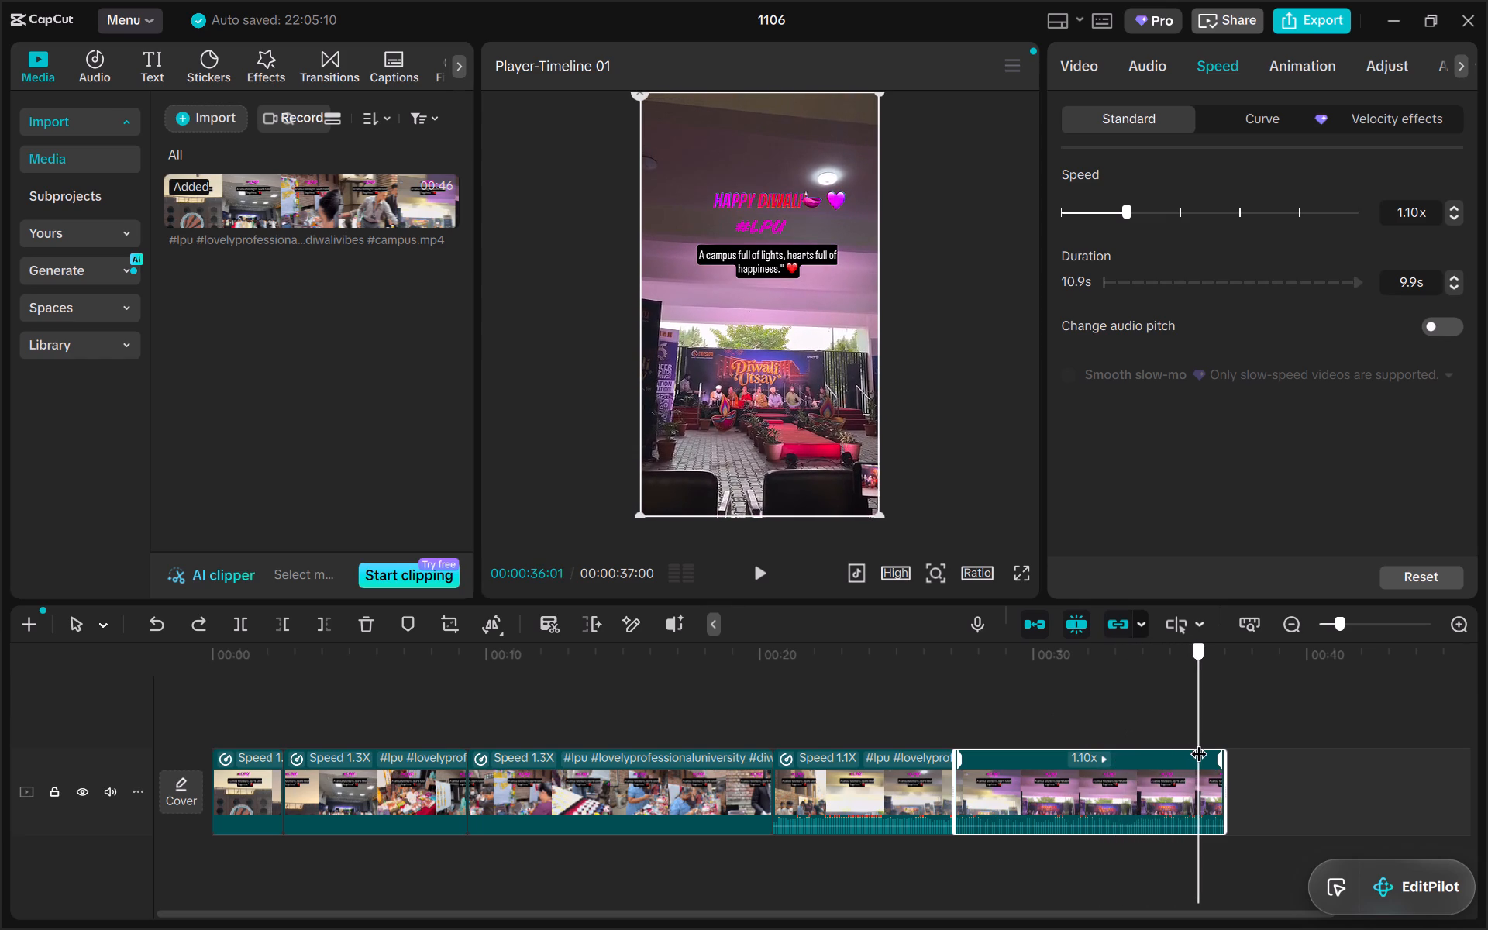
pyautogui.moveTo(1198, 742); pyautogui.dragTo(1196, 742)
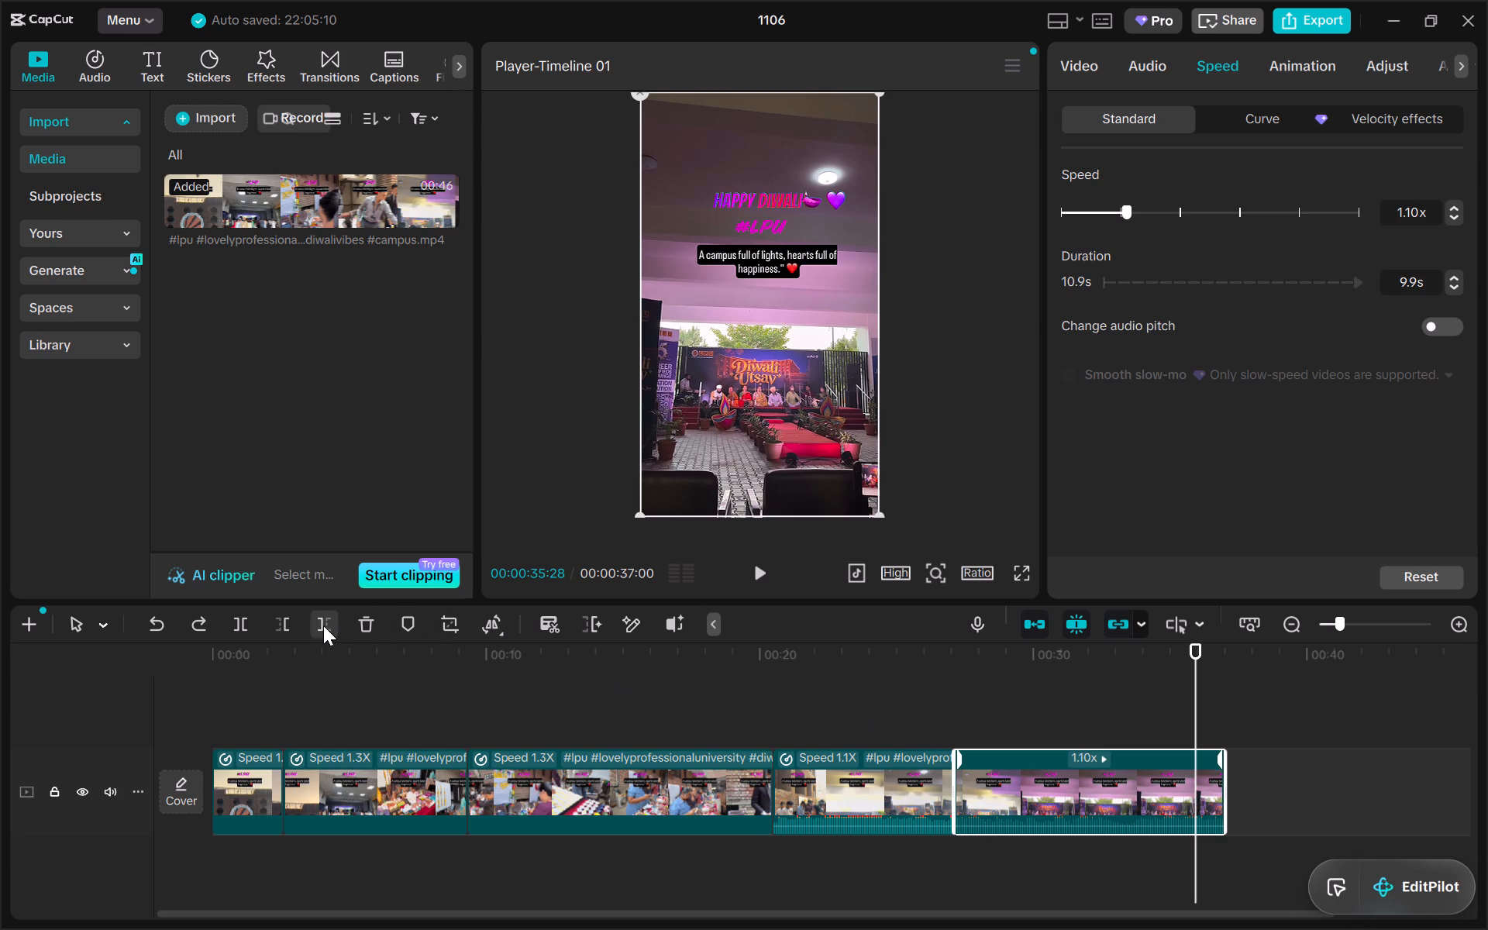
pyautogui.click(323, 625)
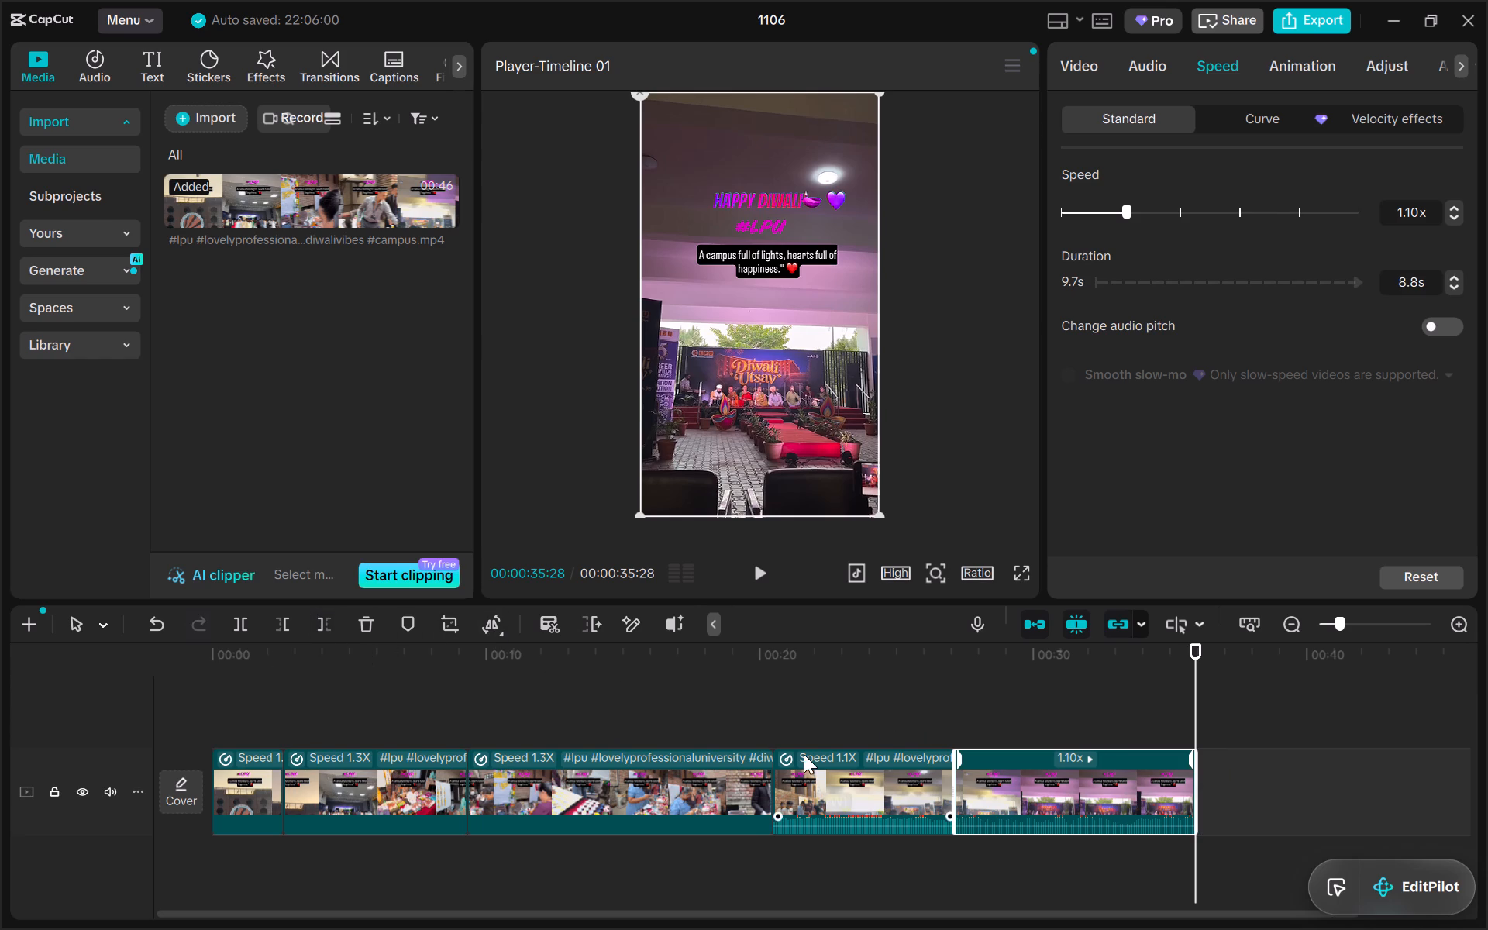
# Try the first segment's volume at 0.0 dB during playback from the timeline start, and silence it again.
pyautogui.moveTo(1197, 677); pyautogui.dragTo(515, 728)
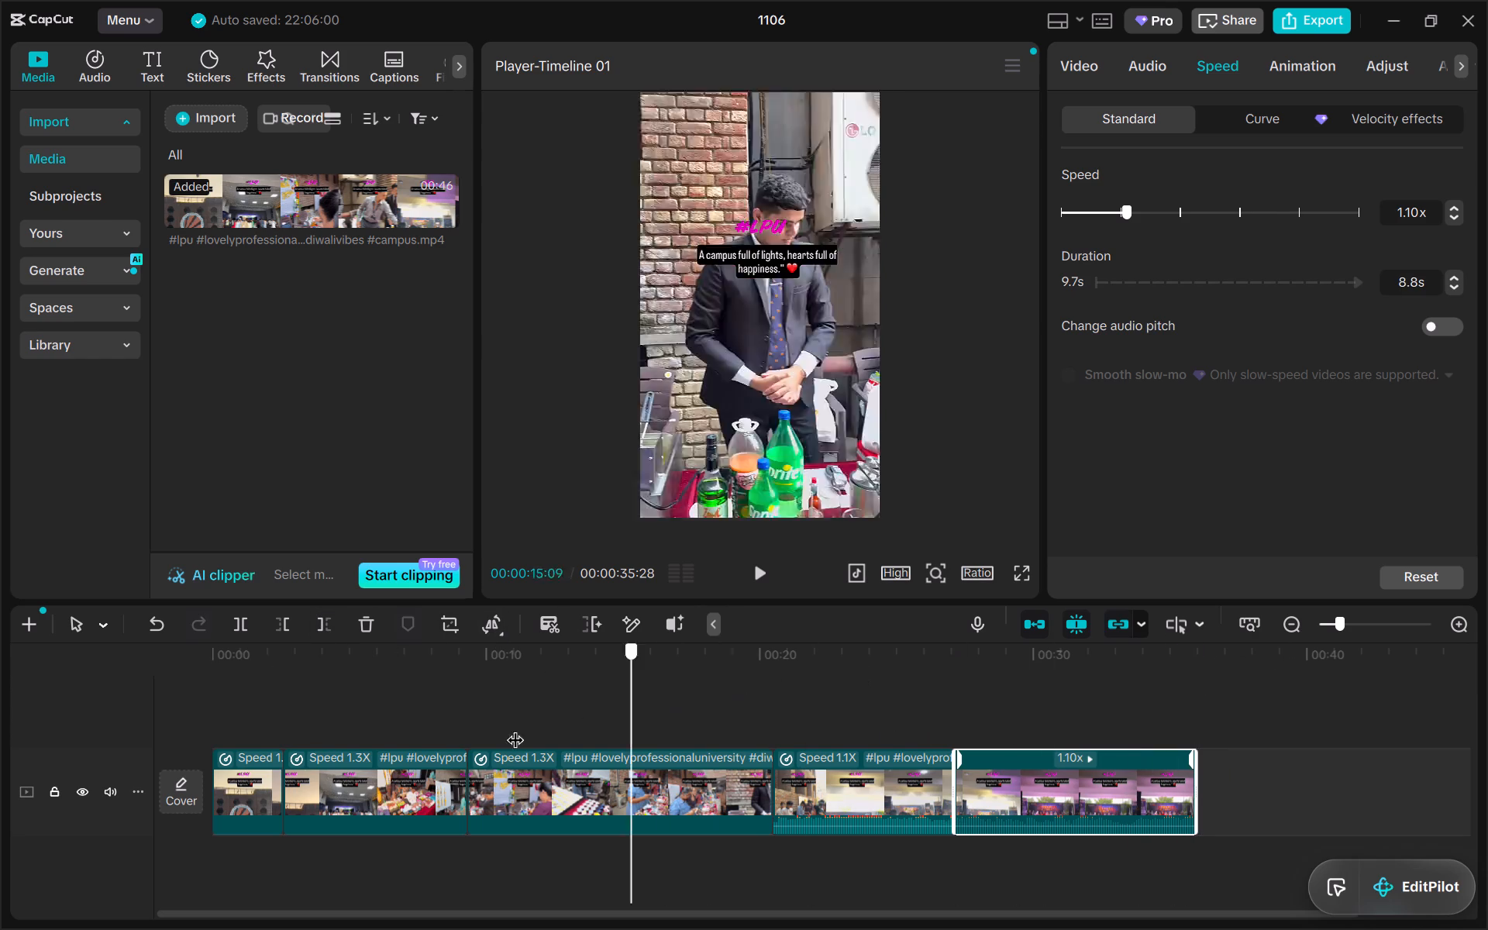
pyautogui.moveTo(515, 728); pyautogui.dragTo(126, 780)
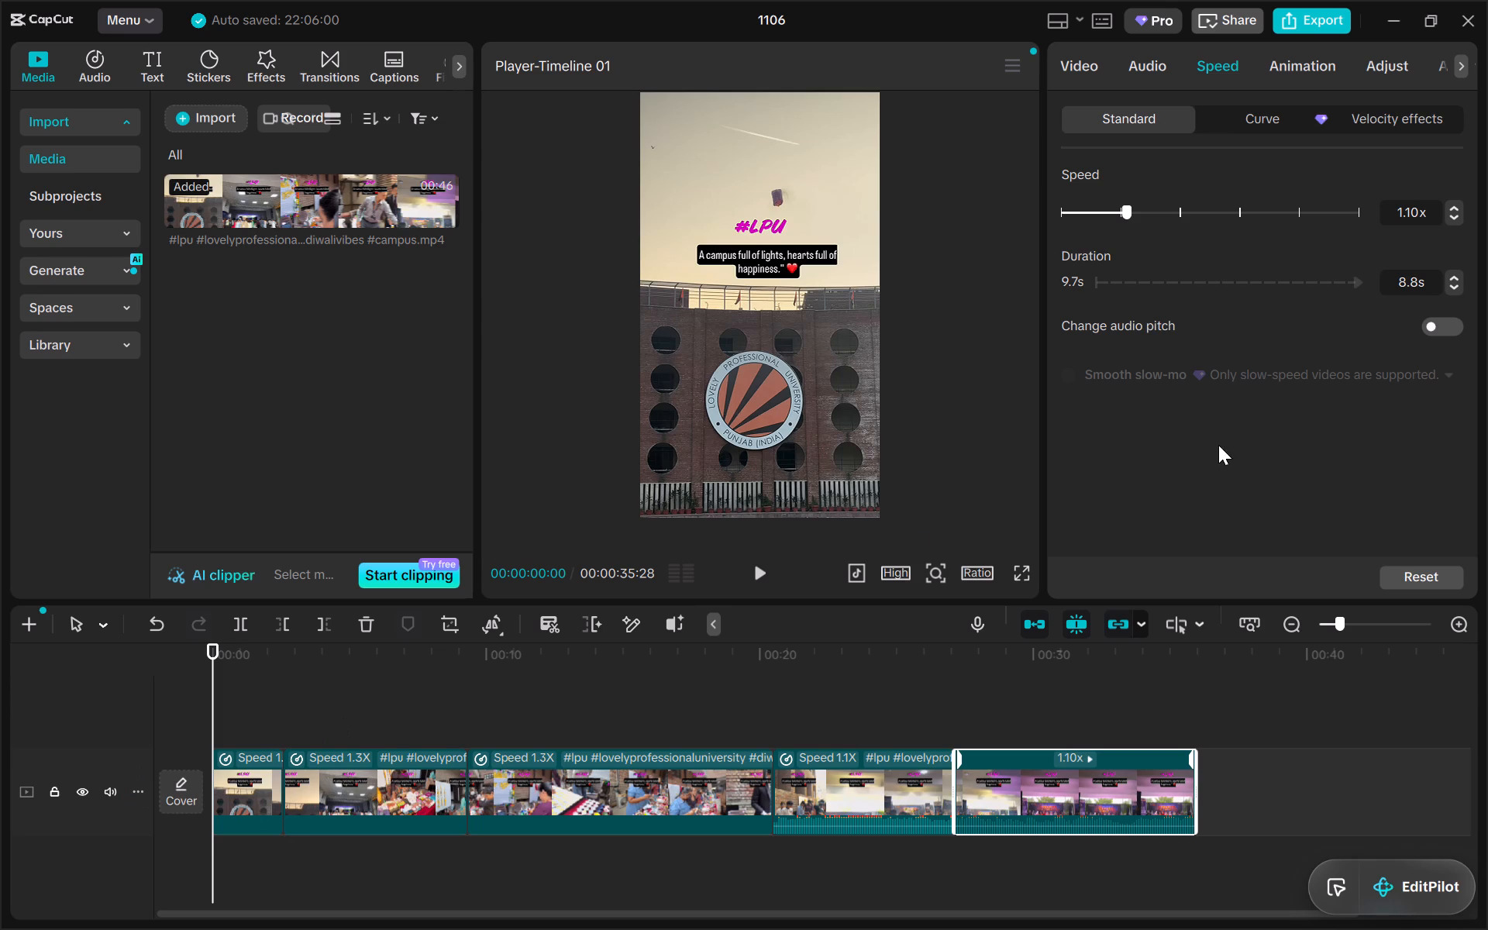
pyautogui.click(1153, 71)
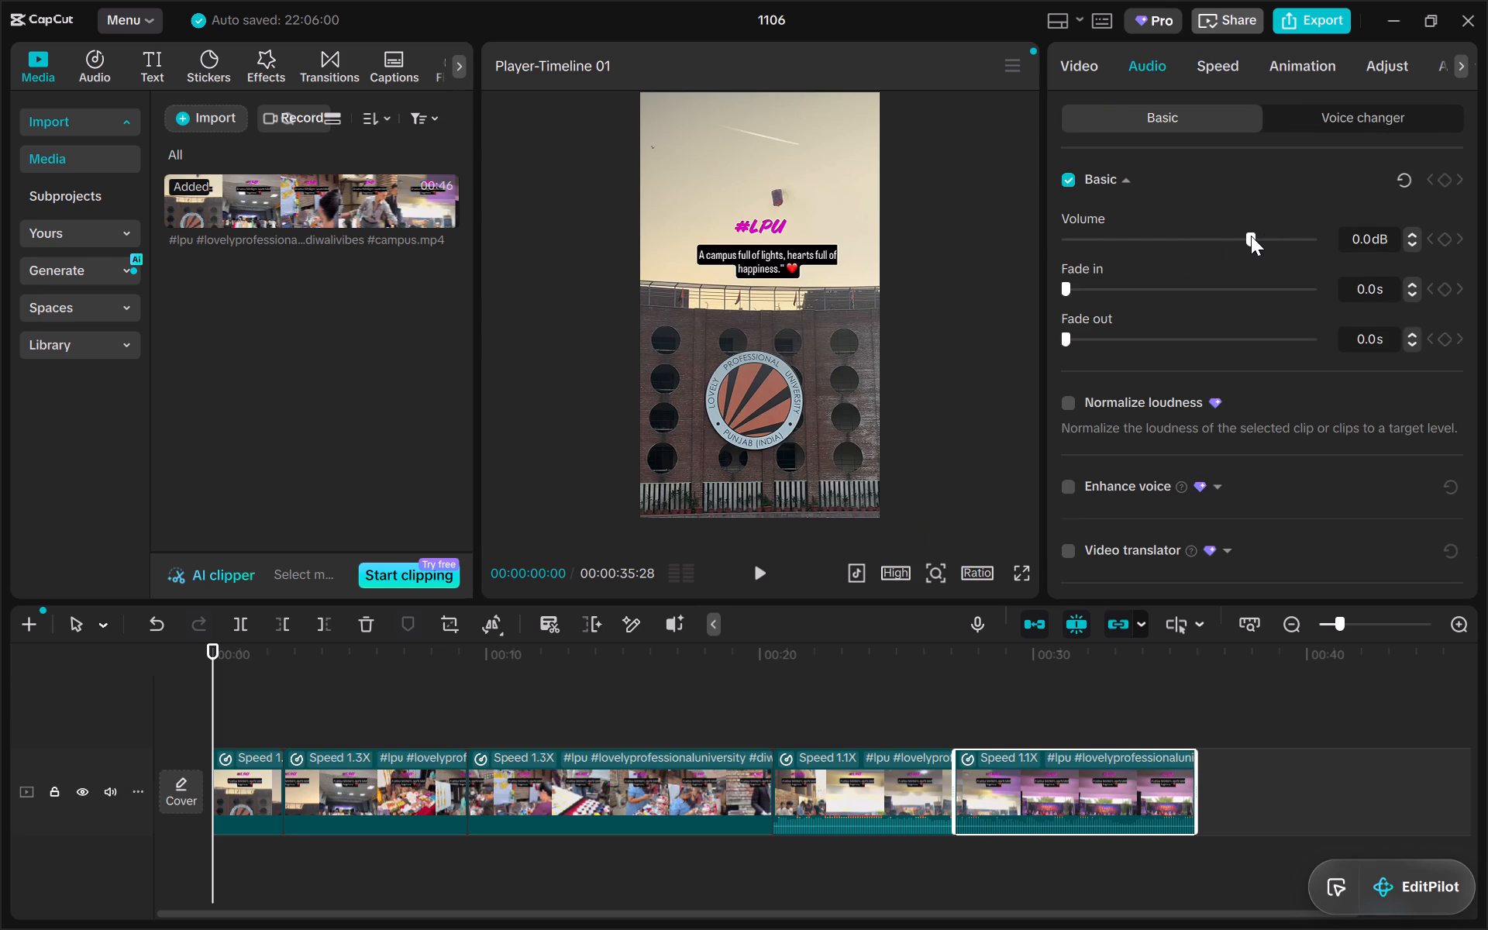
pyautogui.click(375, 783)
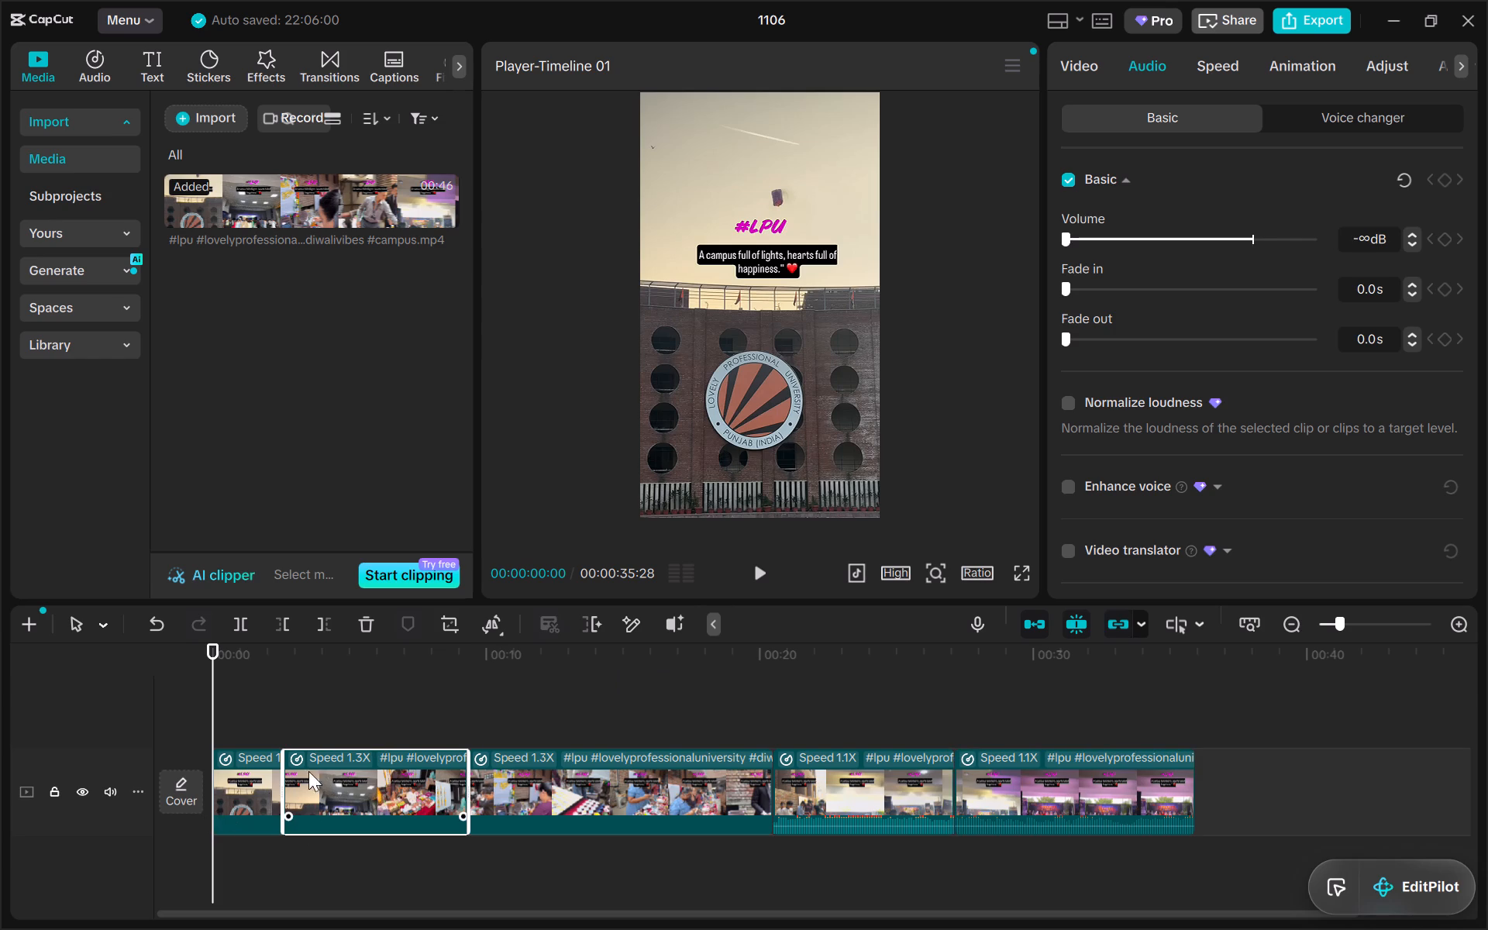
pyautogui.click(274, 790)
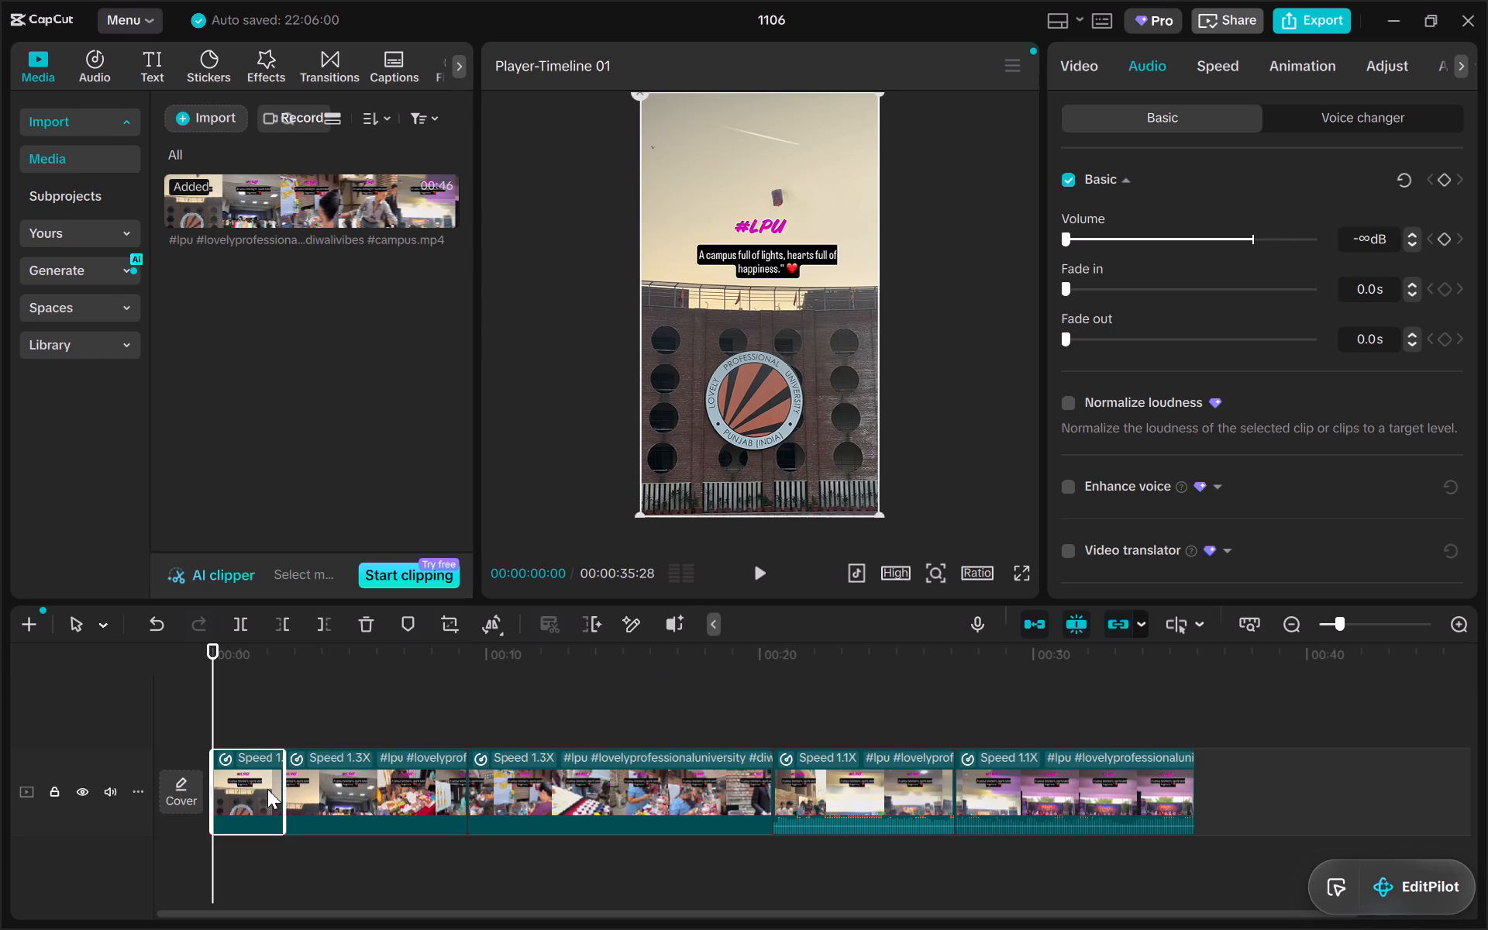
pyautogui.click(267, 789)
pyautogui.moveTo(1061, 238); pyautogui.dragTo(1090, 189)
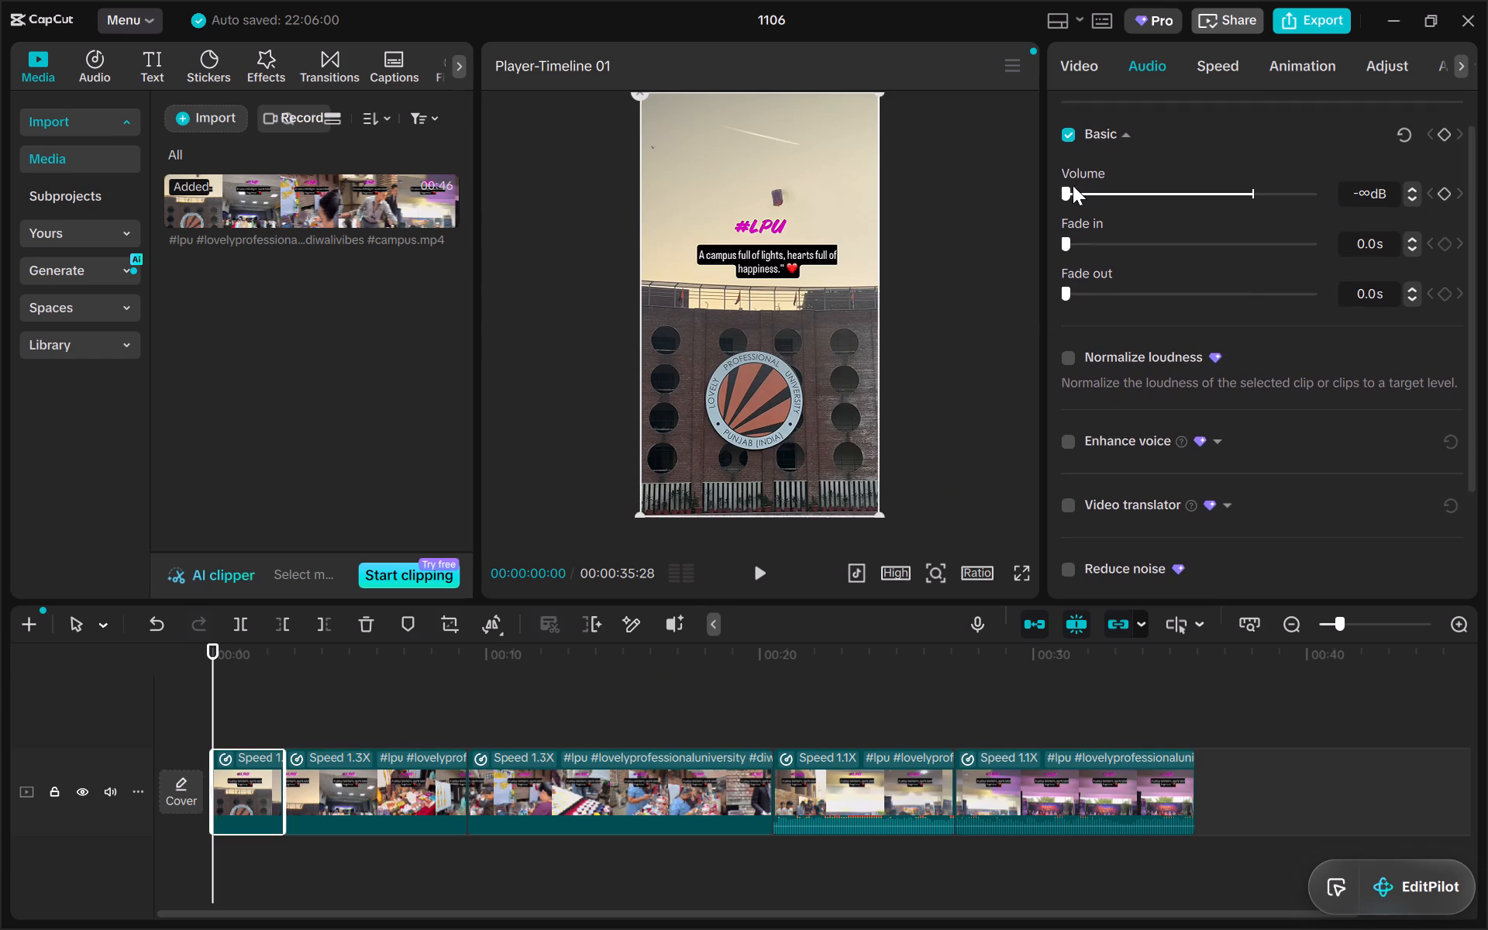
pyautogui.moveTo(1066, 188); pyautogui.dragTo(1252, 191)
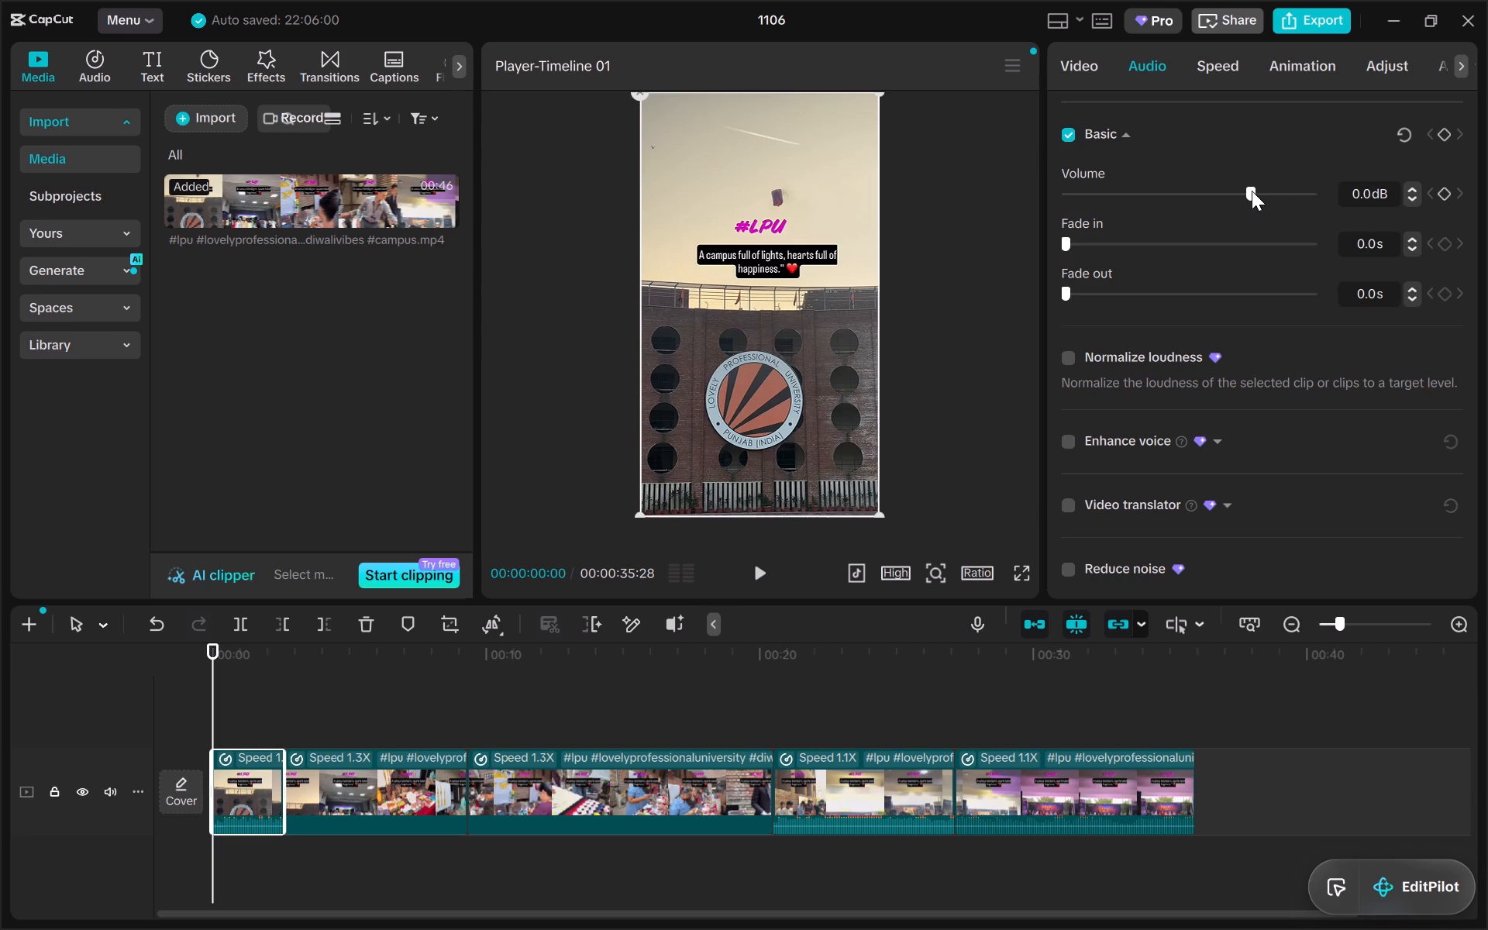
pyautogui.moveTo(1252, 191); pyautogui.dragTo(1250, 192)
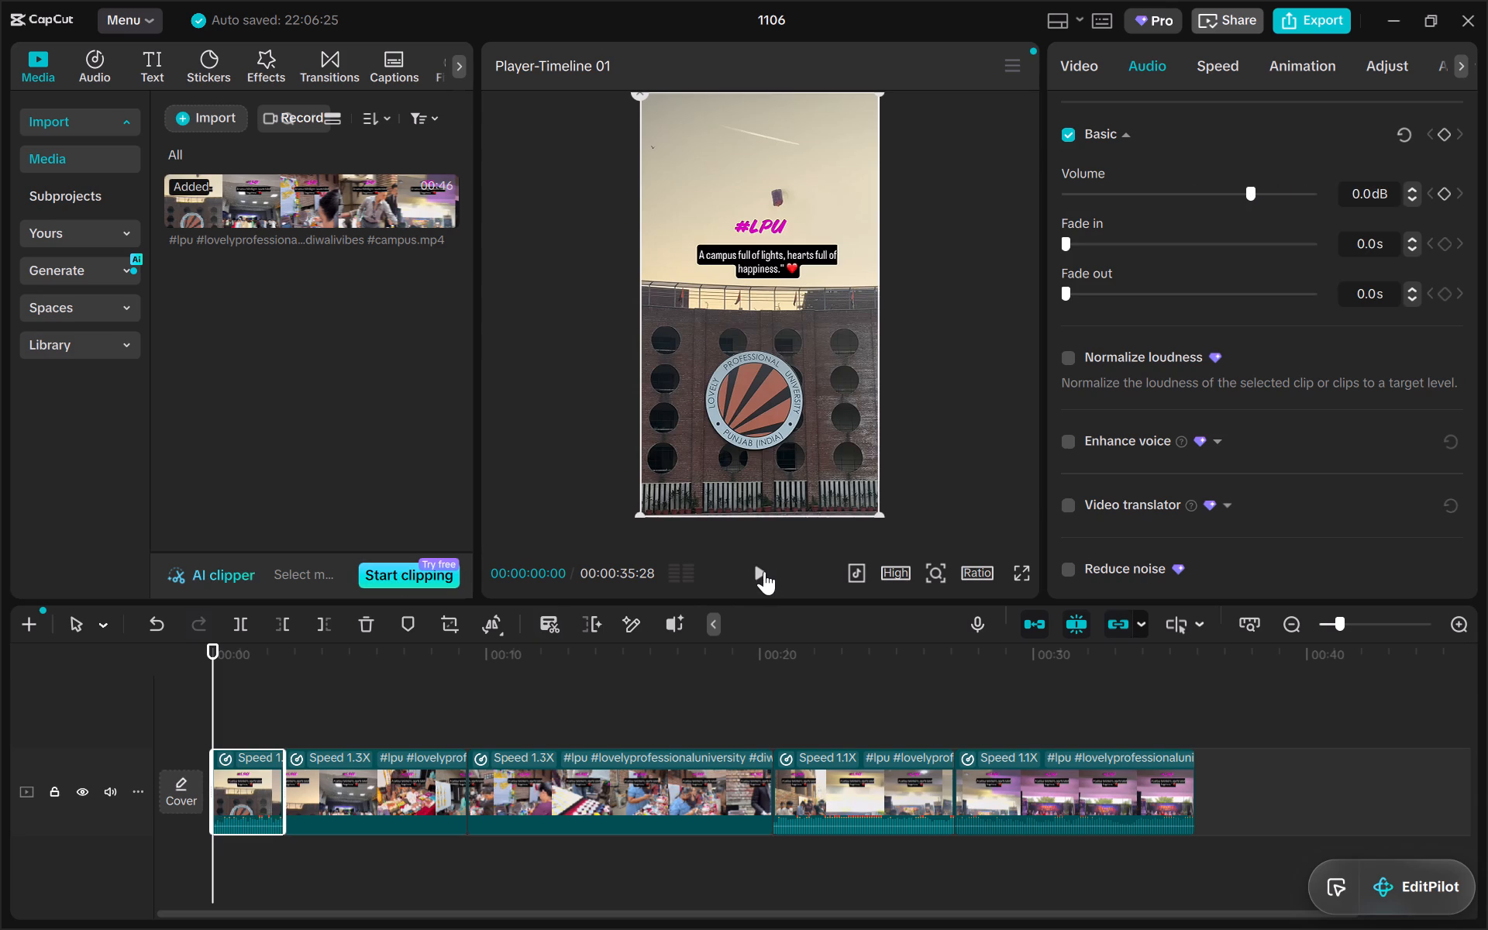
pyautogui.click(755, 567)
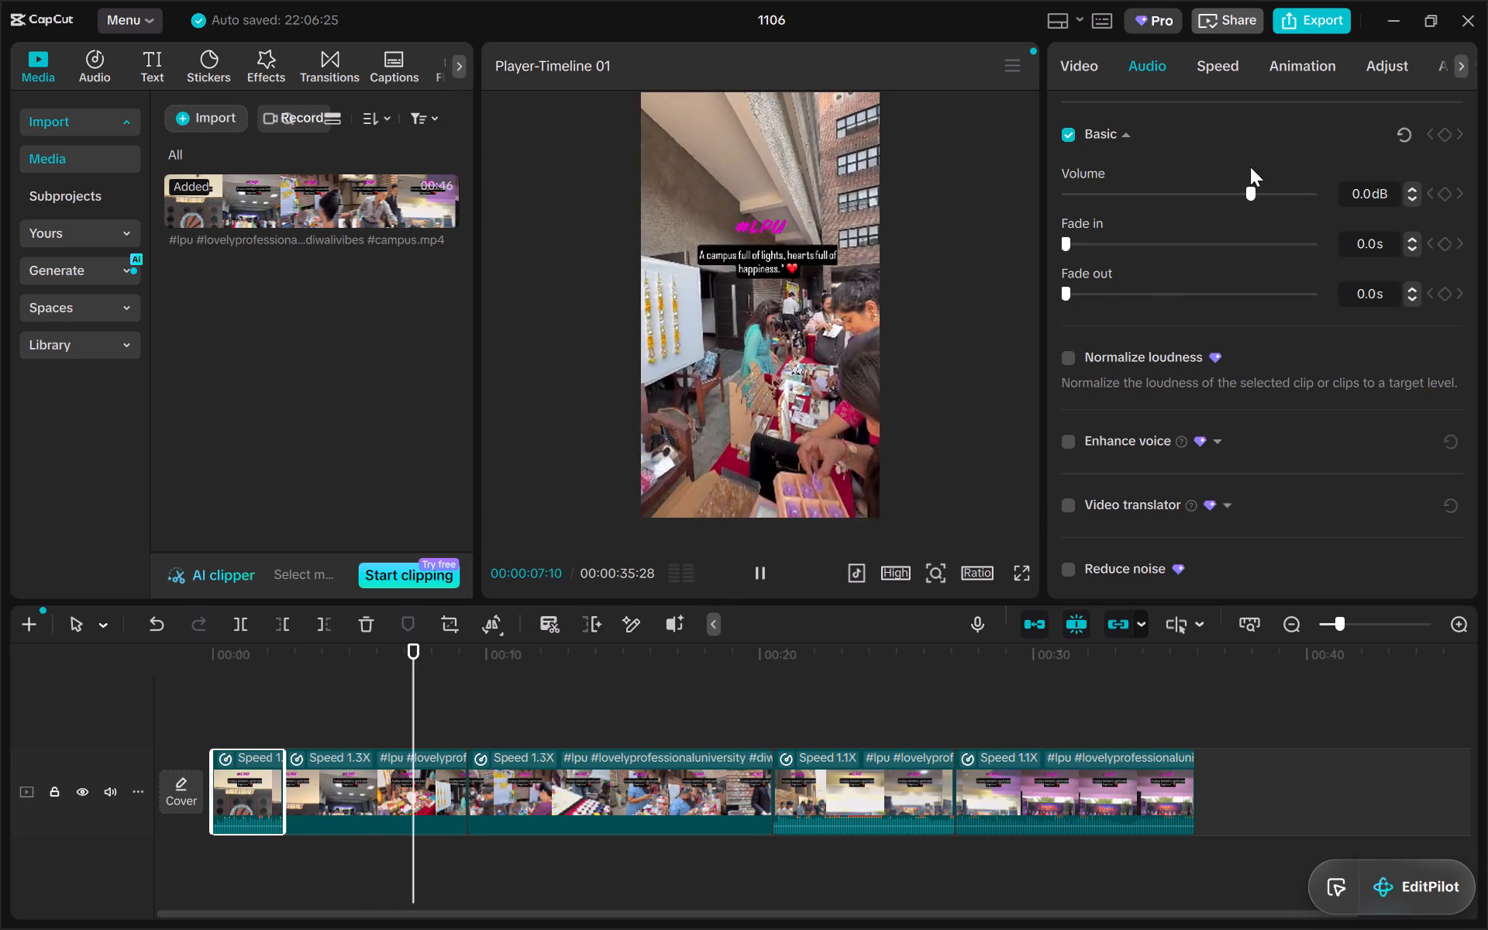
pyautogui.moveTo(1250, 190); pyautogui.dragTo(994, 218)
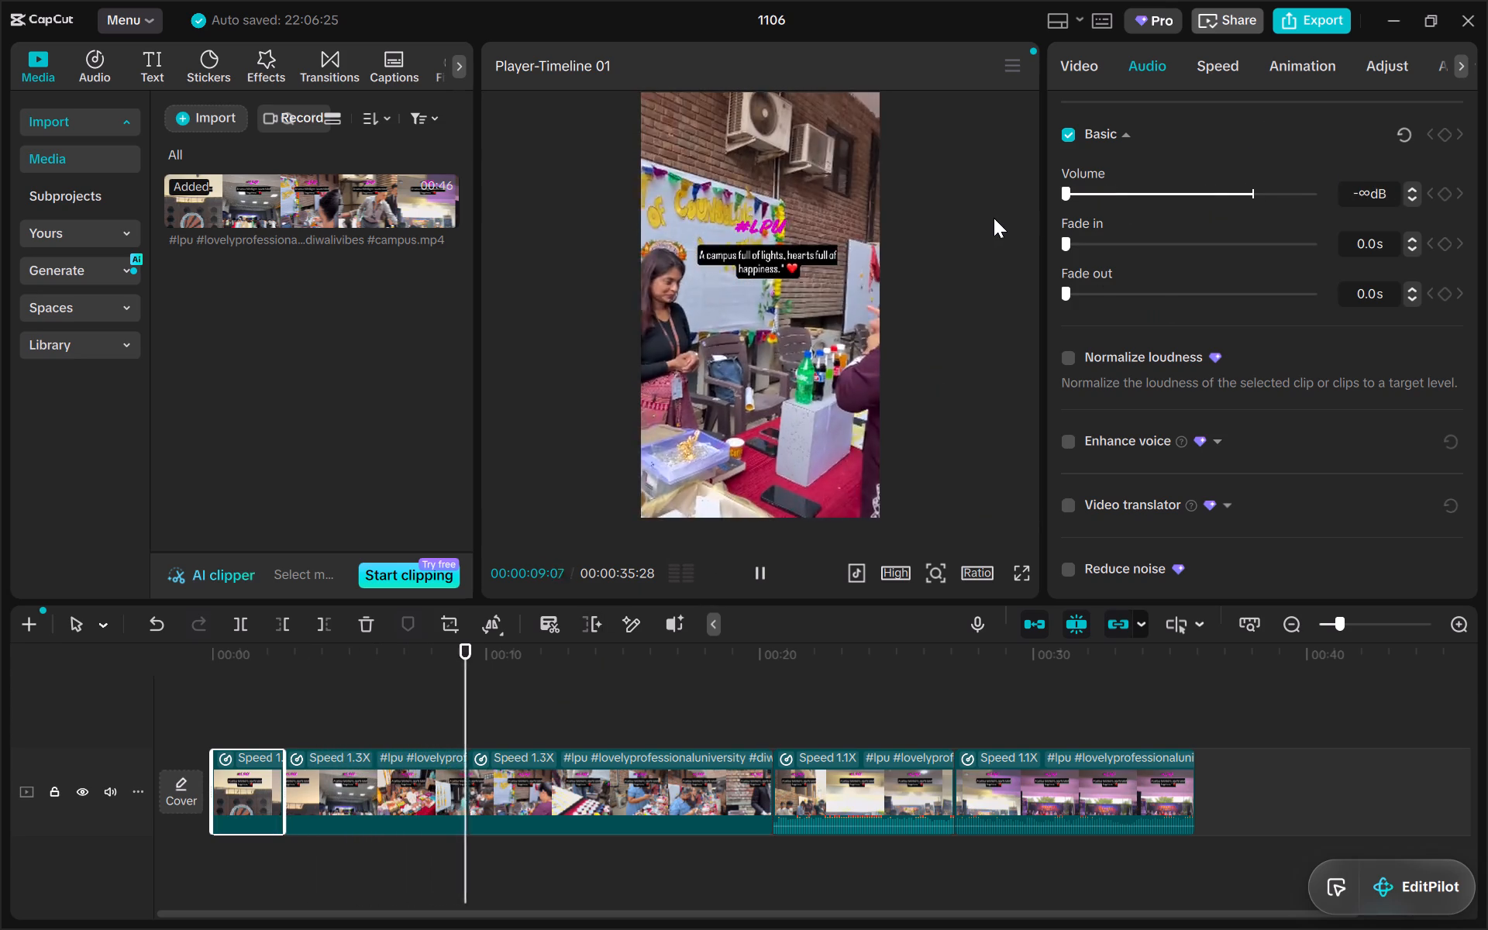
# Replay the timeline from the start to 00:00:29:11 to review the edited segments.
pyautogui.moveTo(500, 718); pyautogui.dragTo(255, 684)
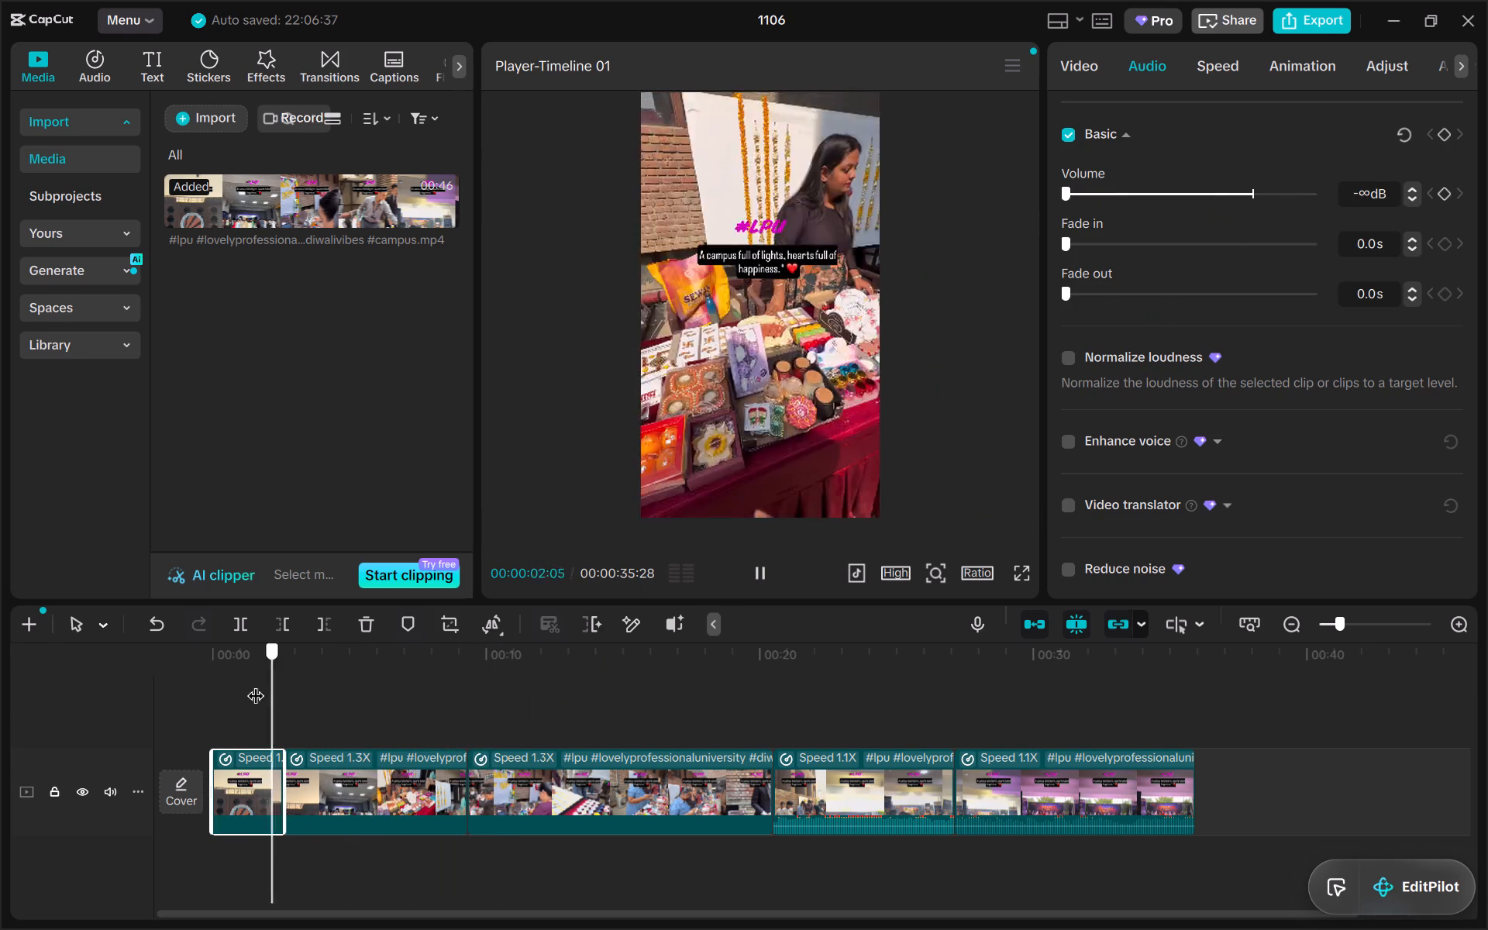
pyautogui.moveTo(255, 684); pyautogui.dragTo(186, 666)
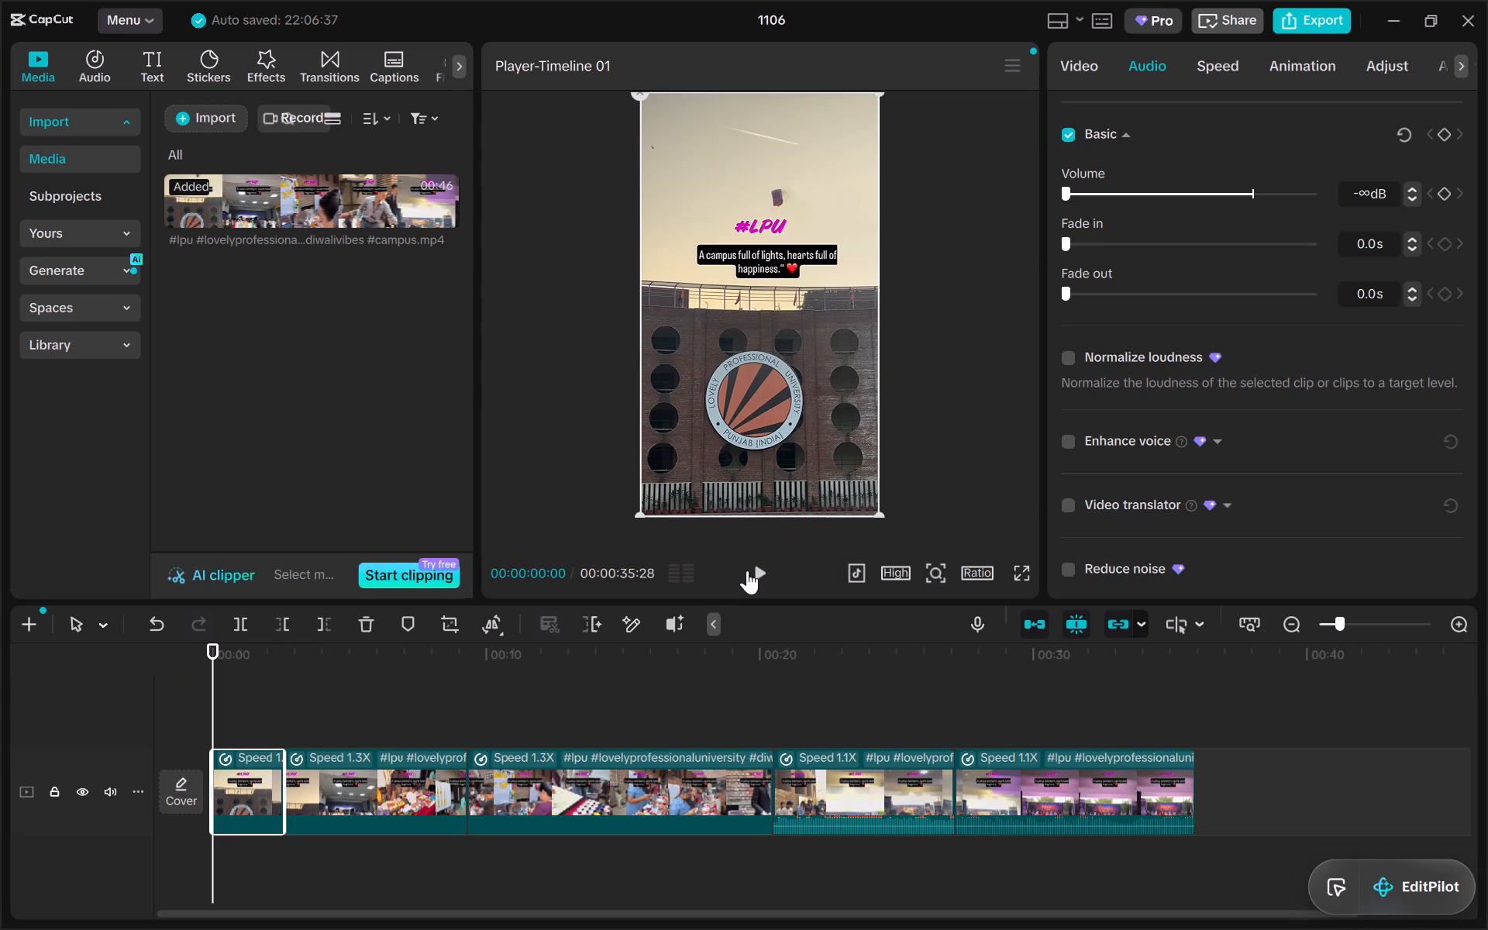
pyautogui.click(760, 570)
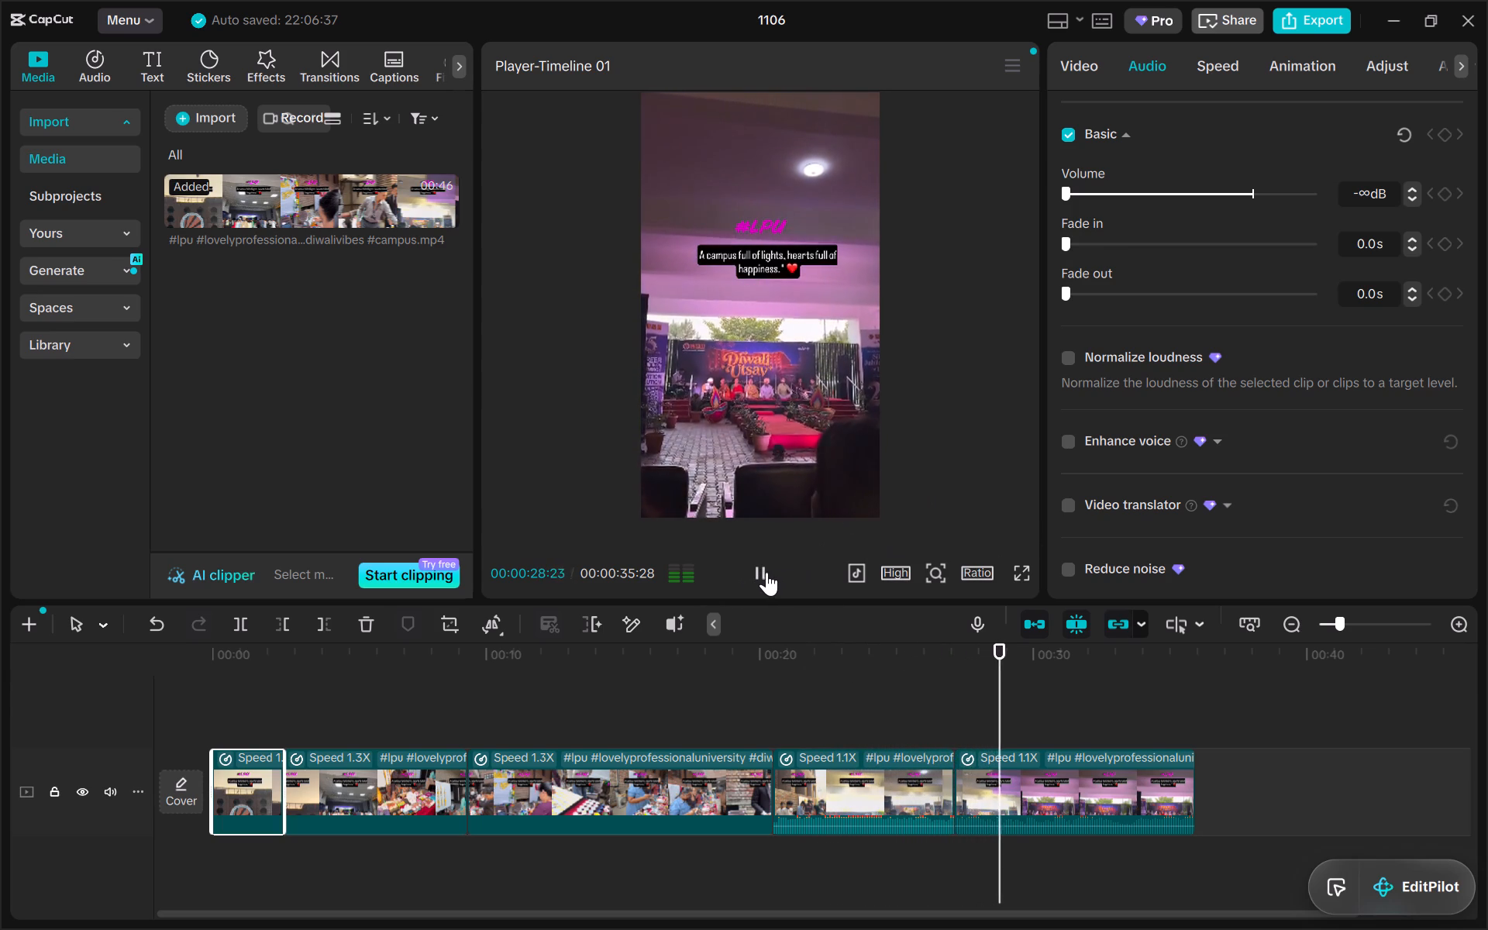
pyautogui.click(763, 573)
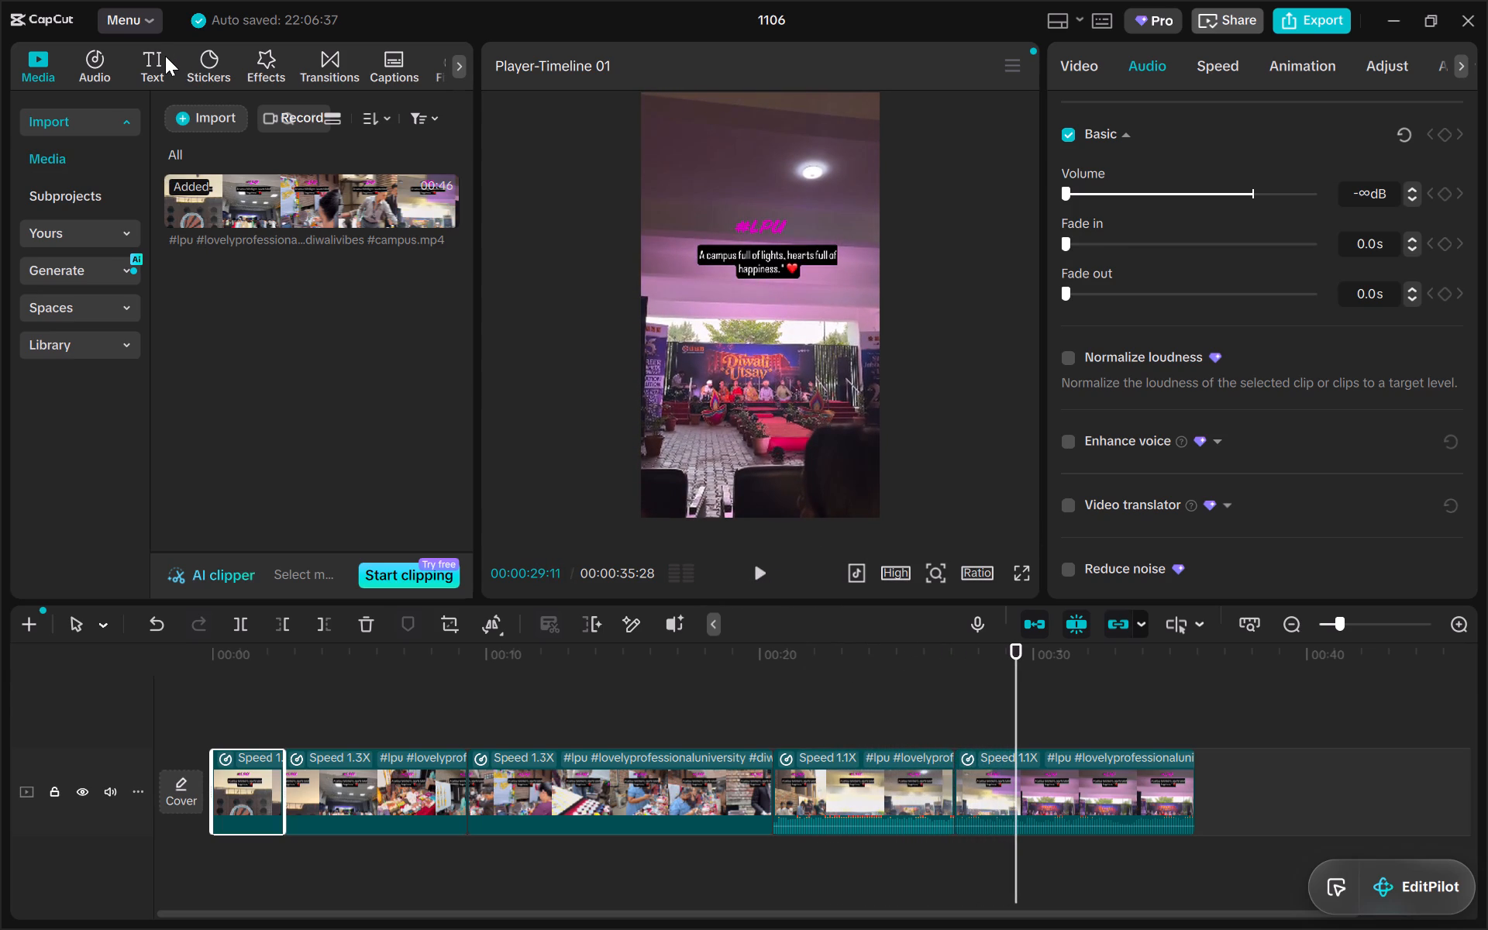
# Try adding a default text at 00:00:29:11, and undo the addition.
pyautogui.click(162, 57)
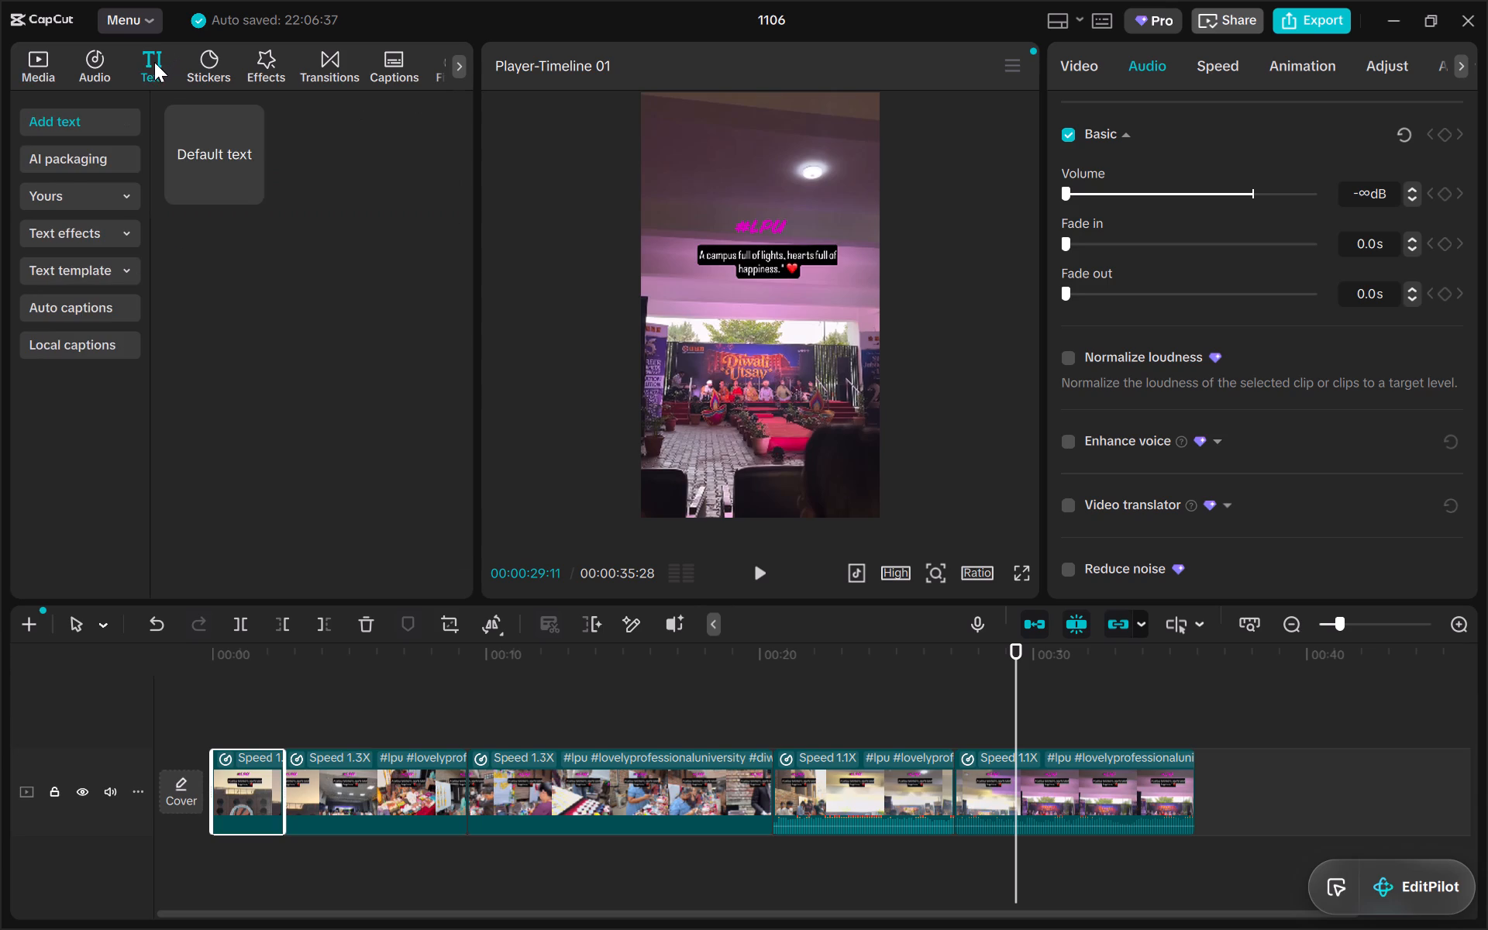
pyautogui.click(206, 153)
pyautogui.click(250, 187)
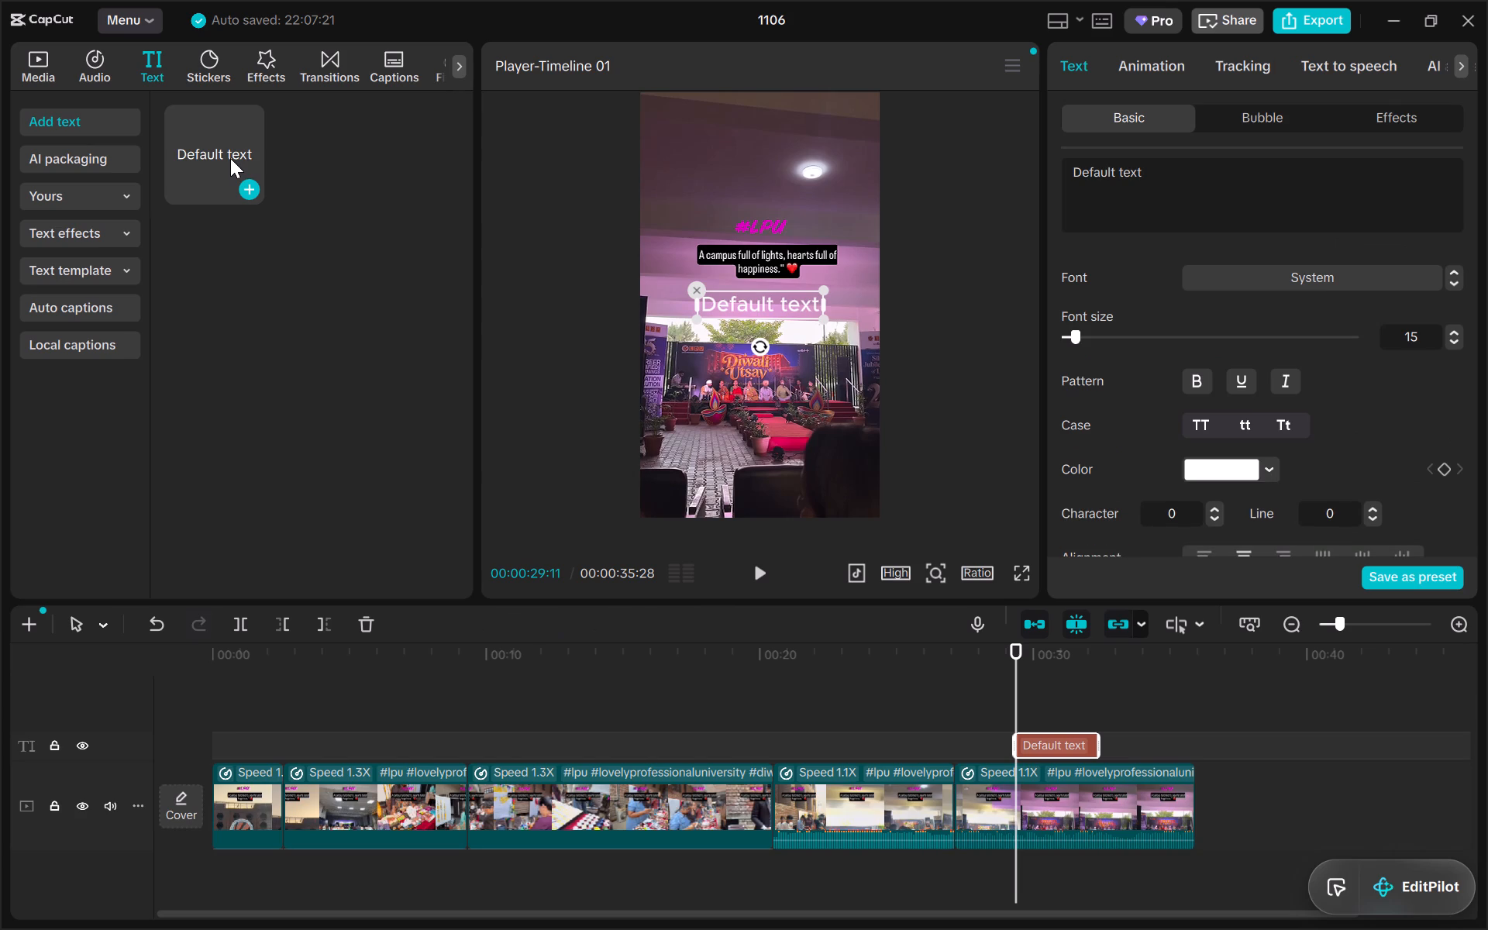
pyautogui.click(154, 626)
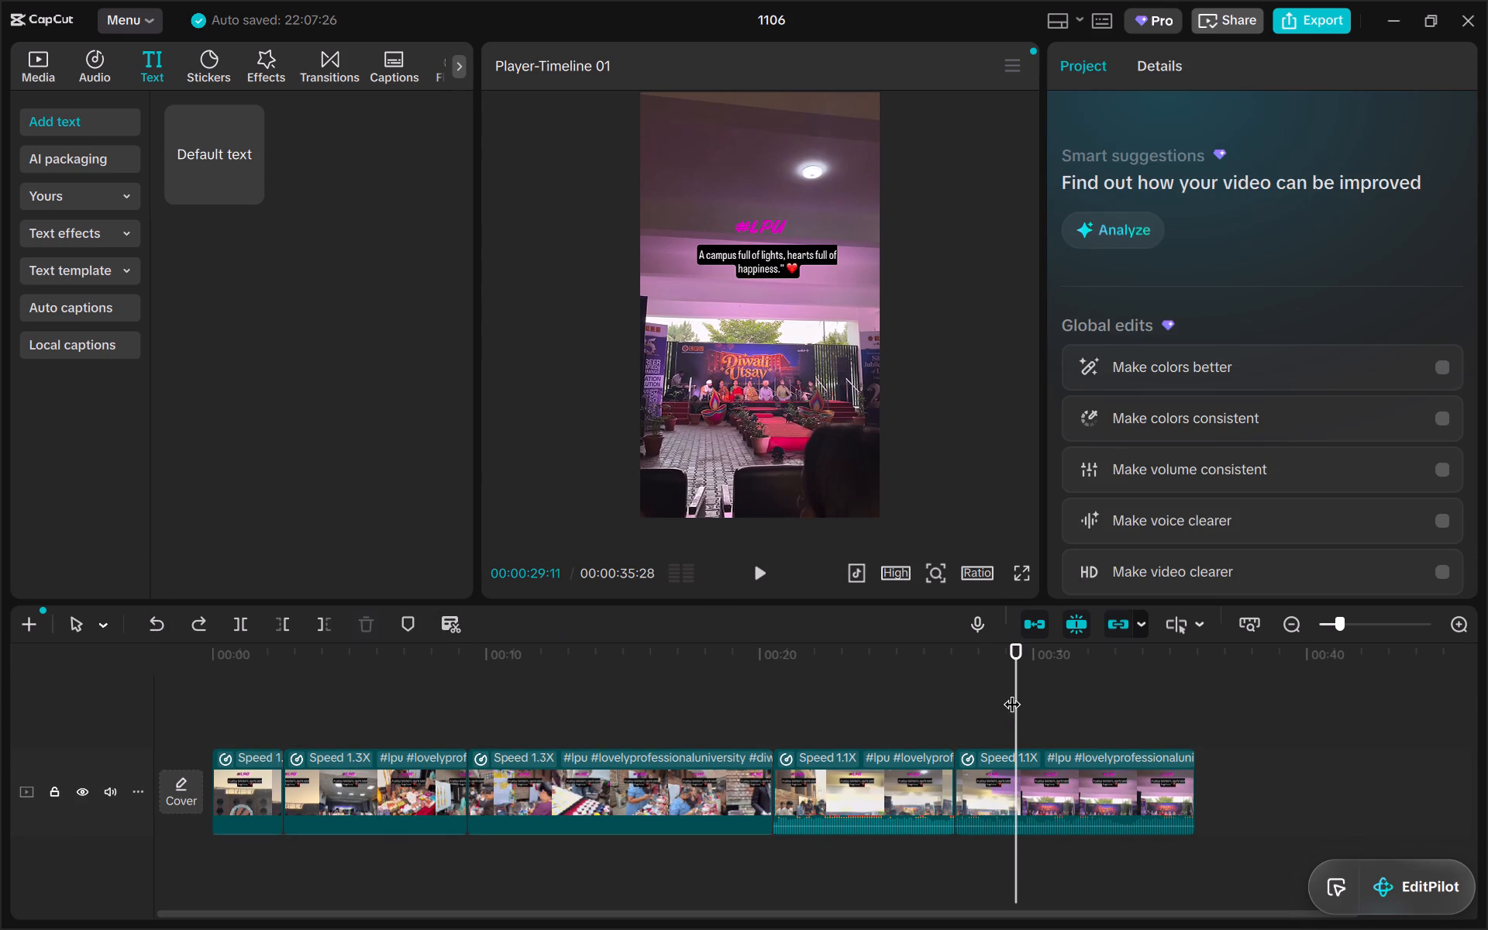
# Play the timeline from the start and add a default text at 00:00:11:15.
pyautogui.moveTo(1017, 687); pyautogui.dragTo(29, 649)
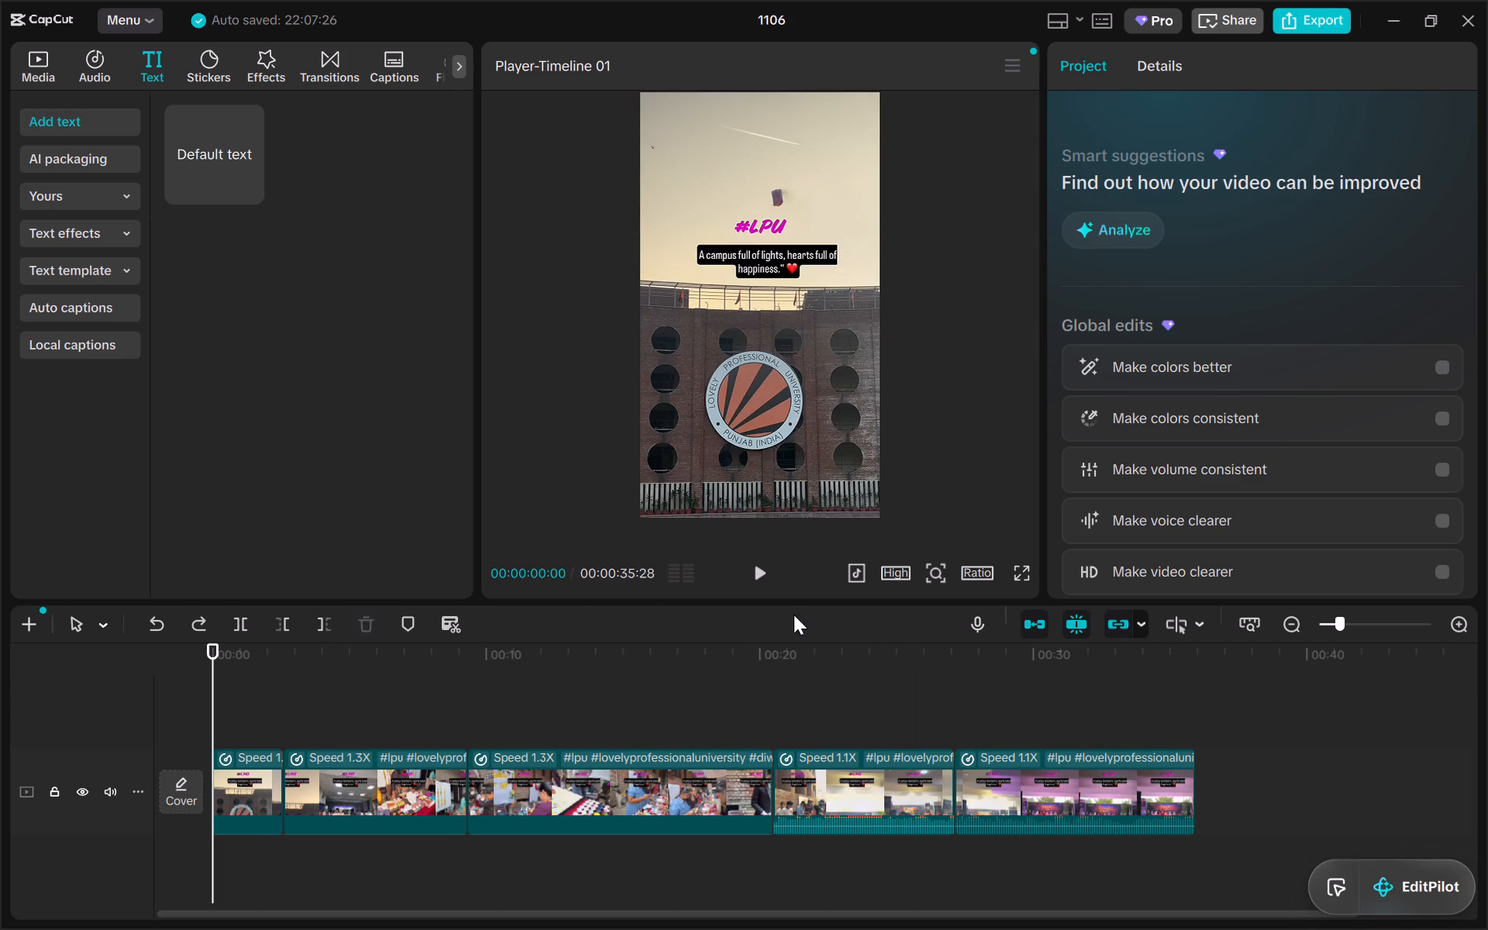
pyautogui.click(758, 573)
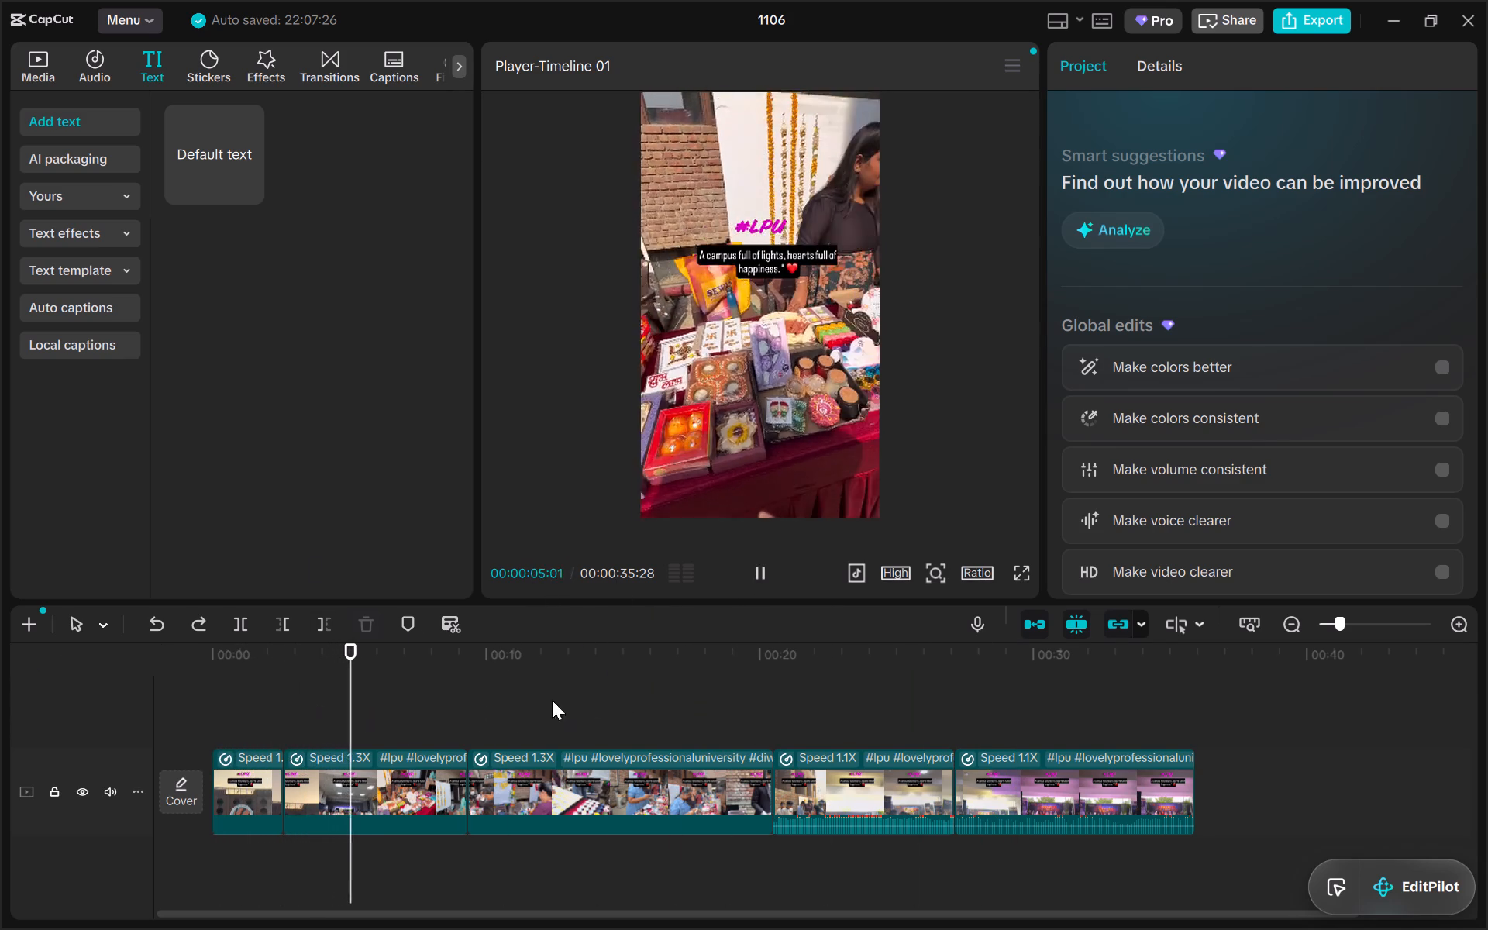
pyautogui.click(210, 155)
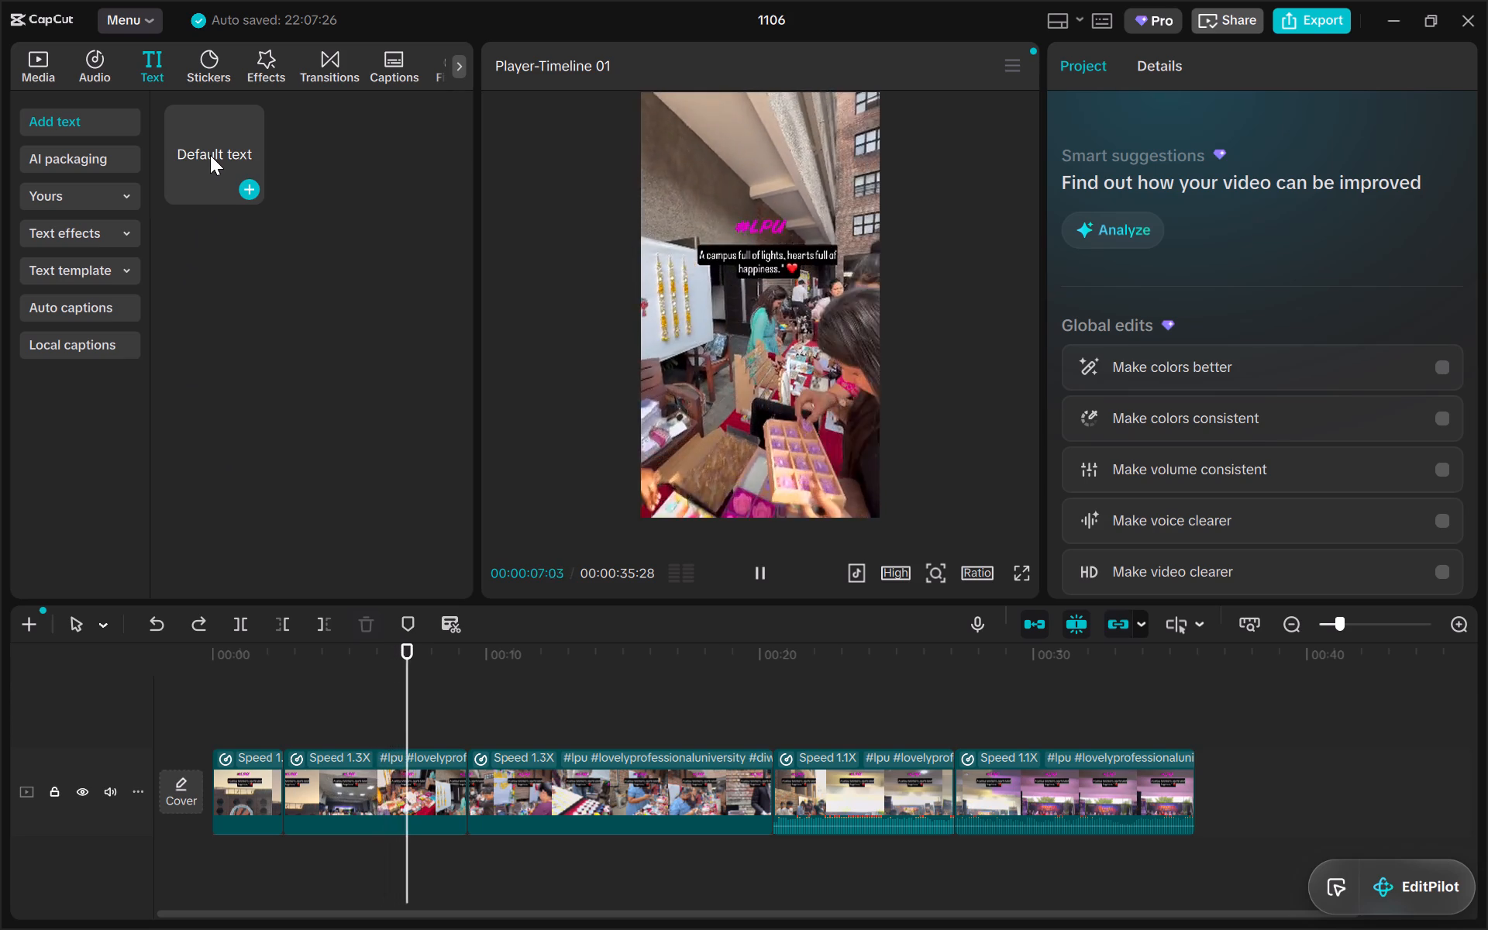
pyautogui.click(210, 155)
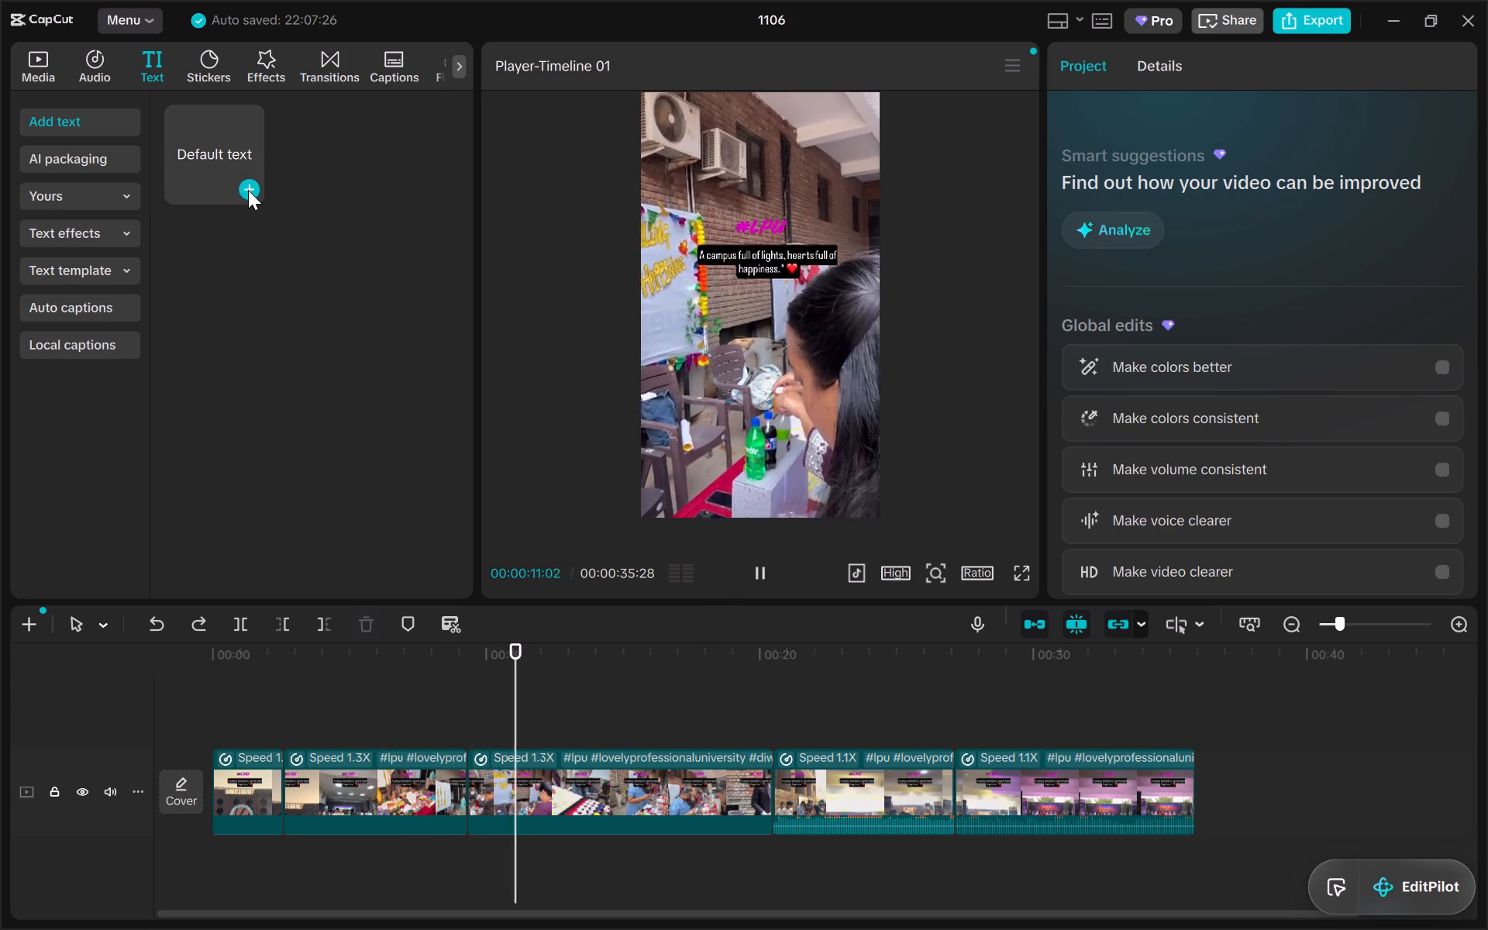
pyautogui.click(248, 190)
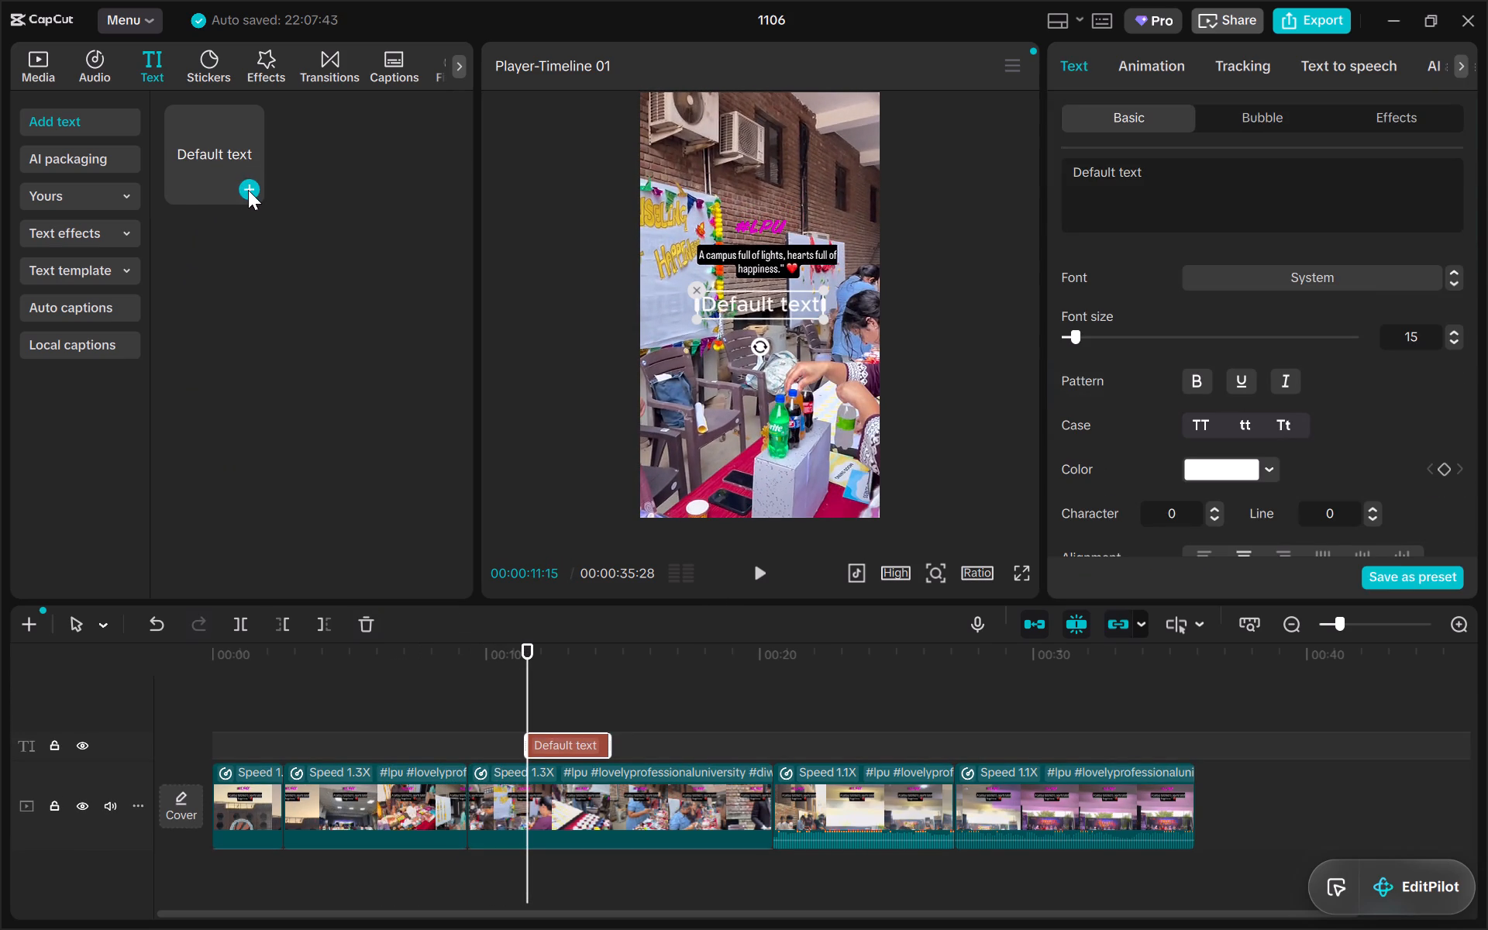
# Replace the default wording of the new text with "LPU".
pyautogui.click(1095, 185)
pyautogui.write('lp')
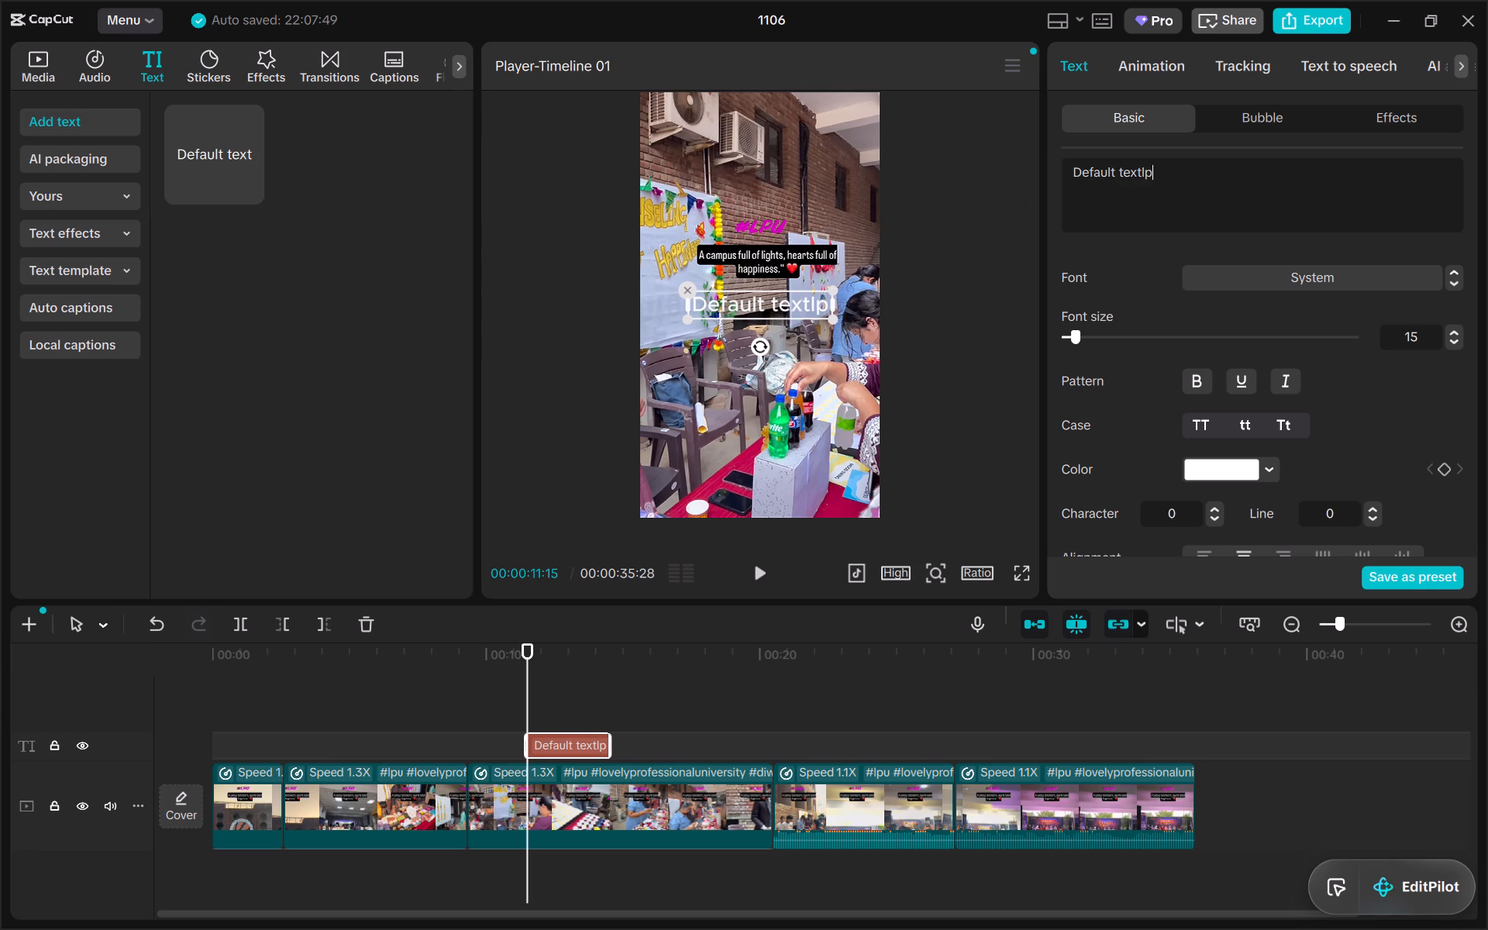
pyautogui.press('BackSpace')
pyautogui.press('BackSpace')
pyautogui.press('BackSpace')
pyautogui.press('BackSpace')
pyautogui.press('BackSpace')
pyautogui.press('BackSpace')
pyautogui.press('BackSpace')
pyautogui.press('BackSpace')
pyautogui.press('BackSpace')
pyautogui.press('BackSpace')
pyautogui.press('BackSpace')
pyautogui.press('BackSpace')
pyautogui.press('BackSpace')
pyautogui.press('BackSpace')
pyautogui.press('BackSpace')
pyautogui.press('BackSpace')
pyautogui.press('BackSpace')
pyautogui.press('BackSpace')
pyautogui.press('BackSpace')
pyautogui.press('BackSpace')
pyautogui.press('BackSpace')
pyautogui.press('BackSpace')
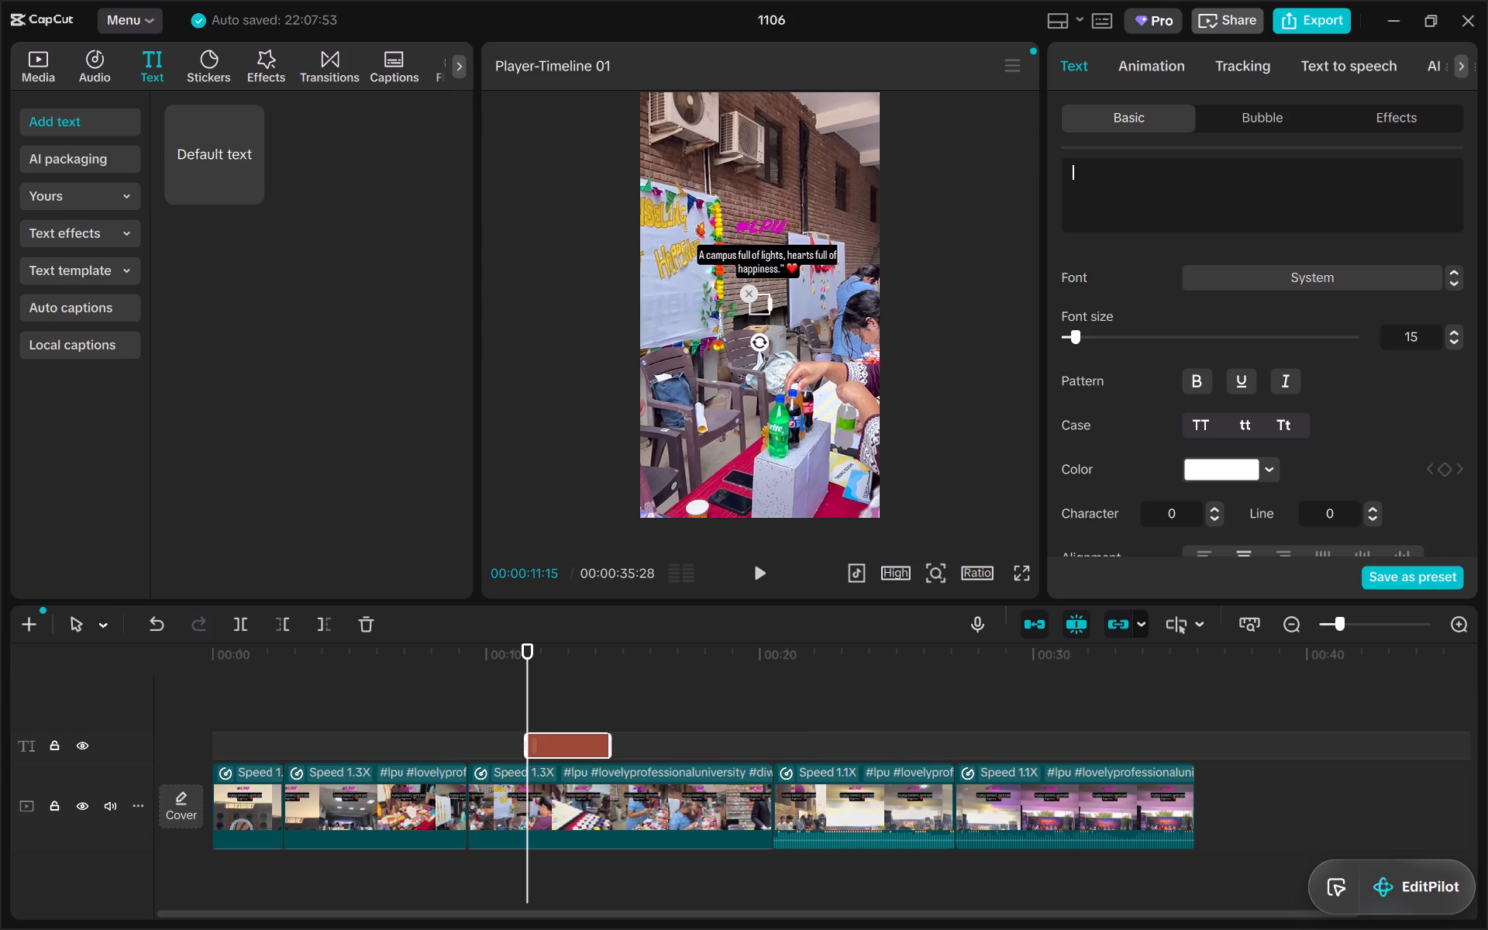
pyautogui.write('LPU')
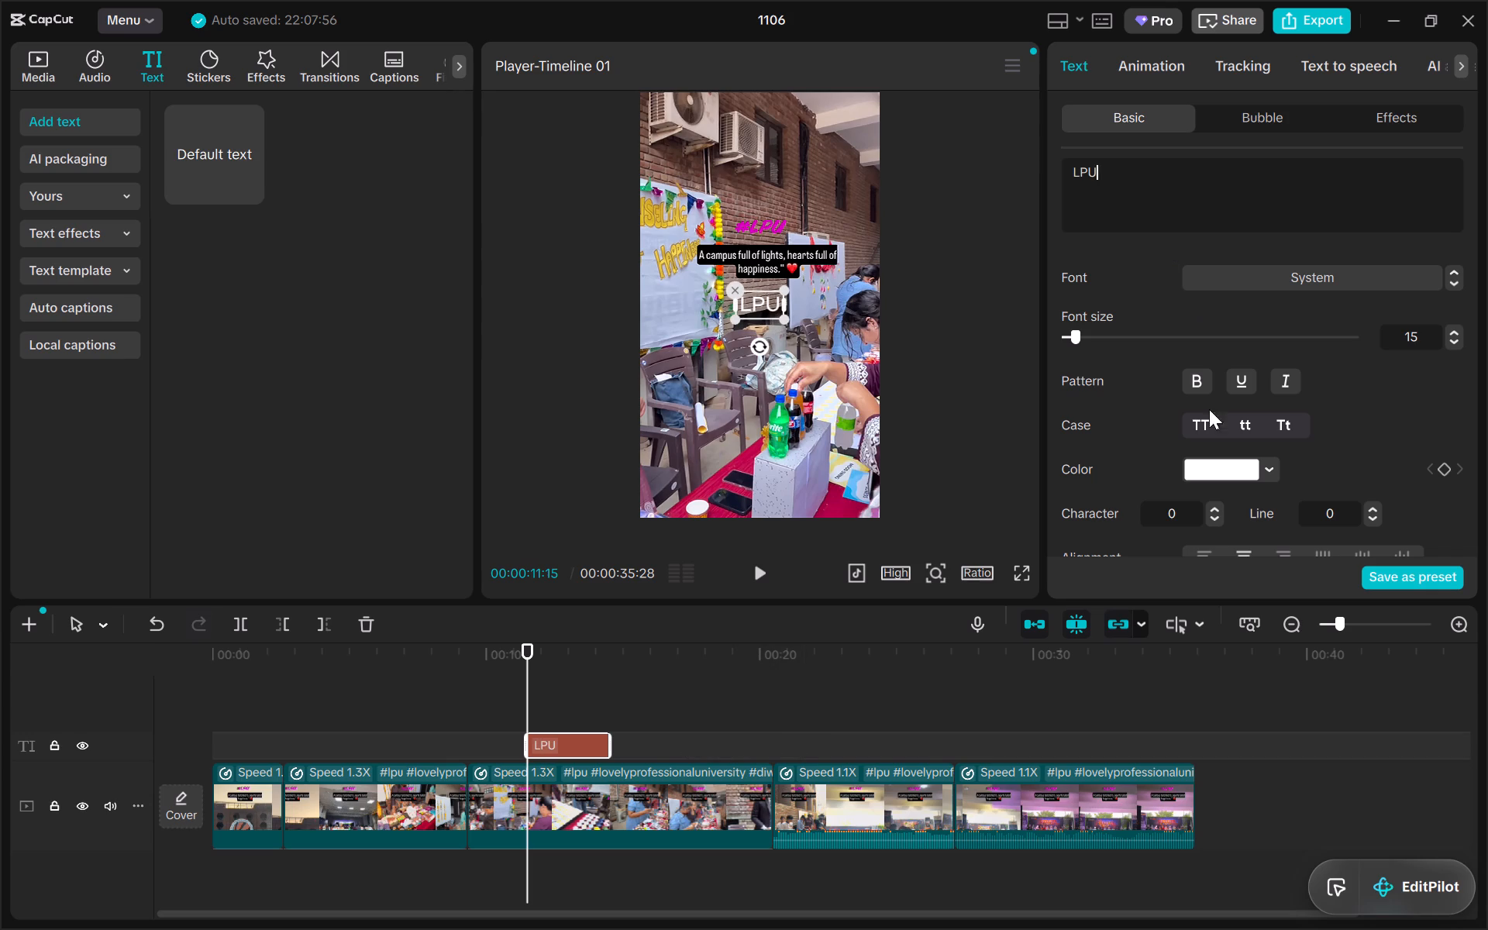
# Format the LPU text as underlined and italic, without bold, in uppercase.
pyautogui.click(1202, 379)
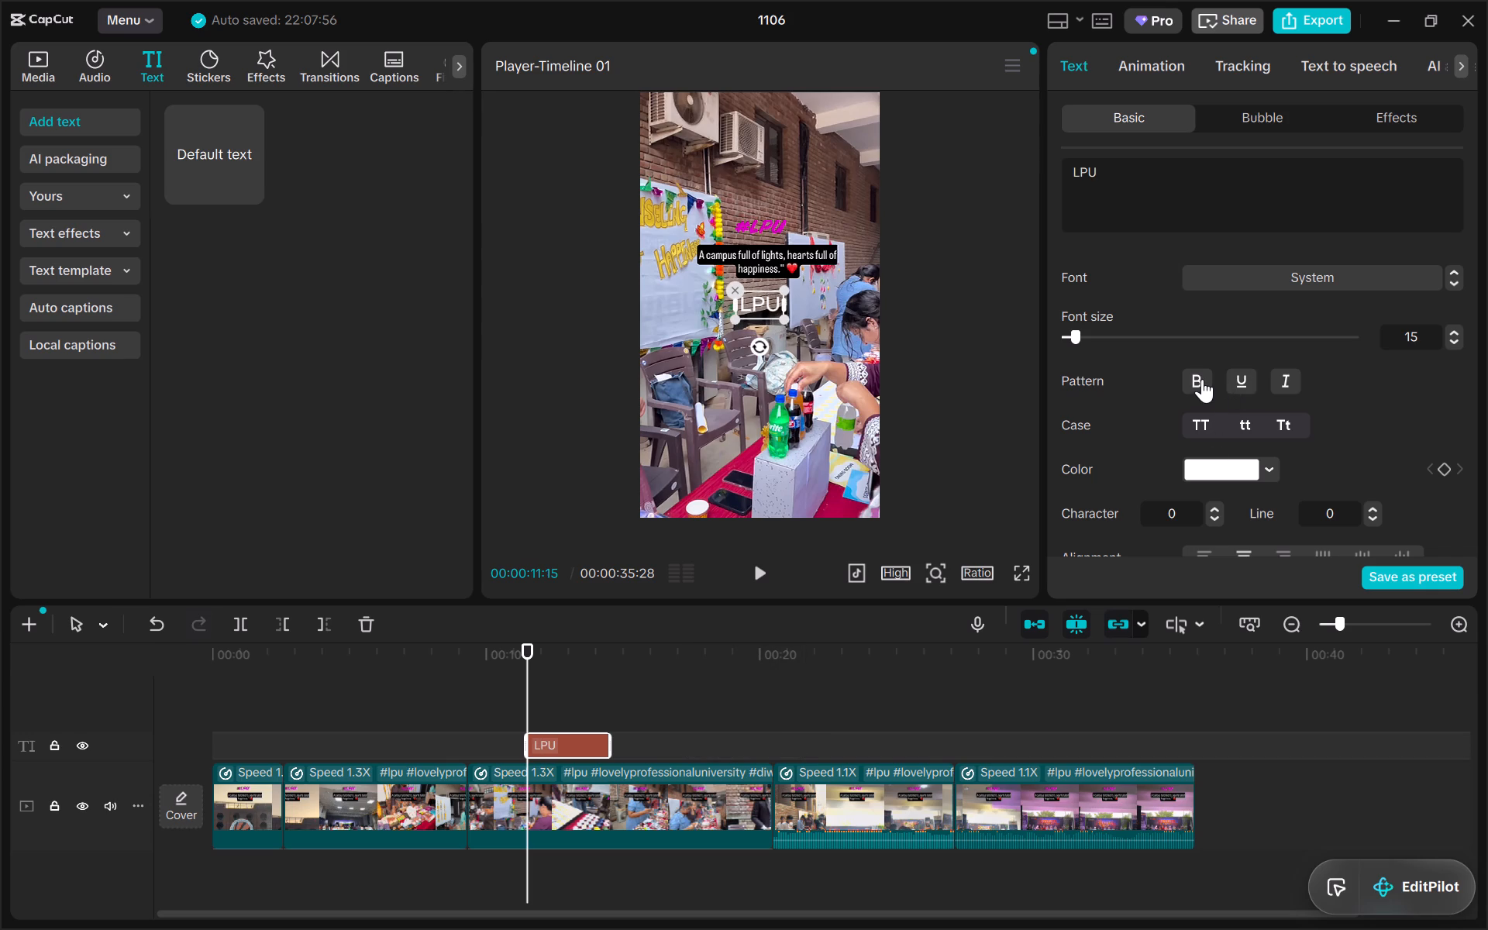
pyautogui.click(1200, 380)
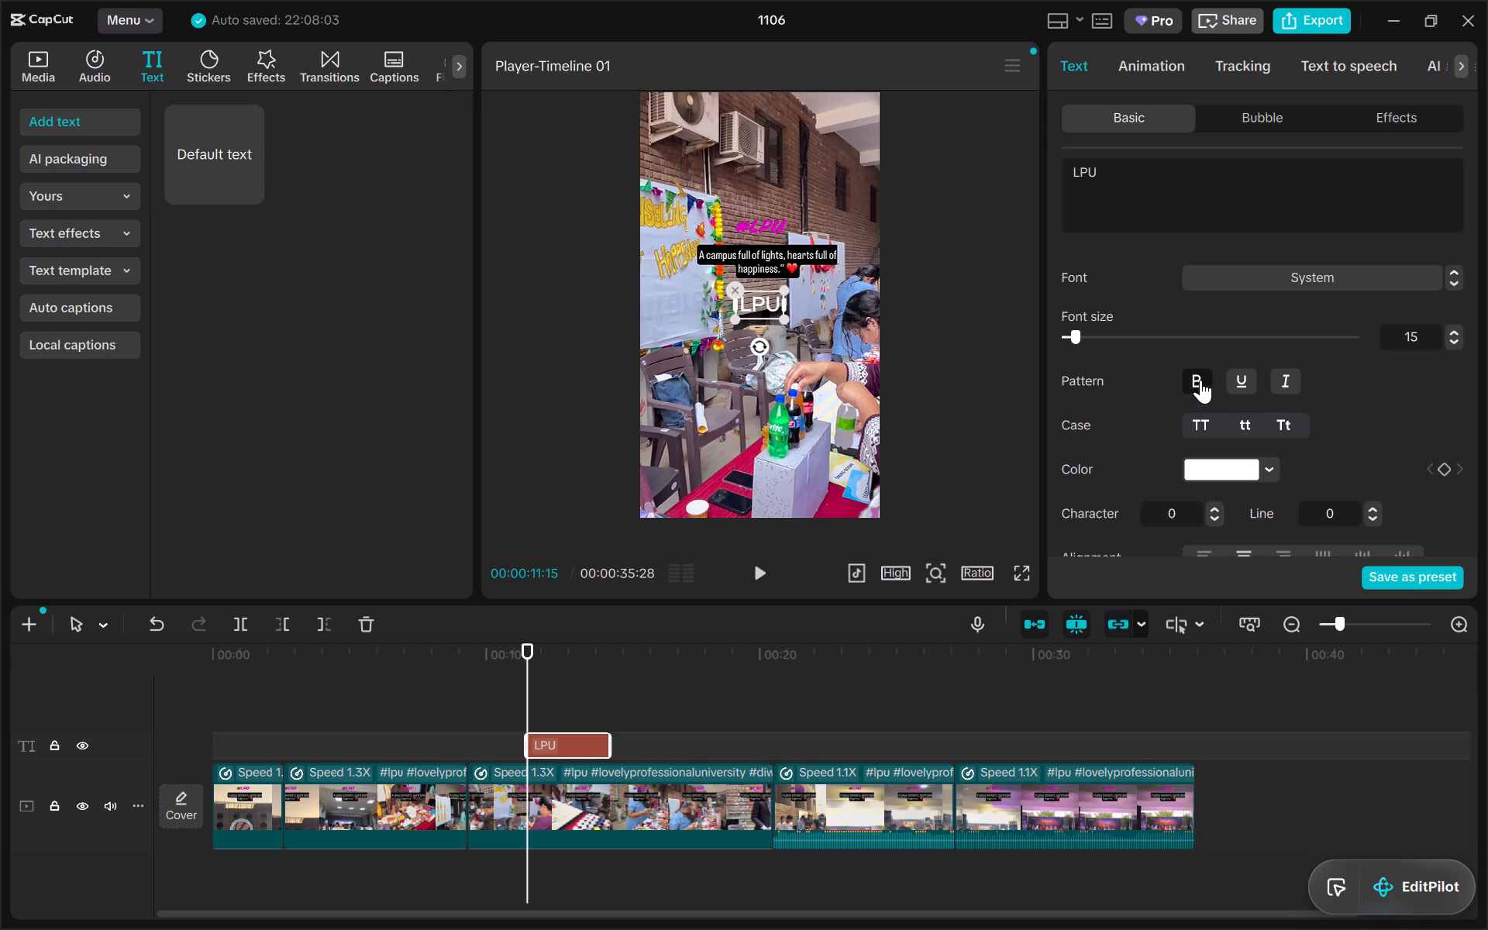
pyautogui.click(1196, 382)
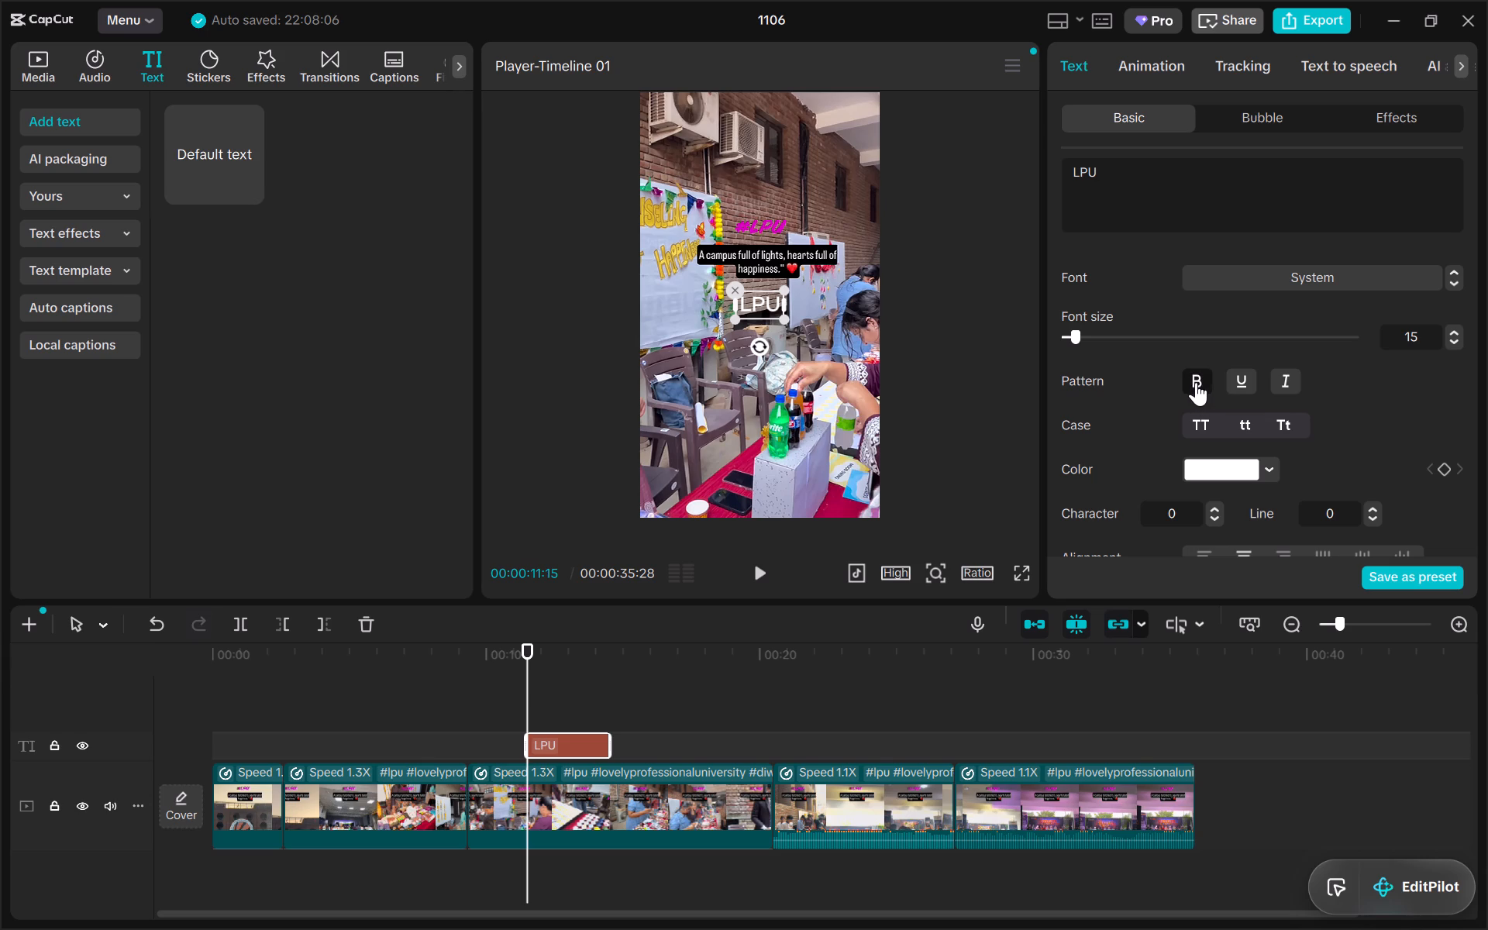
pyautogui.click(1196, 382)
pyautogui.click(1250, 382)
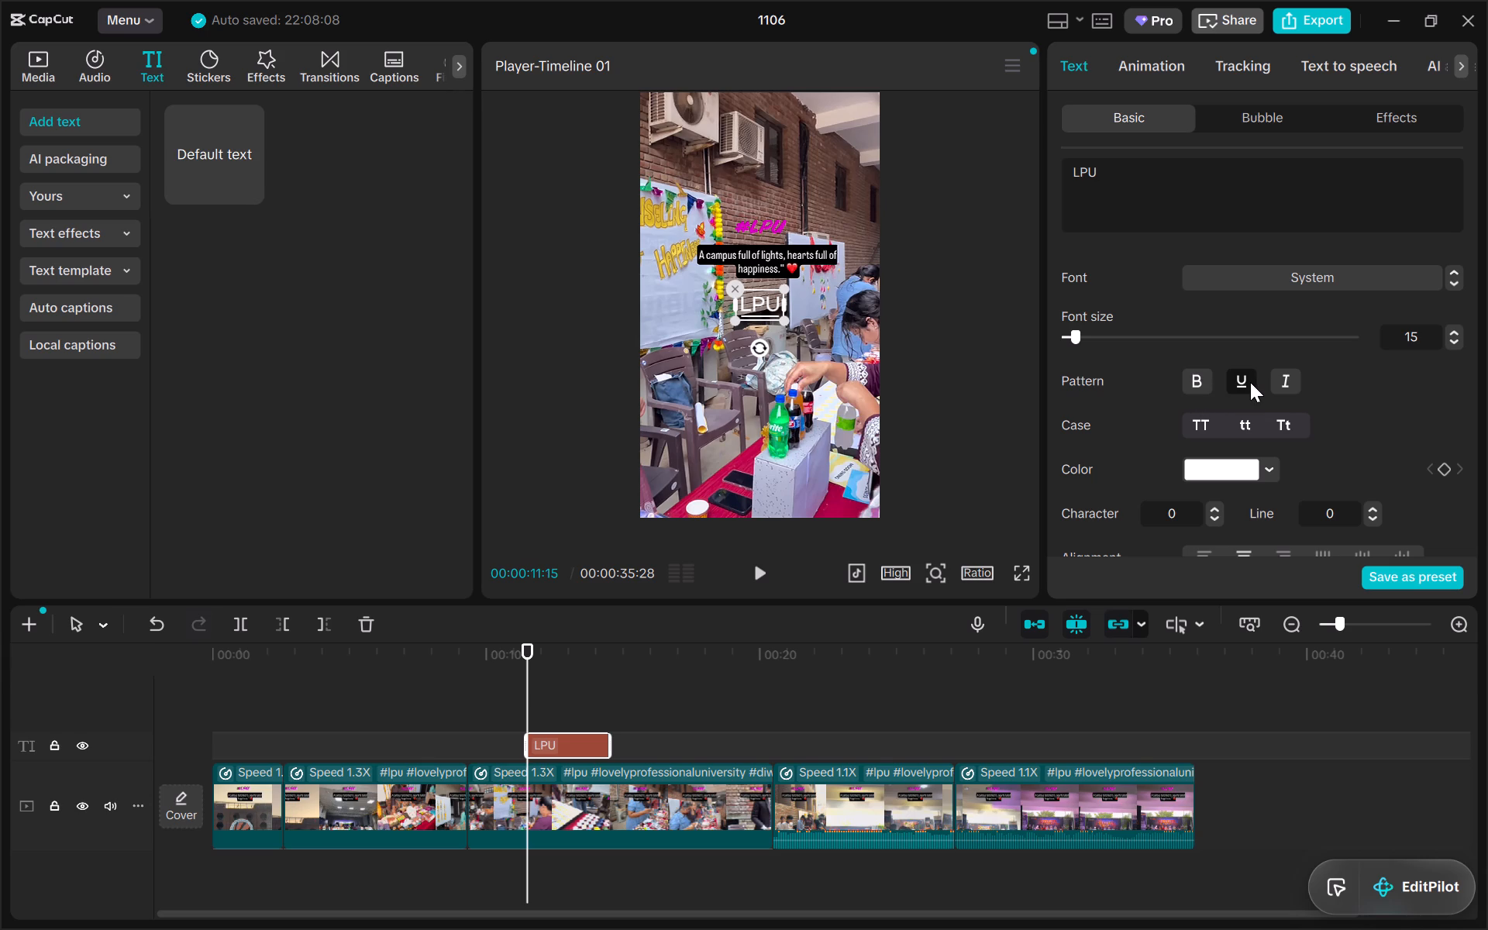
pyautogui.click(1293, 381)
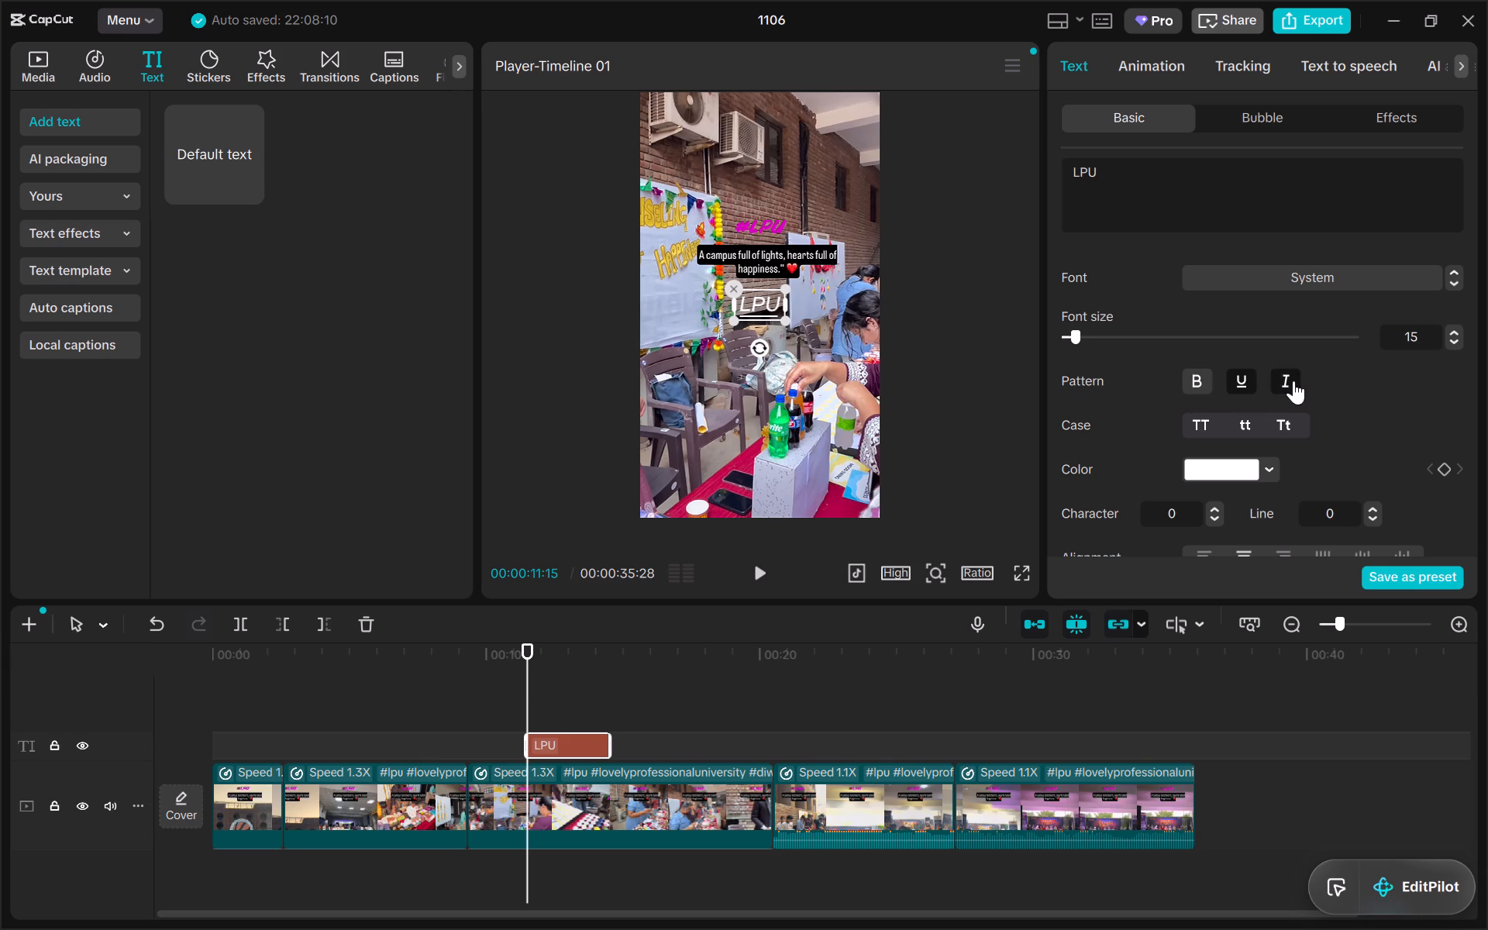
pyautogui.click(1197, 422)
pyautogui.click(1207, 424)
pyautogui.click(1246, 427)
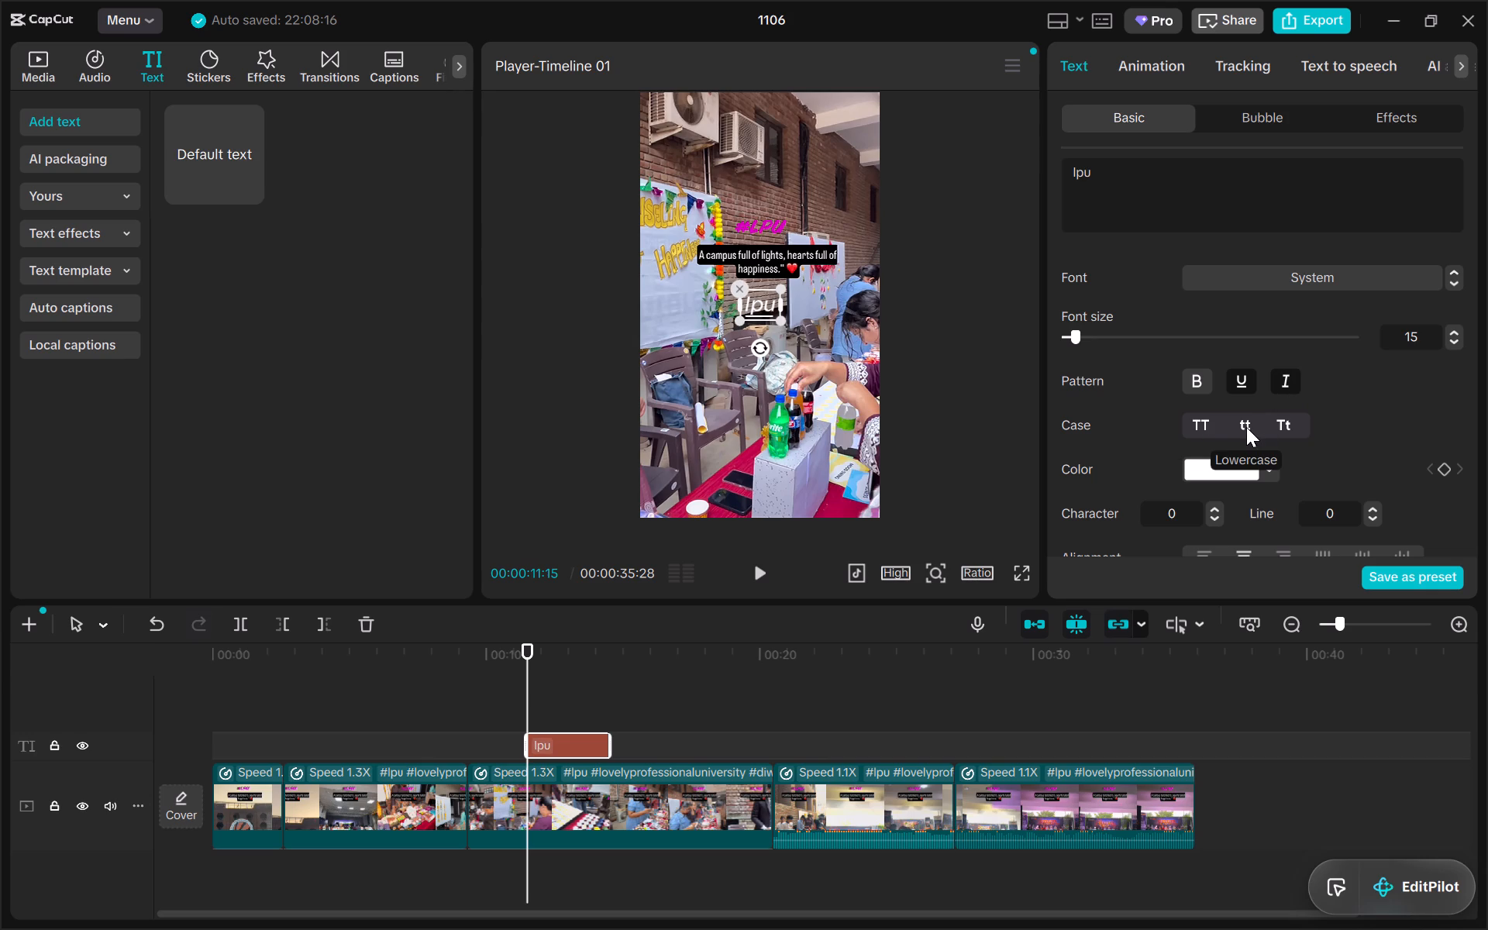
pyautogui.click(1207, 429)
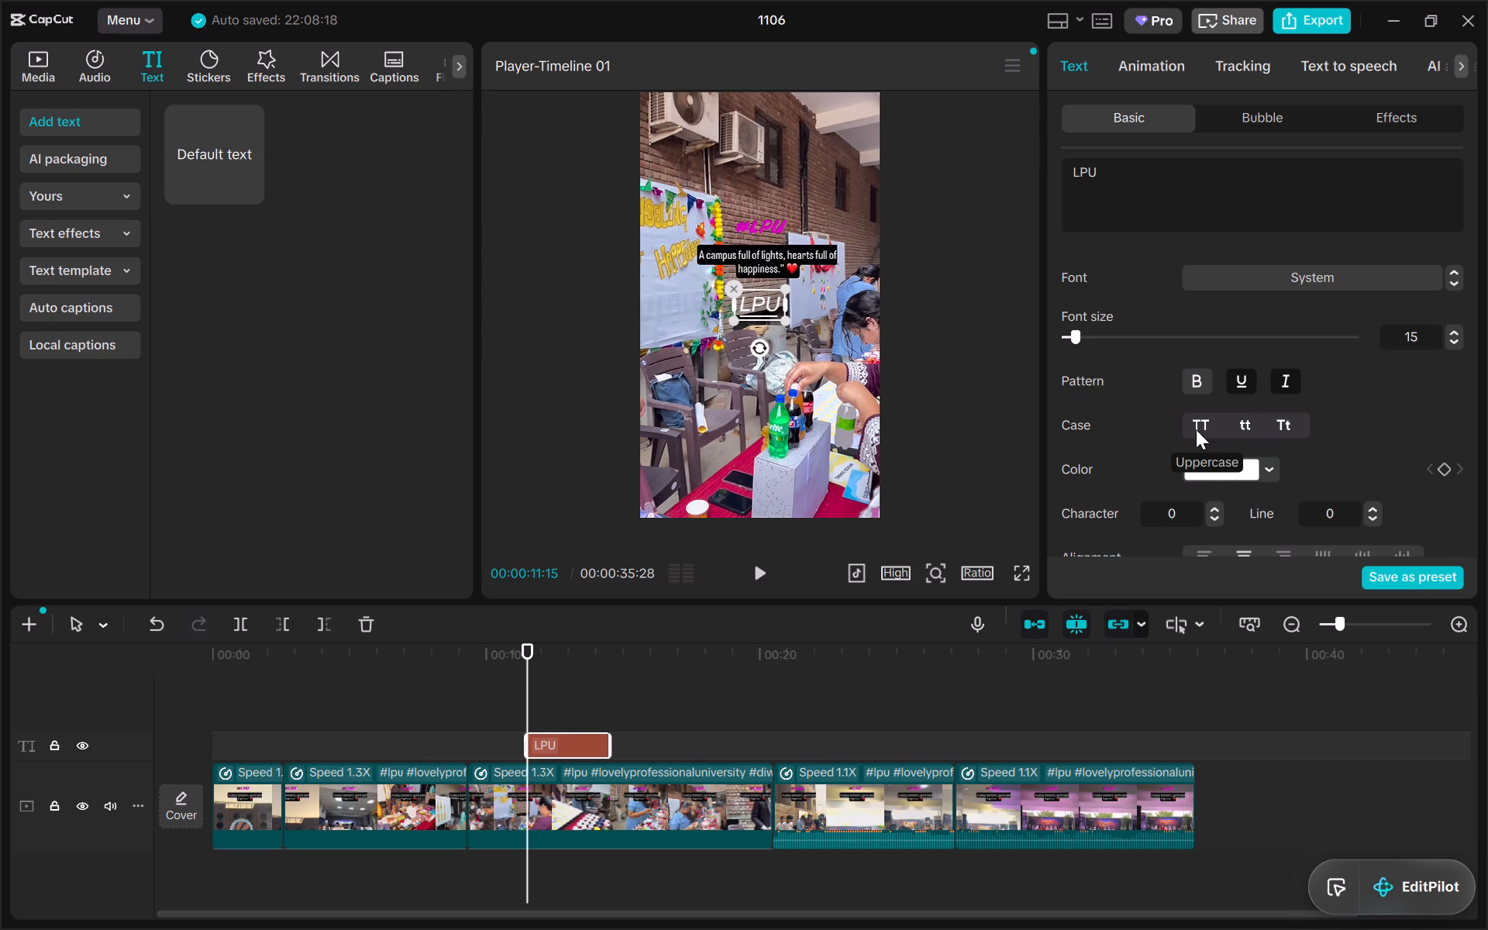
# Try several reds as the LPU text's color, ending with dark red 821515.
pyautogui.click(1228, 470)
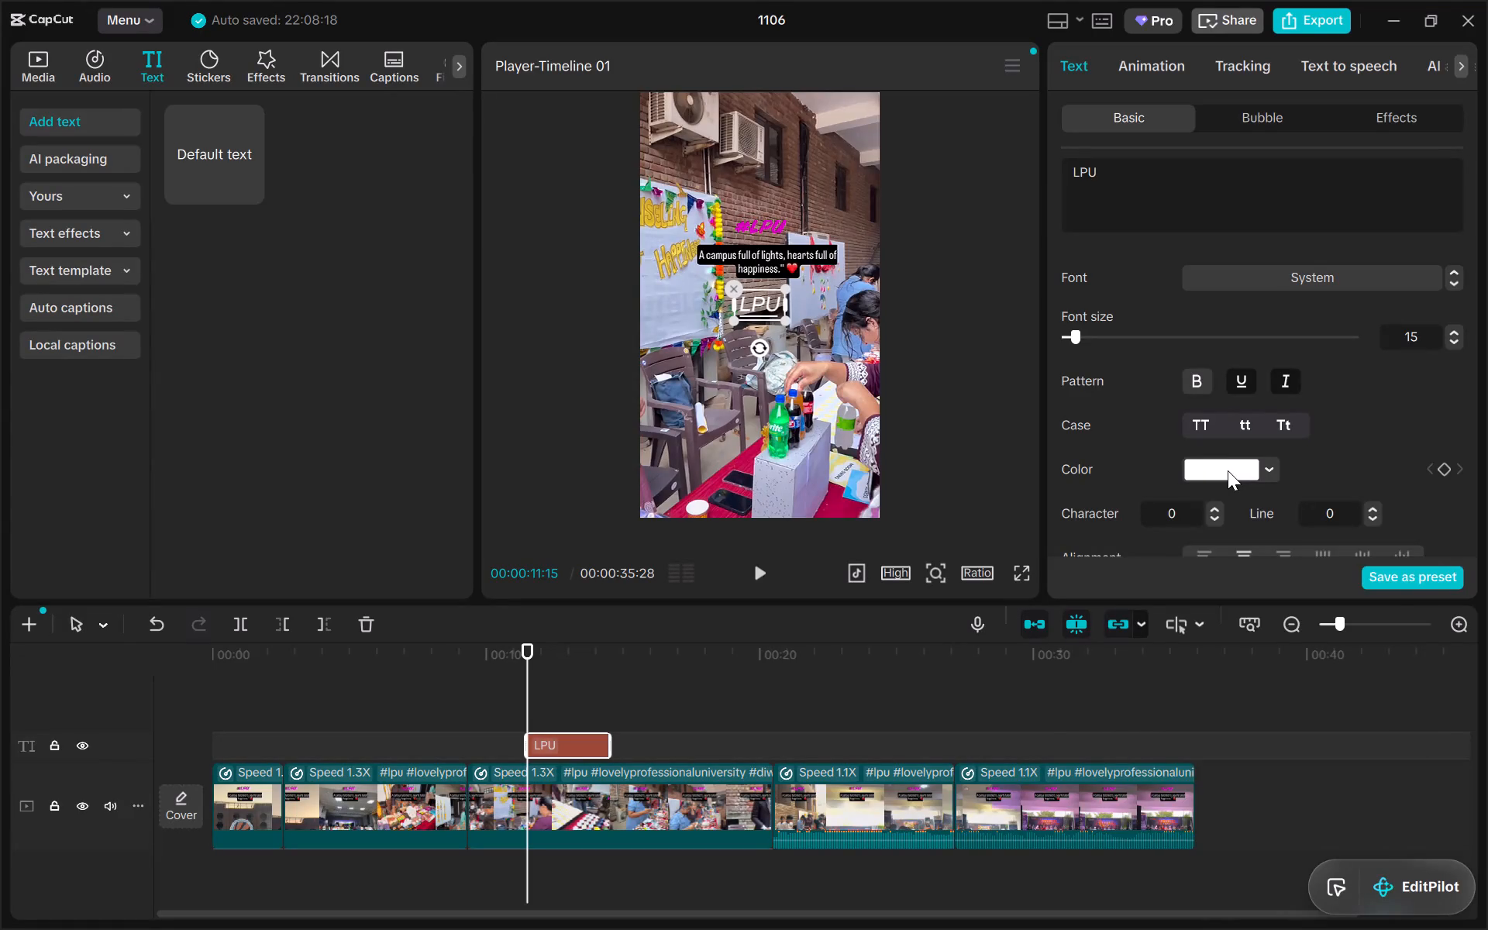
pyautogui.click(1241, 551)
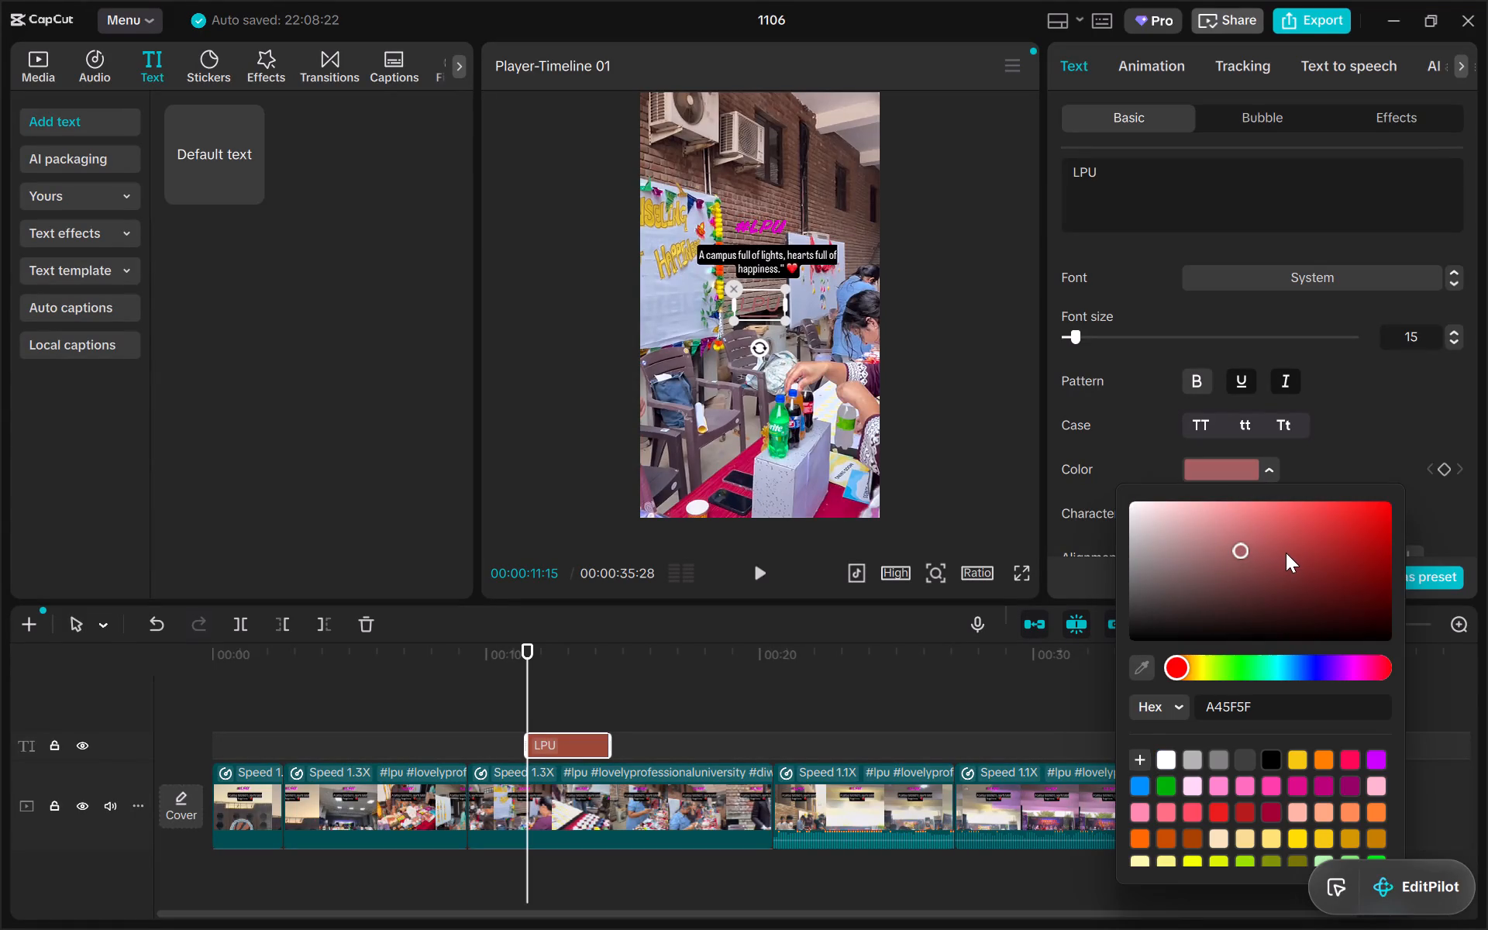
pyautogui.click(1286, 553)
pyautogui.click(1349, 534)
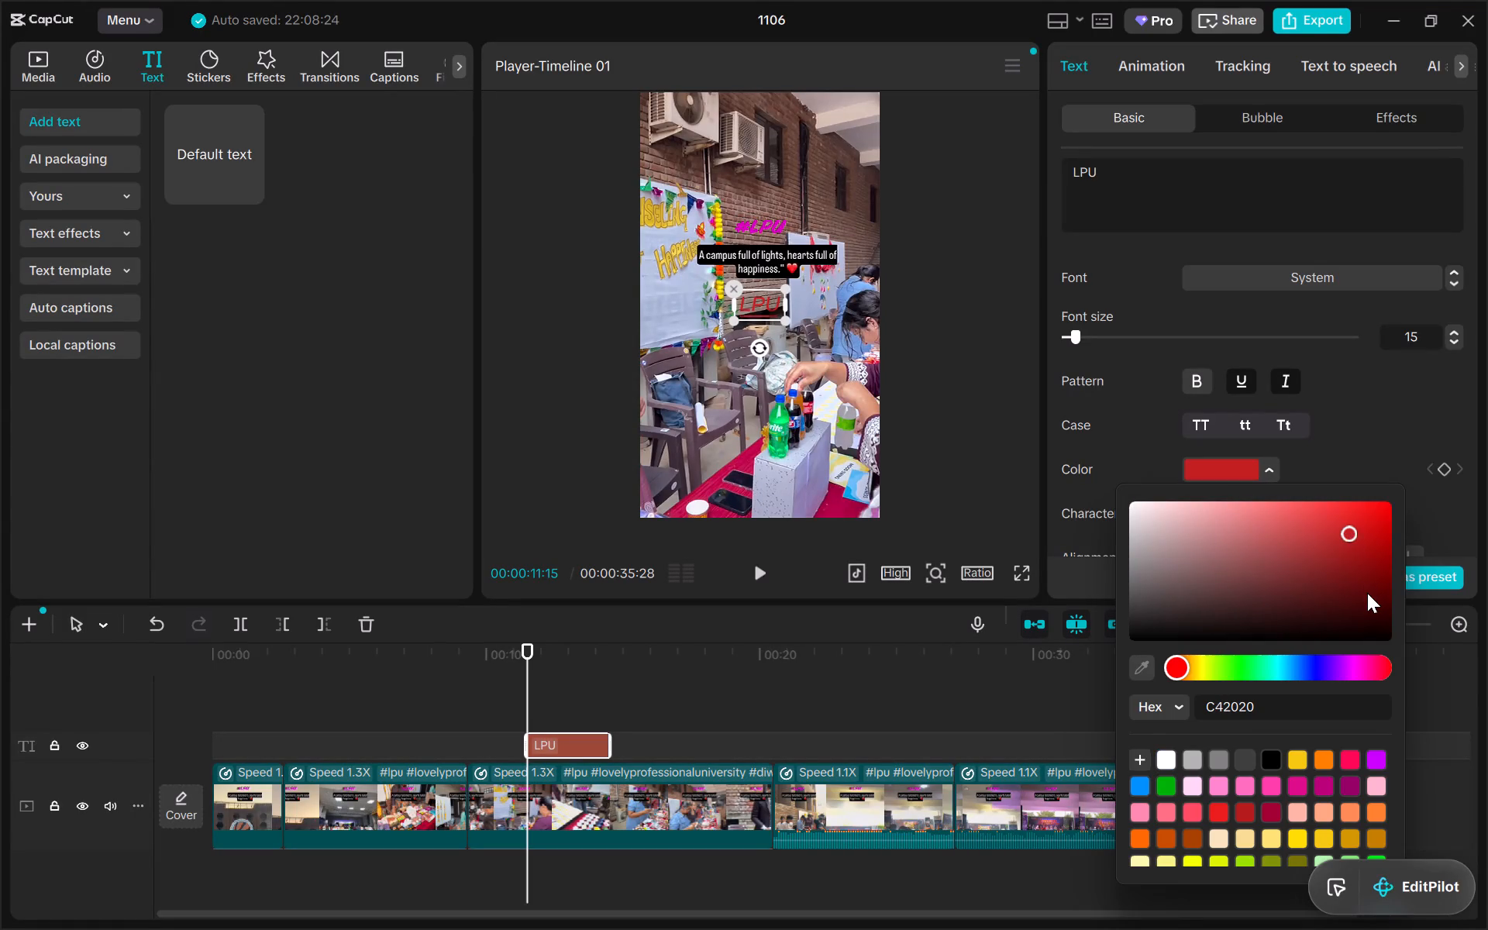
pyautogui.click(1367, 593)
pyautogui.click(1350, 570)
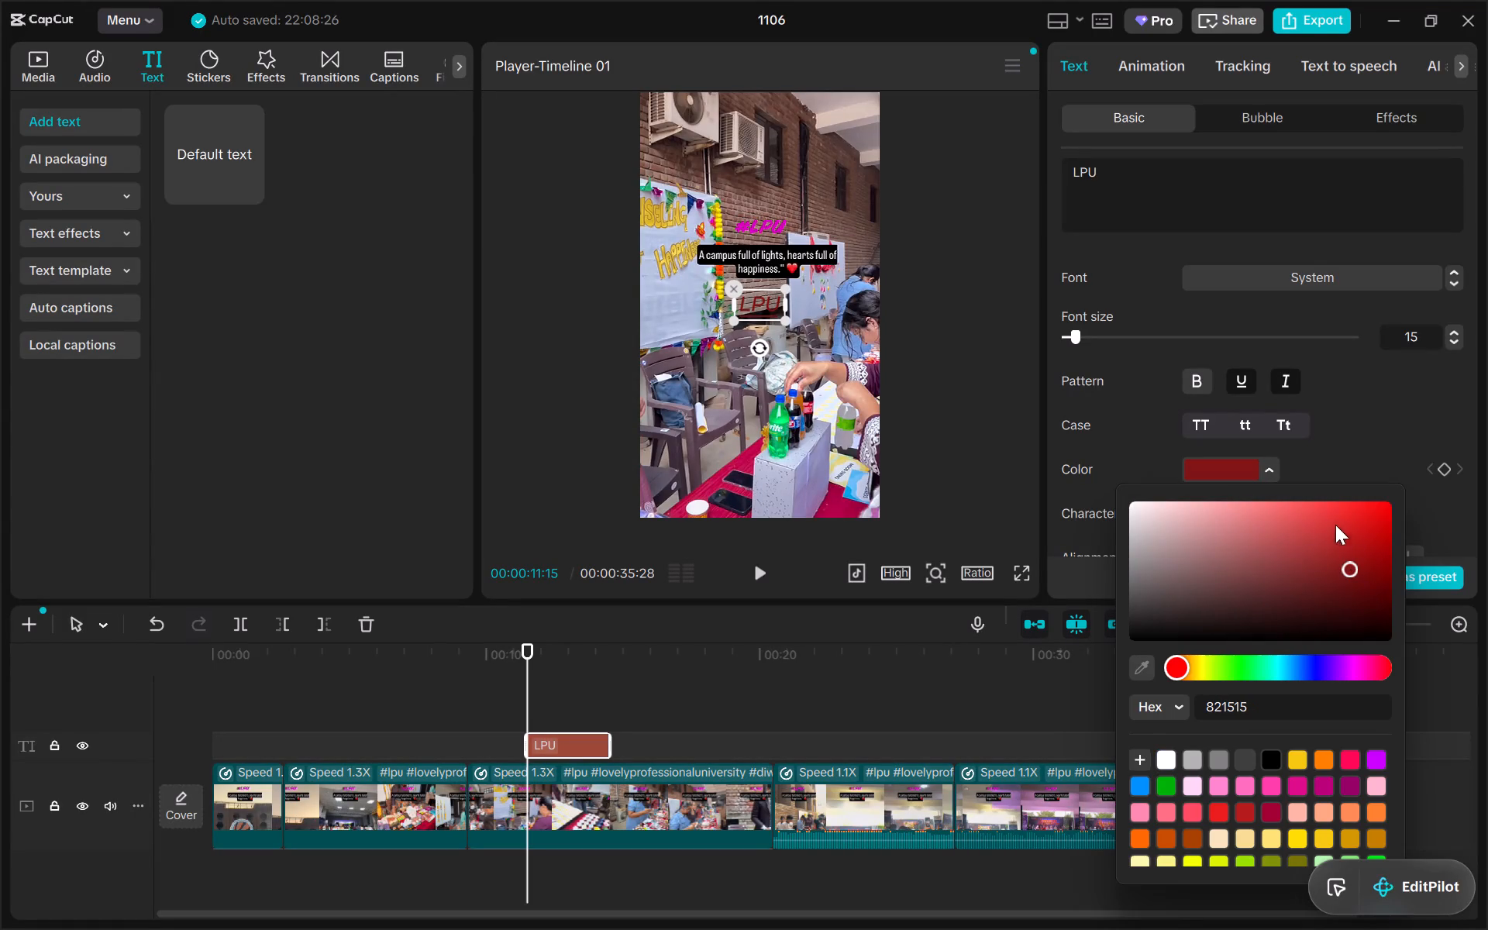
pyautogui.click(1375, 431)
# Enlarge the LPU text to a scale of 109%.
pyautogui.hscroll(-1, 1375, 431)
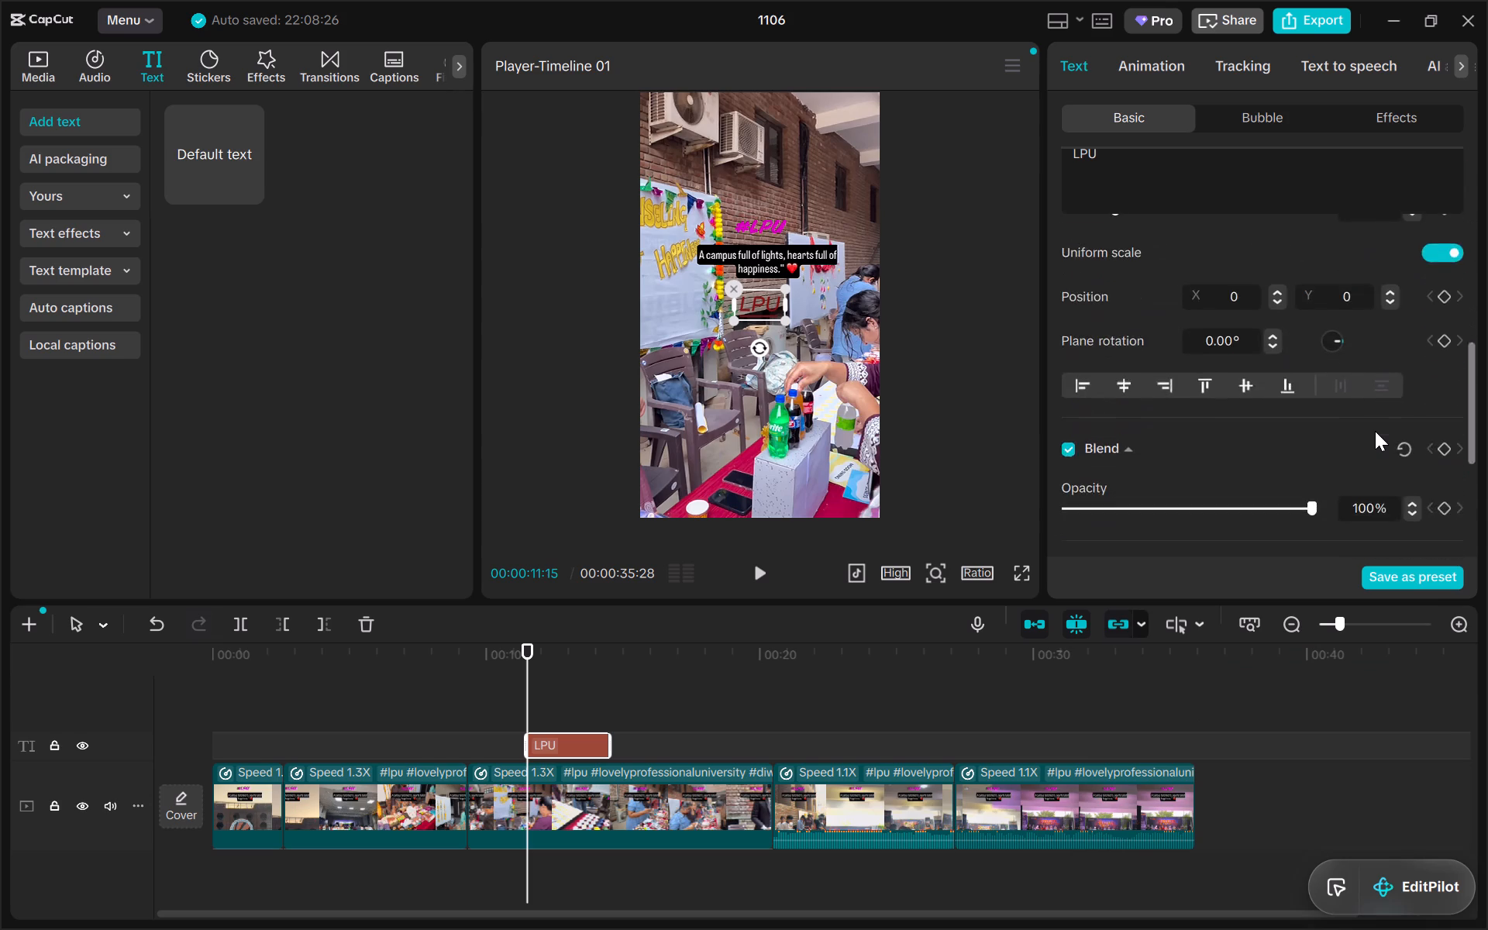
pyautogui.hscroll(-1, 1375, 431)
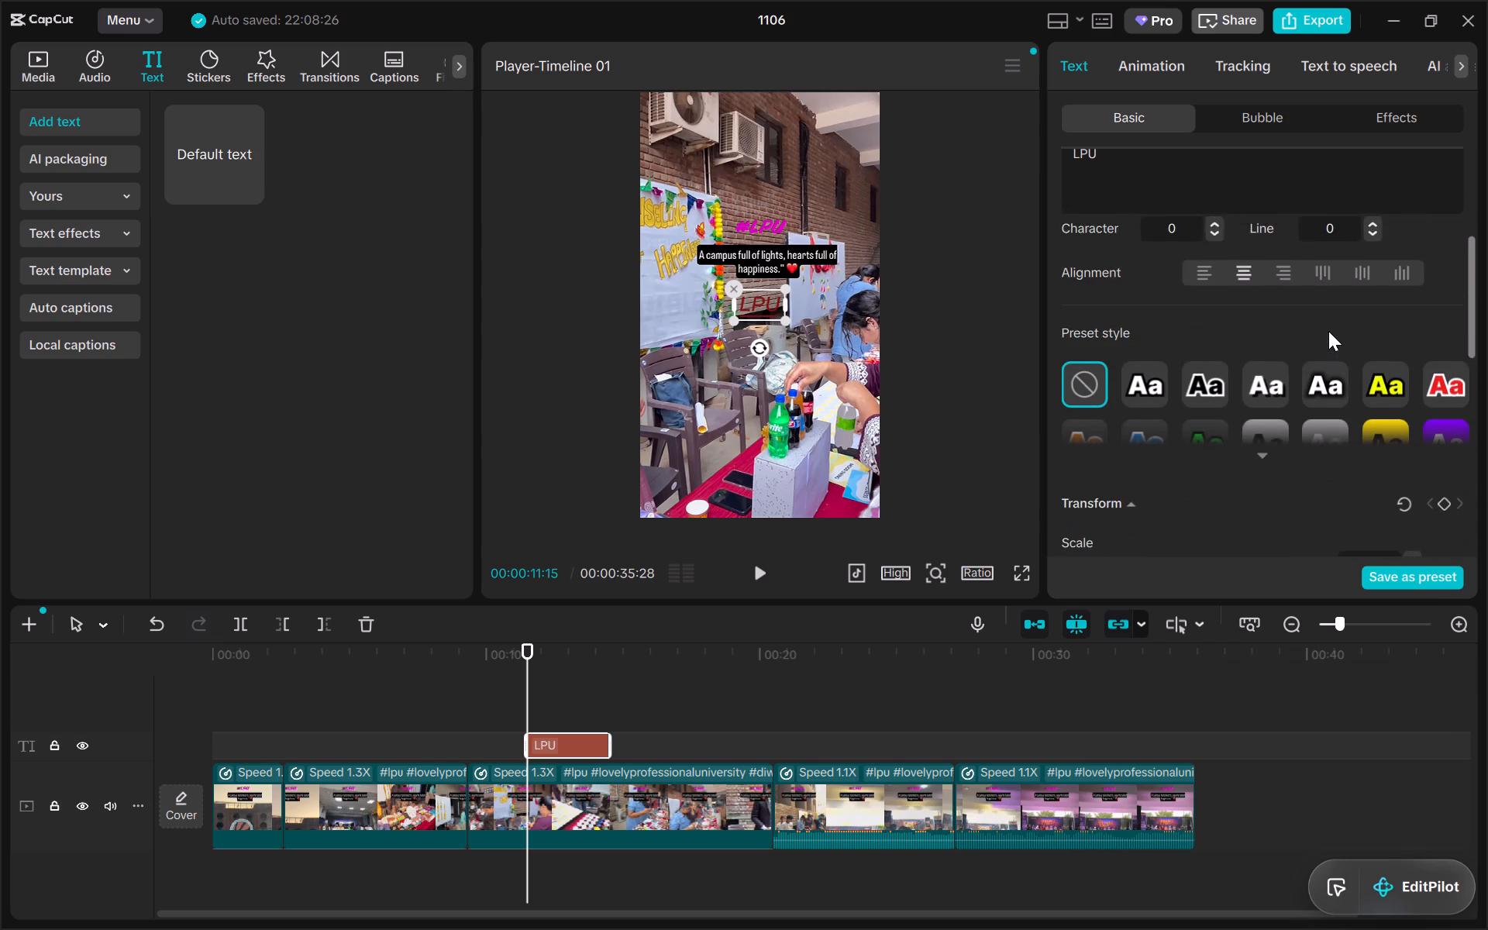
pyautogui.scroll(-1, 1328, 331)
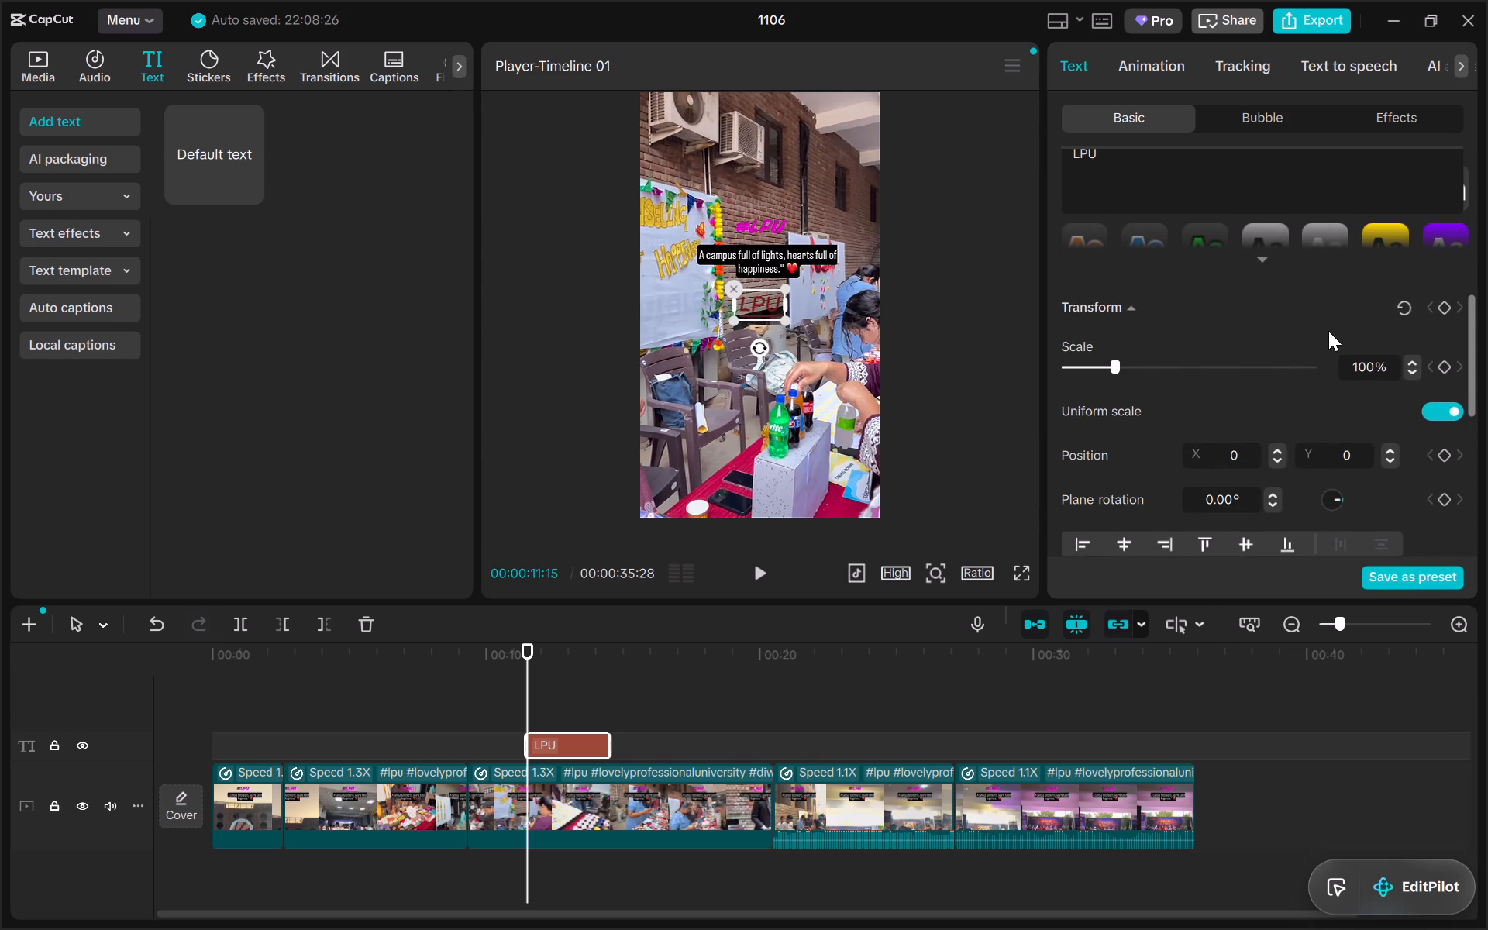
pyautogui.click(1114, 363)
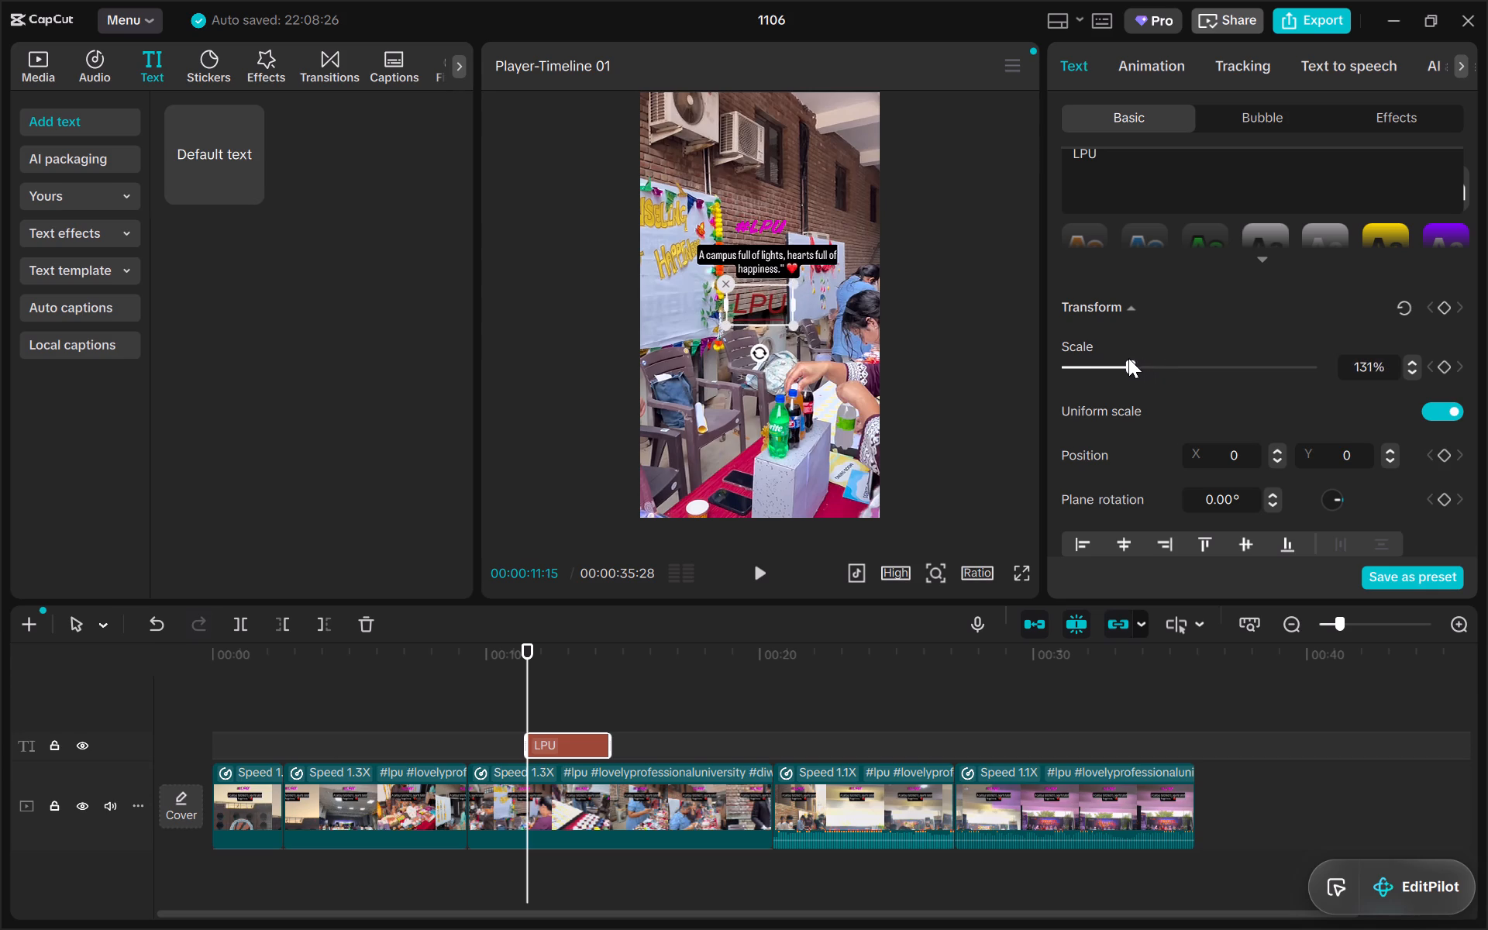
# Compare the black-on-white, white-on-black and green-on-black preset styles on the LPU text, and apply black-on-white.
pyautogui.scroll(3, 1119, 357)
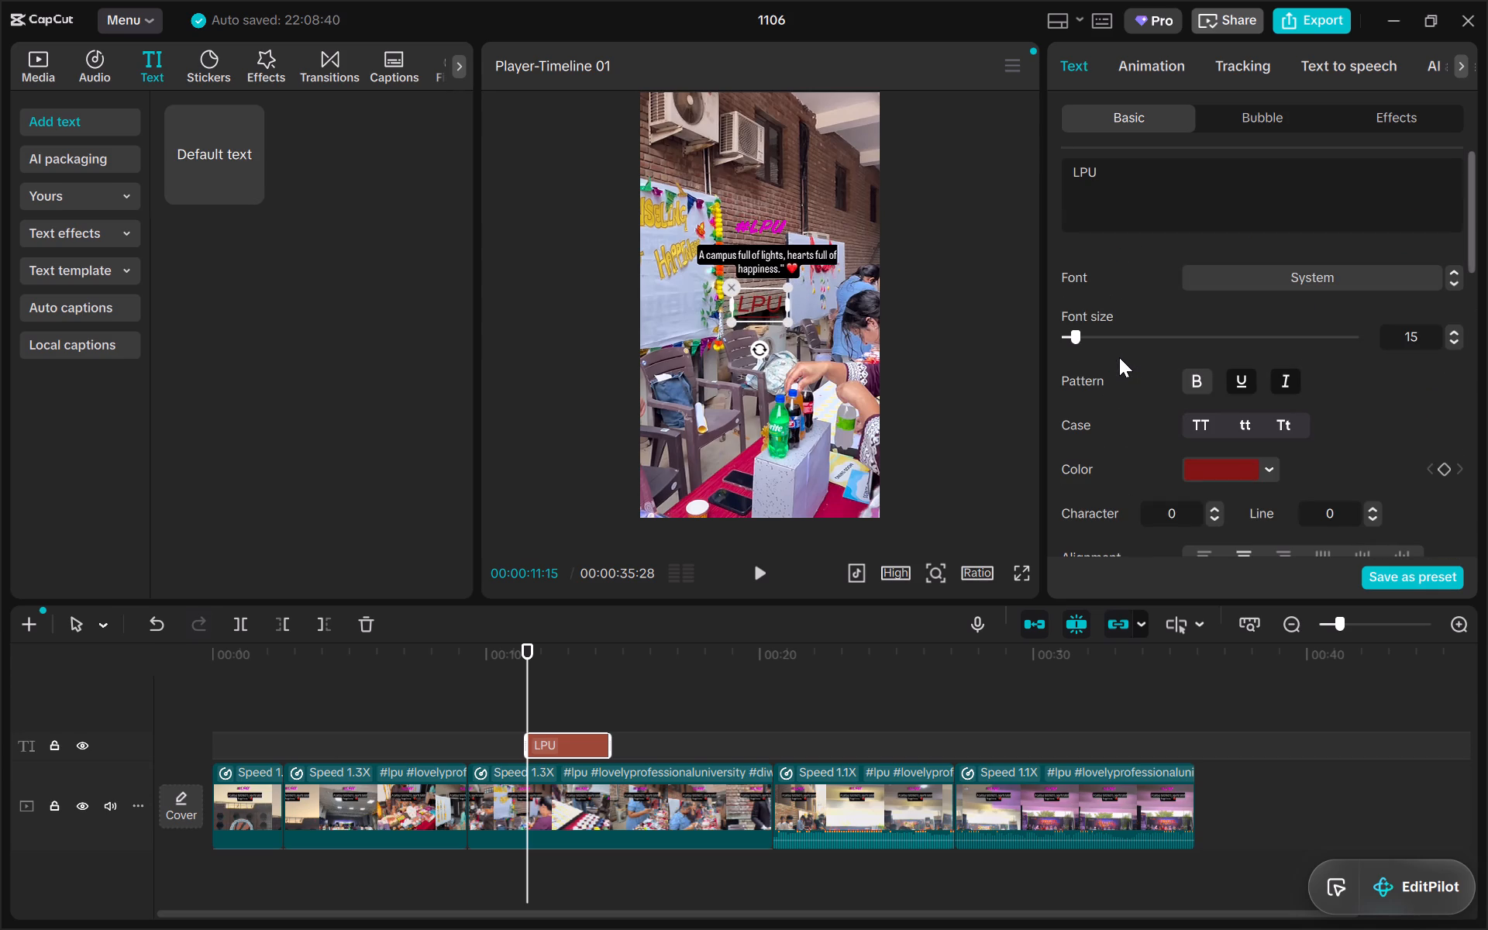
pyautogui.scroll(-1, 1119, 357)
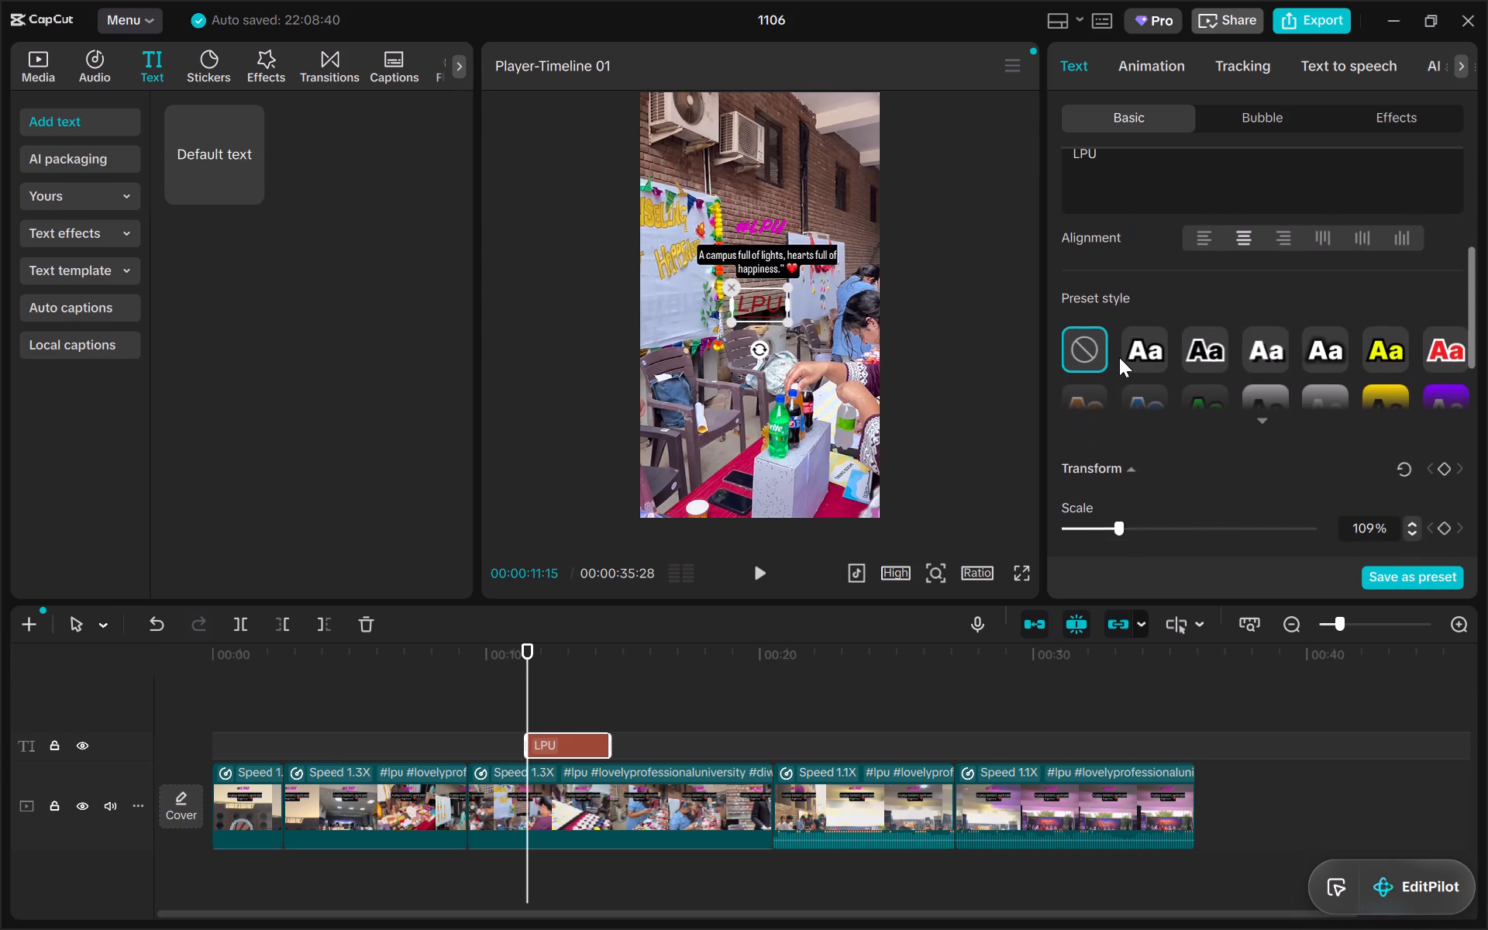
pyautogui.scroll(-1, 1119, 357)
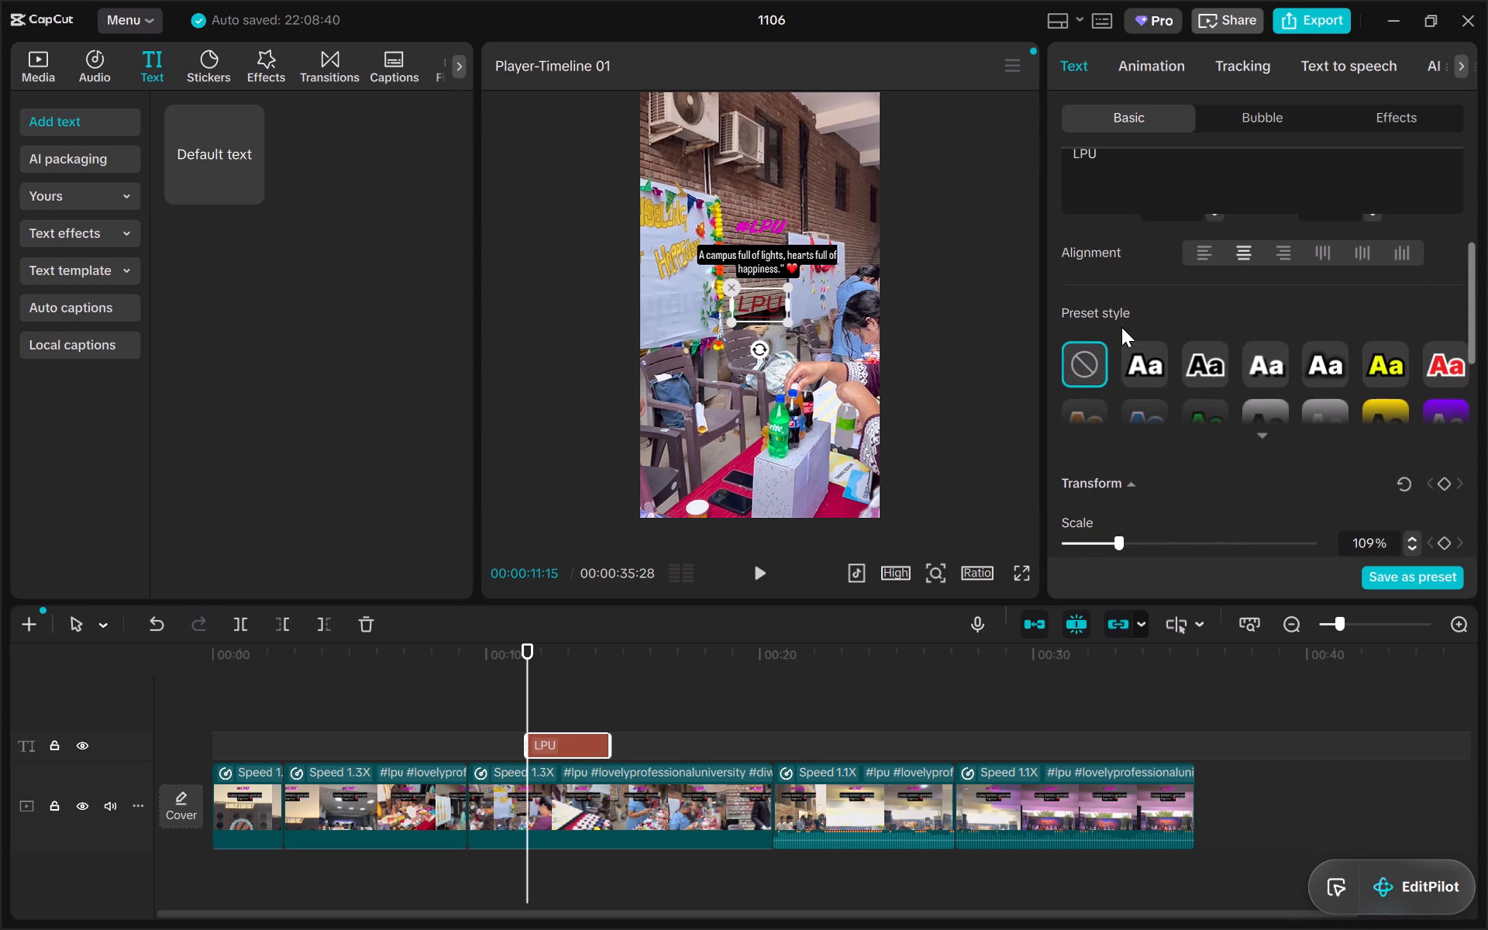
pyautogui.click(1130, 482)
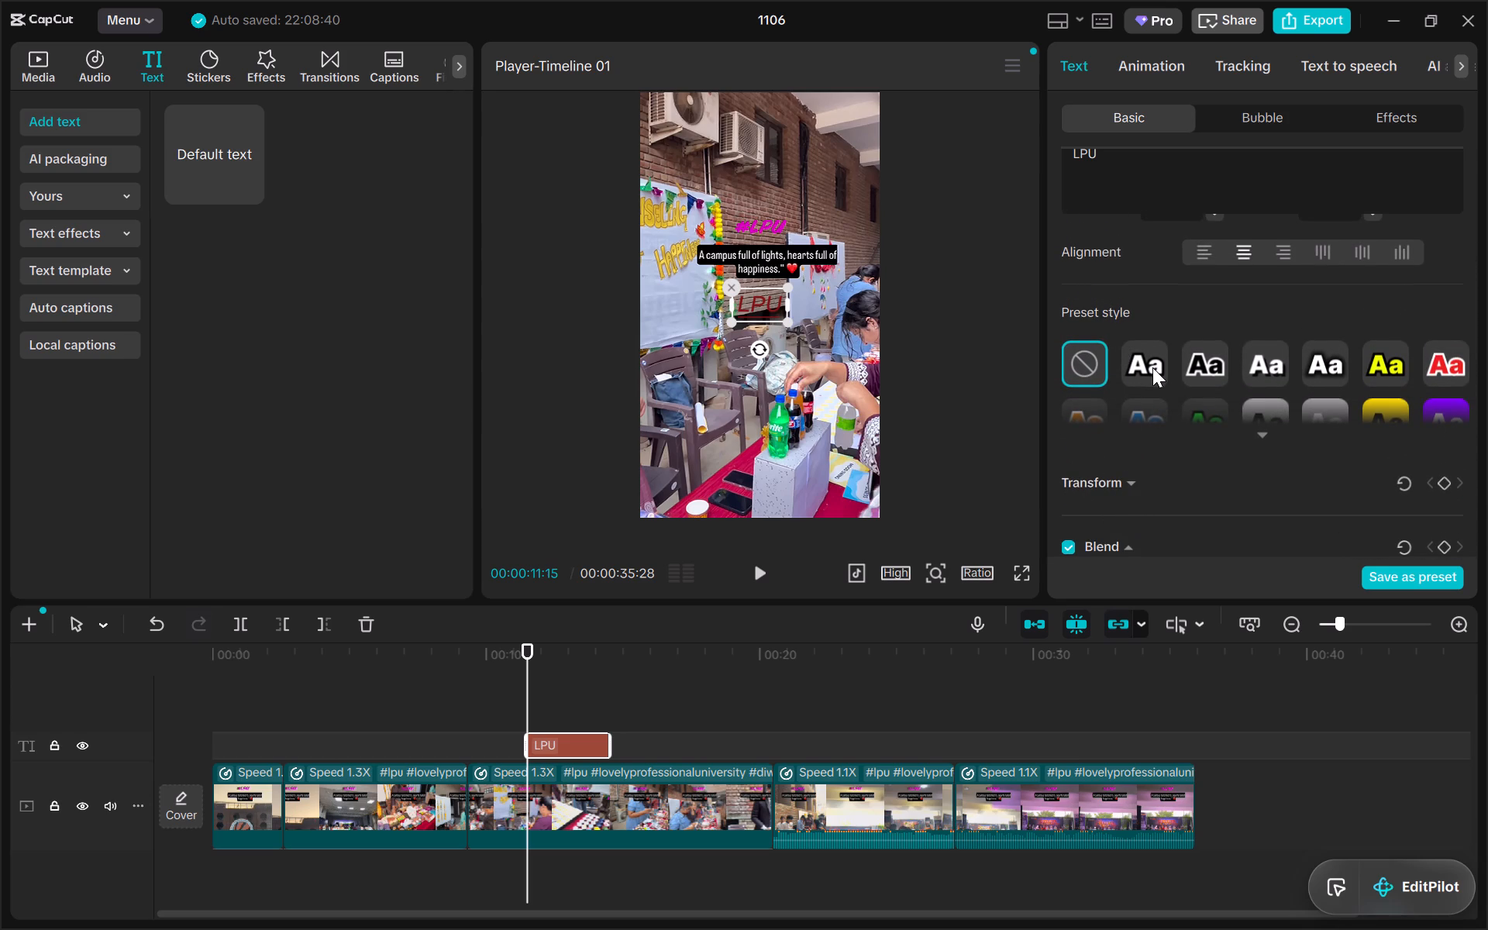
pyautogui.click(1397, 411)
pyautogui.moveTo(1397, 411); pyautogui.dragTo(1260, 391)
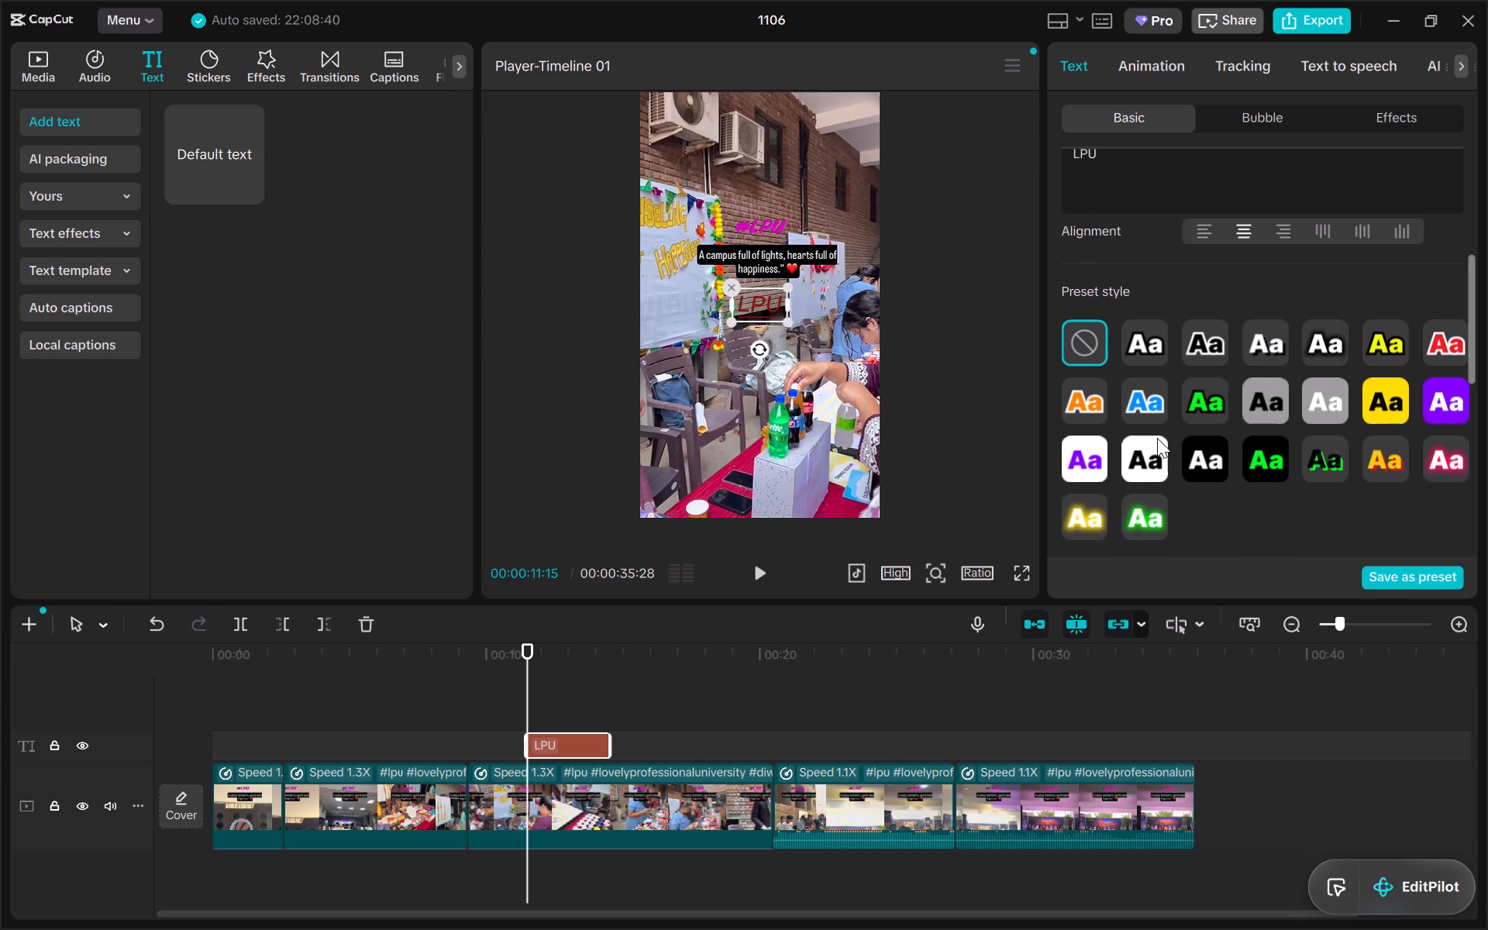
pyautogui.click(1143, 463)
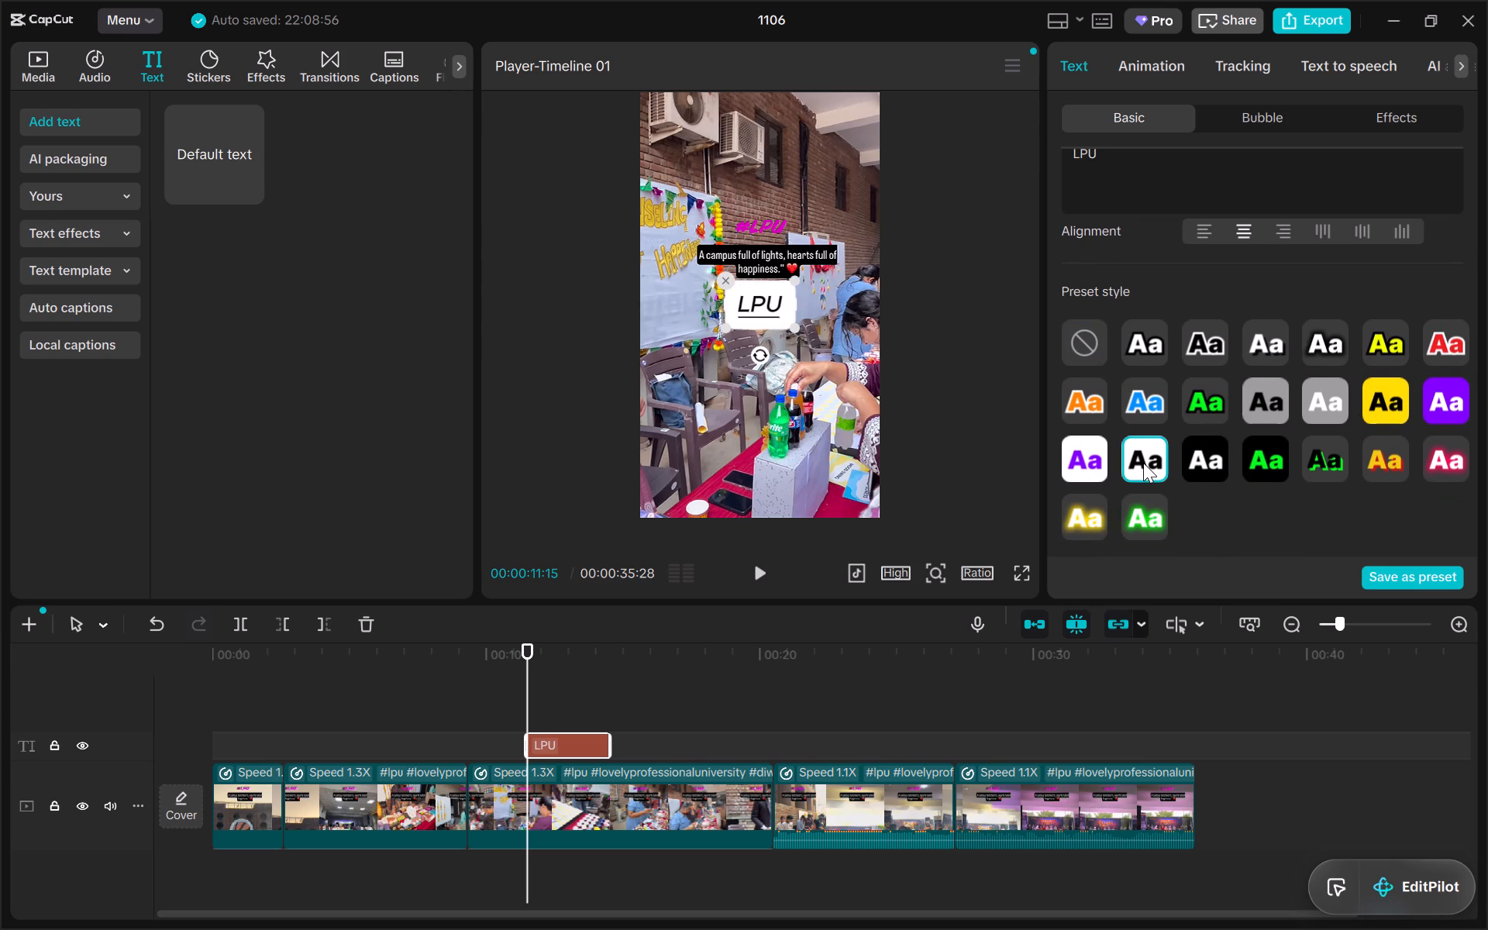
pyautogui.click(1190, 457)
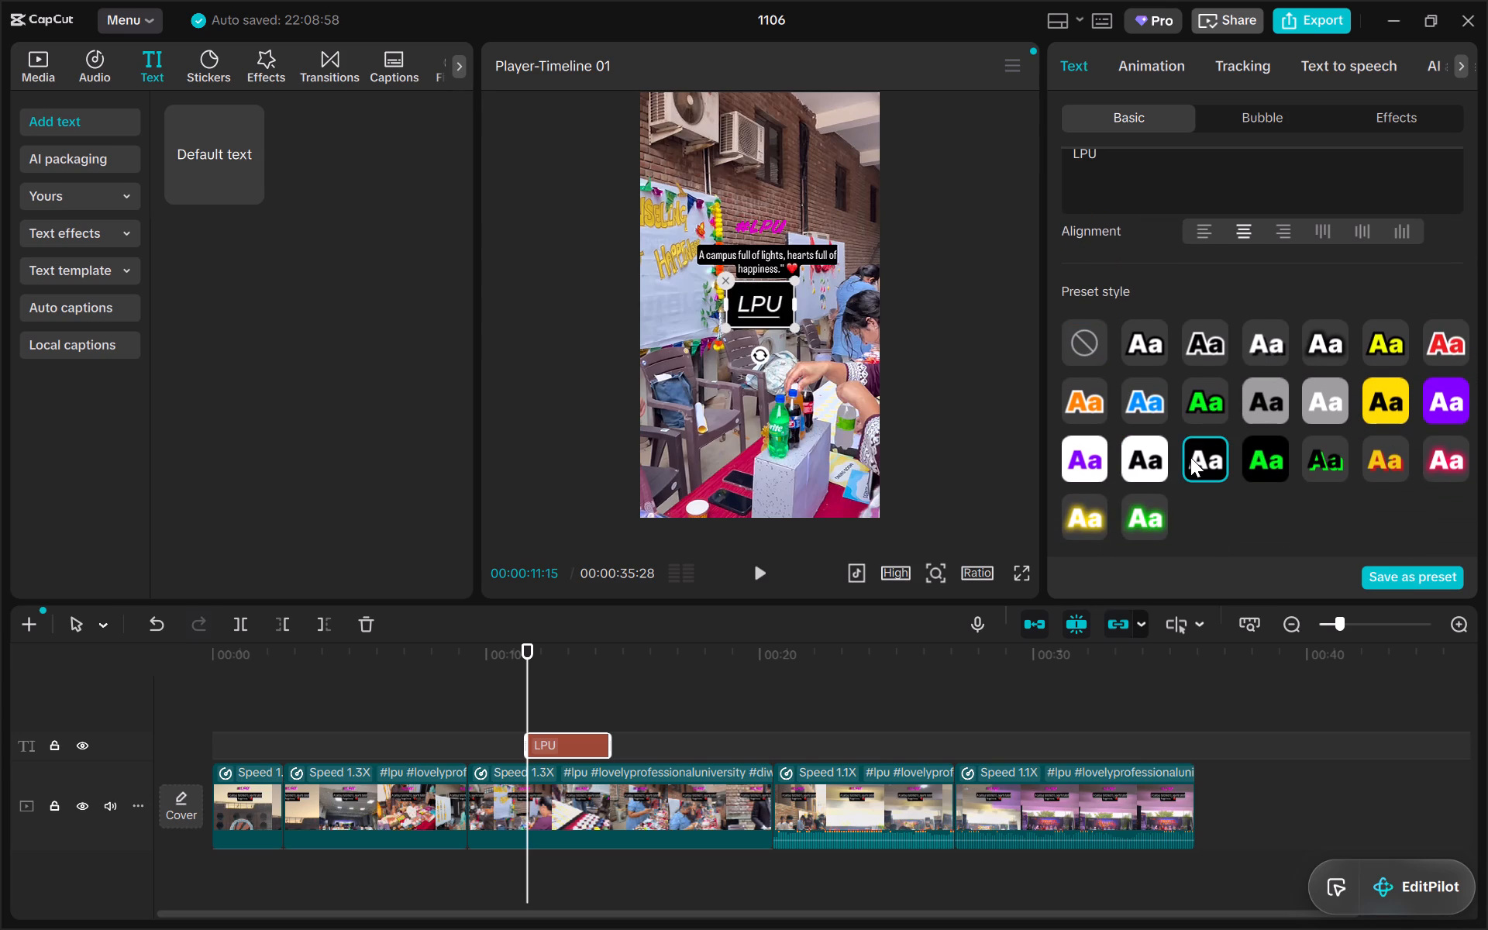
pyautogui.click(1261, 466)
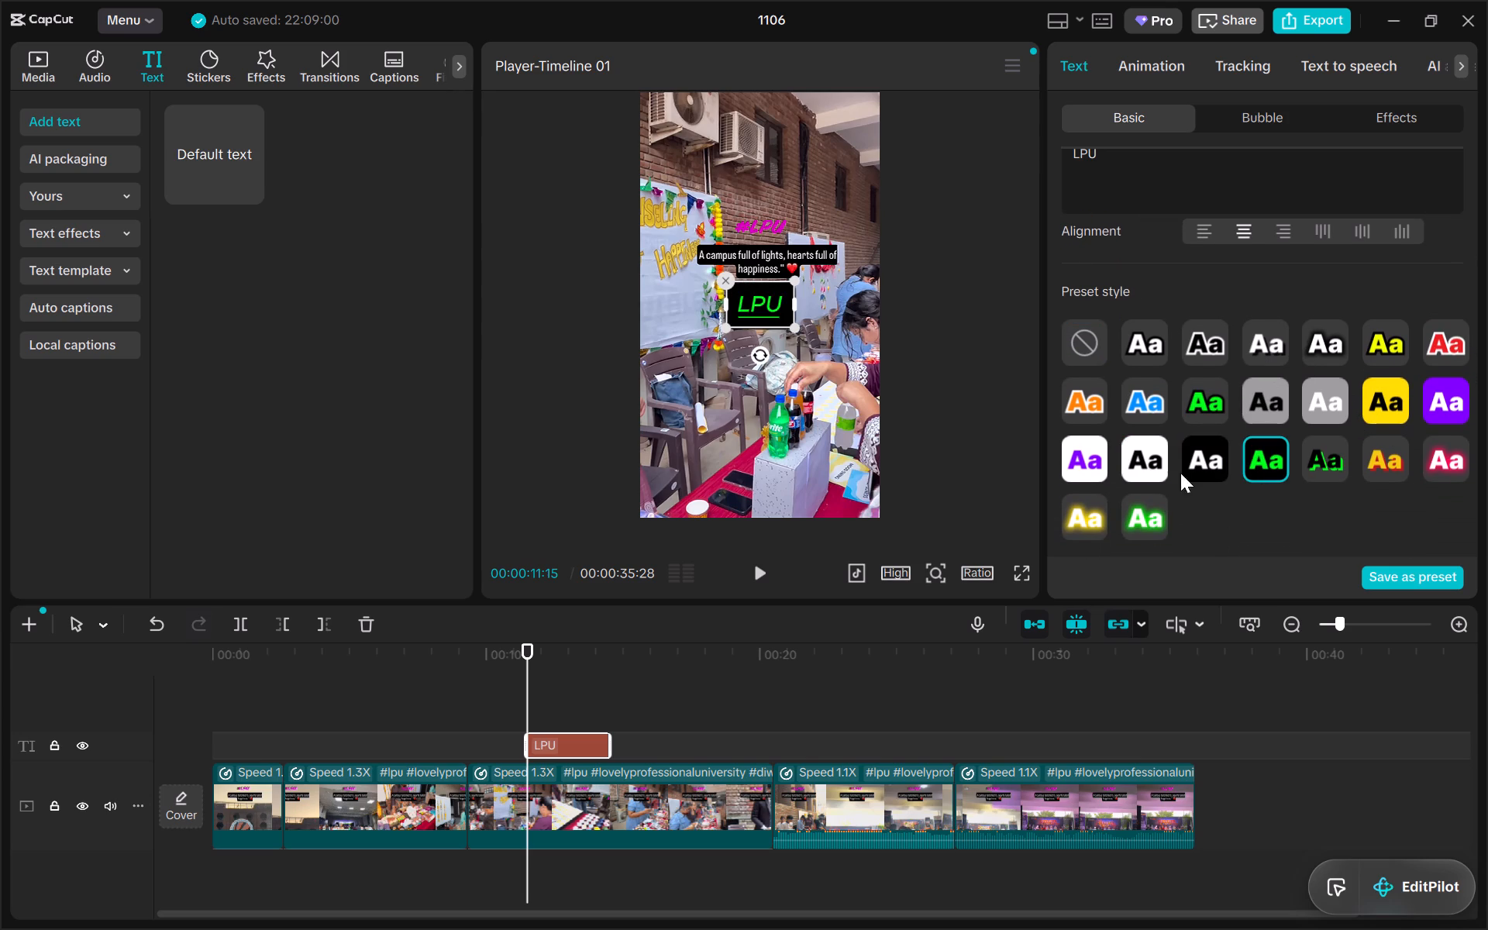
pyautogui.click(1138, 460)
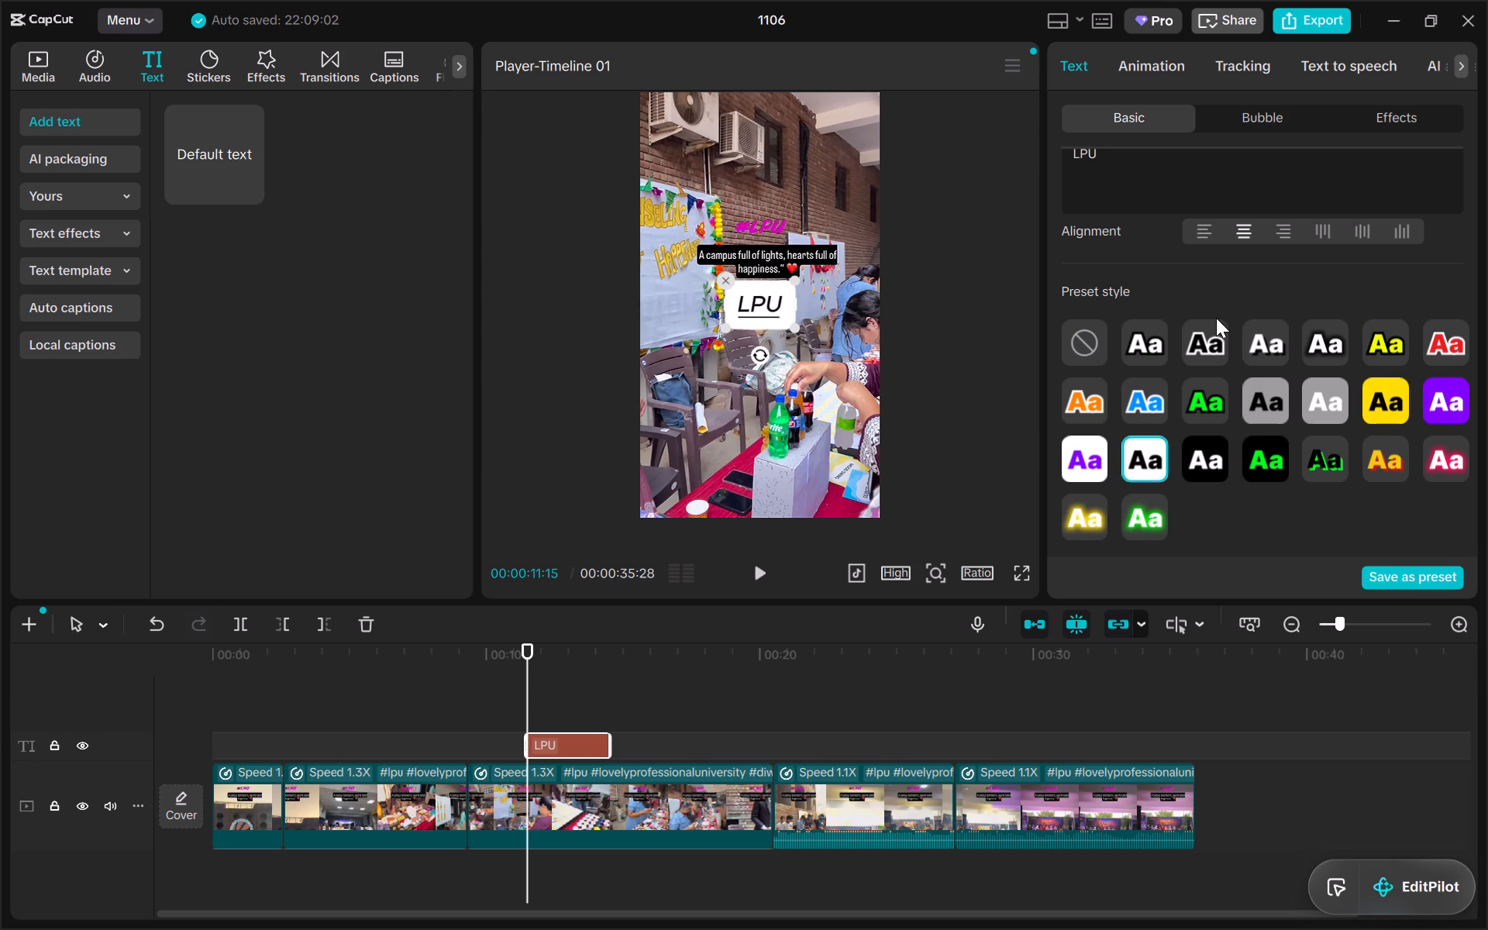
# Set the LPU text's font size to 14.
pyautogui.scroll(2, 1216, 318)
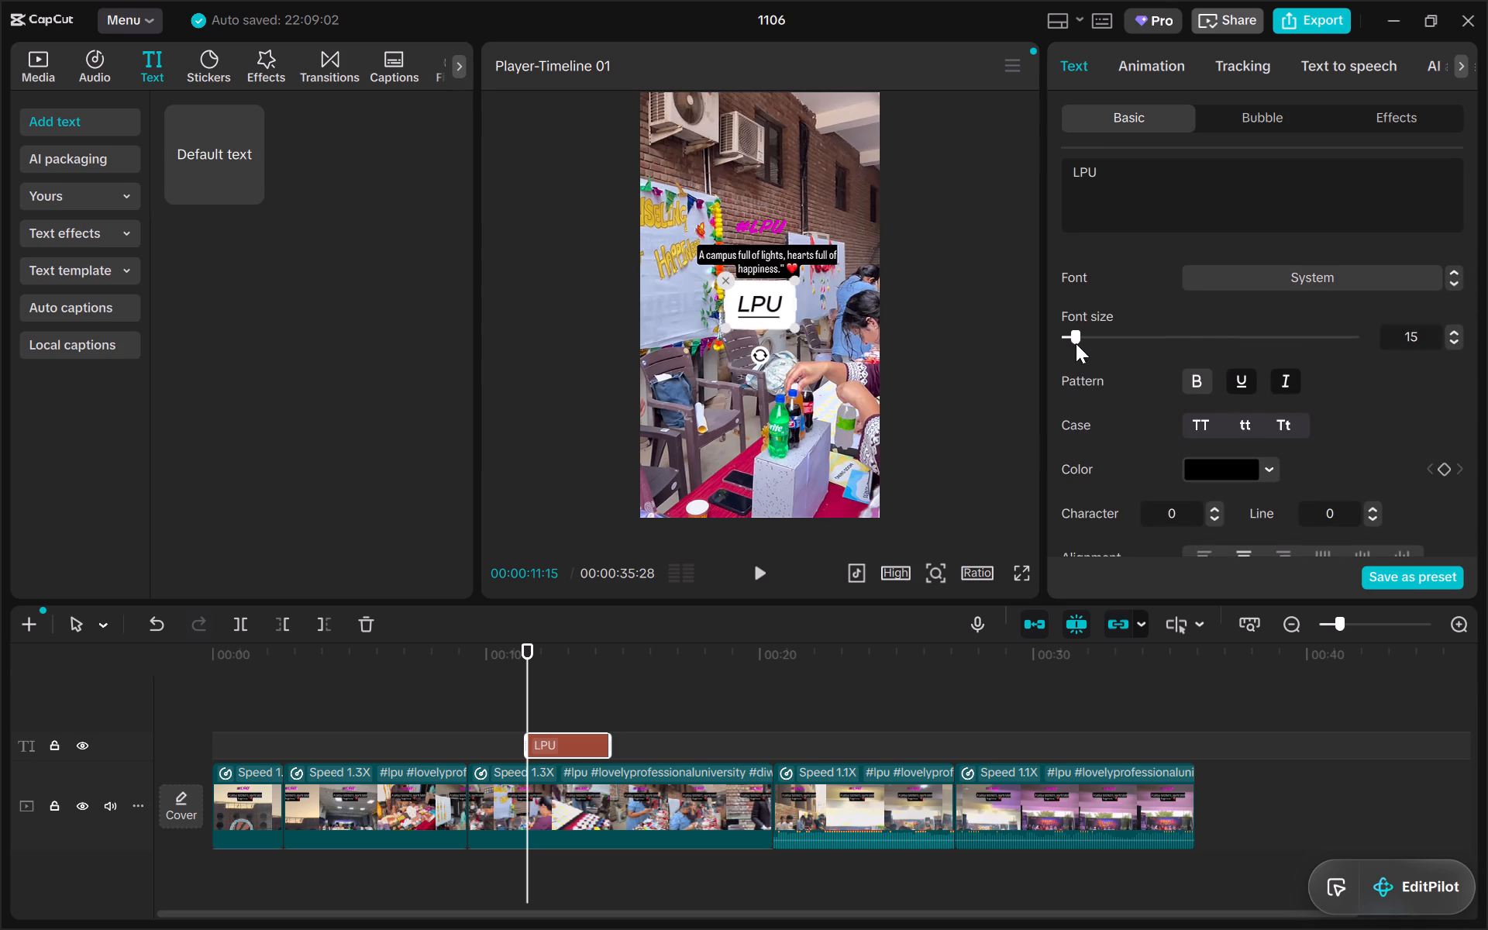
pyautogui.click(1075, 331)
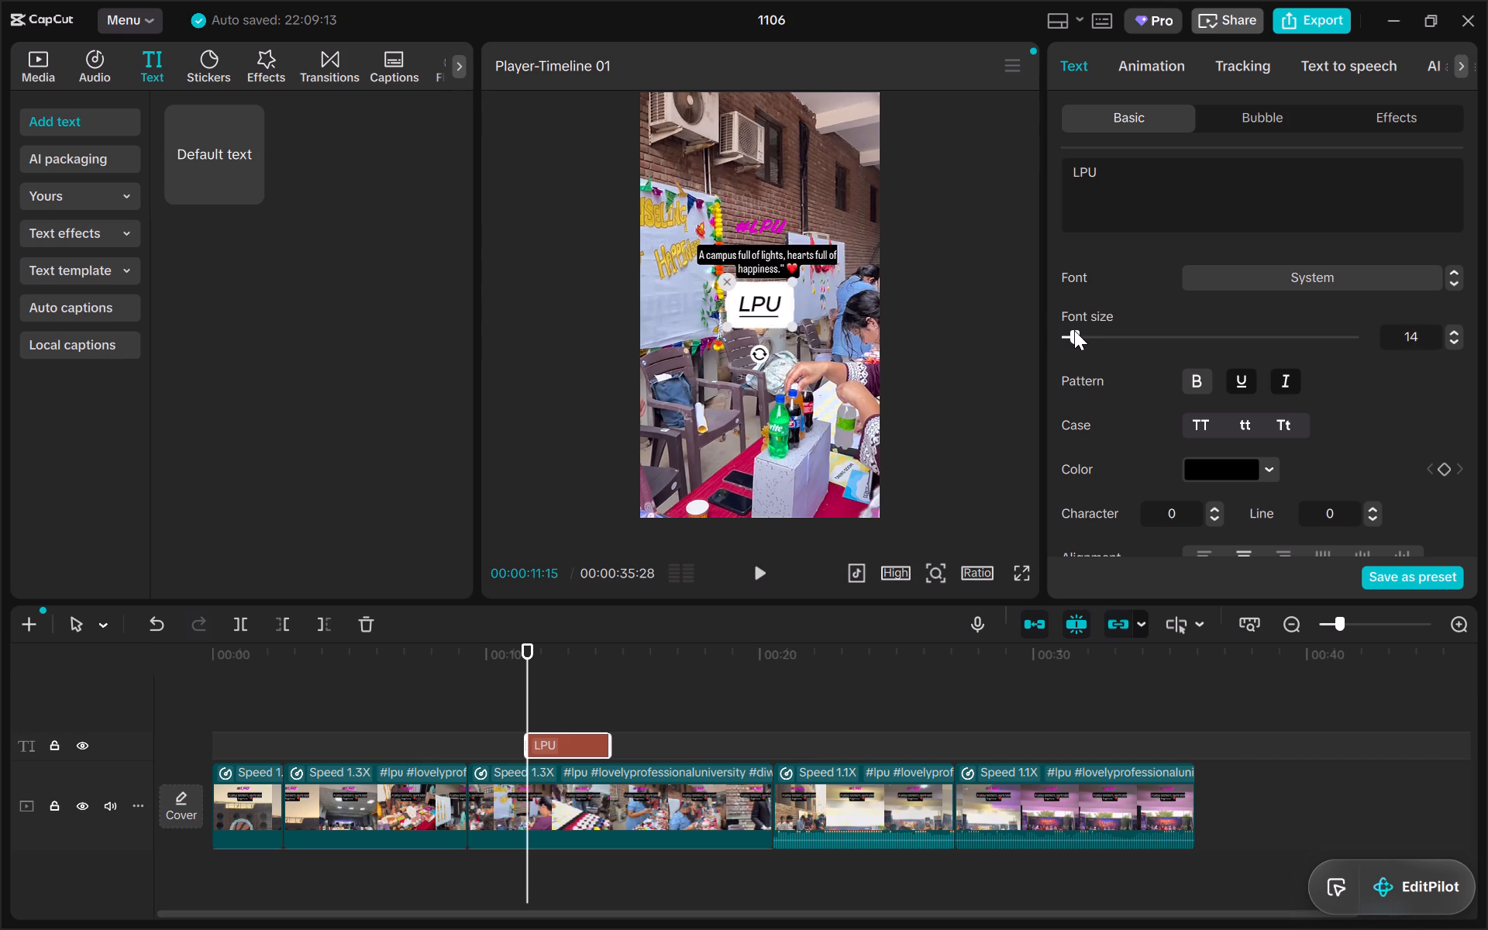
# Enlarge the LPU text in the preview and widen its text box slightly beyond the white background.
pyautogui.moveTo(790, 276); pyautogui.dragTo(790, 280)
pyautogui.moveTo(790, 280); pyautogui.dragTo(841, 274)
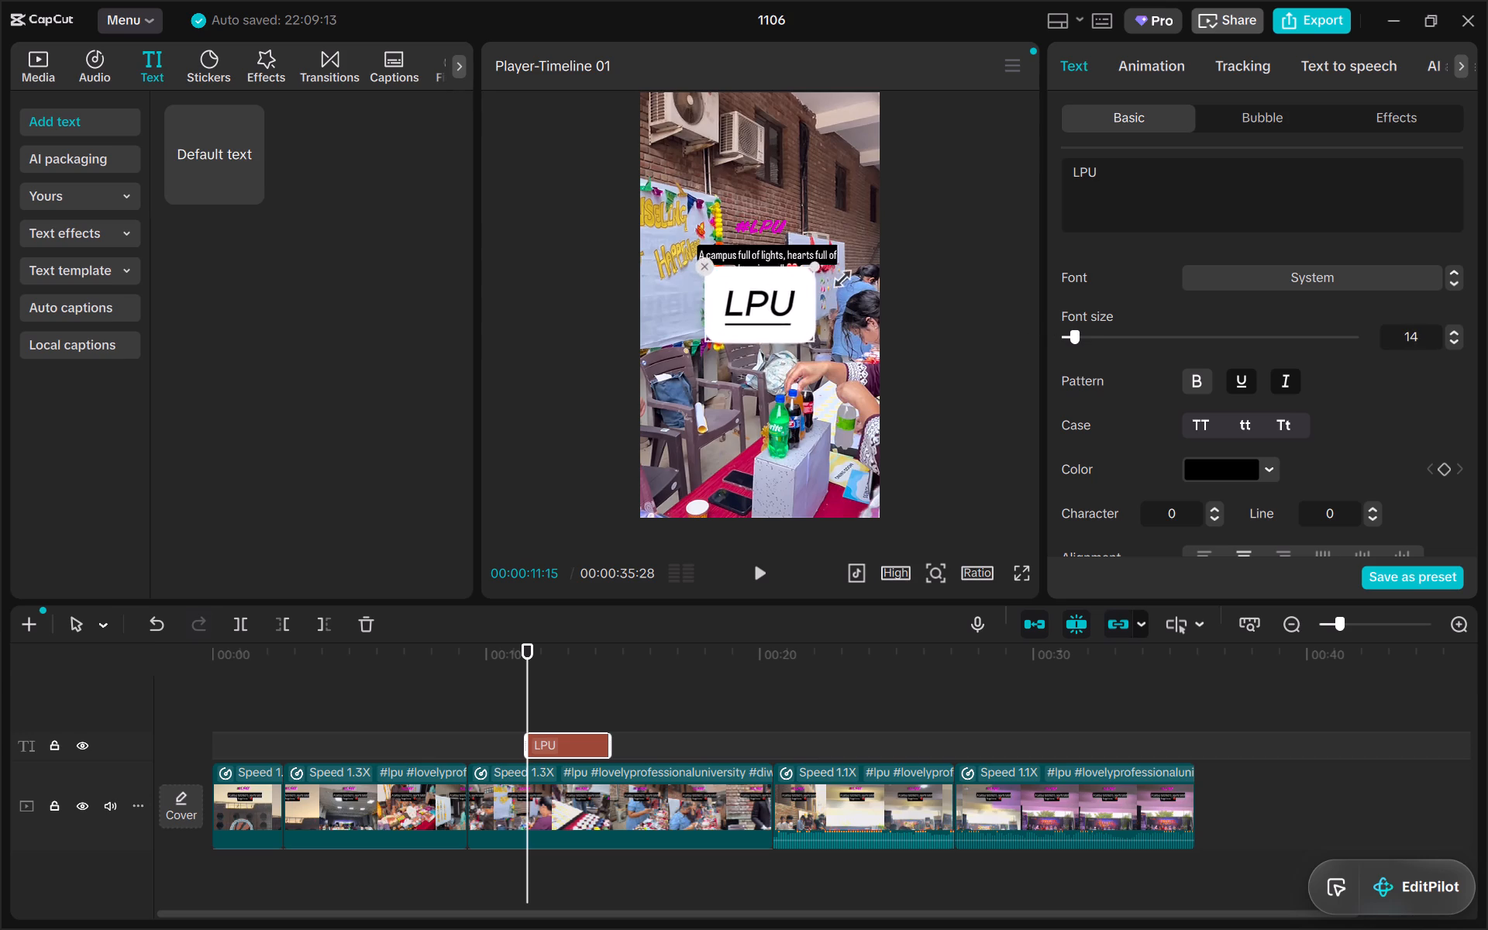
pyautogui.moveTo(841, 274); pyautogui.dragTo(856, 258)
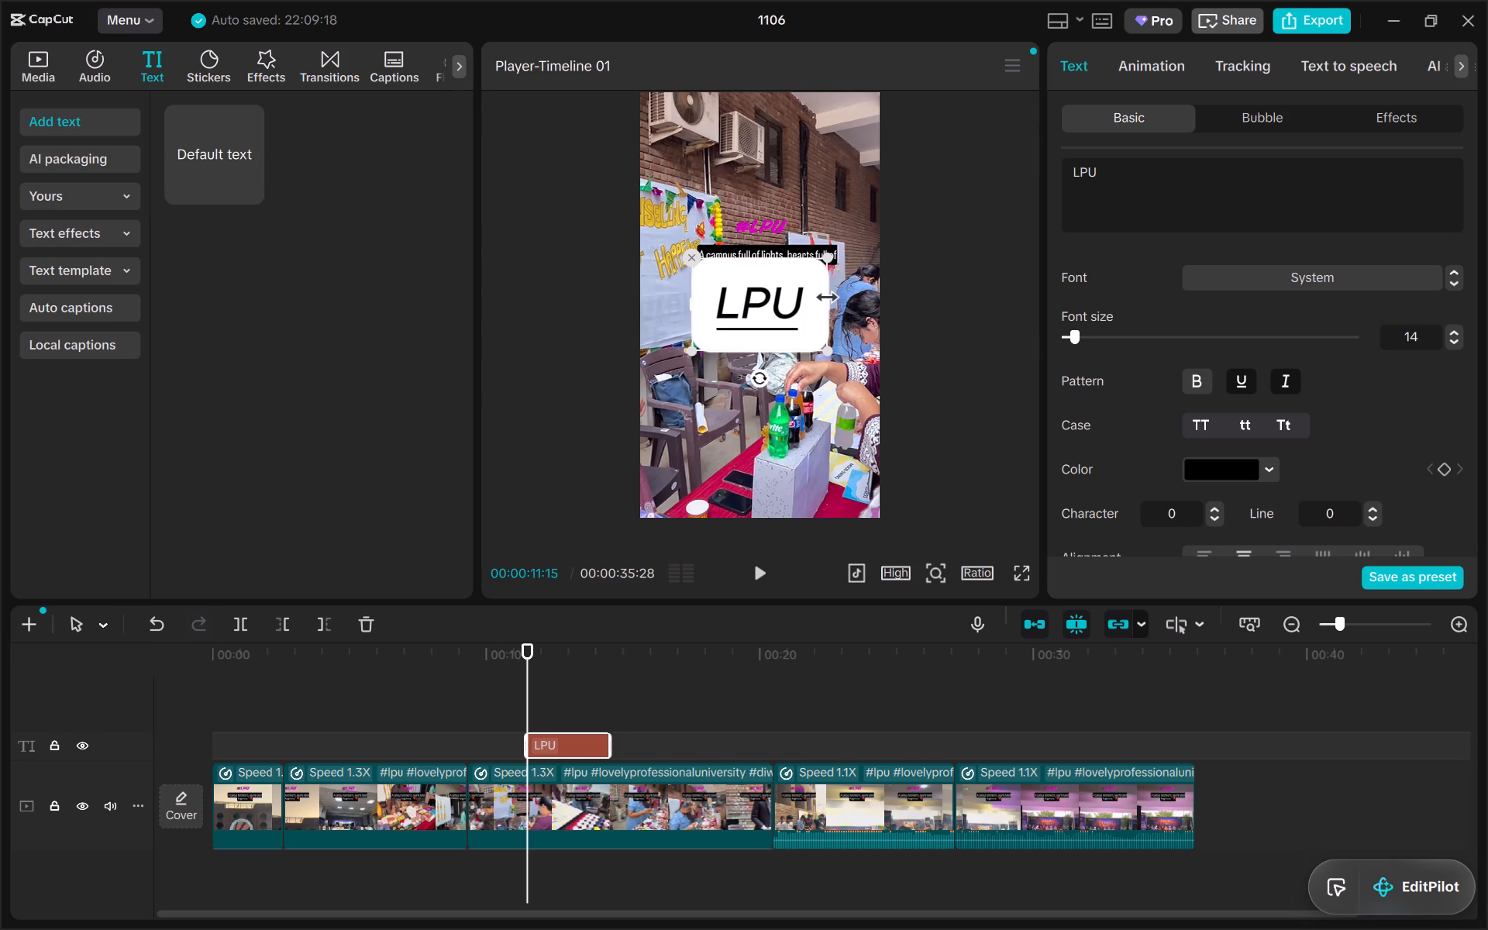
pyautogui.moveTo(827, 298); pyautogui.dragTo(900, 299)
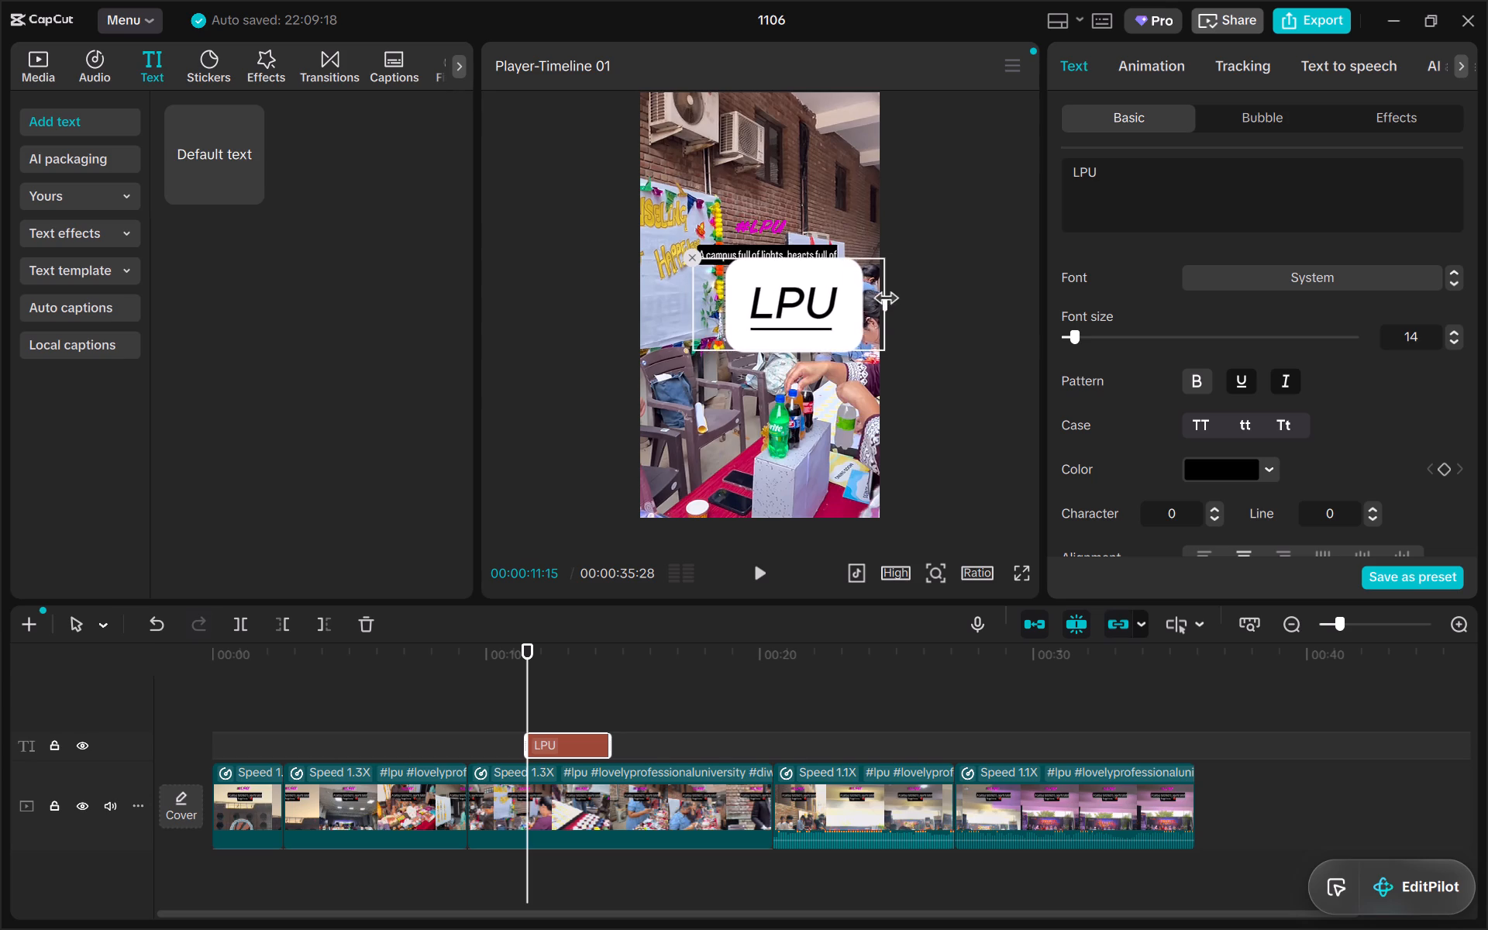
pyautogui.moveTo(900, 299); pyautogui.dragTo(880, 310)
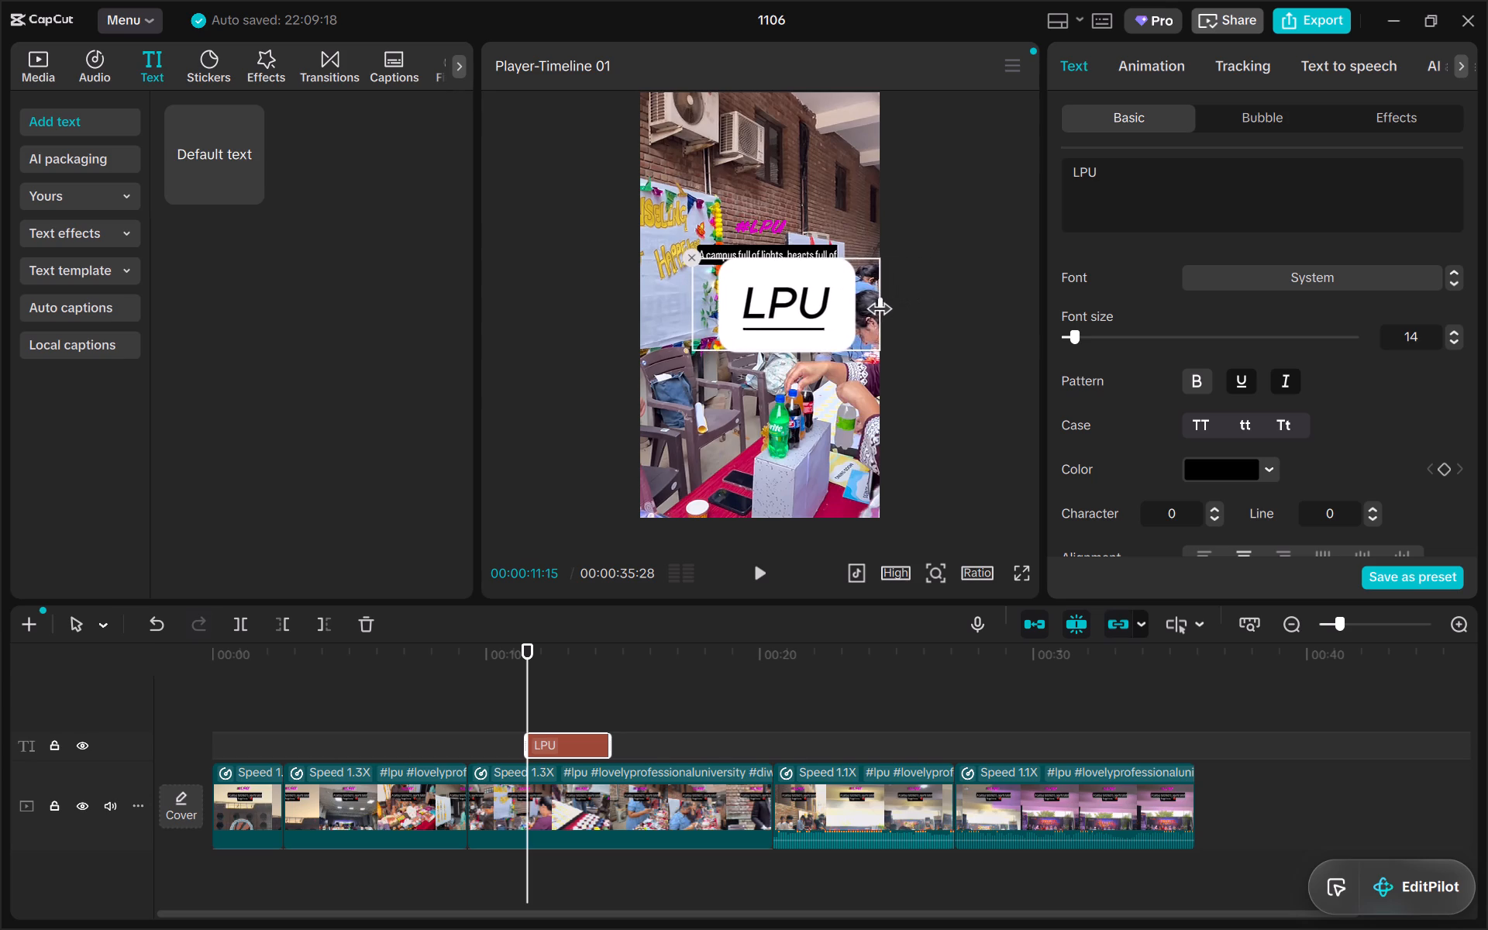
pyautogui.moveTo(880, 310); pyautogui.dragTo(877, 312)
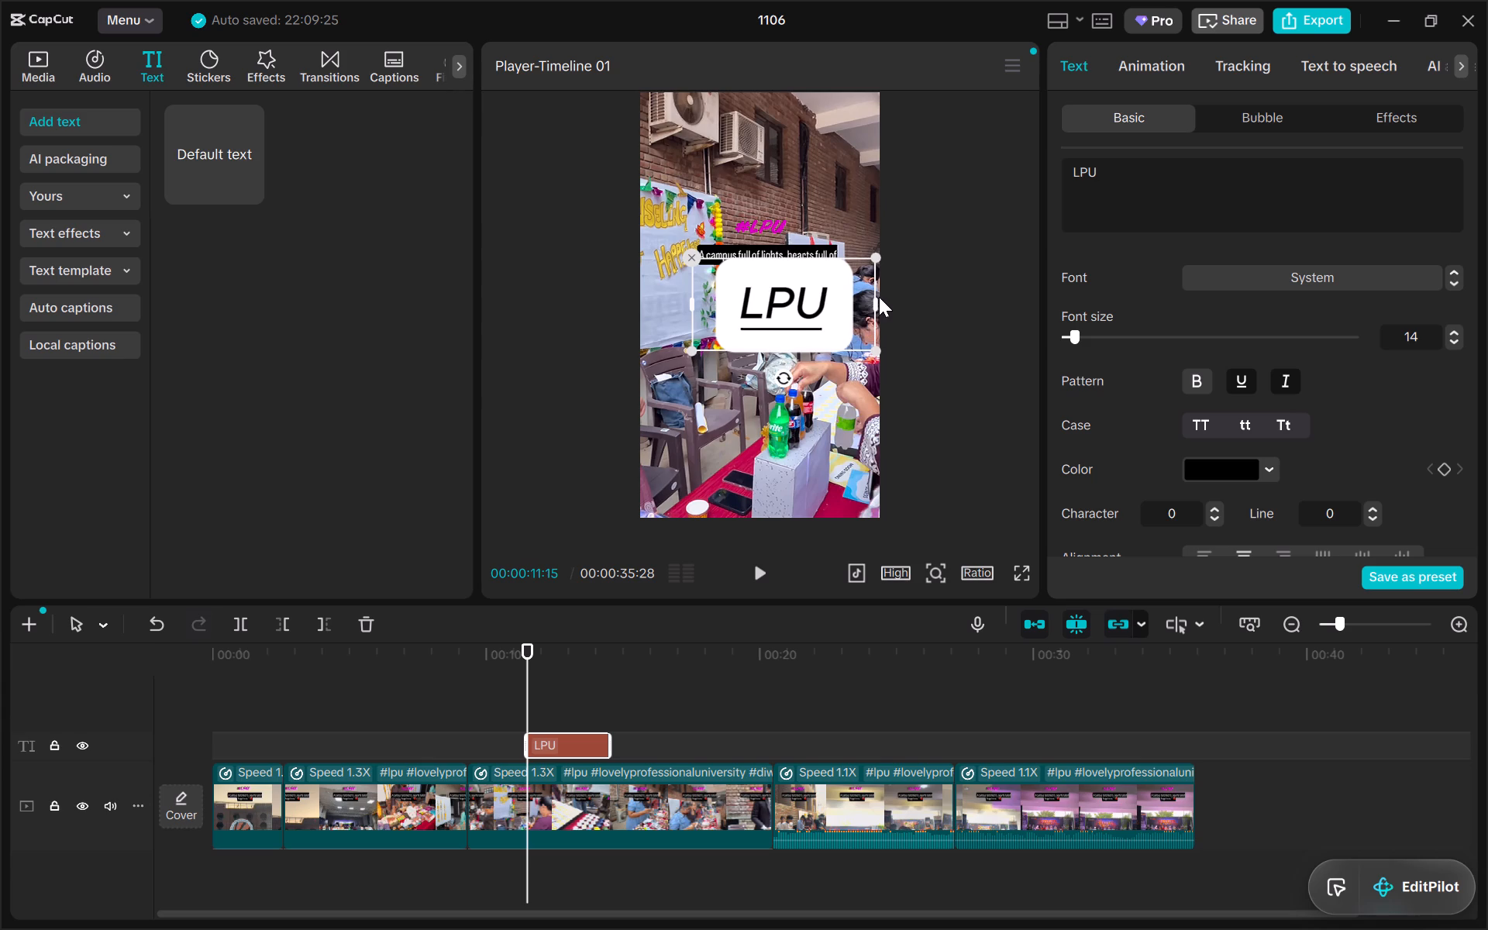
pyautogui.moveTo(873, 301); pyautogui.dragTo(844, 309)
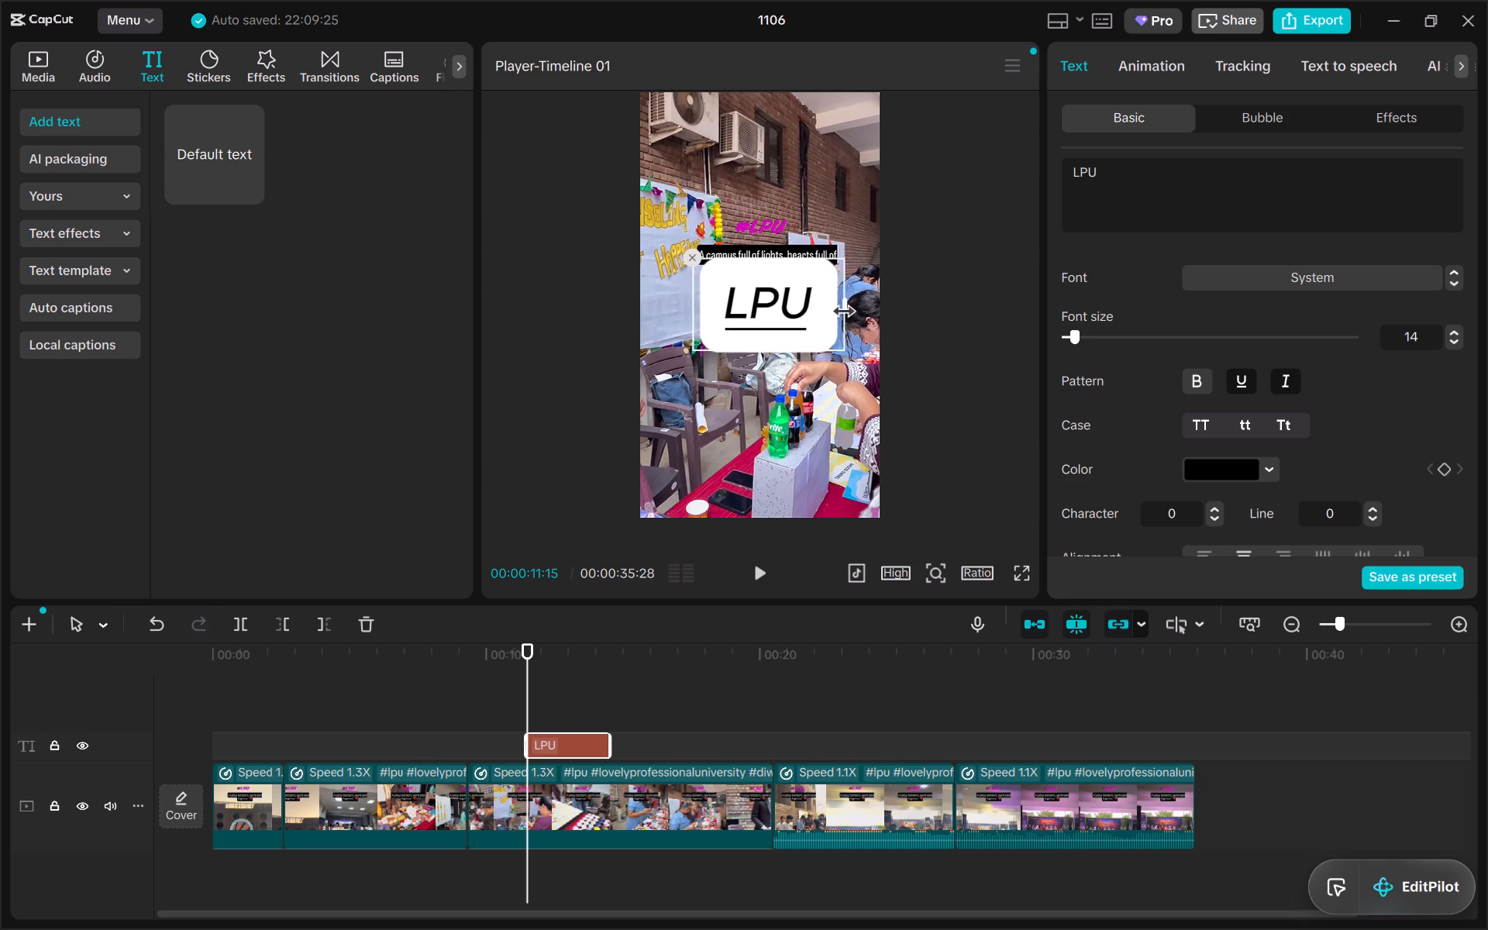
pyautogui.moveTo(844, 309); pyautogui.dragTo(852, 310)
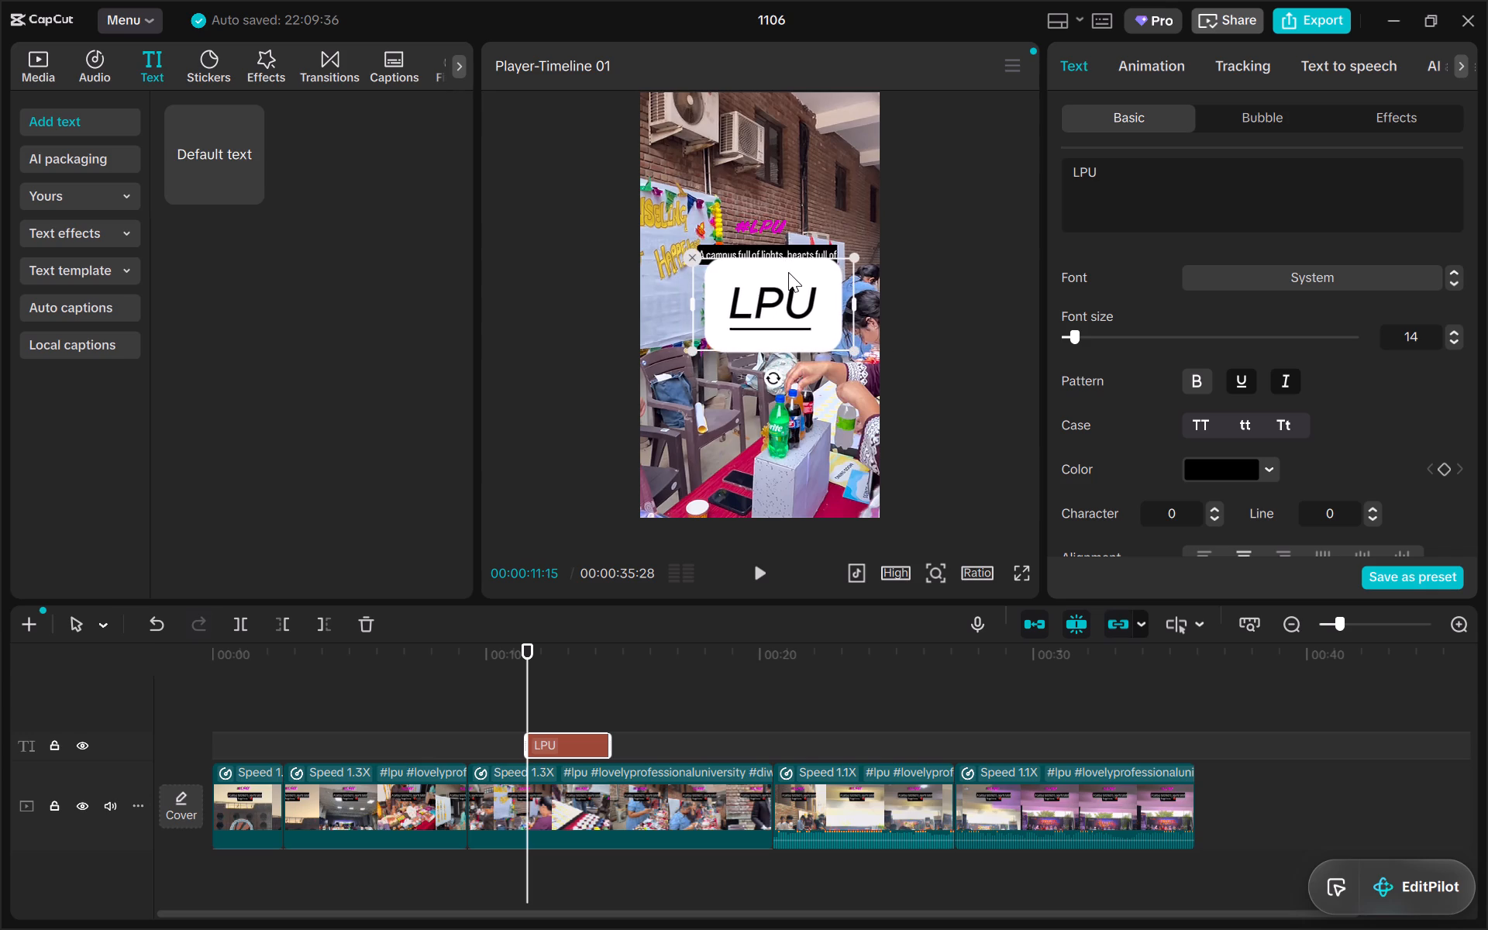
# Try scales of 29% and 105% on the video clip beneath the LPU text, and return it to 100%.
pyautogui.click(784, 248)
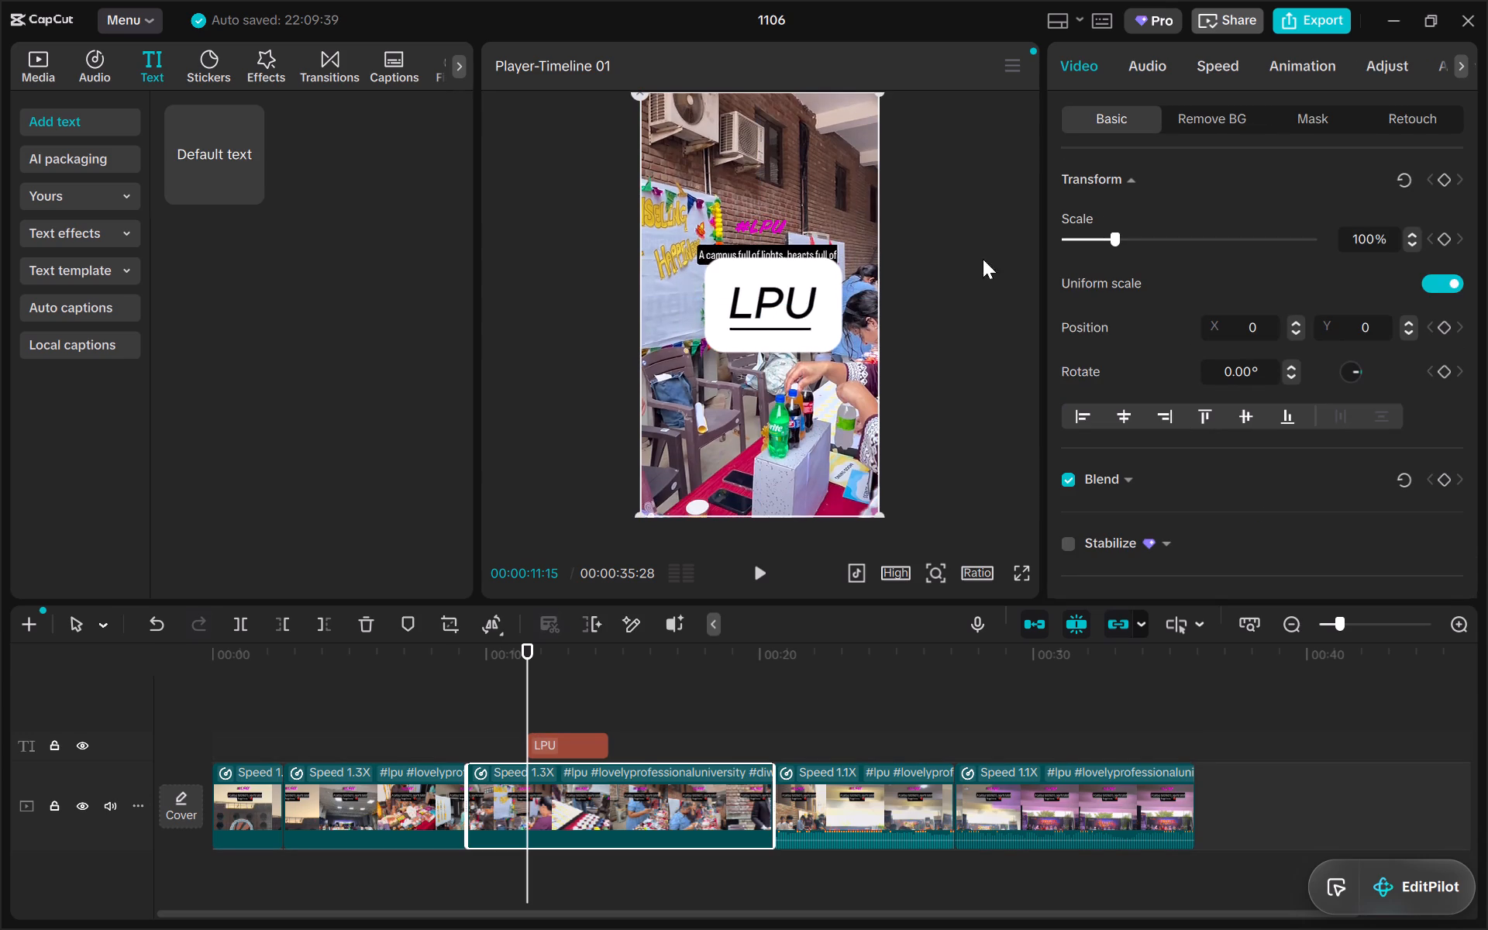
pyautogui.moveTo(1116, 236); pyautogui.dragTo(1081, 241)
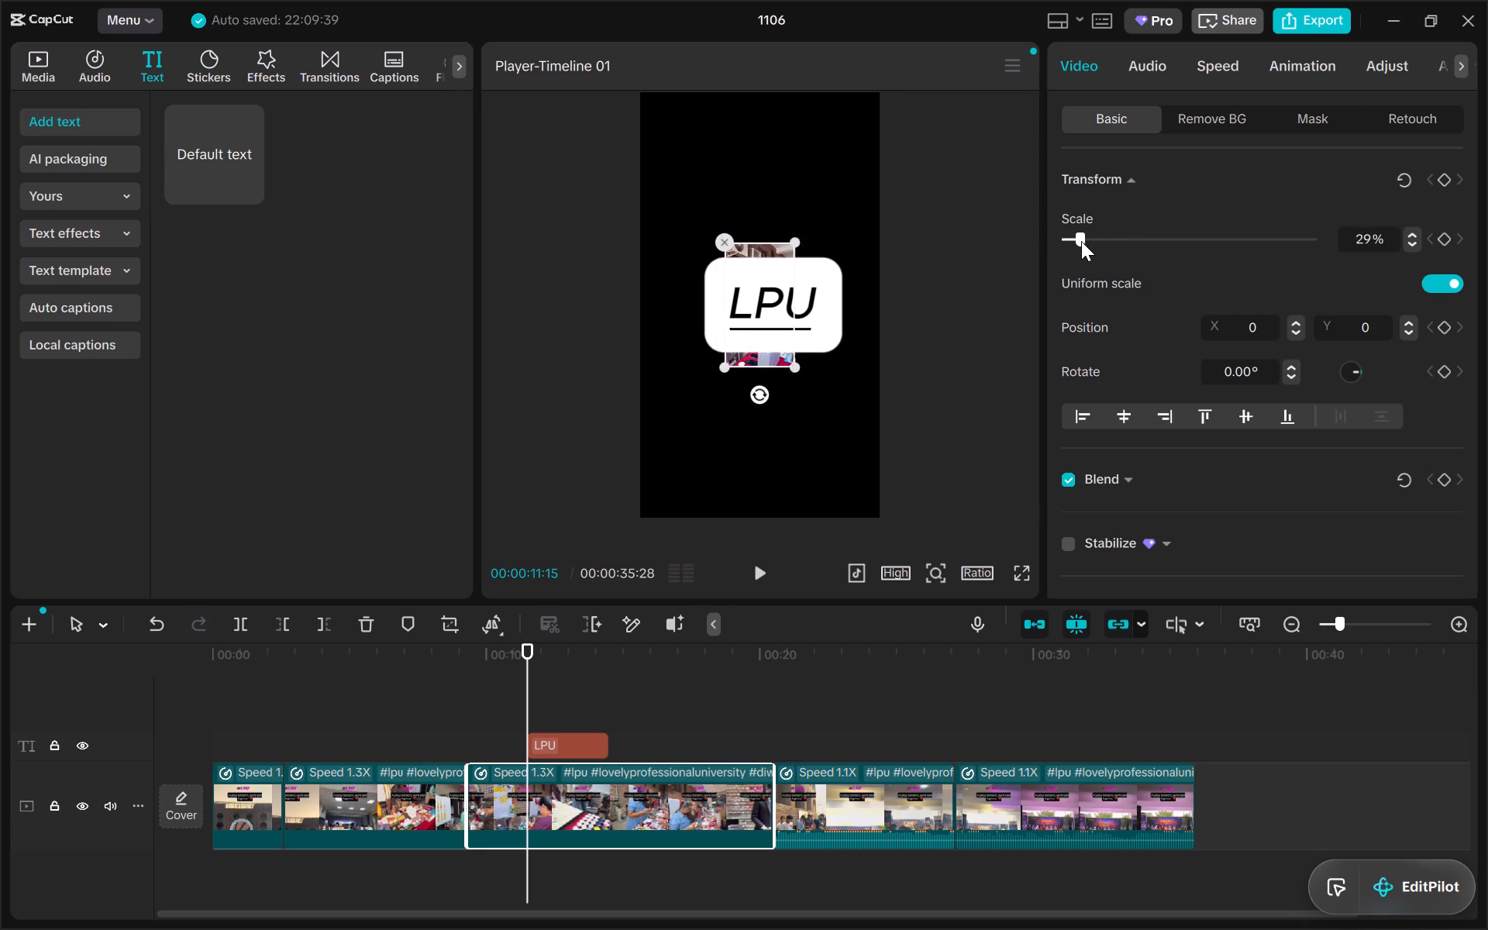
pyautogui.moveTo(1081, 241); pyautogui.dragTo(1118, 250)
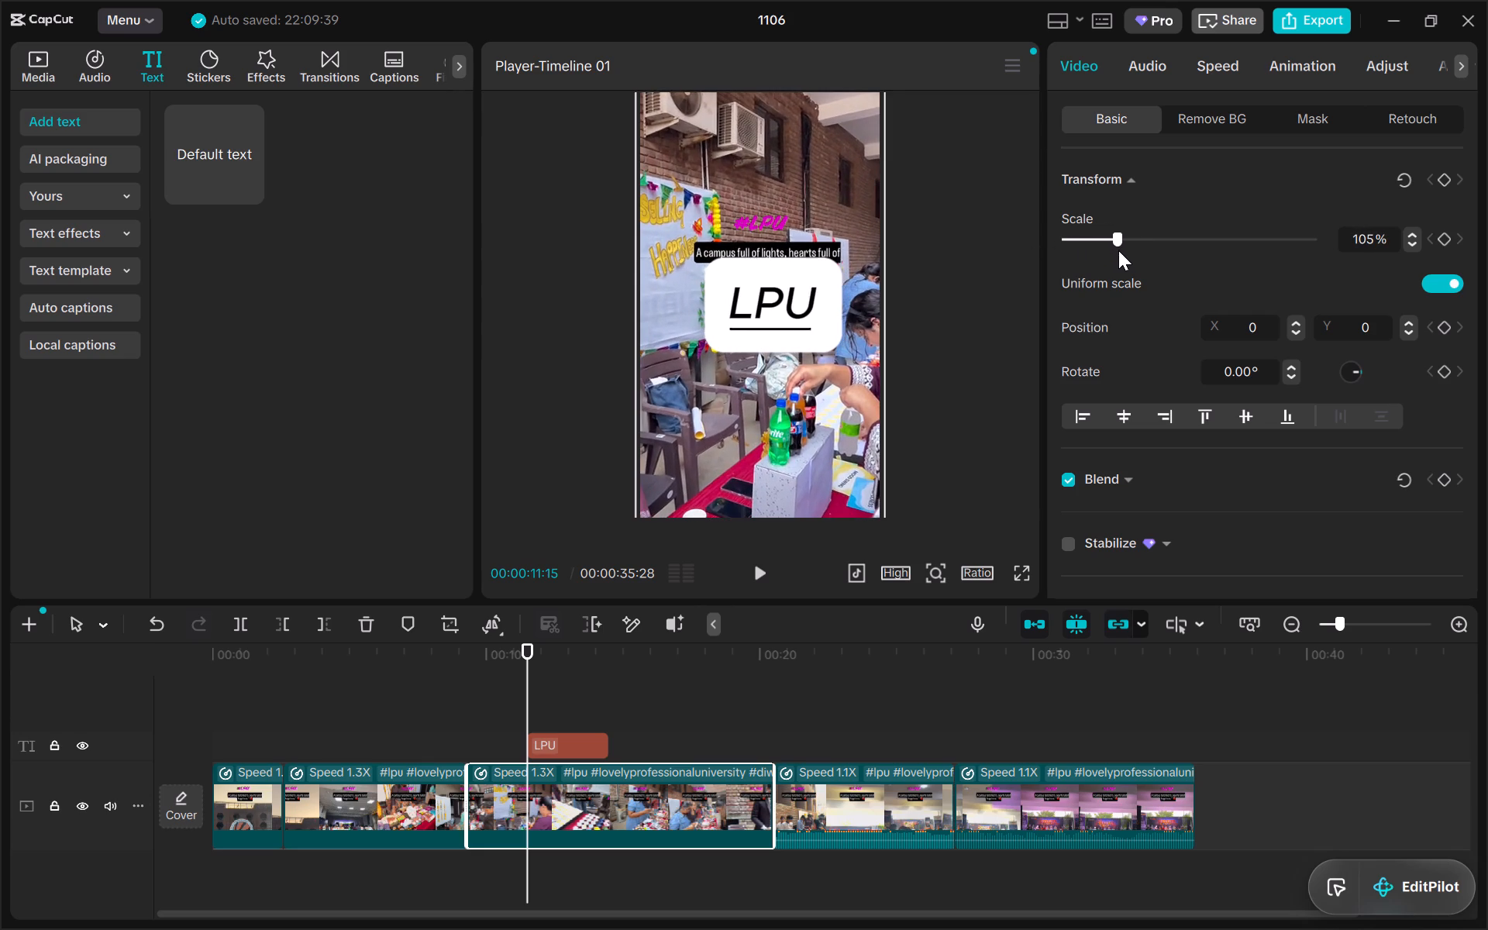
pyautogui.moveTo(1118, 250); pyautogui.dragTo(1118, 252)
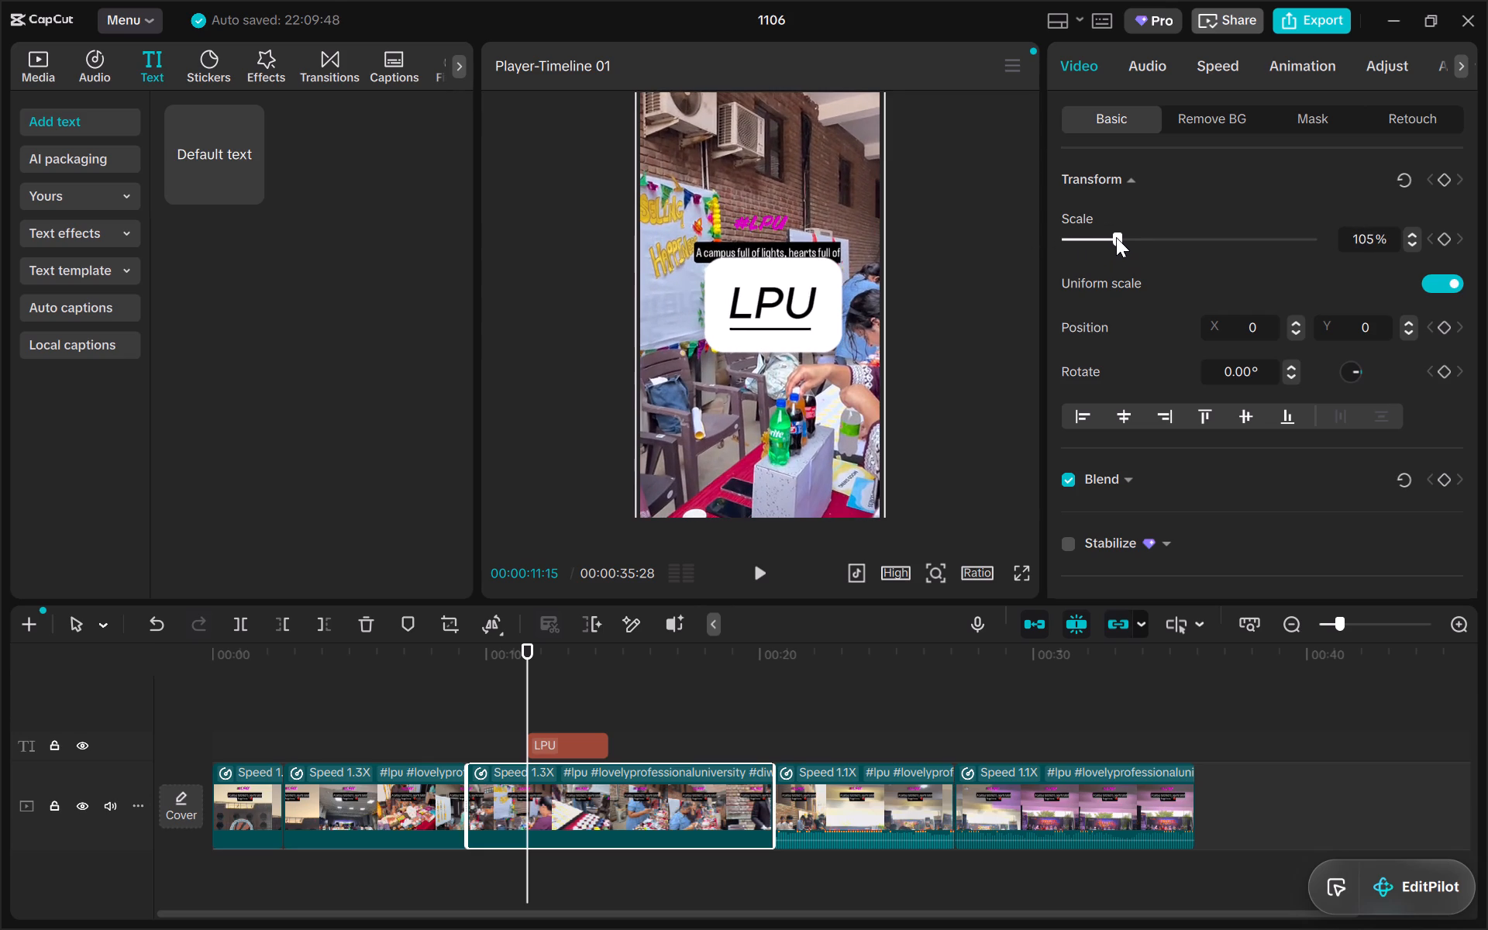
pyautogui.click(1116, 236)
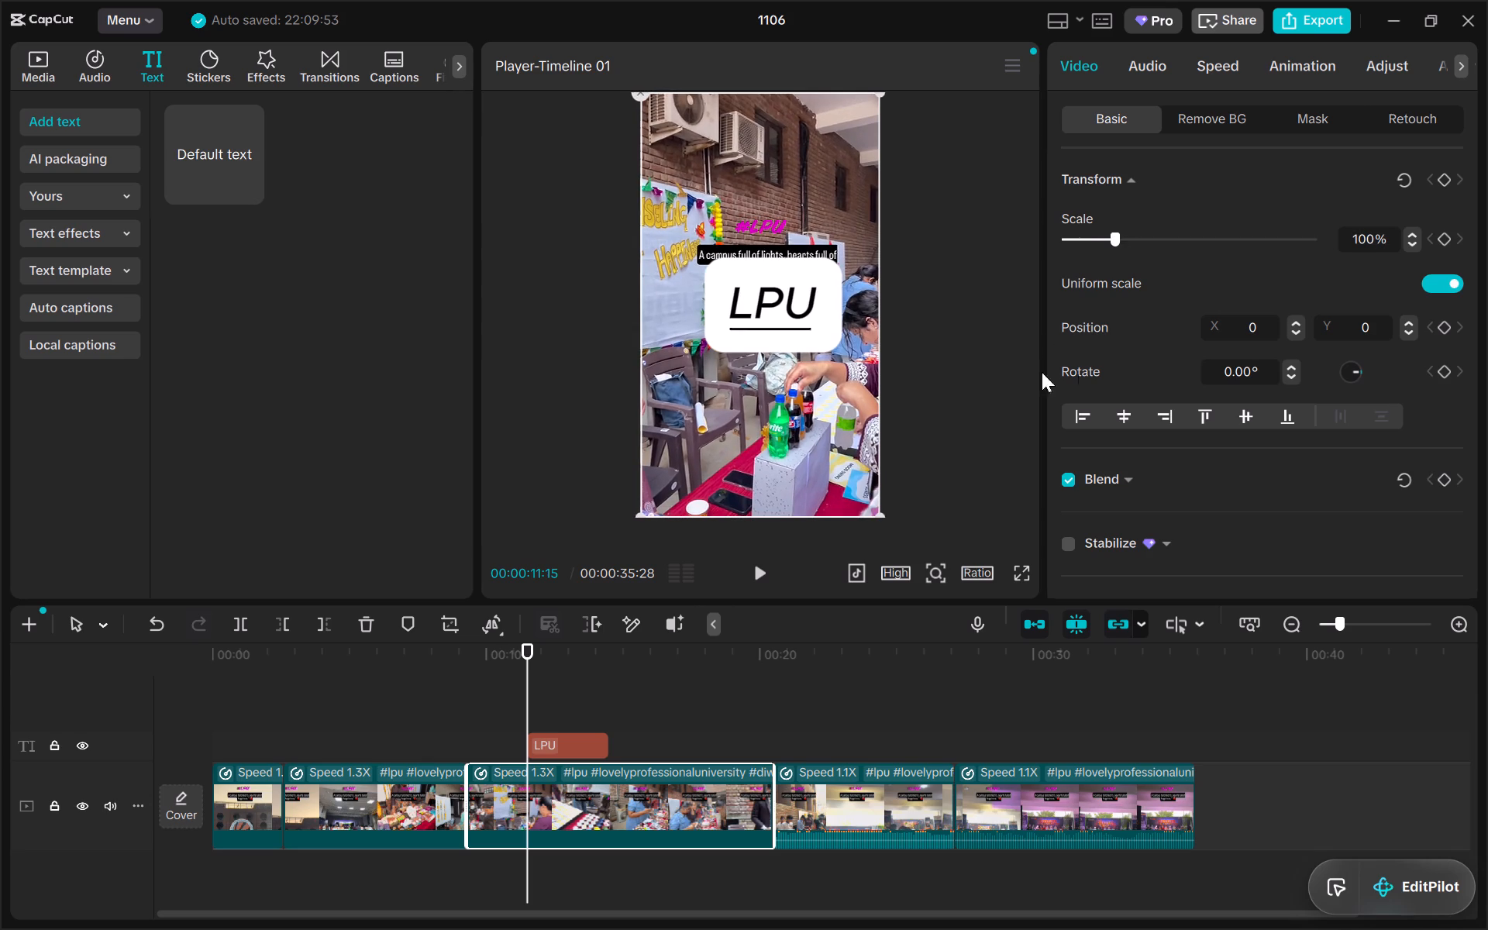
# Set the LPU text's font size to 5 and make it bold.
pyautogui.click(793, 306)
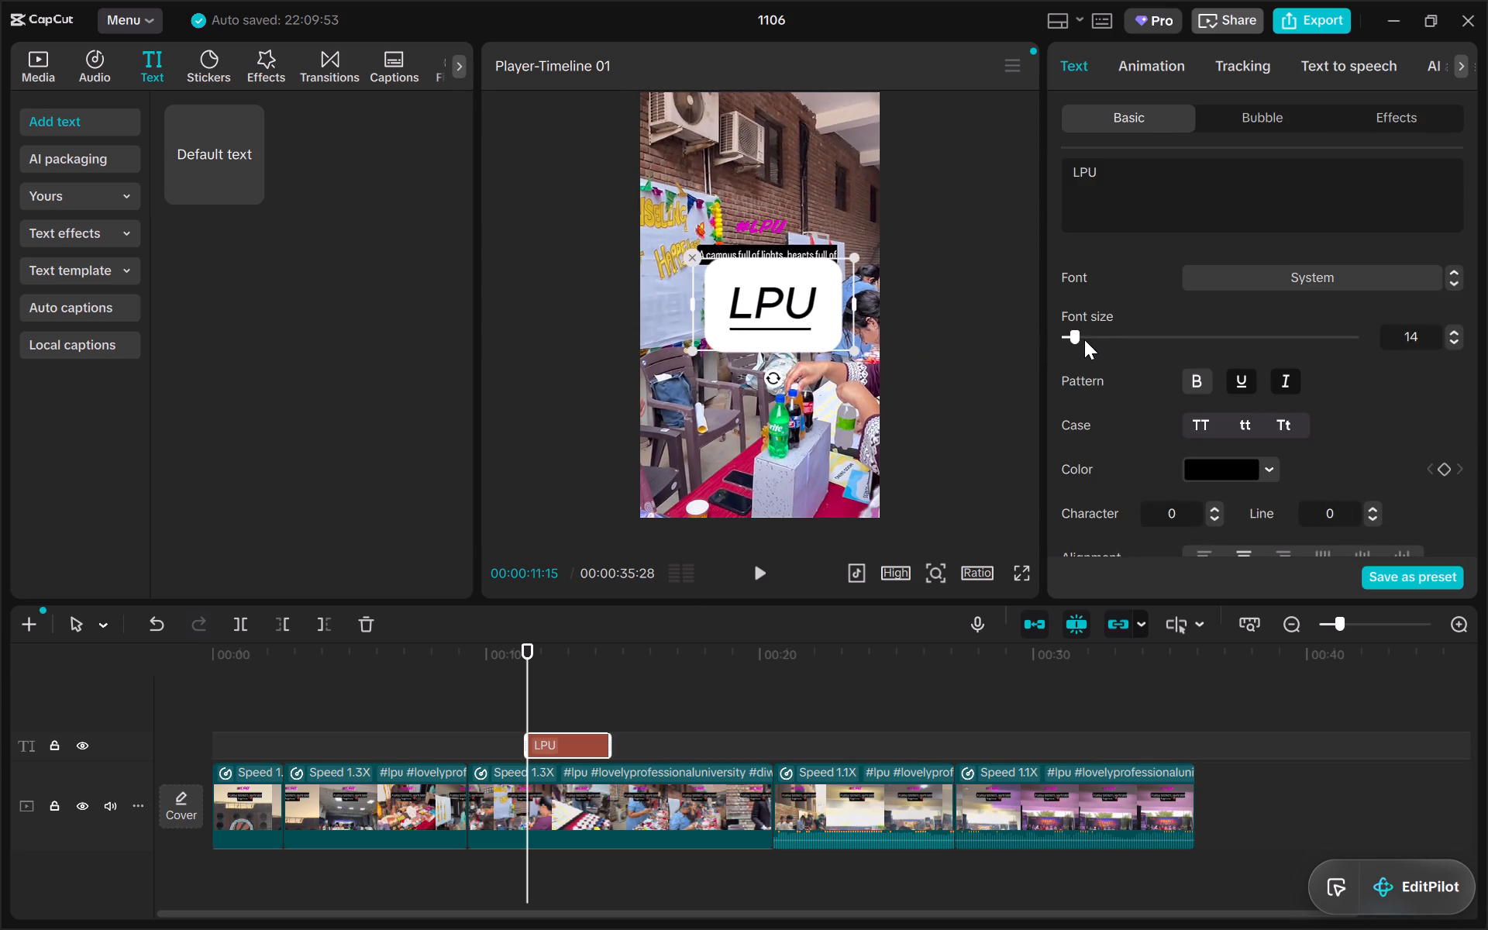
pyautogui.moveTo(1073, 335); pyautogui.dragTo(1052, 334)
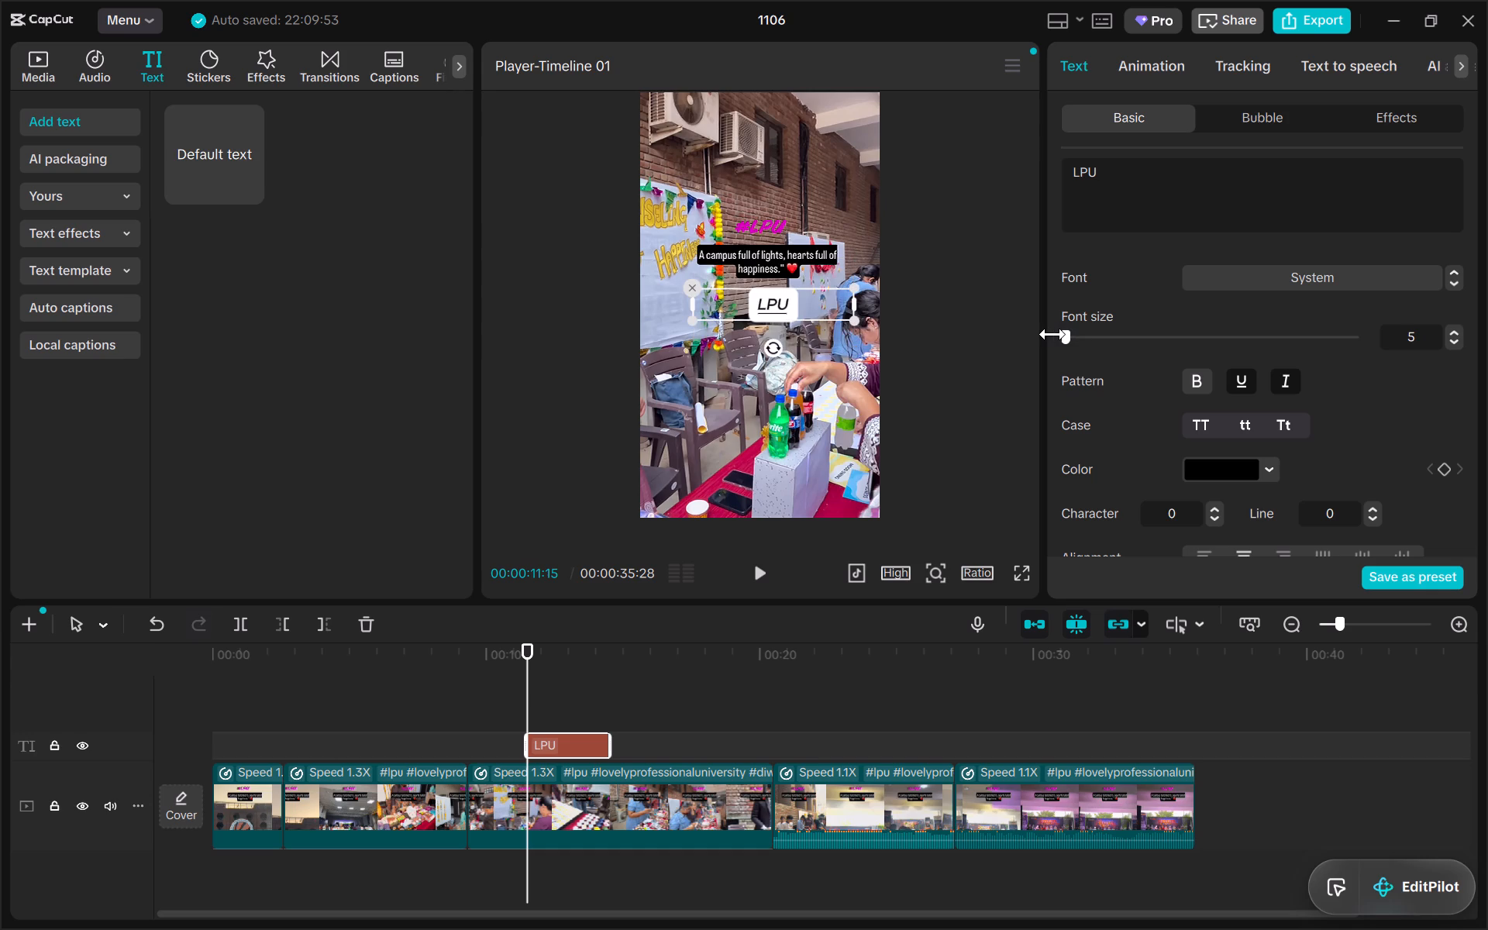
pyautogui.moveTo(1052, 334); pyautogui.dragTo(1053, 334)
pyautogui.click(1202, 385)
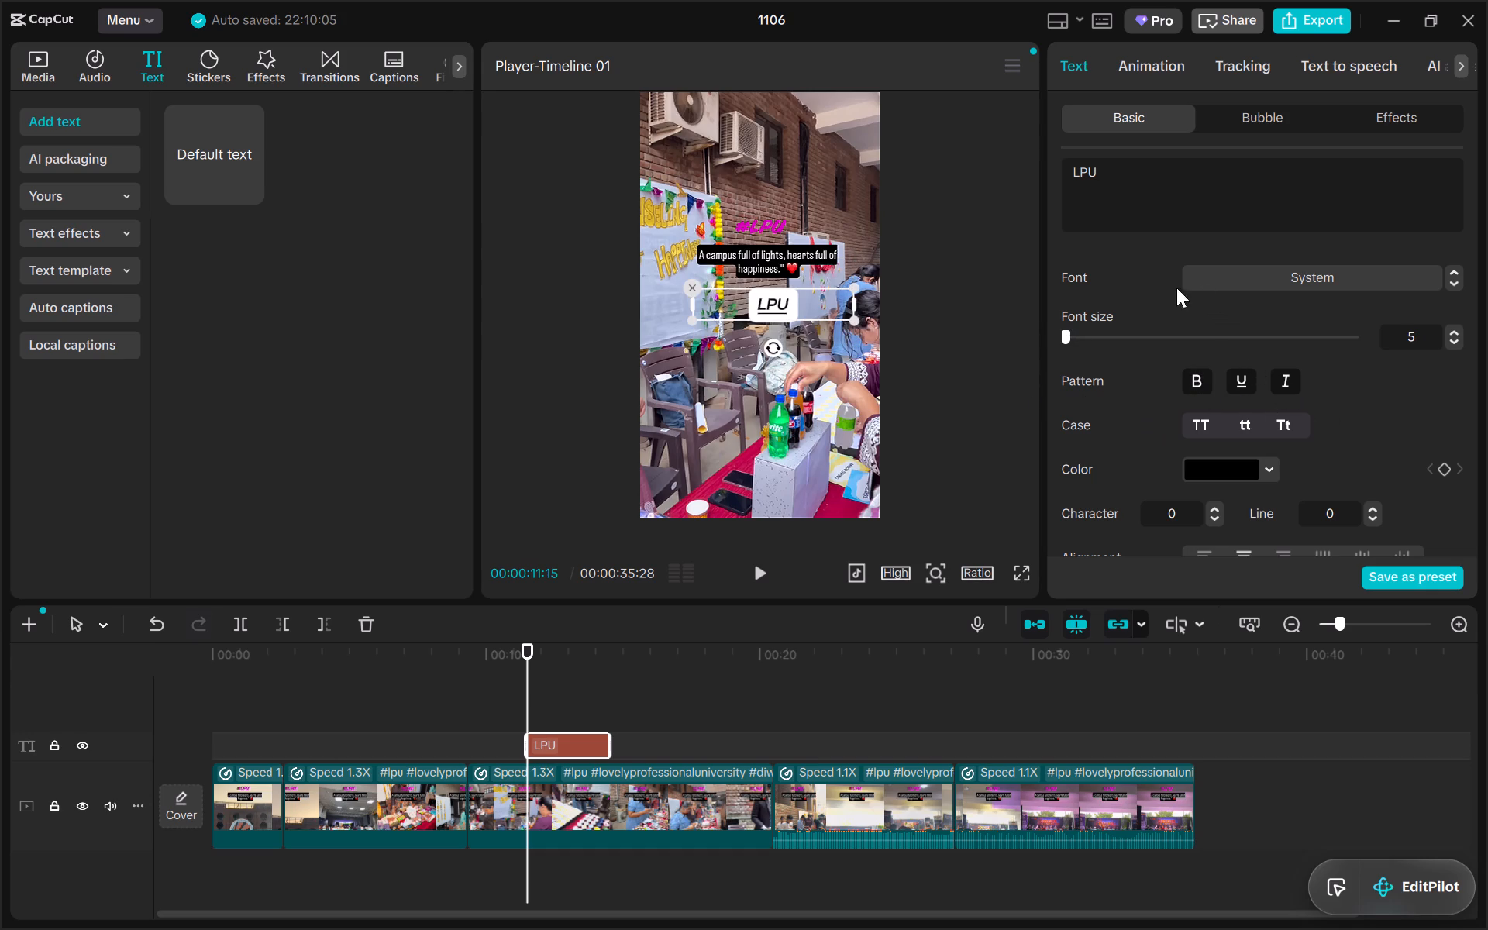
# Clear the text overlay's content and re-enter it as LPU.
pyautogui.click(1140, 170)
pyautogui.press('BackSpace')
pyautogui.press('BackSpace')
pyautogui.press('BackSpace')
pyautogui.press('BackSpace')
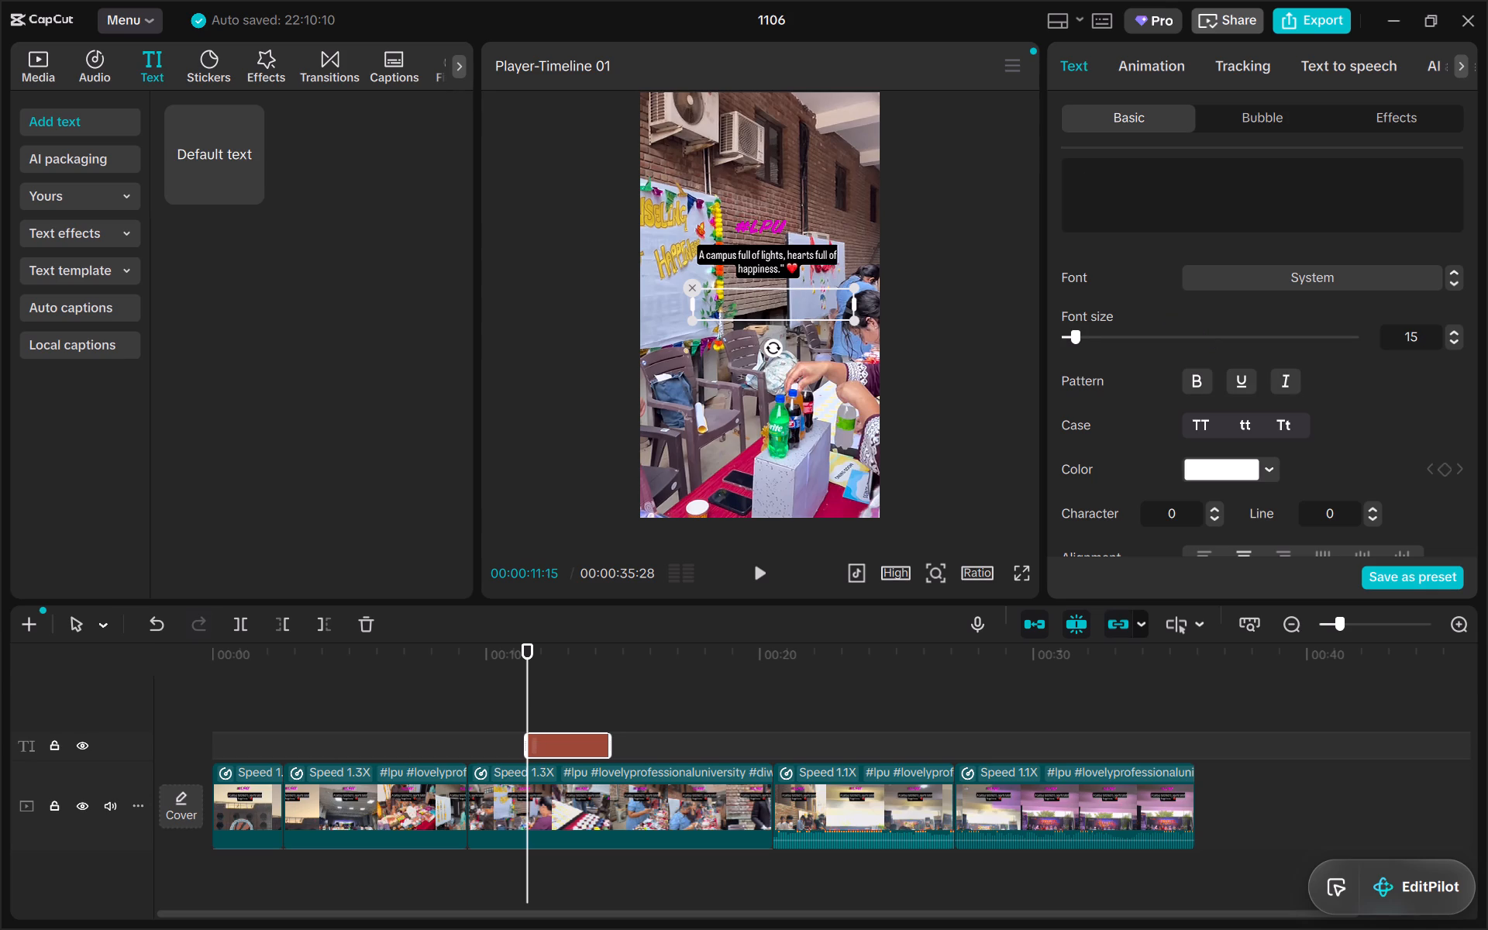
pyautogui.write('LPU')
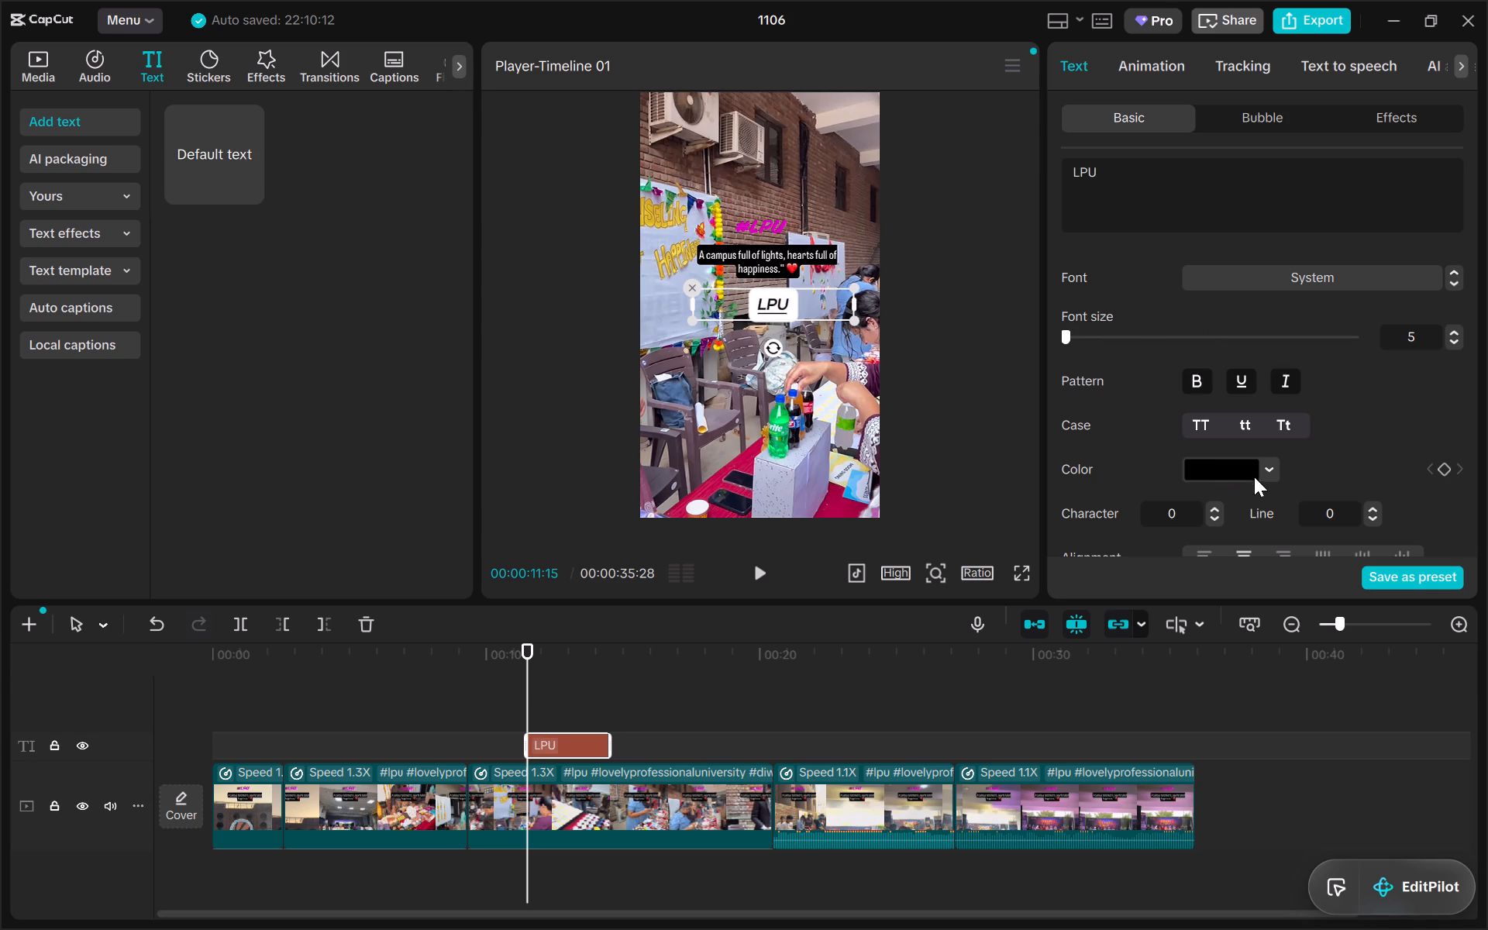
# Compare the green-on-black and black-with-green-edge preset styles on the LPU text, and apply green-on-black.
pyautogui.scroll(-1, 1128, 458)
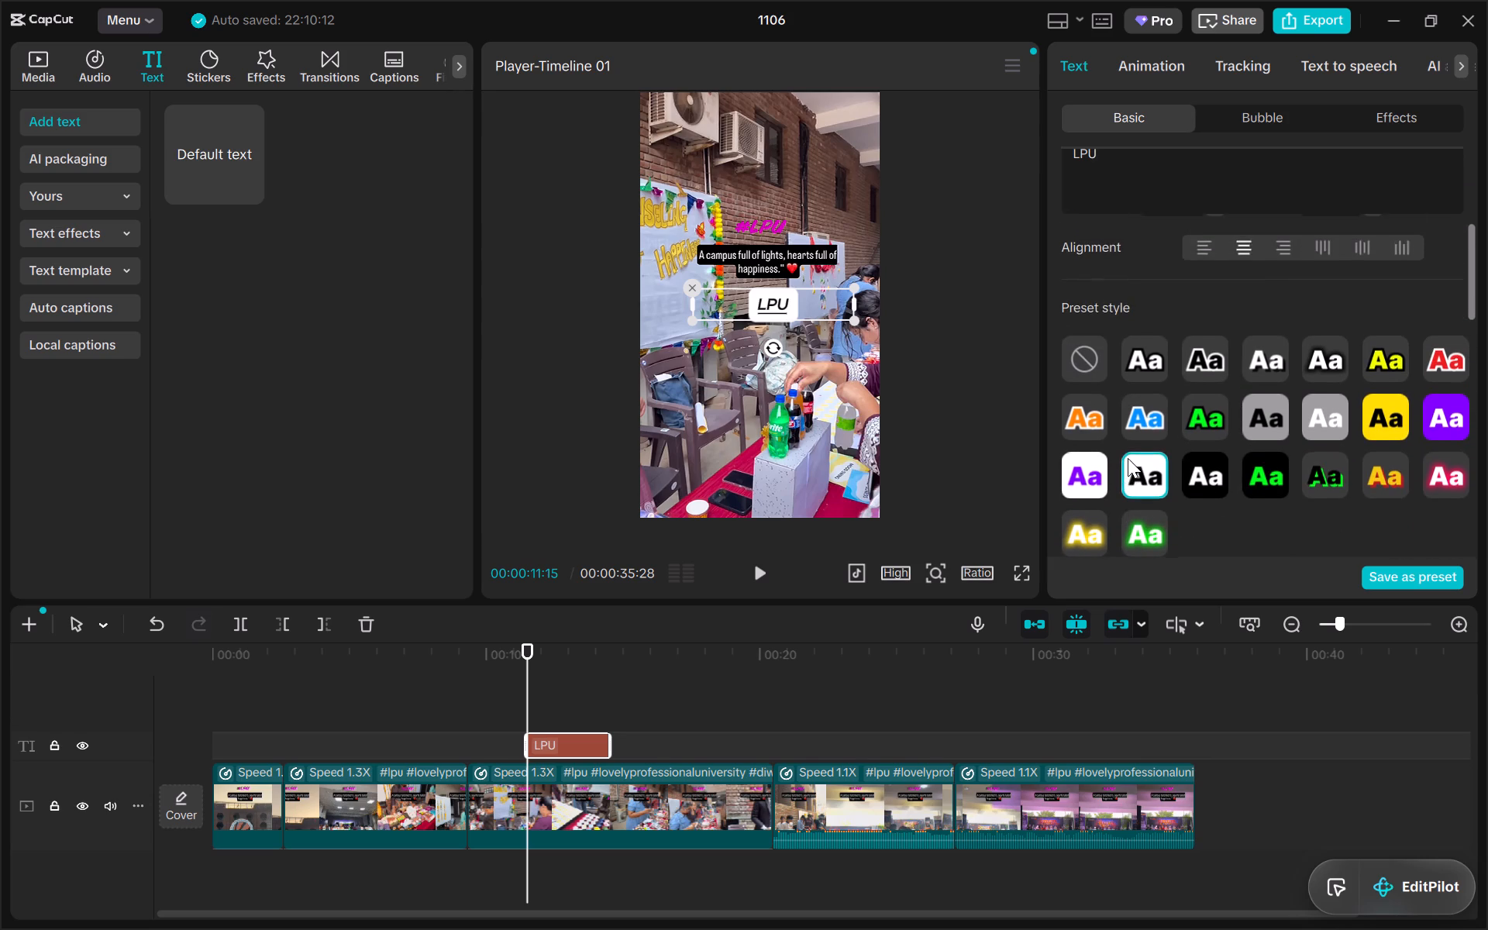
pyautogui.scroll(-1, 1128, 458)
pyautogui.click(1262, 471)
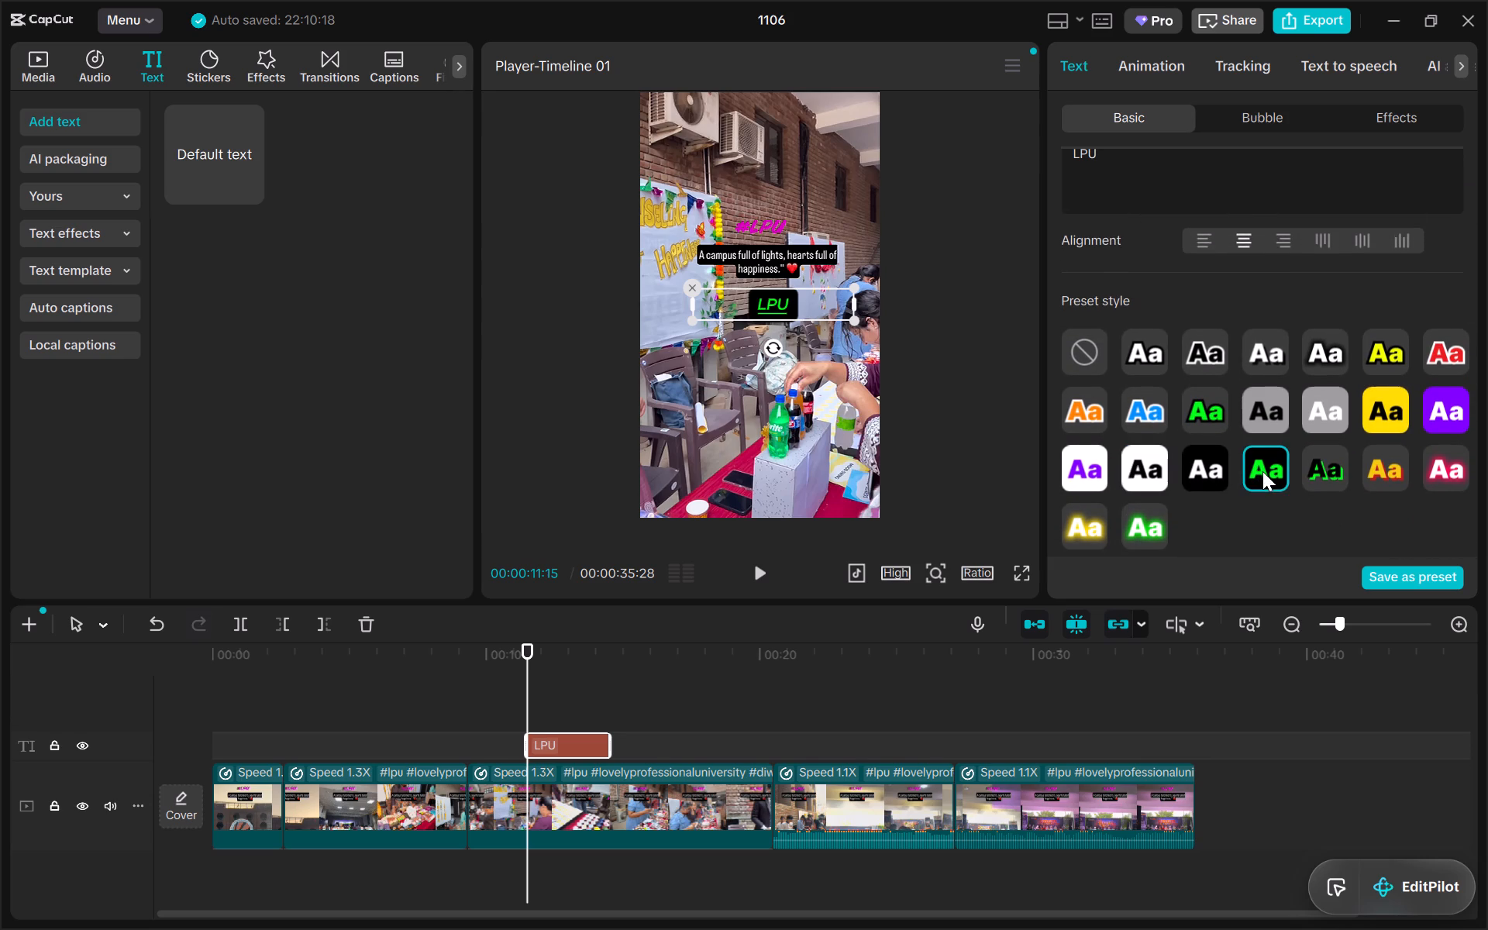
pyautogui.click(1329, 472)
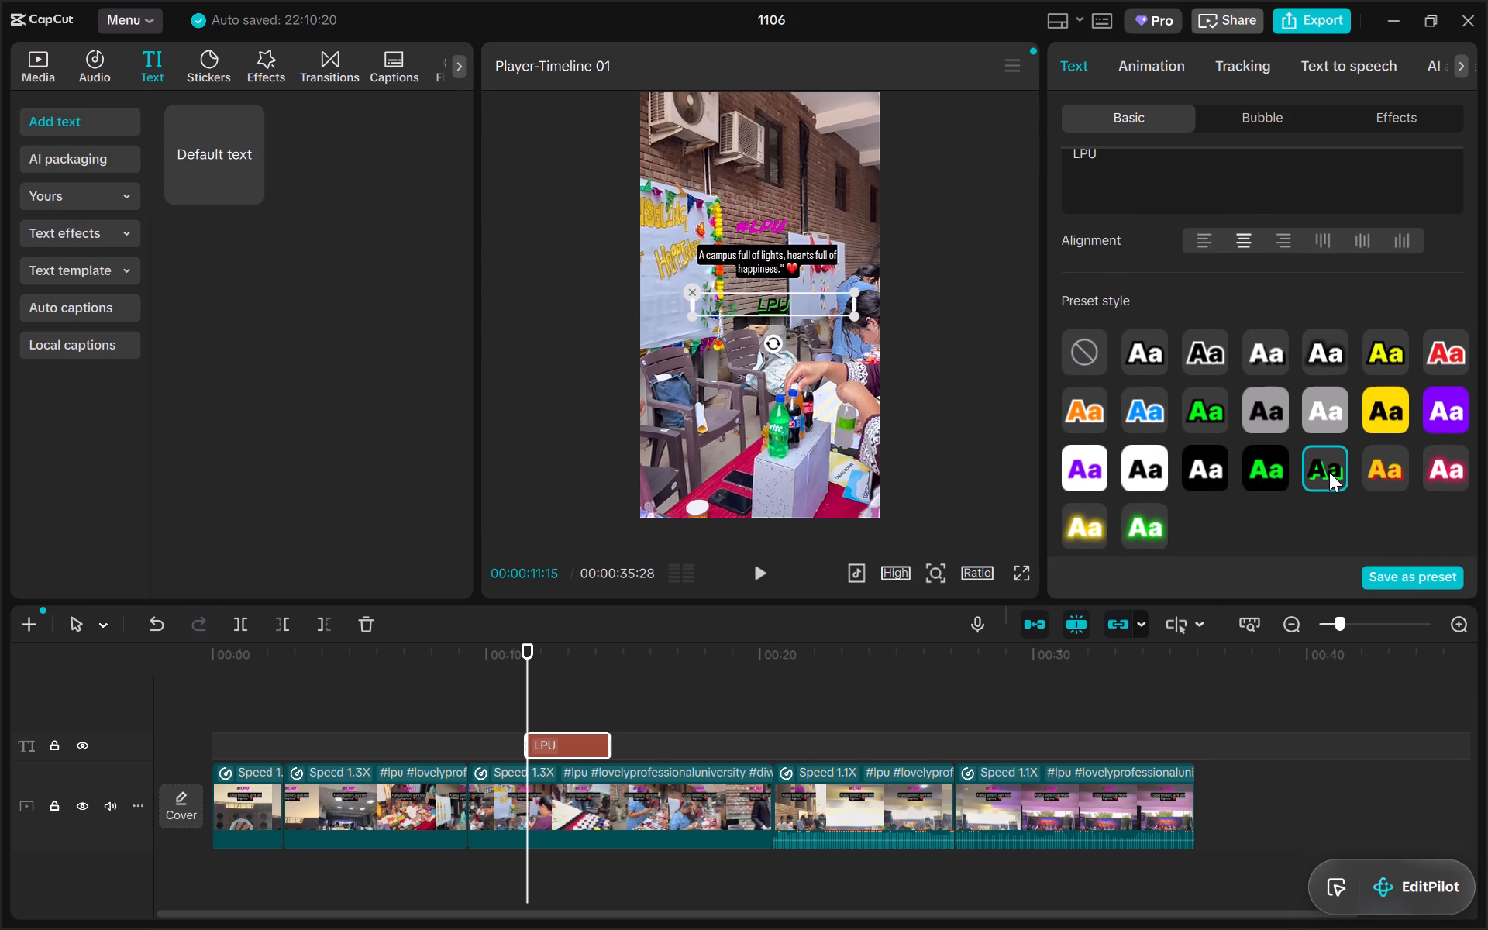
pyautogui.click(1273, 470)
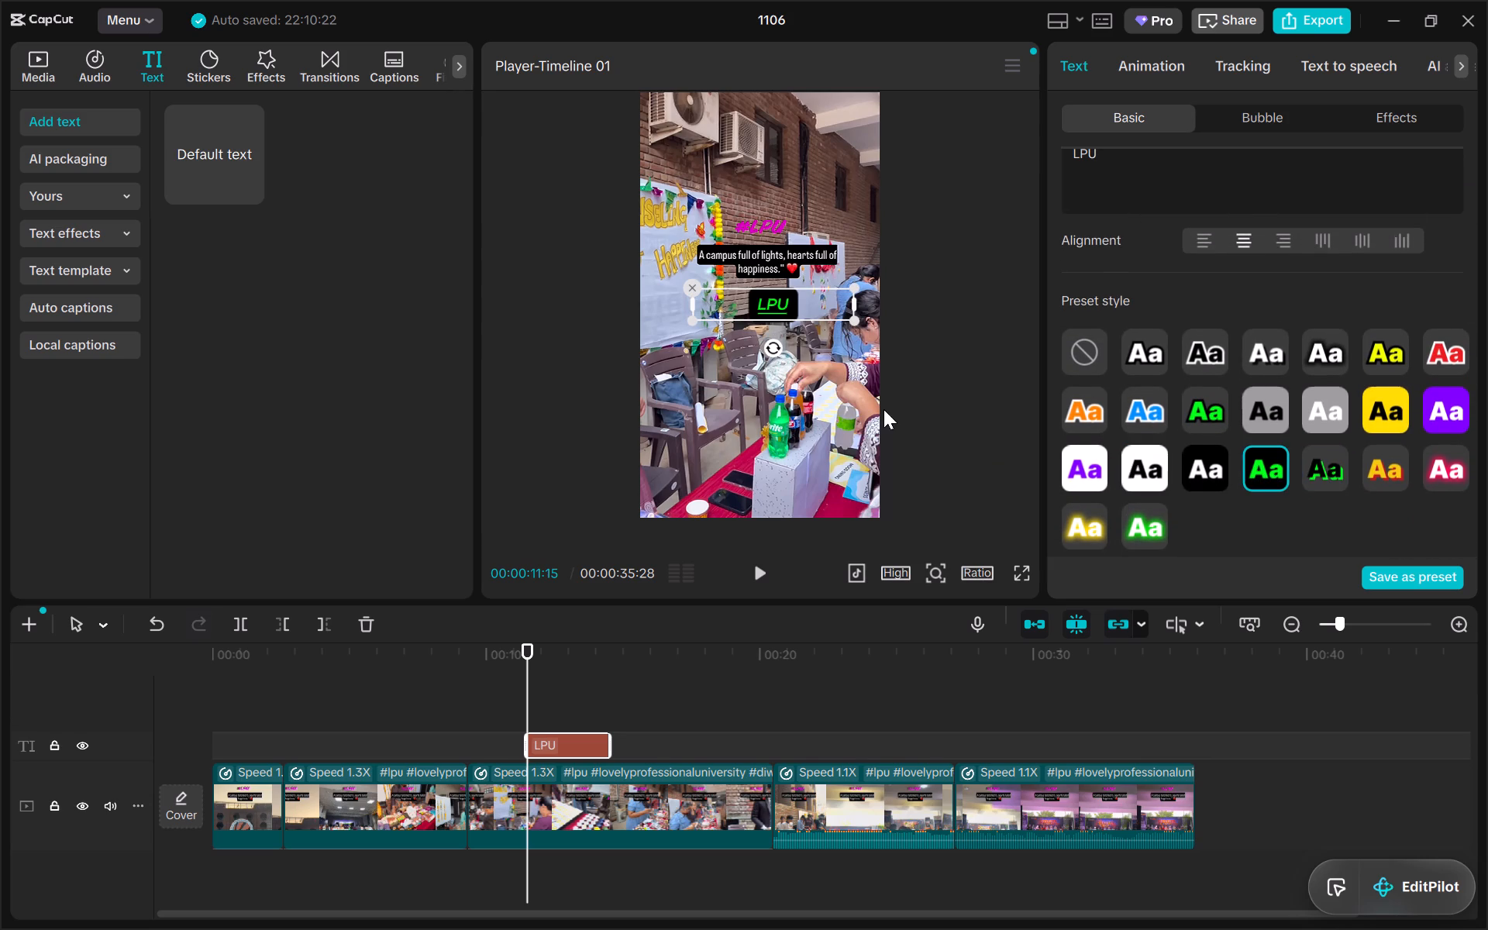
# Place the LPU text over the video's pink #LPU caption, centred horizontally, and widen its text box.
pyautogui.moveTo(773, 303); pyautogui.dragTo(761, 227)
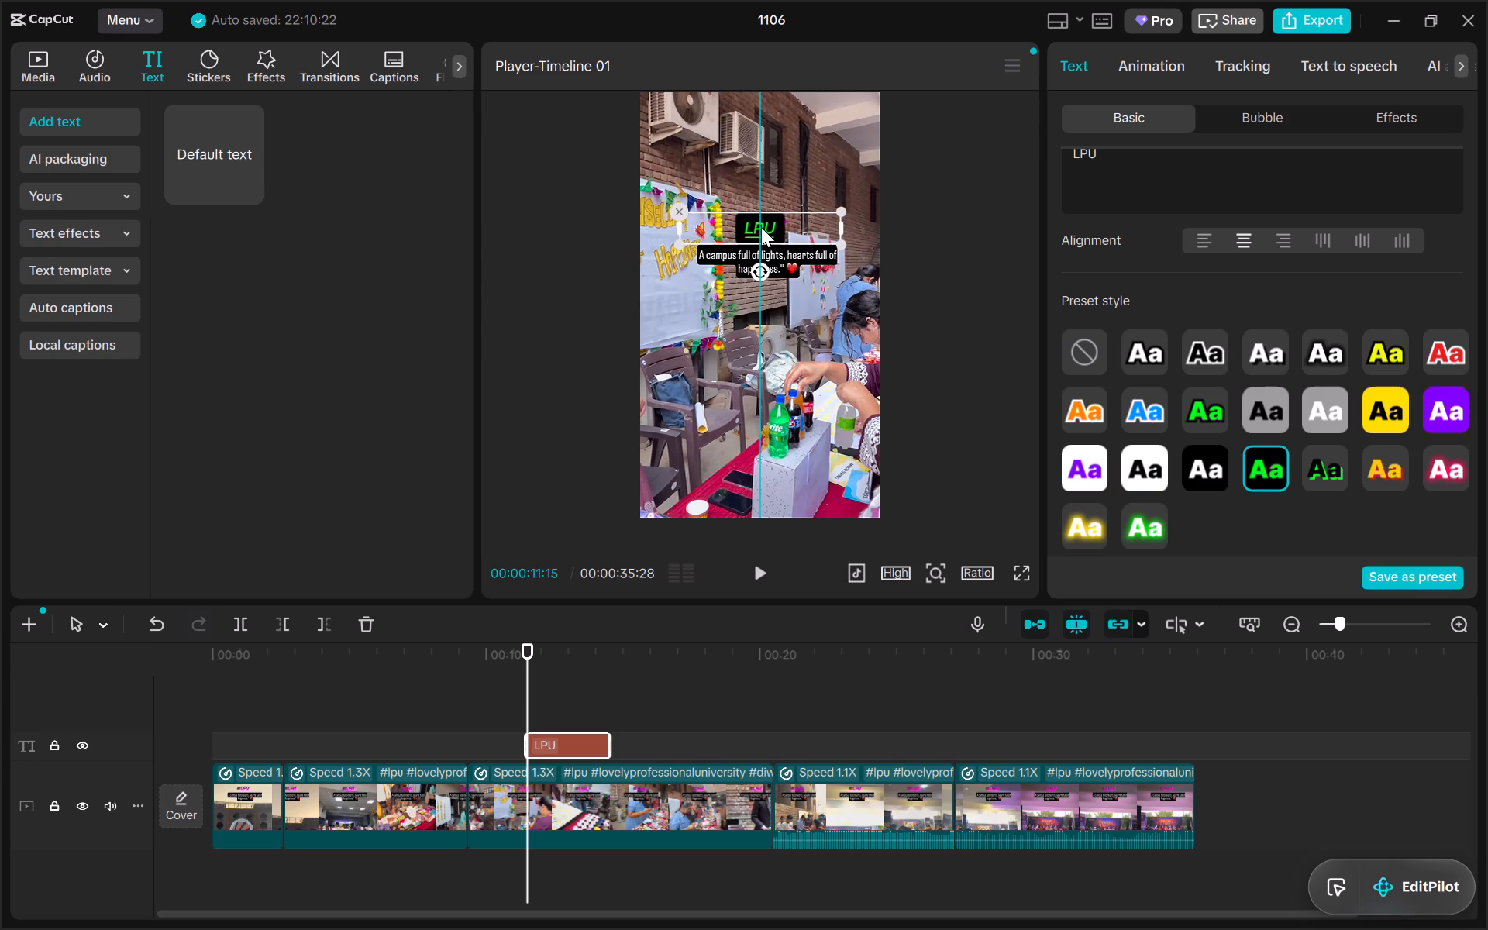
pyautogui.moveTo(761, 227); pyautogui.dragTo(762, 226)
pyautogui.moveTo(842, 223); pyautogui.dragTo(852, 222)
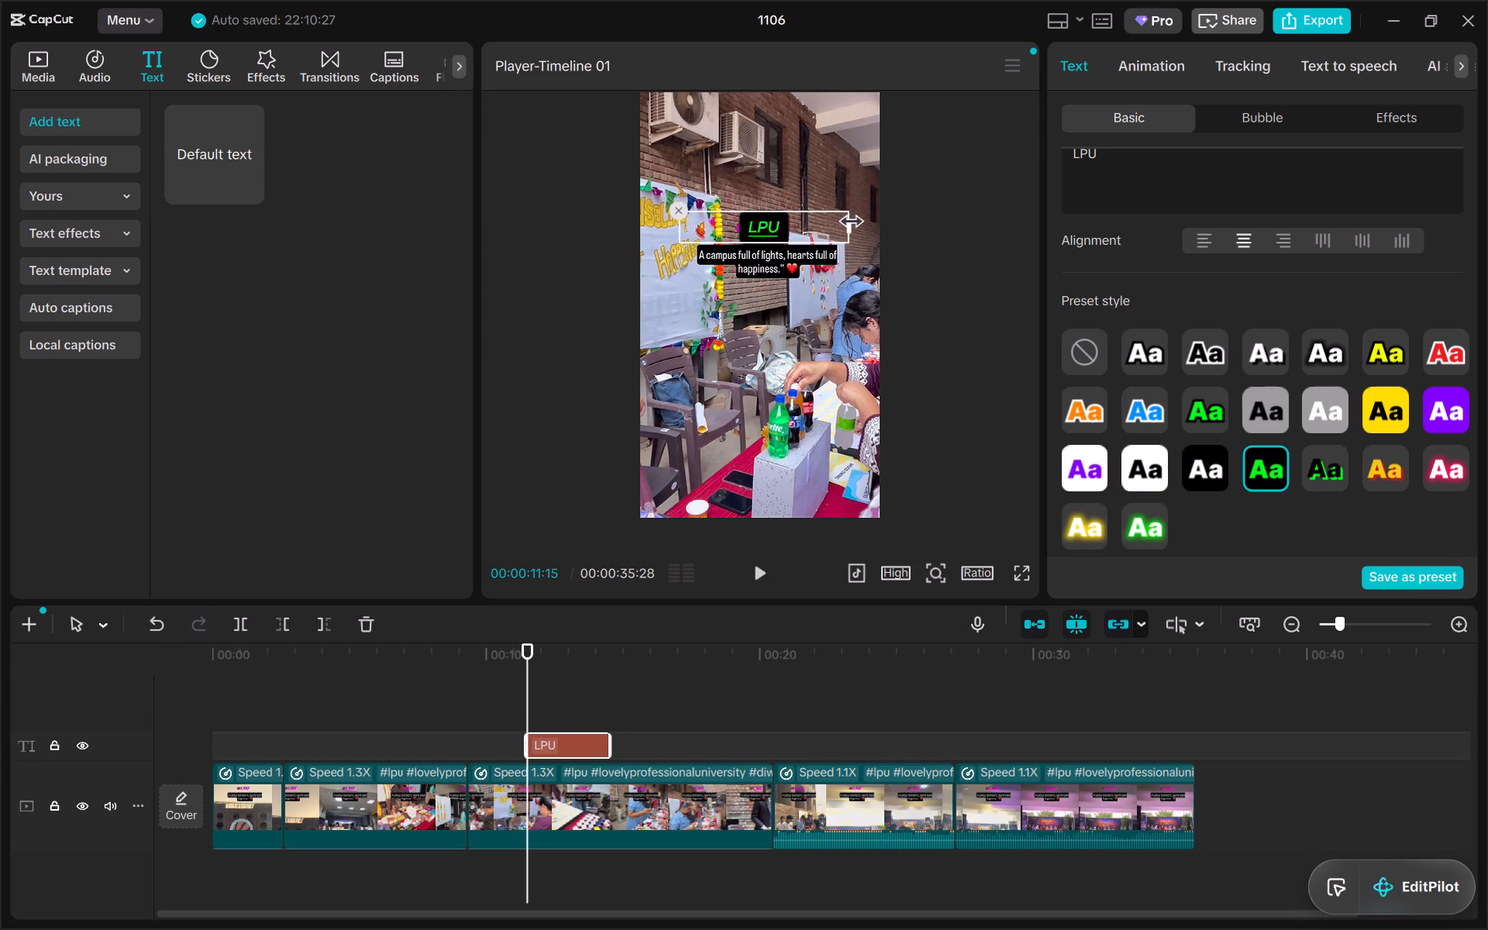
pyautogui.moveTo(852, 222); pyautogui.dragTo(877, 224)
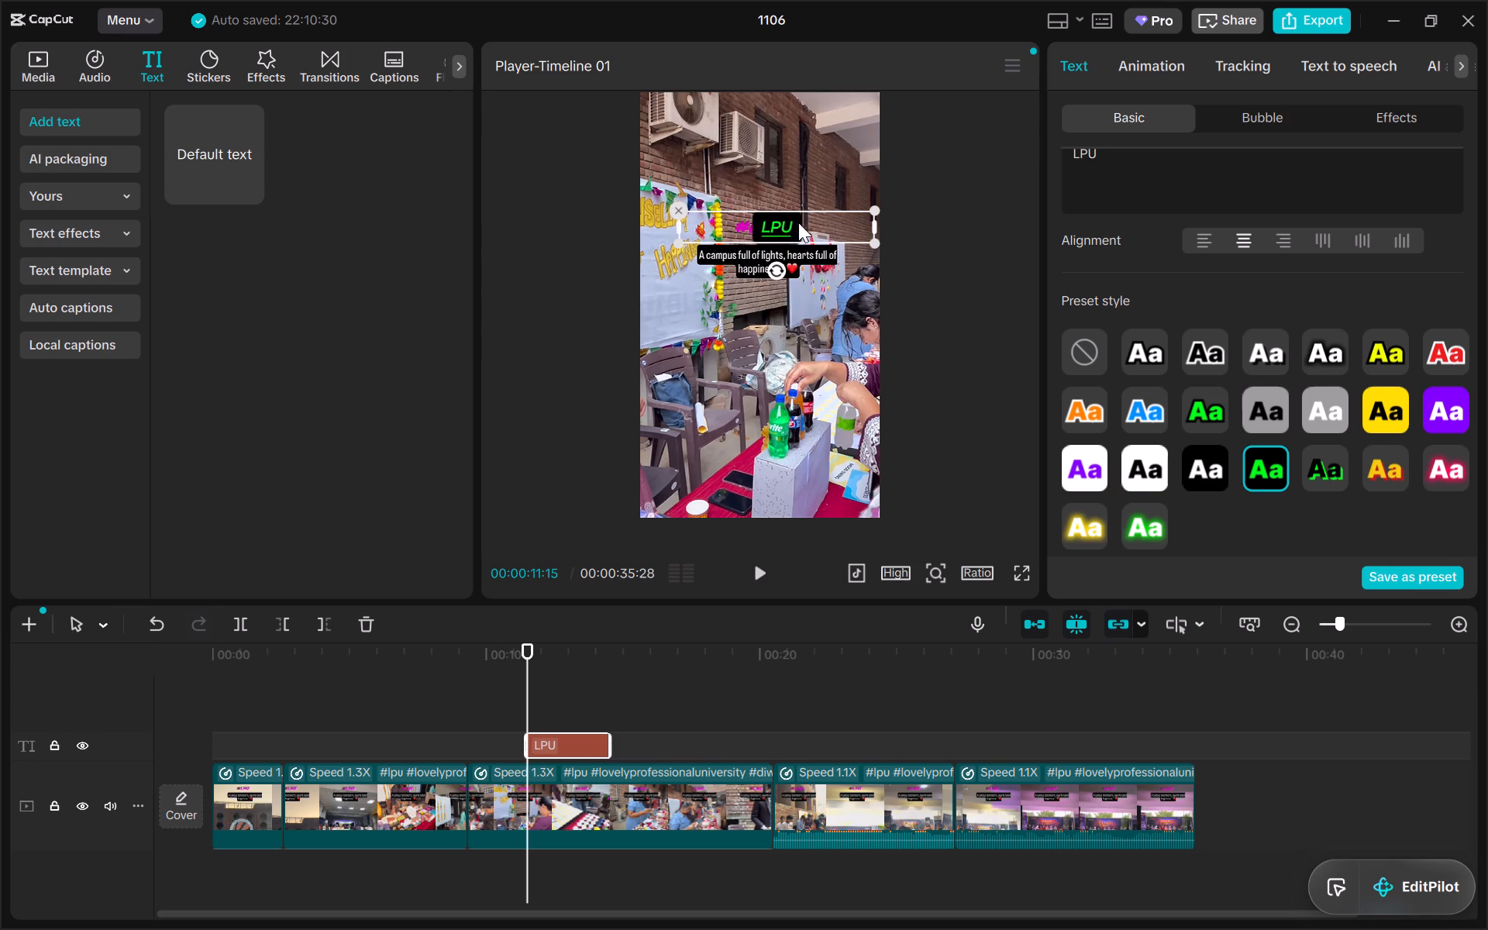
pyautogui.moveTo(775, 218); pyautogui.dragTo(756, 216)
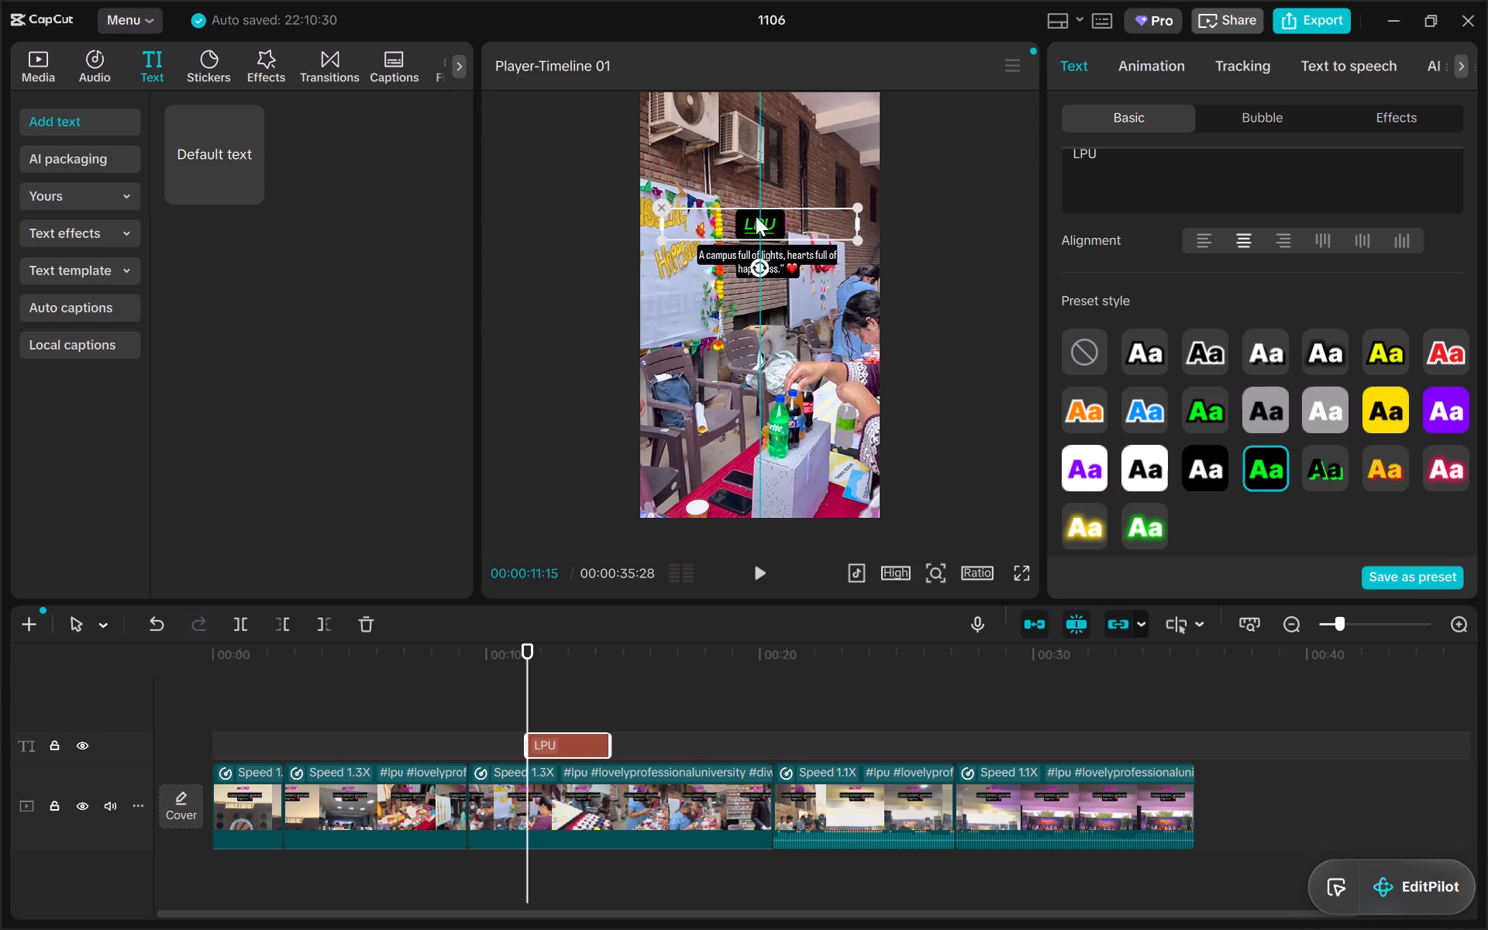
pyautogui.moveTo(756, 216); pyautogui.dragTo(759, 216)
# Try a 91% corner rounding on the LPU text's background, and set it to 36%.
pyautogui.scroll(-1, 1238, 495)
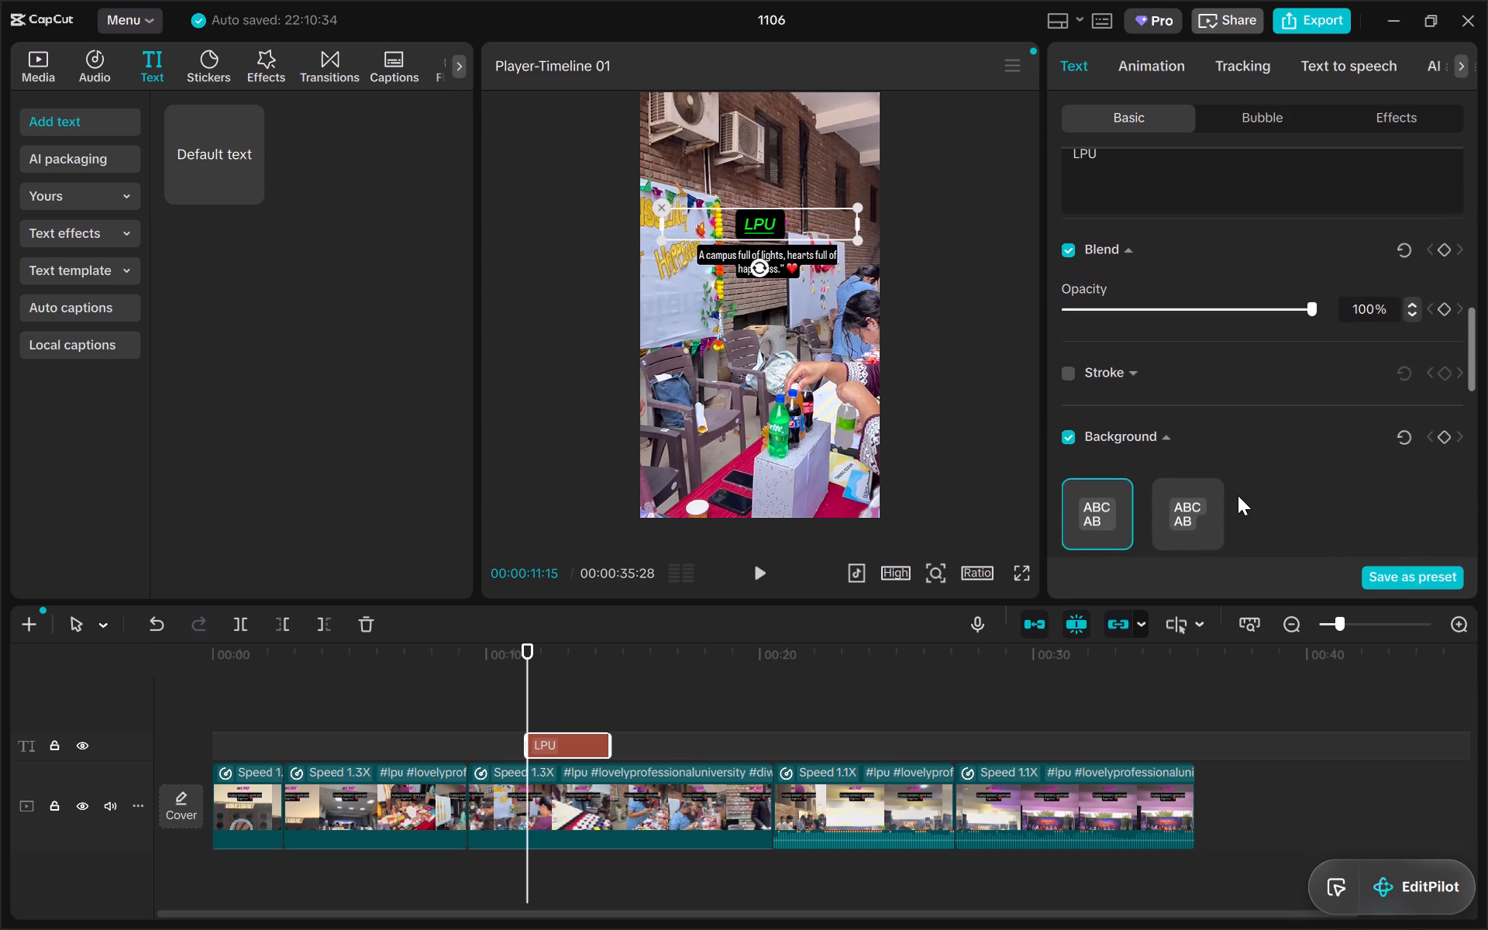
pyautogui.scroll(-2, 1238, 495)
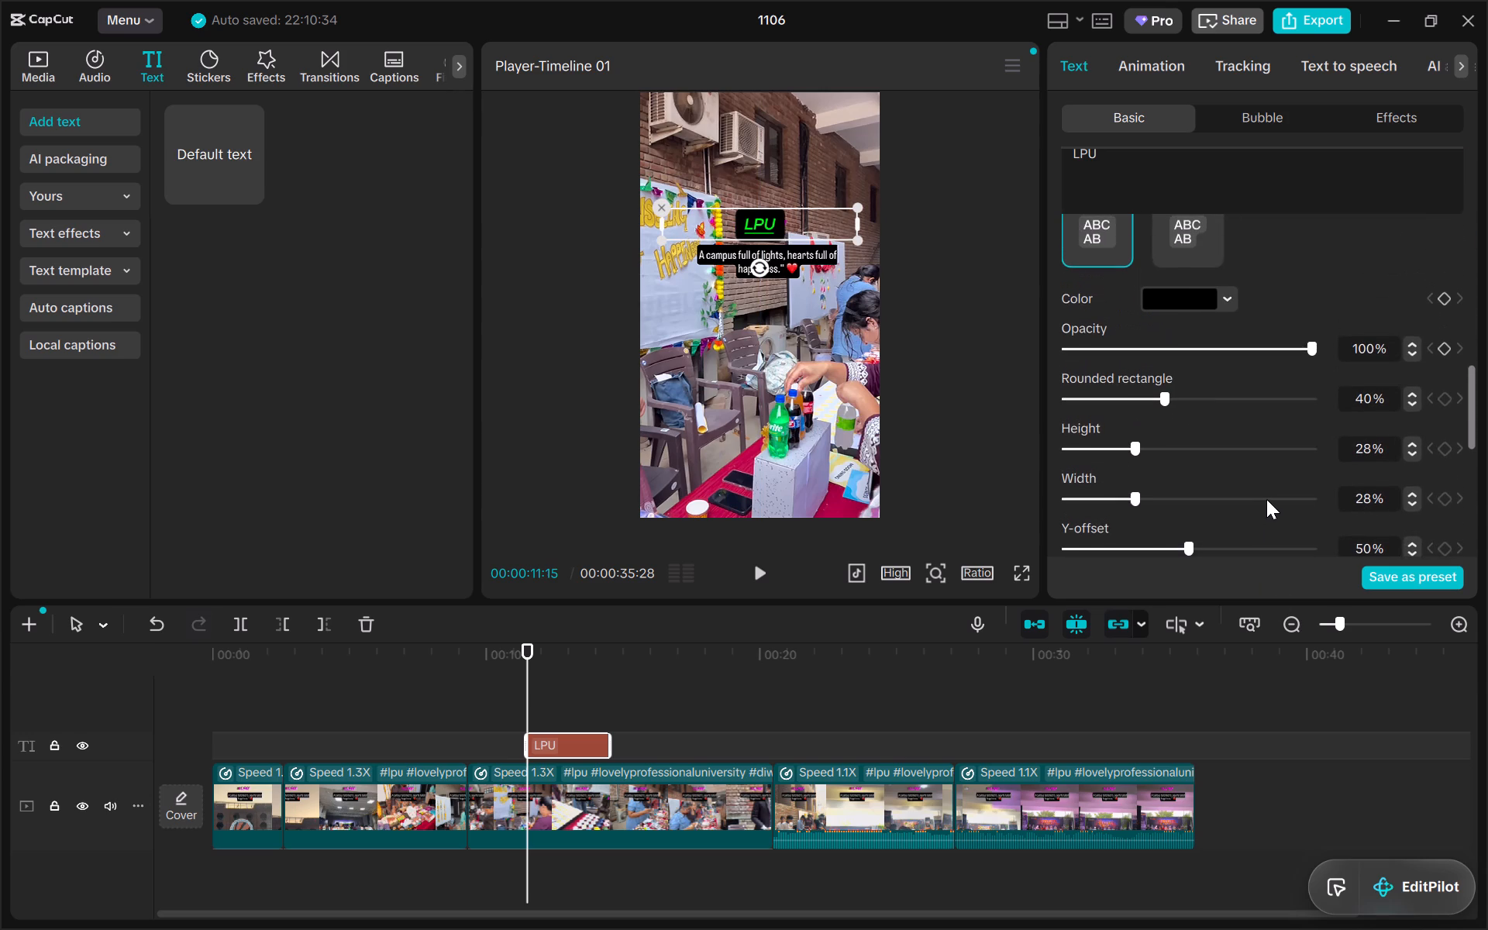
pyautogui.moveTo(1165, 400); pyautogui.dragTo(1228, 399)
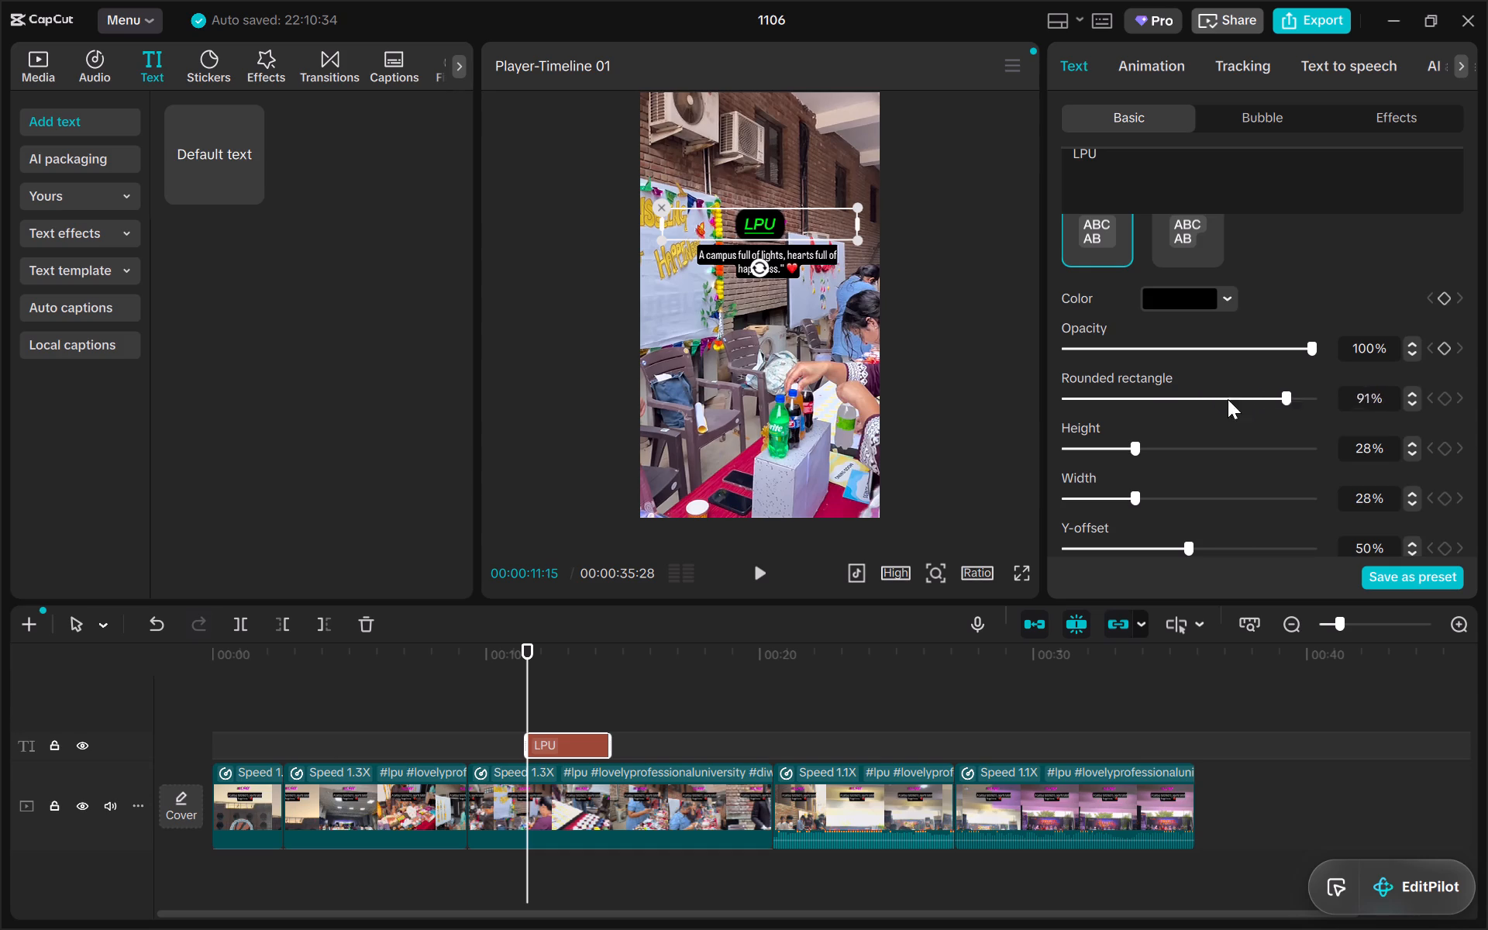
pyautogui.moveTo(1228, 399); pyautogui.dragTo(1156, 398)
# Set the LPU text's font size to 6.
pyautogui.scroll(1, 1220, 305)
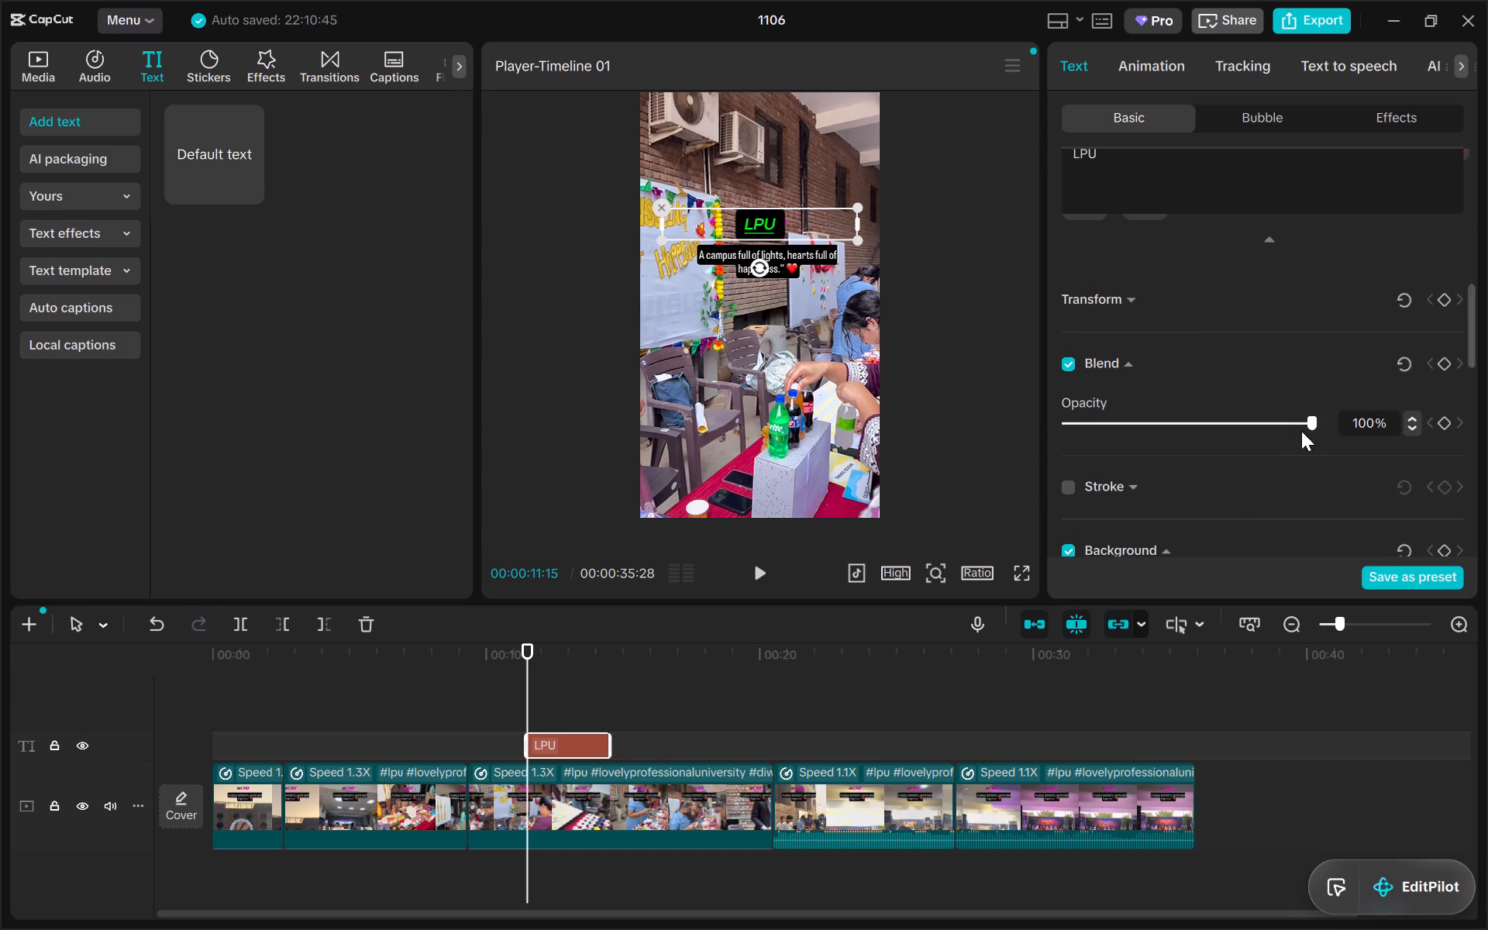
pyautogui.scroll(-1, 1231, 487)
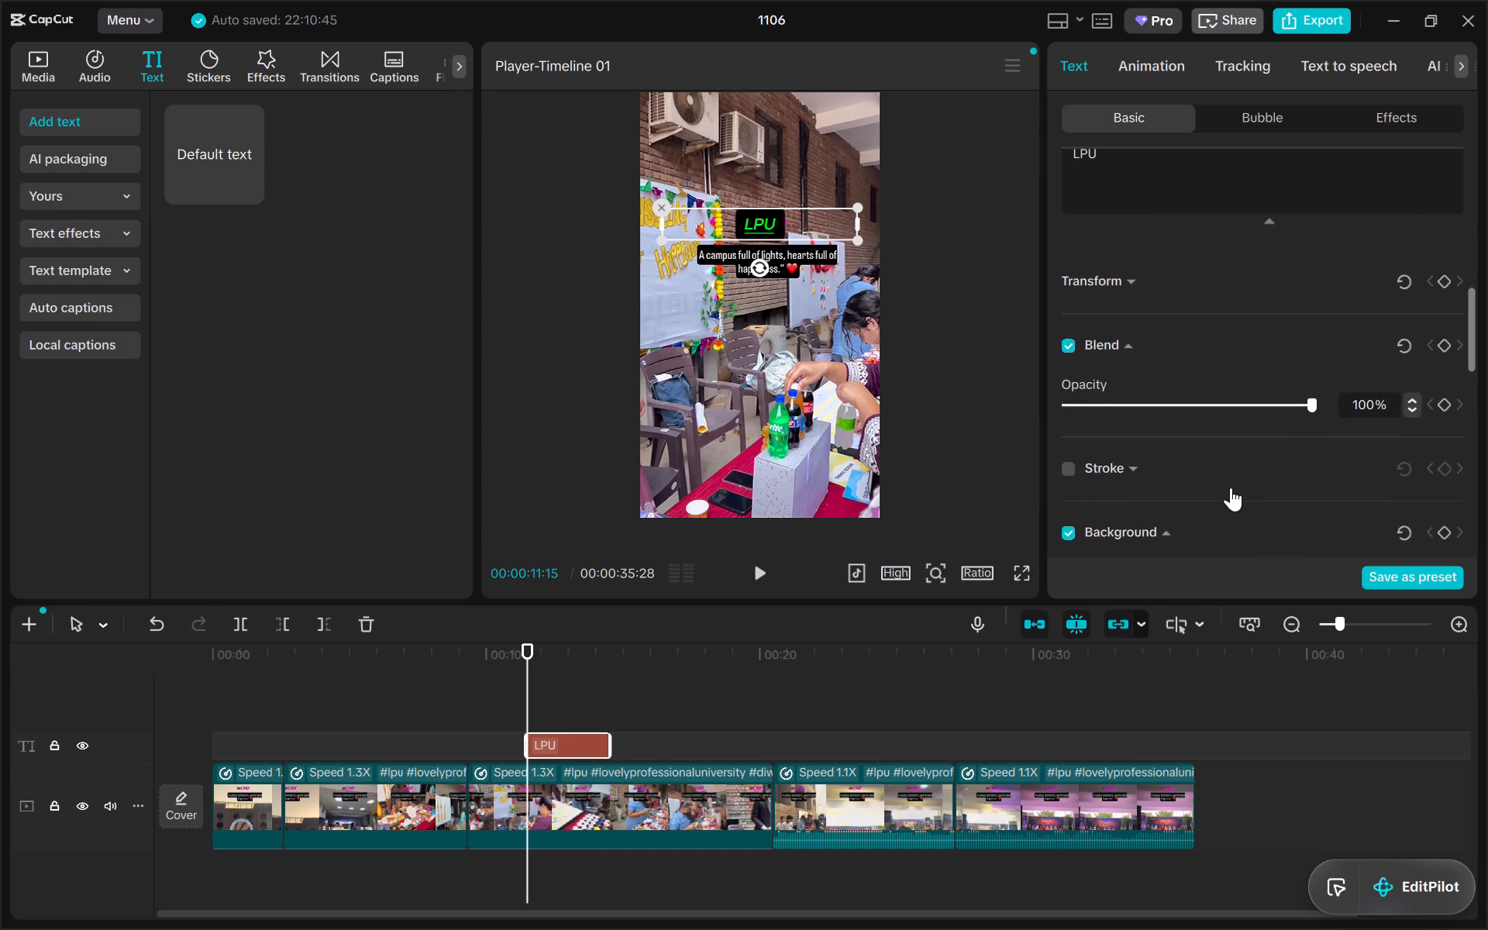
pyautogui.scroll(1, 1231, 487)
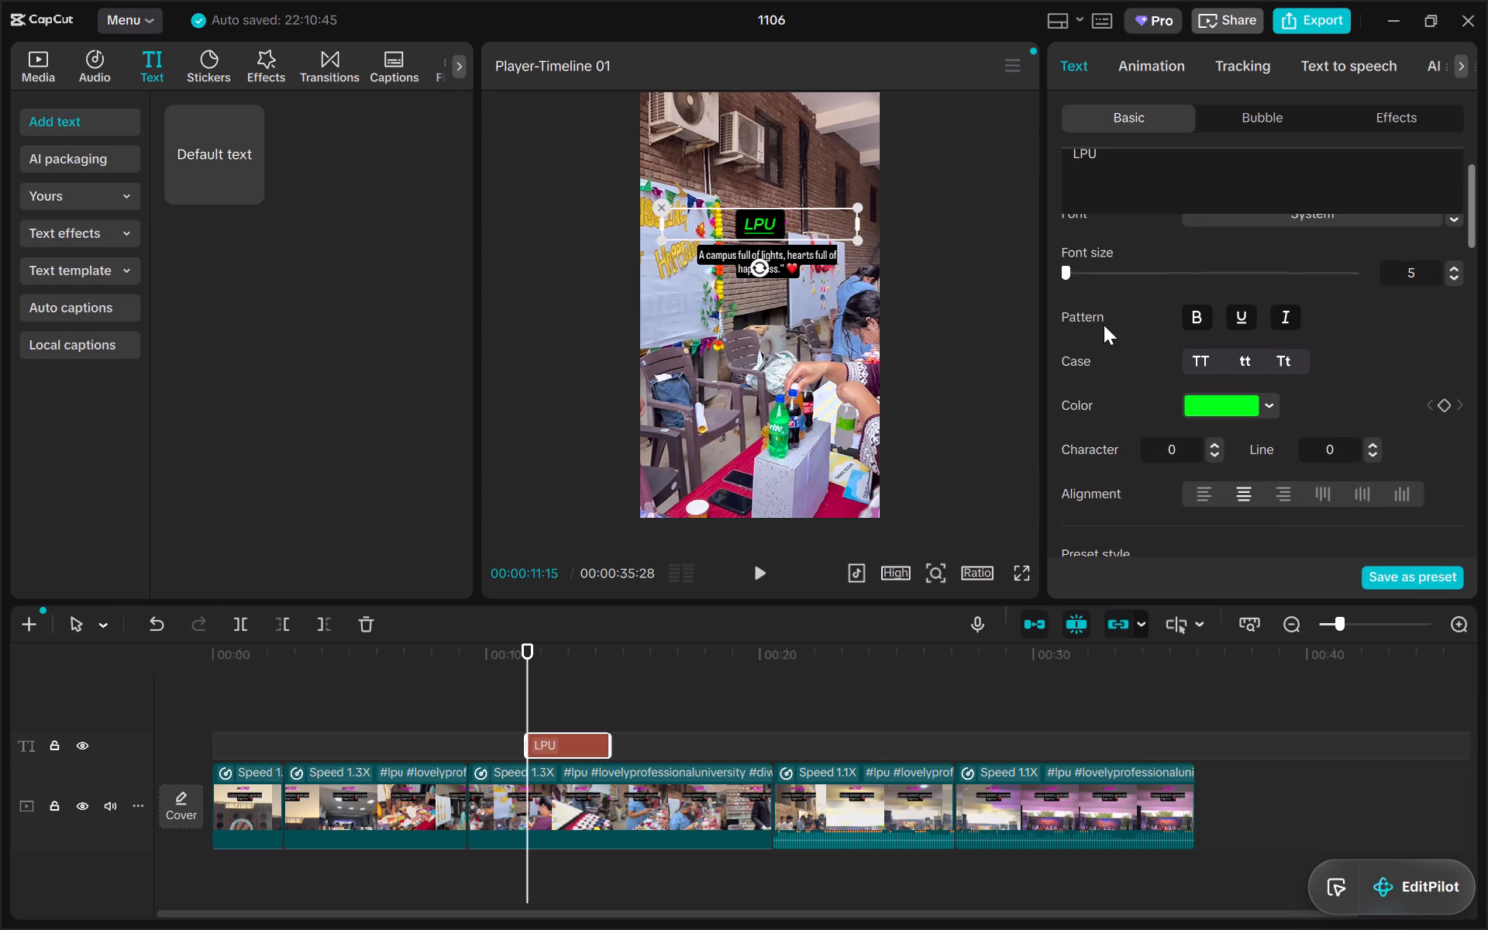
pyautogui.click(1064, 267)
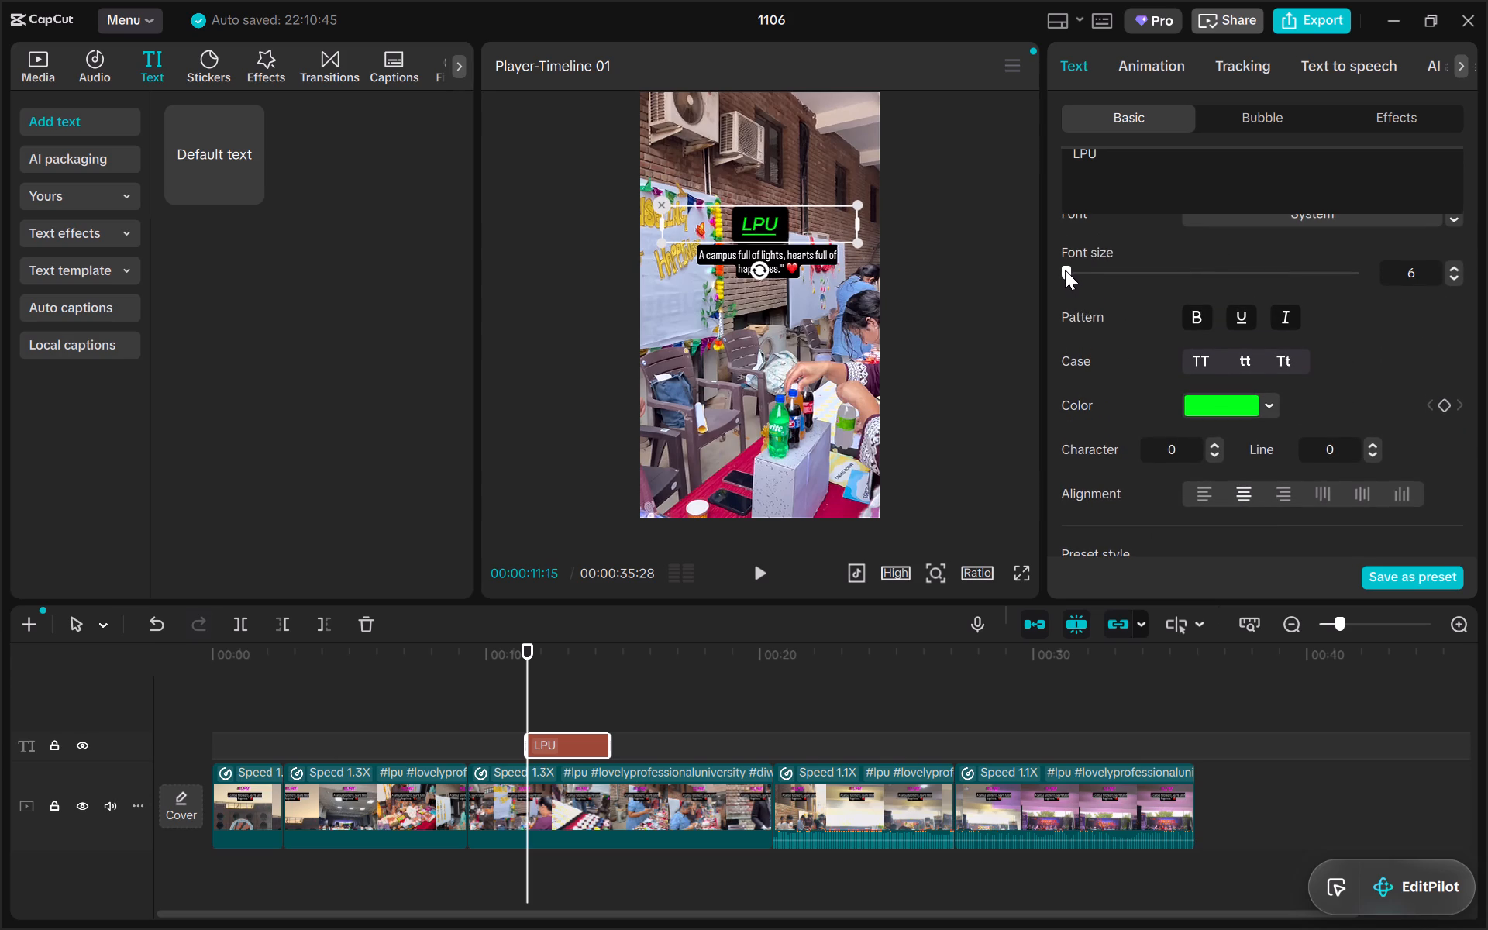
pyautogui.click(813, 217)
pyautogui.click(824, 316)
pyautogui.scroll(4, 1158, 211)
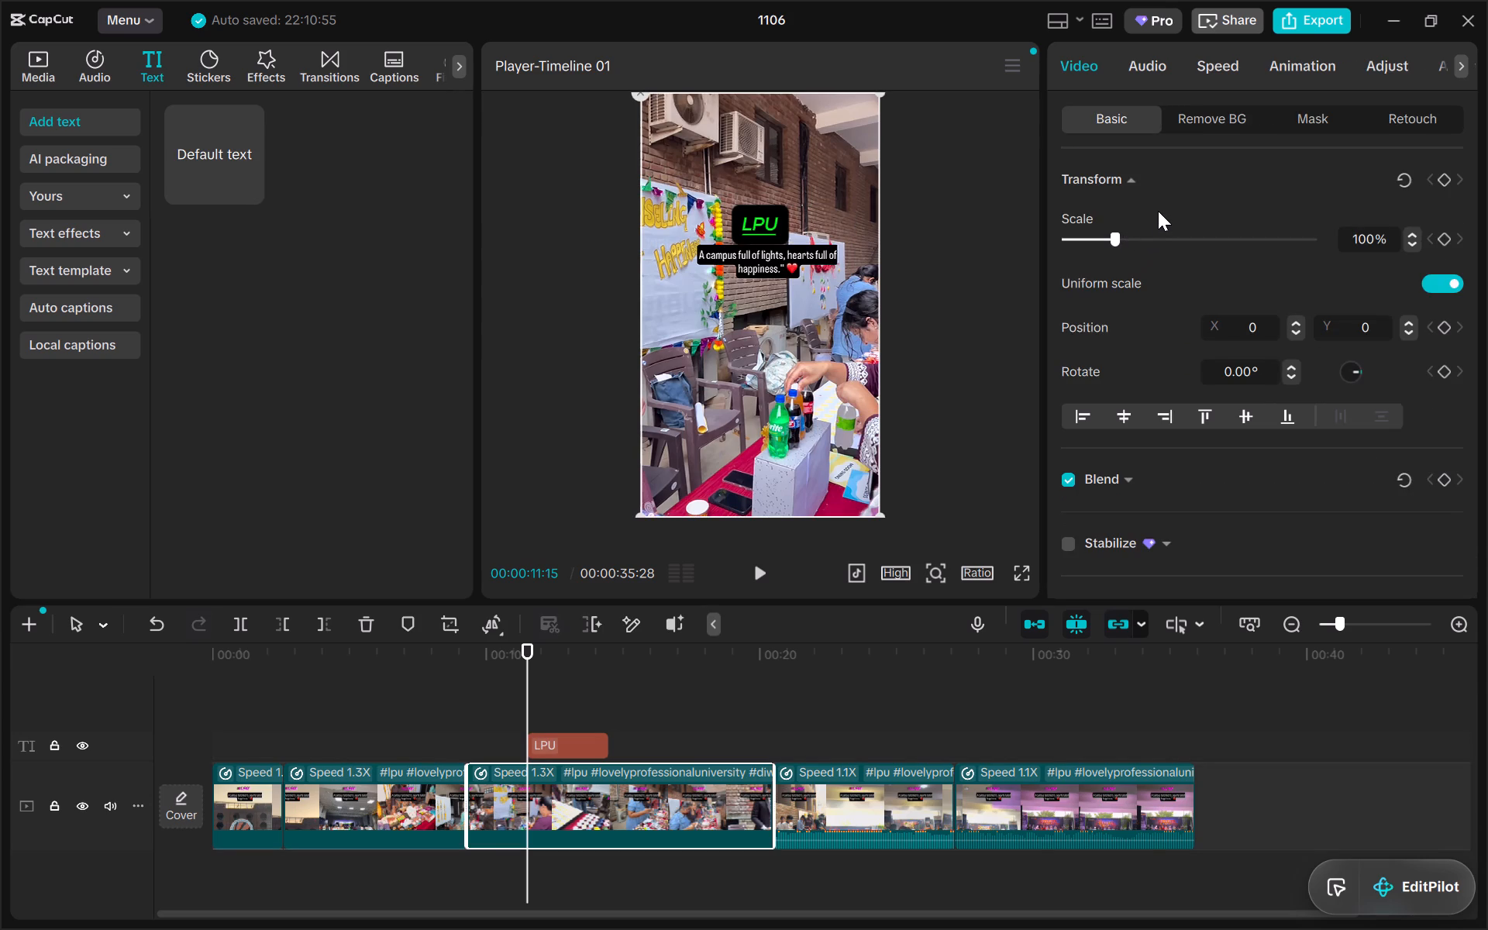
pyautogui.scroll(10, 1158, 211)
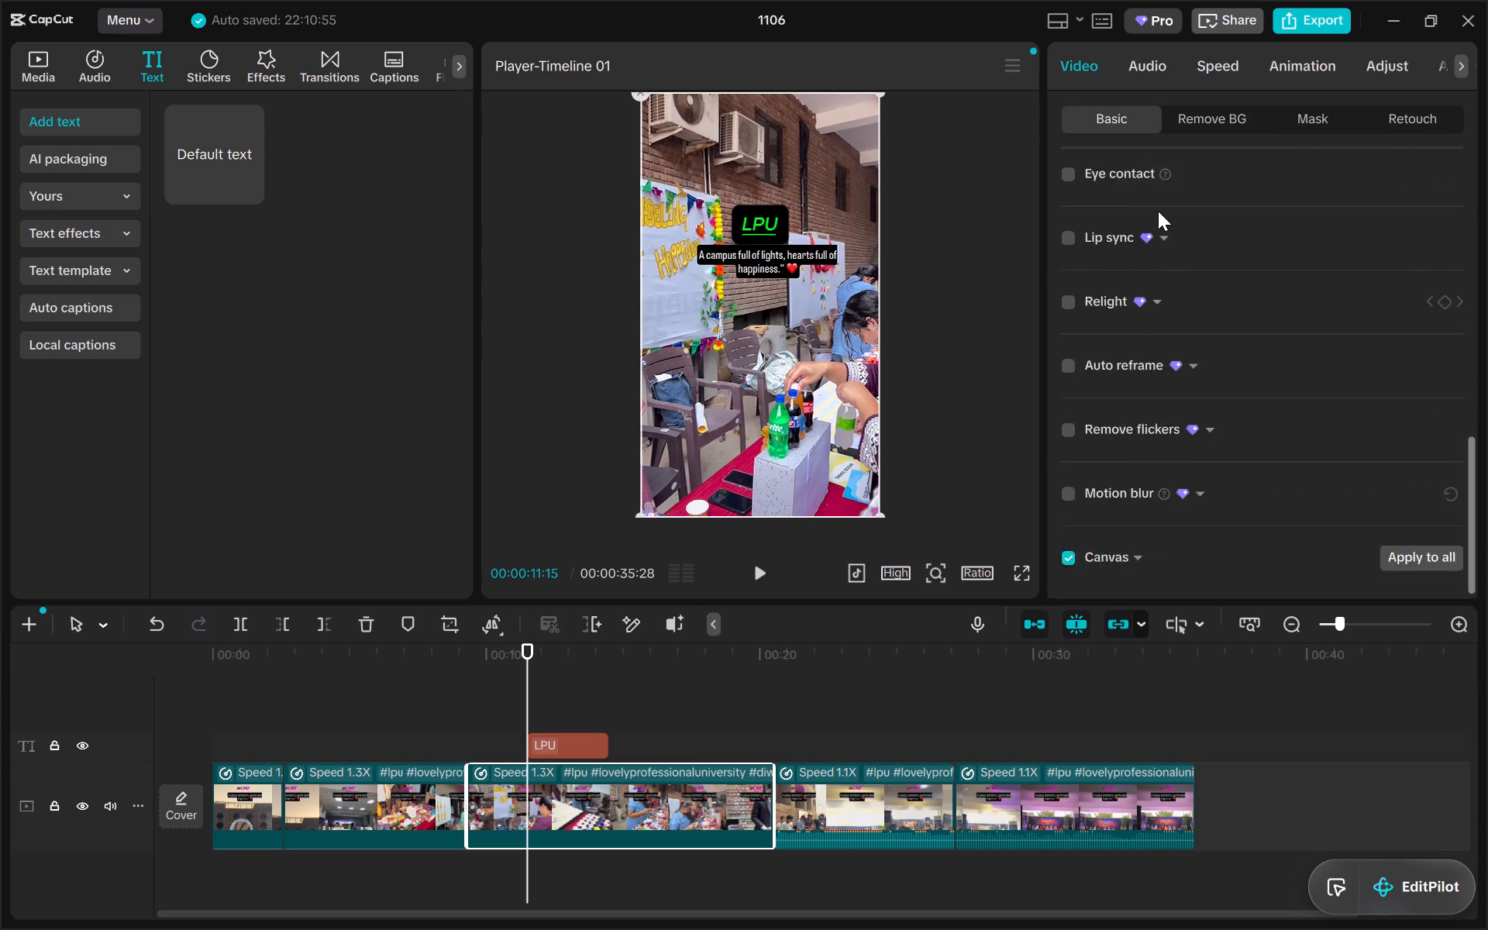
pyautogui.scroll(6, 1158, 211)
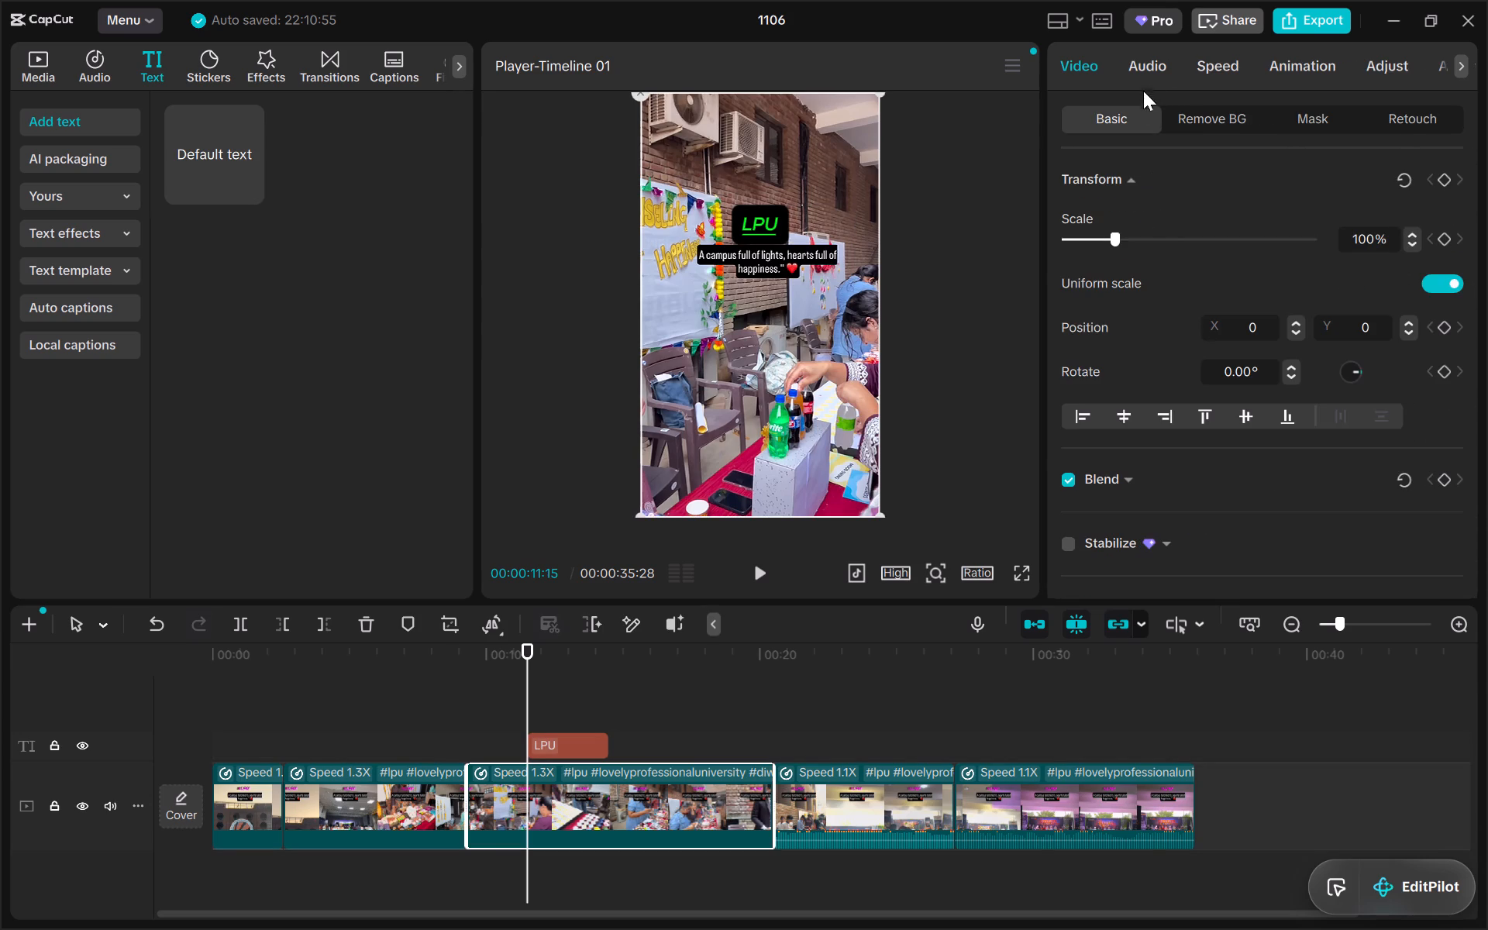
# Add a second default text overlay at 00:00:11:15, on its own track above the LPU text.
pyautogui.click(156, 64)
pyautogui.scroll(6, 1154, 290)
pyautogui.click(208, 143)
pyautogui.moveTo(208, 143); pyautogui.dragTo(207, 167)
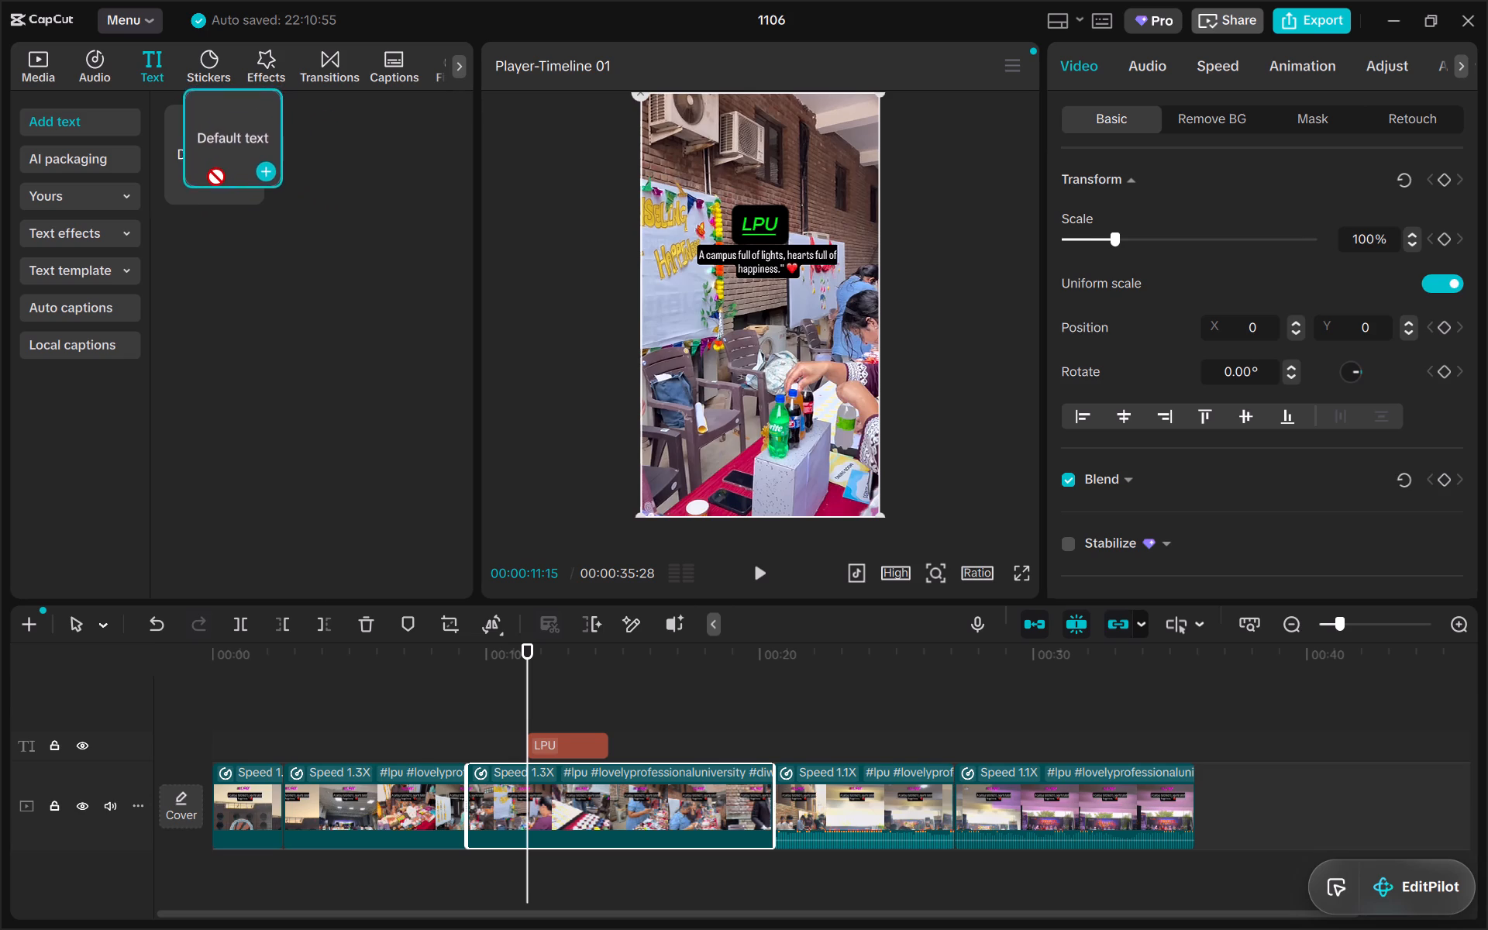
pyautogui.moveTo(207, 167); pyautogui.dragTo(205, 169)
pyautogui.click(251, 188)
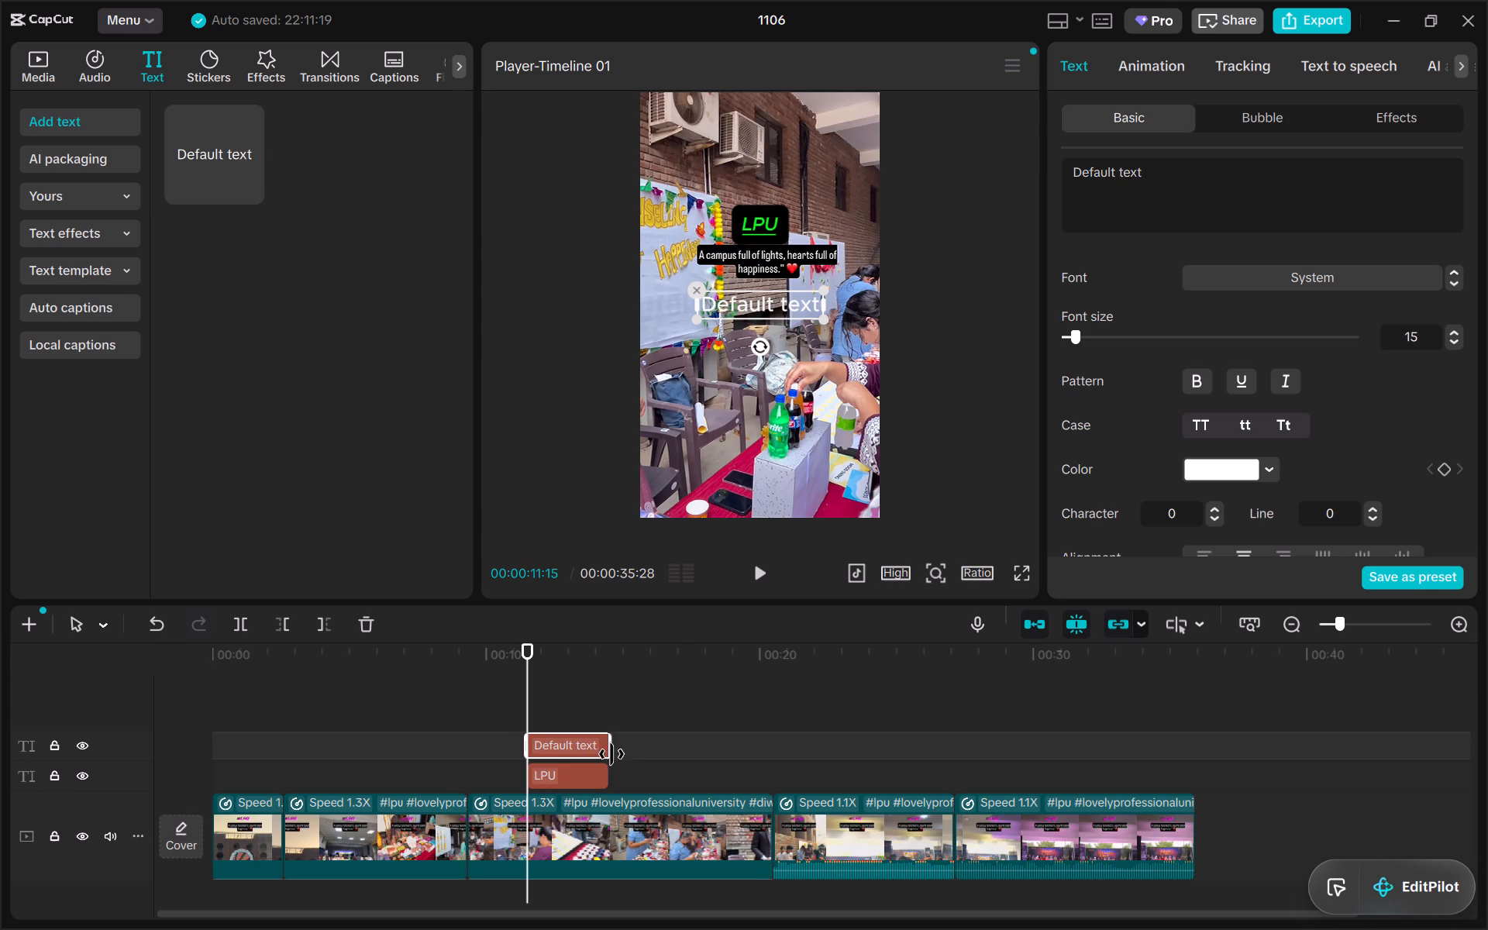
# Extend the new default text clip in both directions so it spans the whole video.
pyautogui.click(592, 746)
pyautogui.moveTo(611, 749); pyautogui.dragTo(1212, 762)
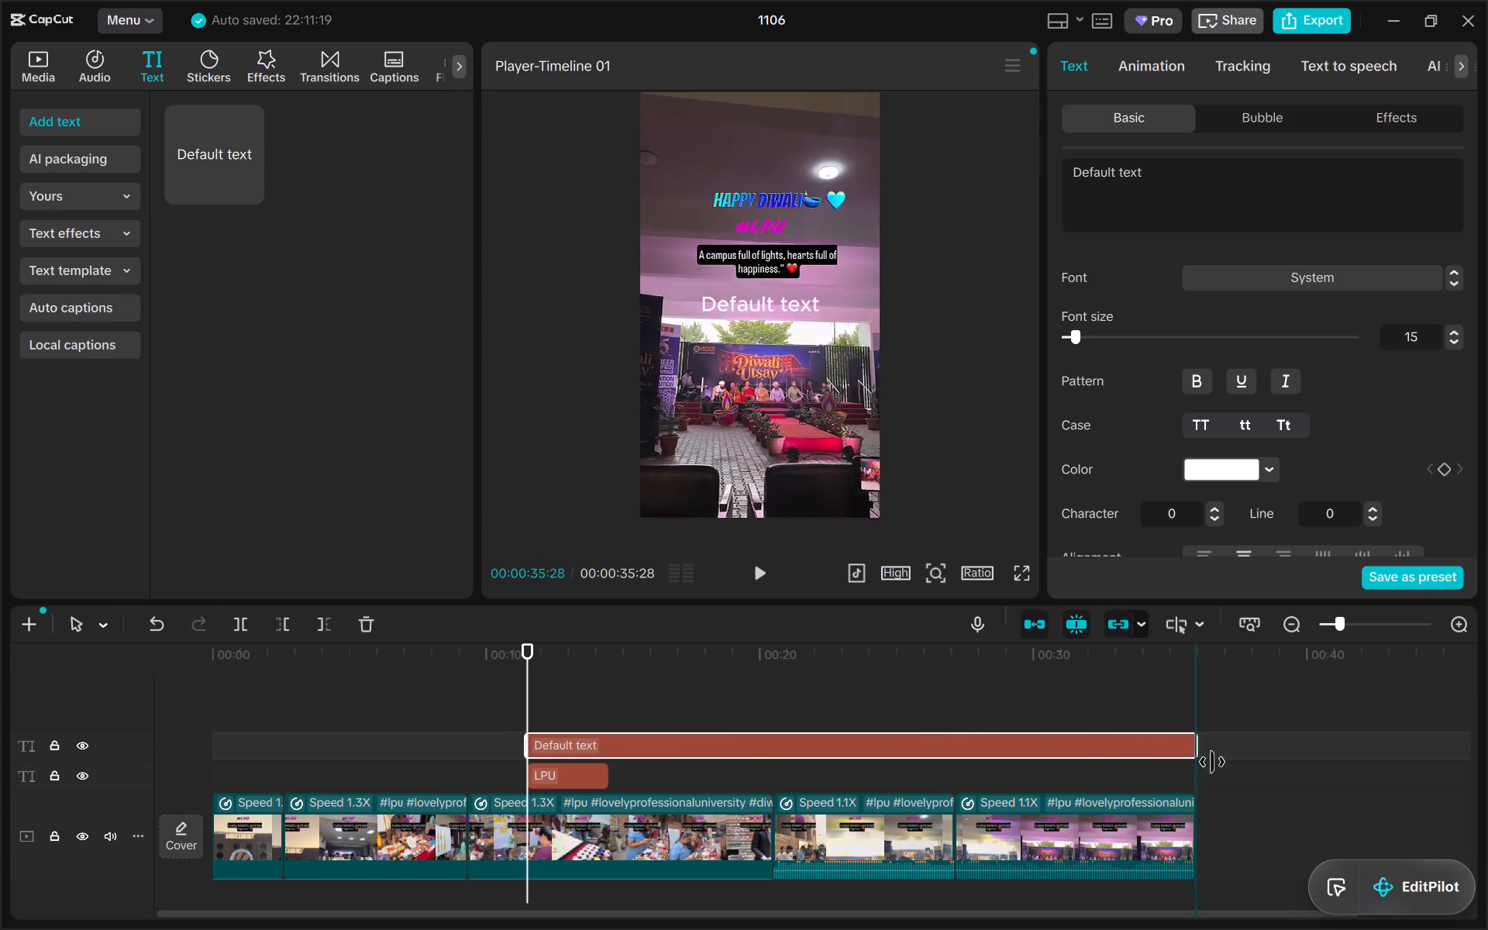
pyautogui.moveTo(1212, 762); pyautogui.dragTo(1186, 763)
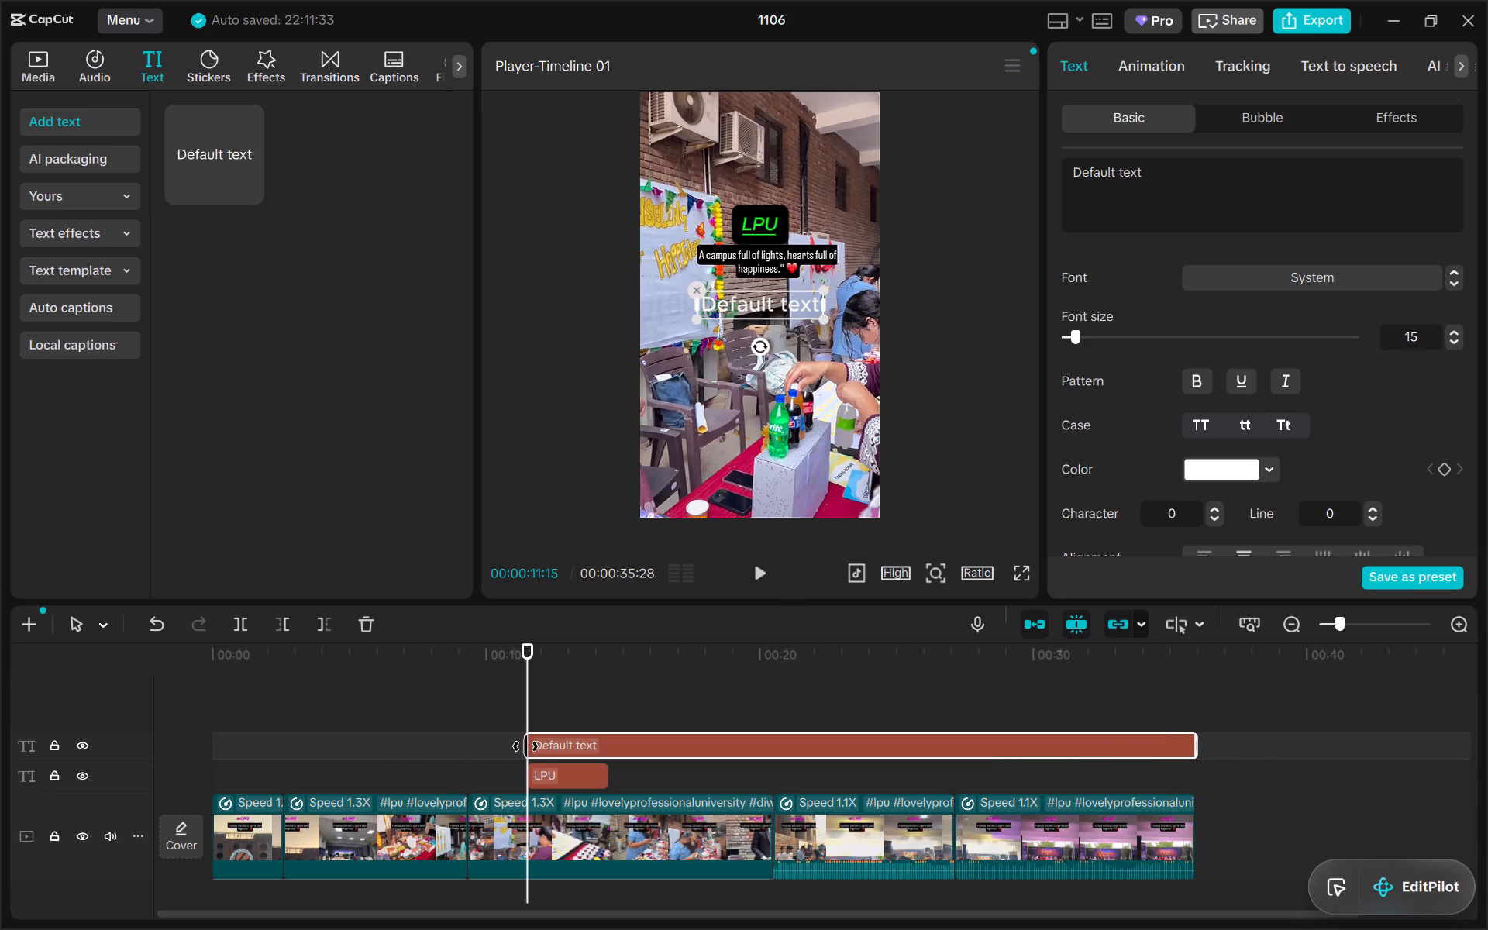
pyautogui.moveTo(525, 746); pyautogui.dragTo(210, 737)
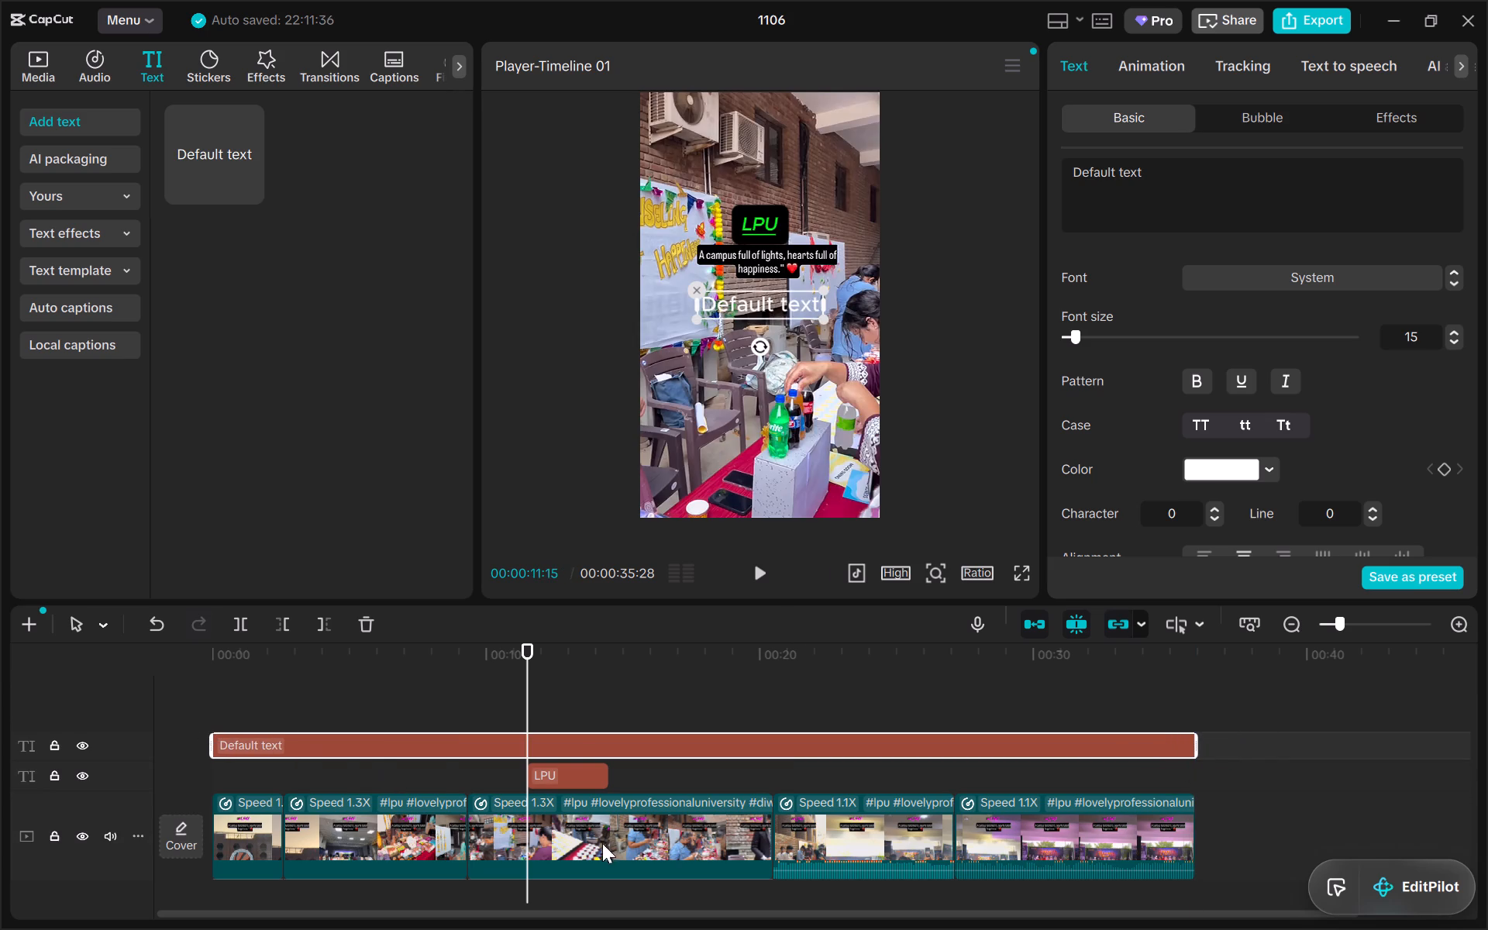
# Extend the LPU text clip in both directions so it spans the whole video.
pyautogui.click(575, 773)
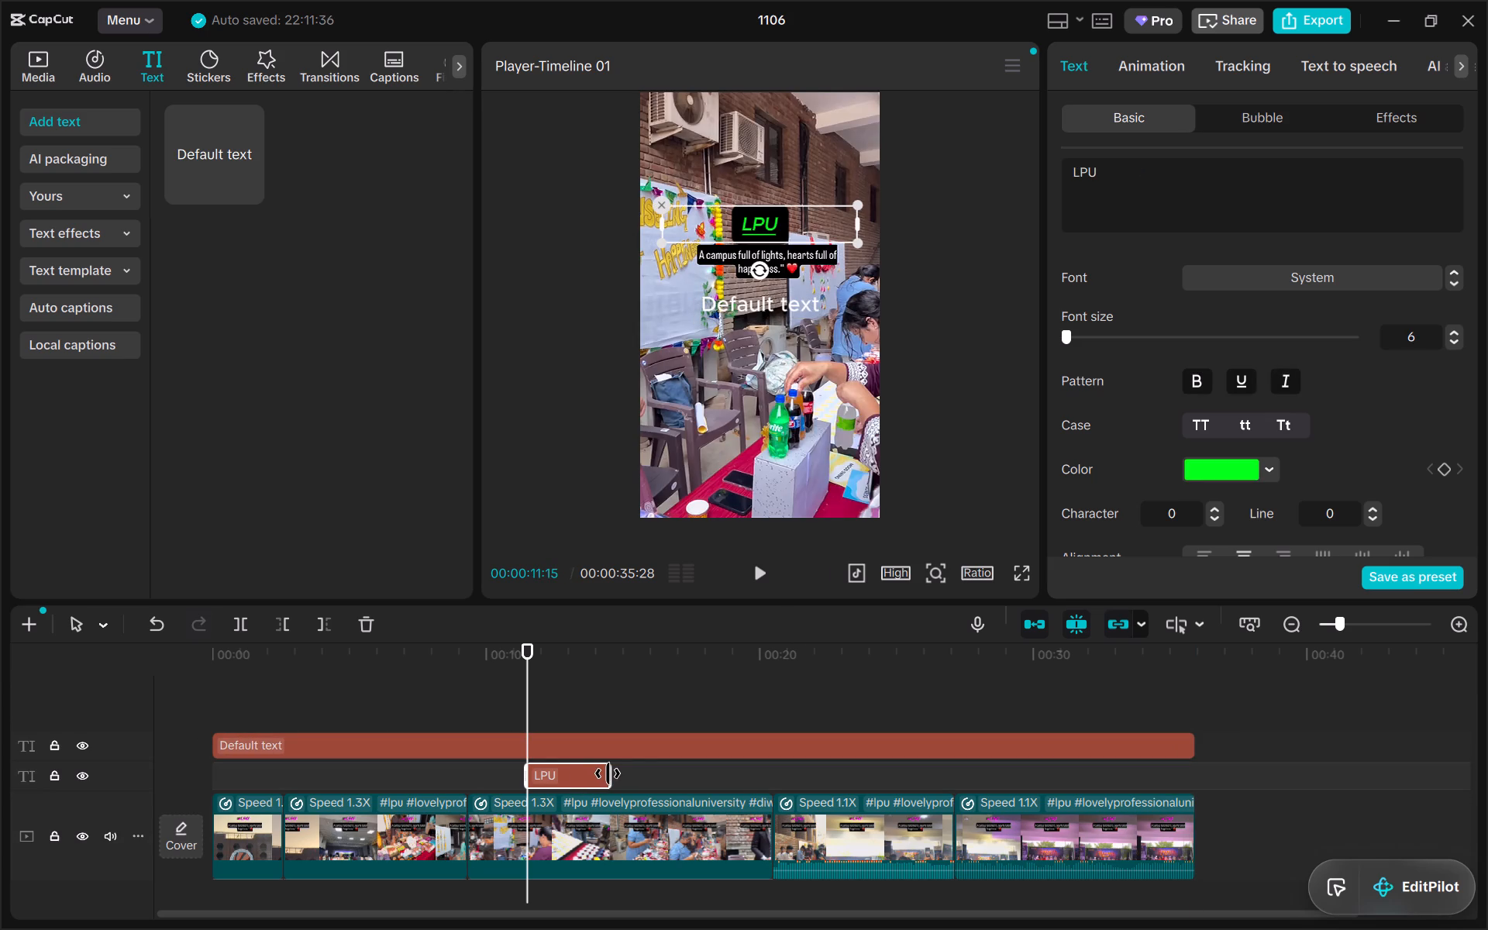
pyautogui.moveTo(608, 773); pyautogui.dragTo(598, 790)
pyautogui.moveTo(519, 687); pyautogui.dragTo(466, 674)
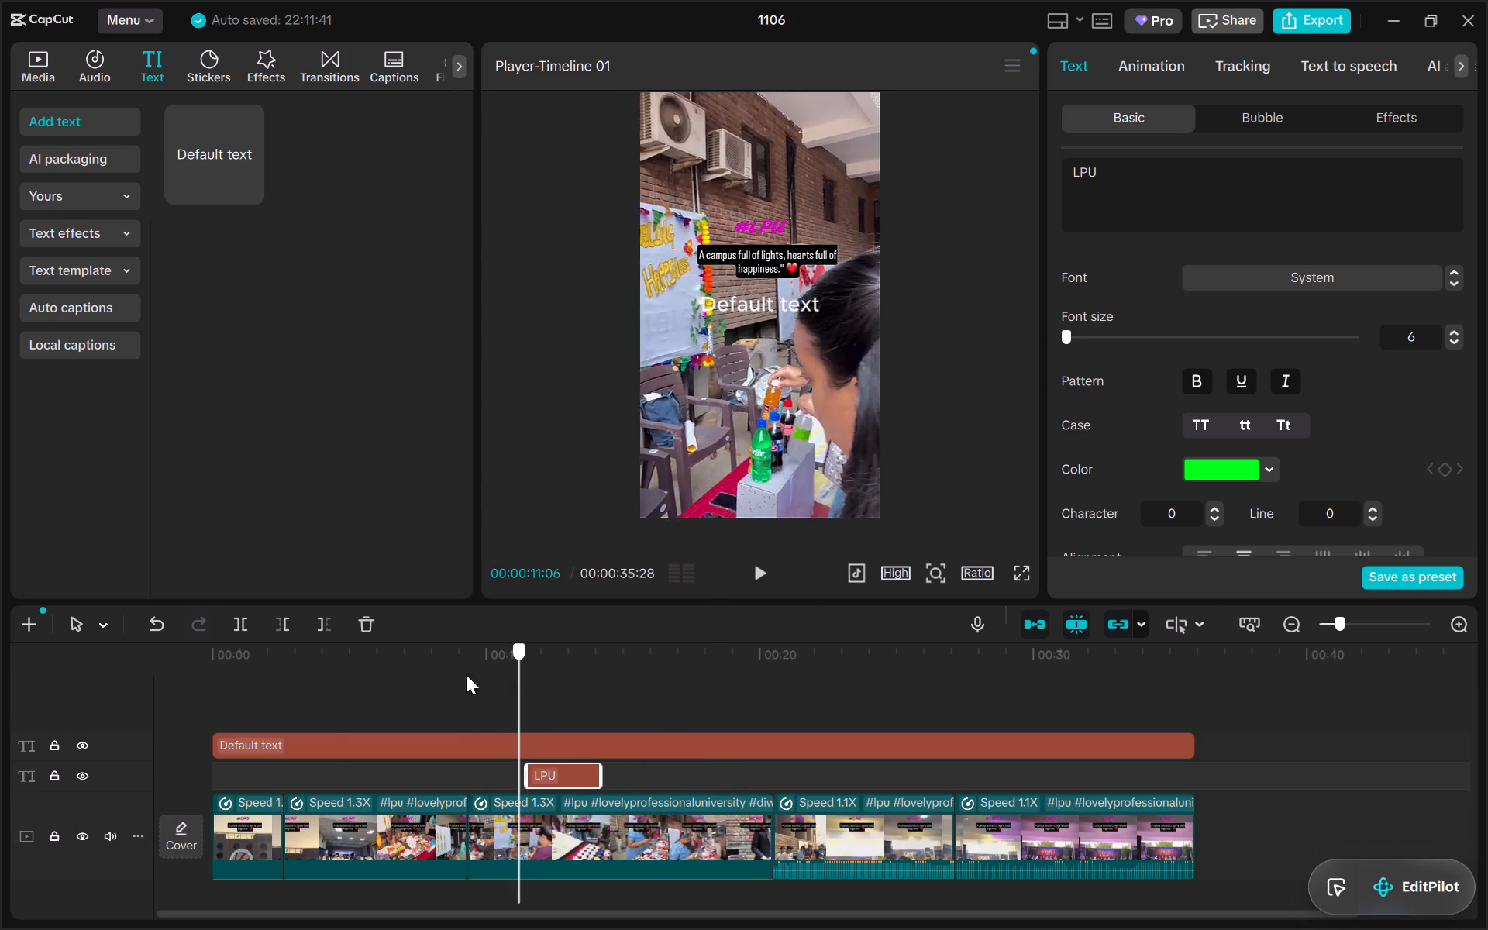
pyautogui.moveTo(466, 674); pyautogui.dragTo(346, 664)
pyautogui.click(760, 584)
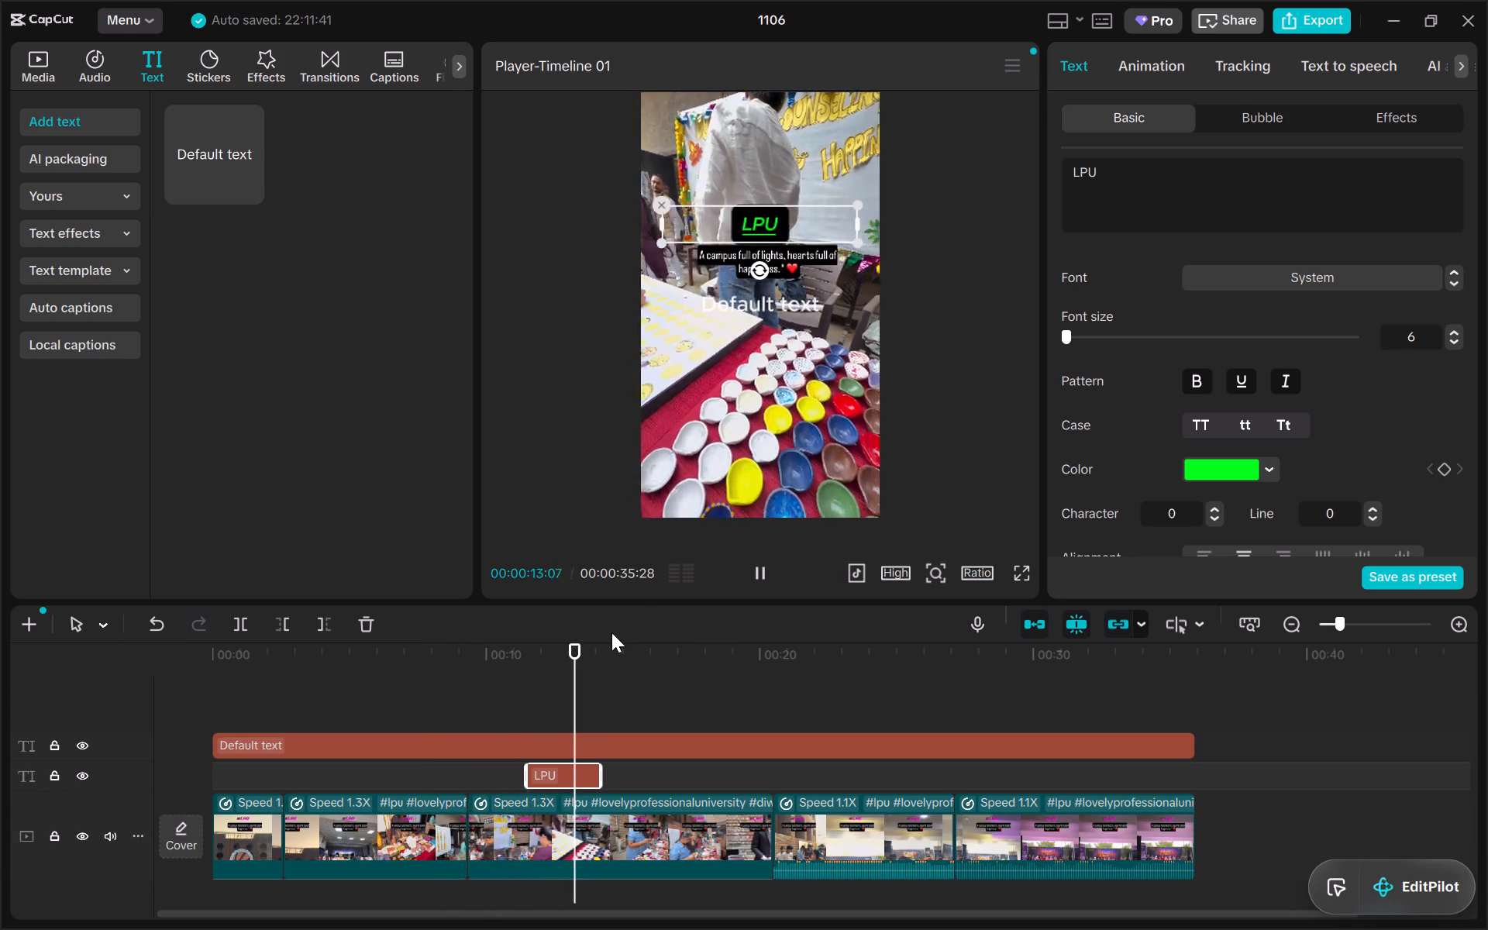
pyautogui.click(764, 566)
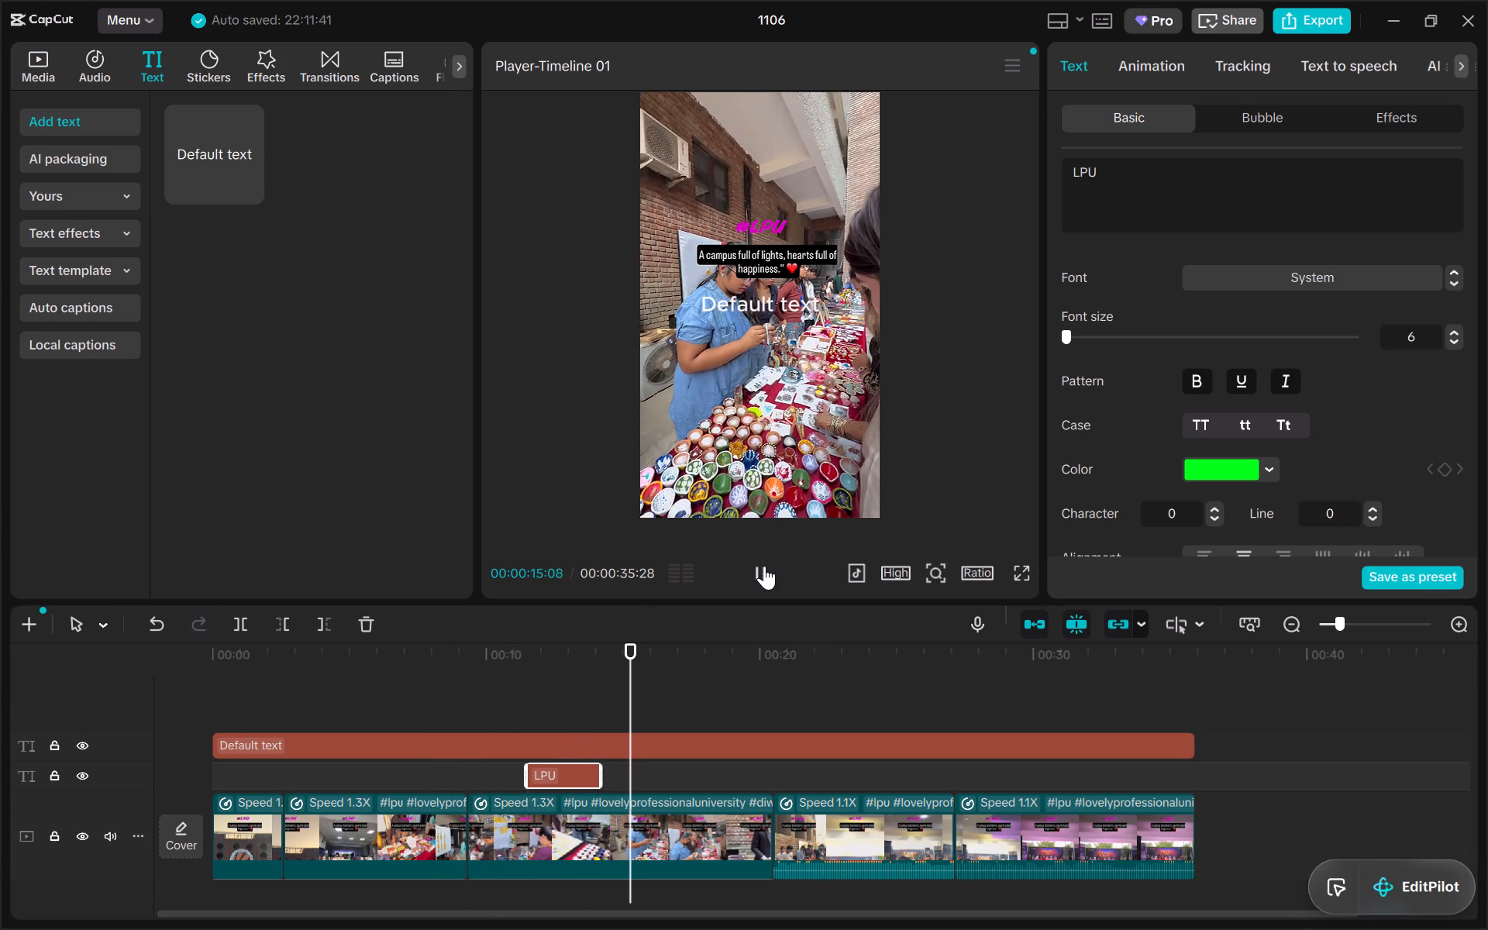
pyautogui.moveTo(527, 778); pyautogui.dragTo(232, 755)
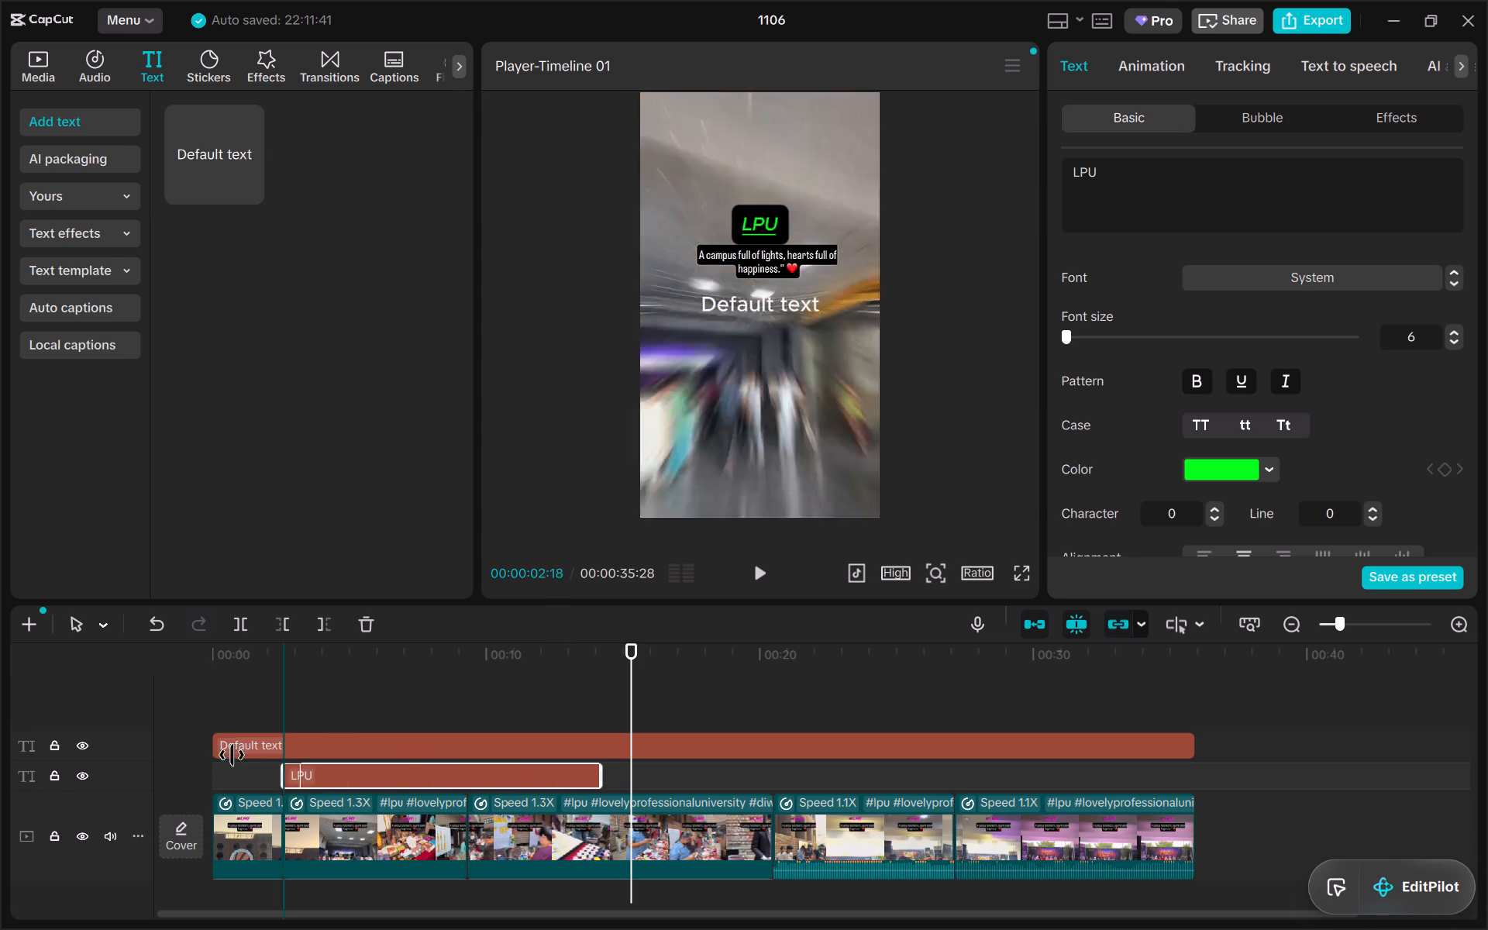
pyautogui.moveTo(232, 755); pyautogui.dragTo(180, 760)
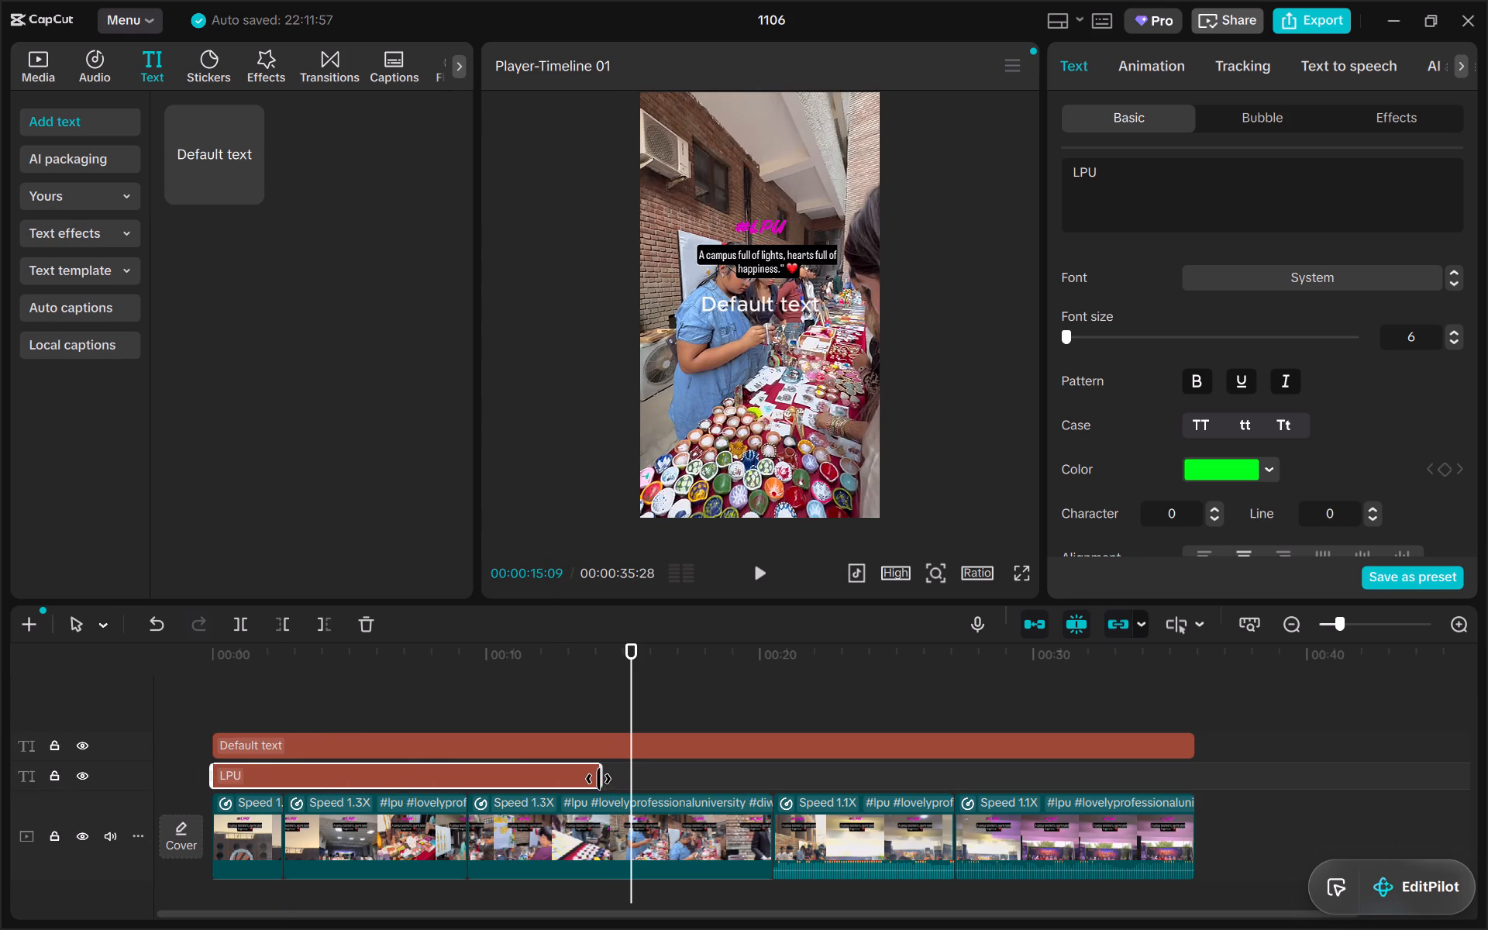
pyautogui.moveTo(598, 779); pyautogui.dragTo(1190, 778)
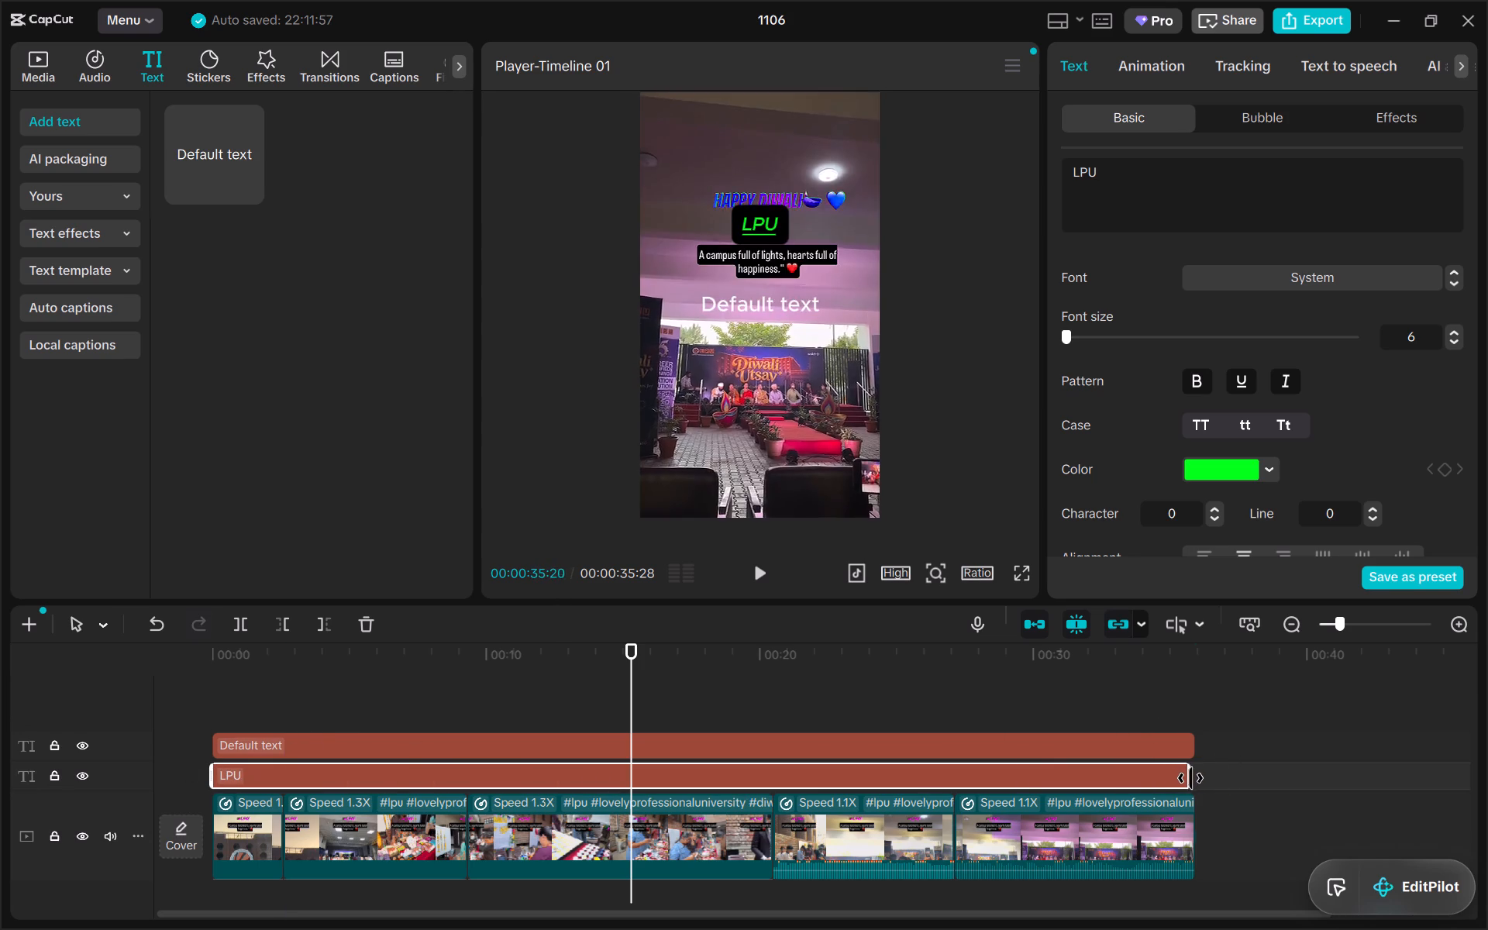
pyautogui.moveTo(1190, 778); pyautogui.dragTo(1192, 778)
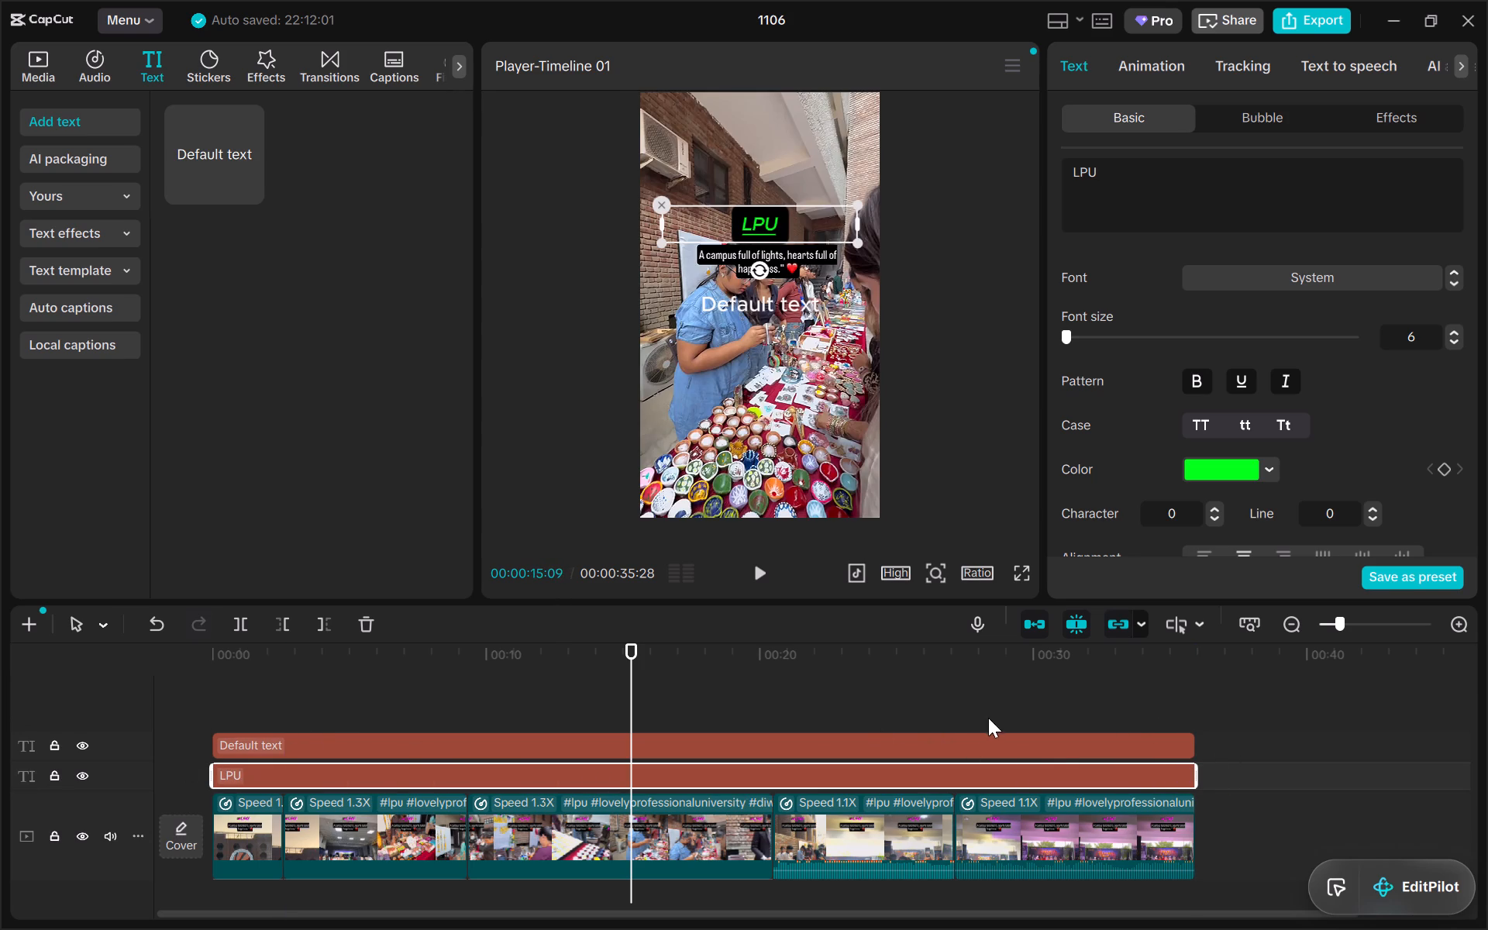
# Clear the placeholder content of the new default text overlay.
pyautogui.click(912, 739)
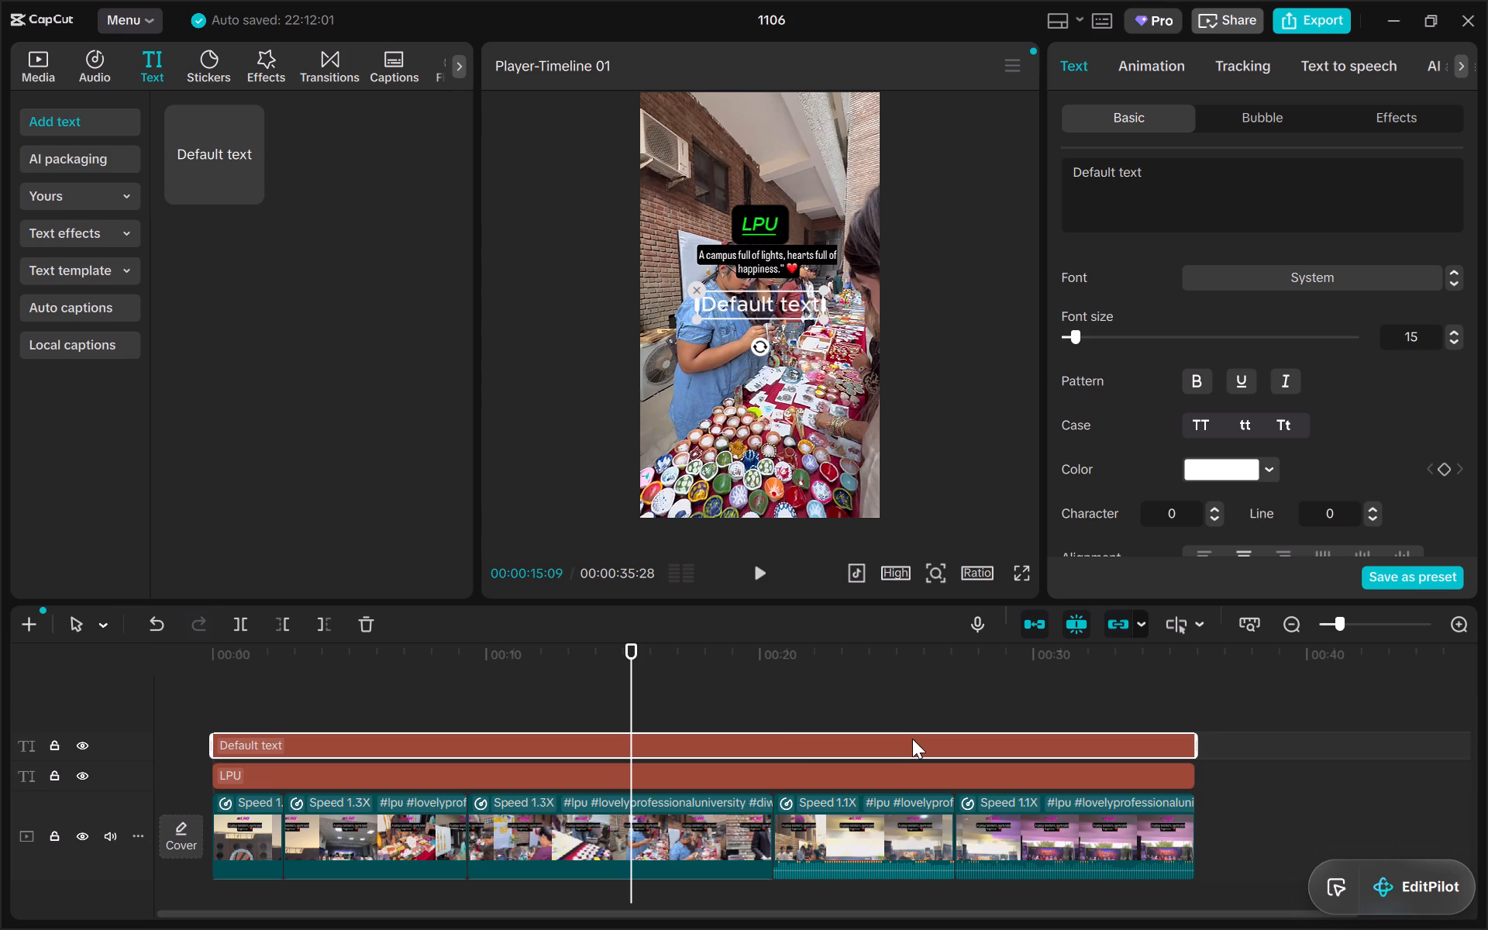
pyautogui.click(748, 299)
pyautogui.click(1156, 183)
pyautogui.press('BackSpace')
pyautogui.press('BackSpace')
pyautogui.press('BackSpace')
pyautogui.press('BackSpace')
pyautogui.press('BackSpace')
pyautogui.press('BackSpace')
pyautogui.press('BackSpace')
pyautogui.press('BackSpace')
pyautogui.press('BackSpace')
pyautogui.press('BackSpace')
pyautogui.press('BackSpace')
pyautogui.press('BackSpace')
pyautogui.press('BackSpace')
pyautogui.press('BackSpace')
pyautogui.press('BackSpace')
pyautogui.press('BackSpace')
pyautogui.press('BackSpace')
pyautogui.press('BackSpace')
pyautogui.press('BackSpace')
pyautogui.press('BackSpace')
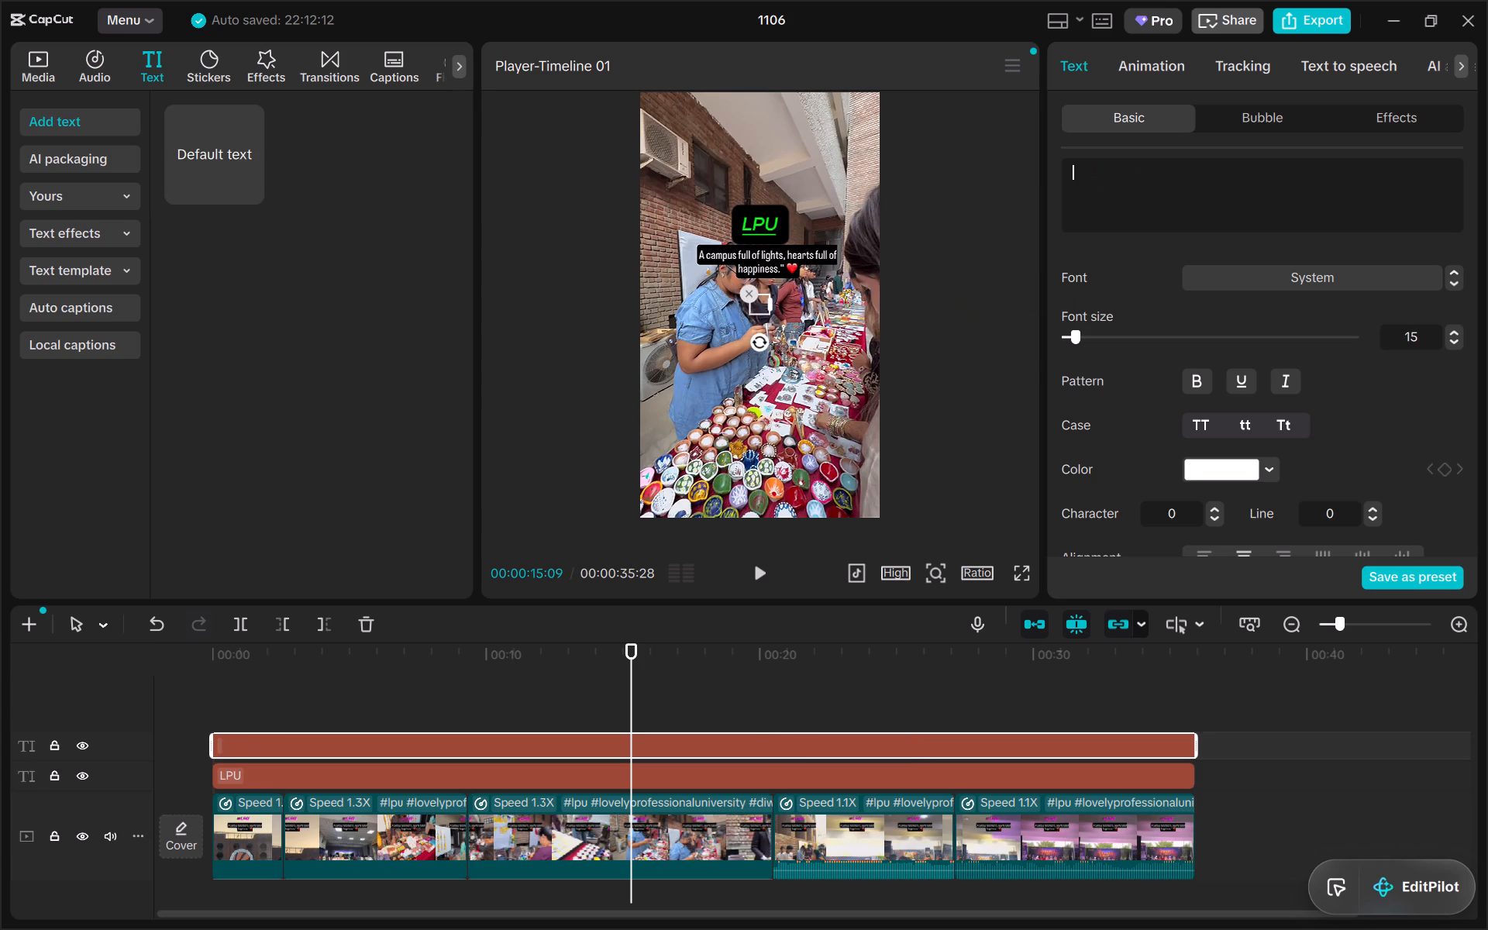
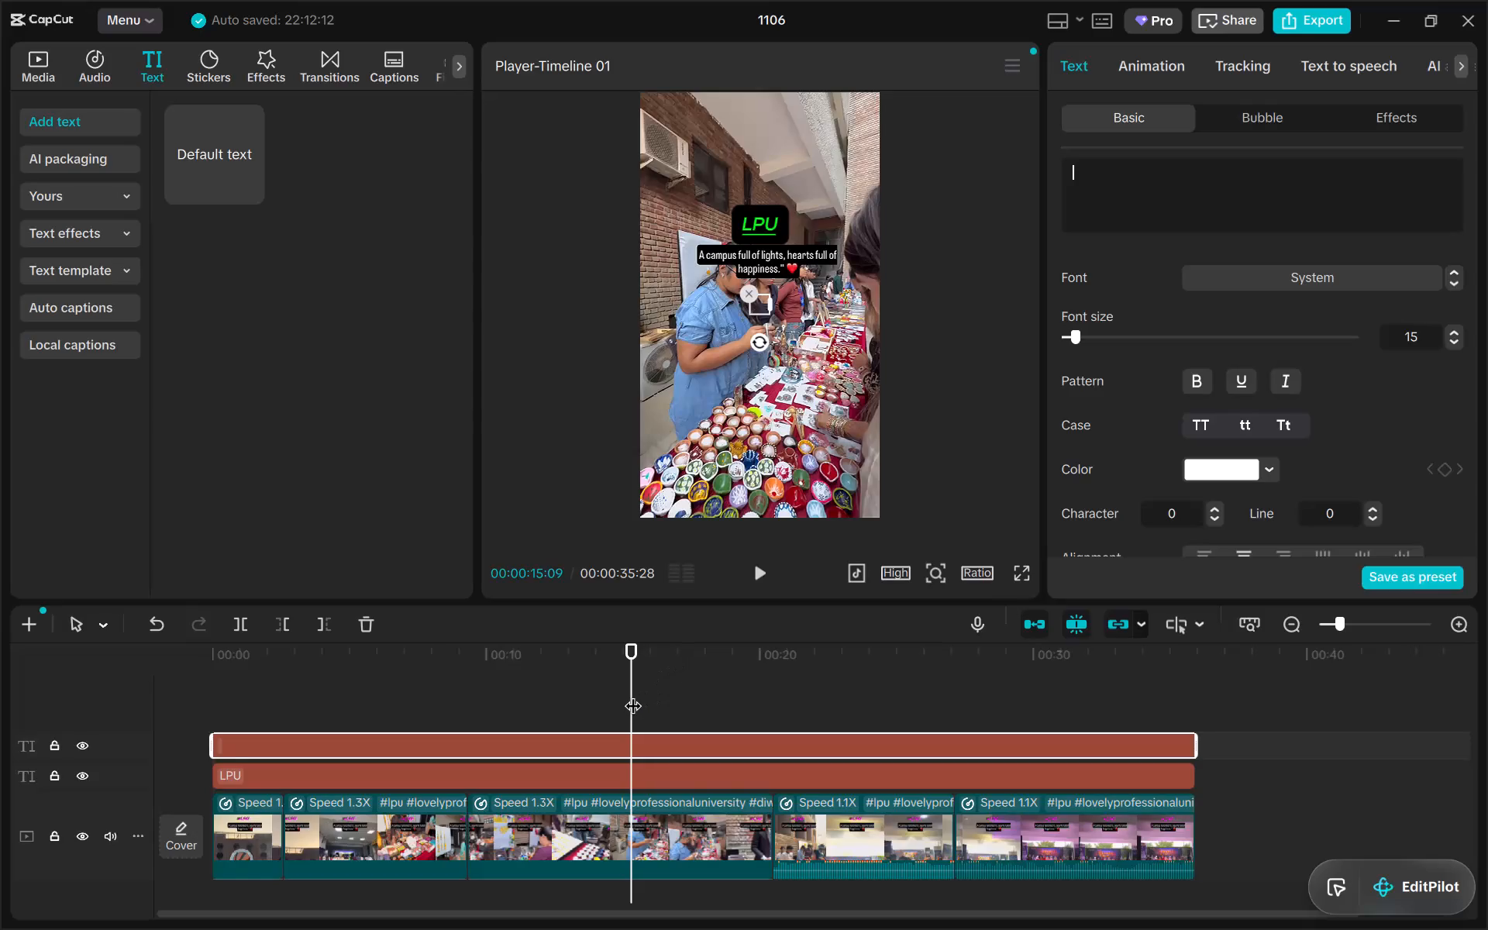
# At the start of the video, widen the empty text overlay's box across most of the frame and position it just below the caption.
pyautogui.moveTo(632, 694); pyautogui.dragTo(167, 567)
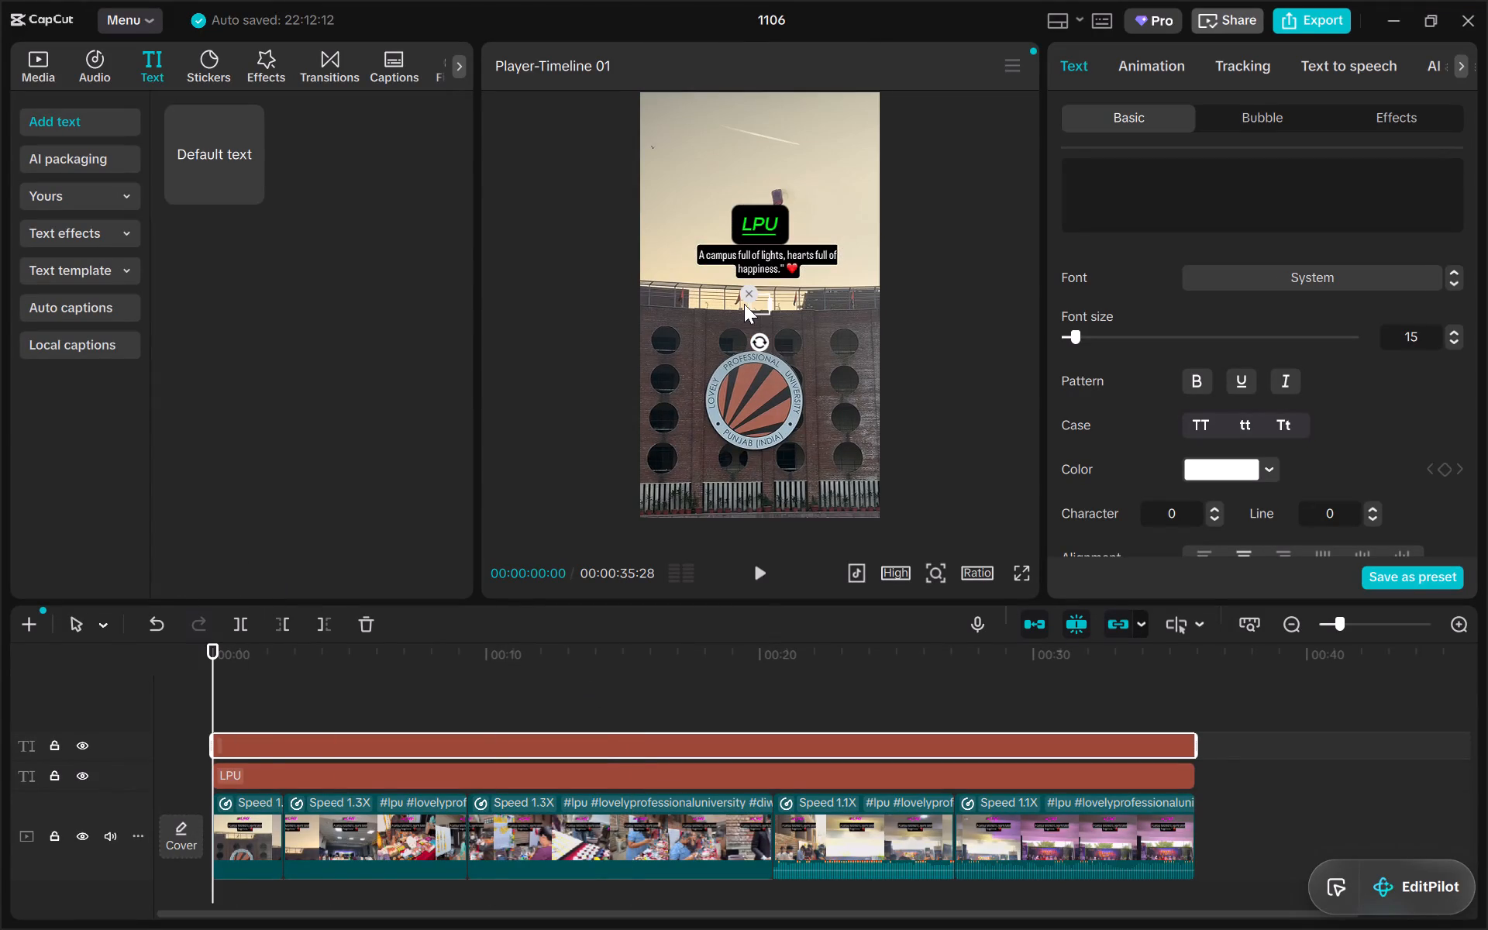
pyautogui.moveTo(769, 301); pyautogui.dragTo(849, 298)
pyautogui.moveTo(849, 298); pyautogui.dragTo(873, 299)
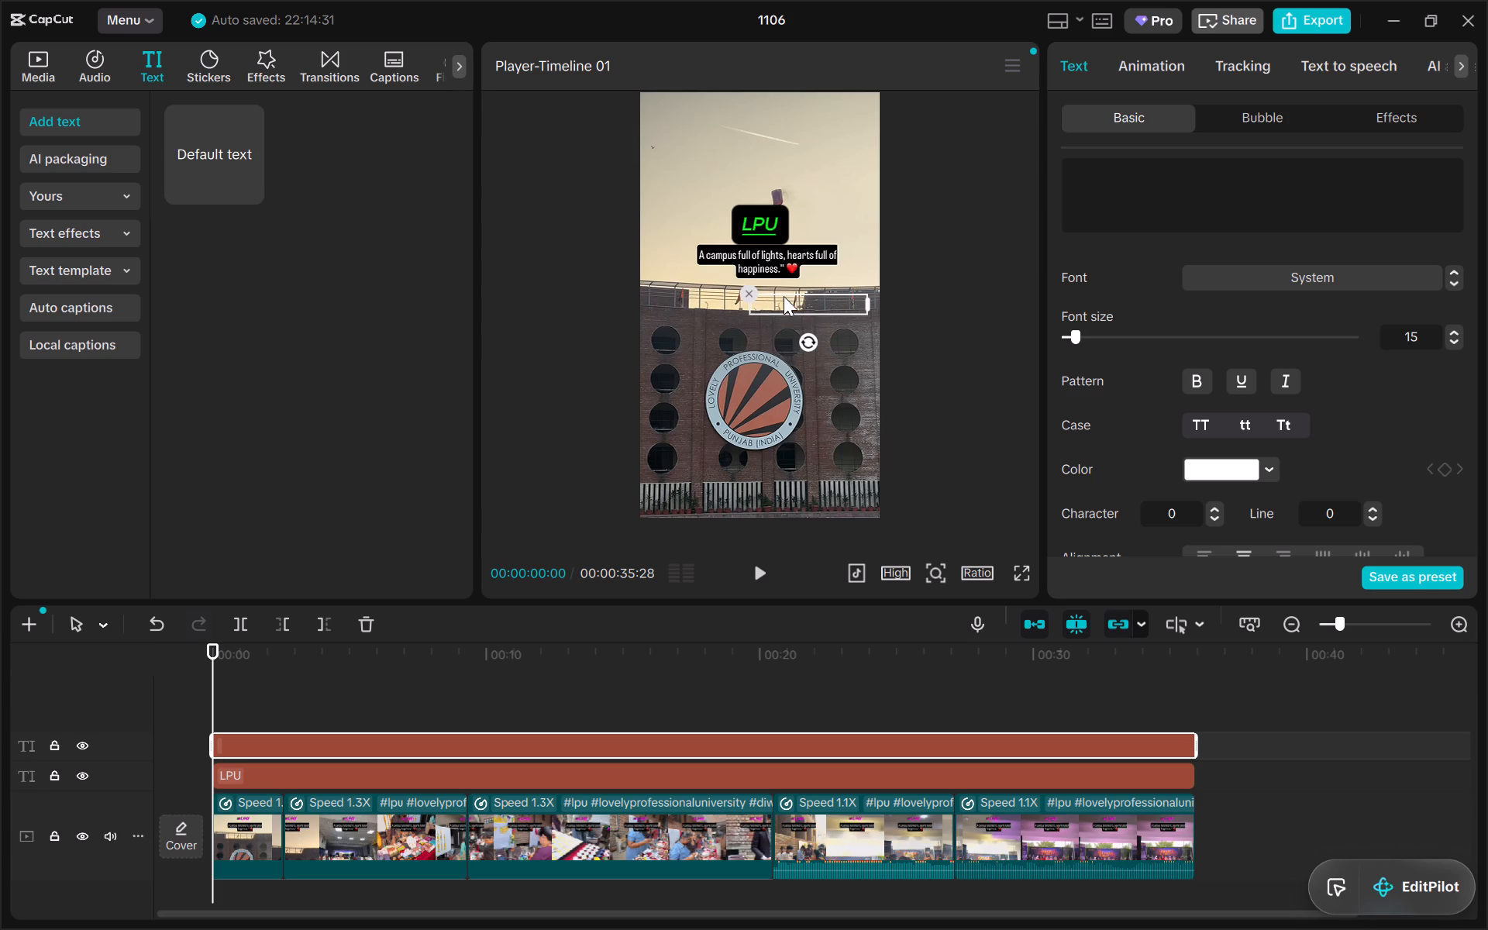
pyautogui.moveTo(790, 295); pyautogui.dragTo(742, 288)
pyautogui.moveTo(818, 294); pyautogui.dragTo(842, 299)
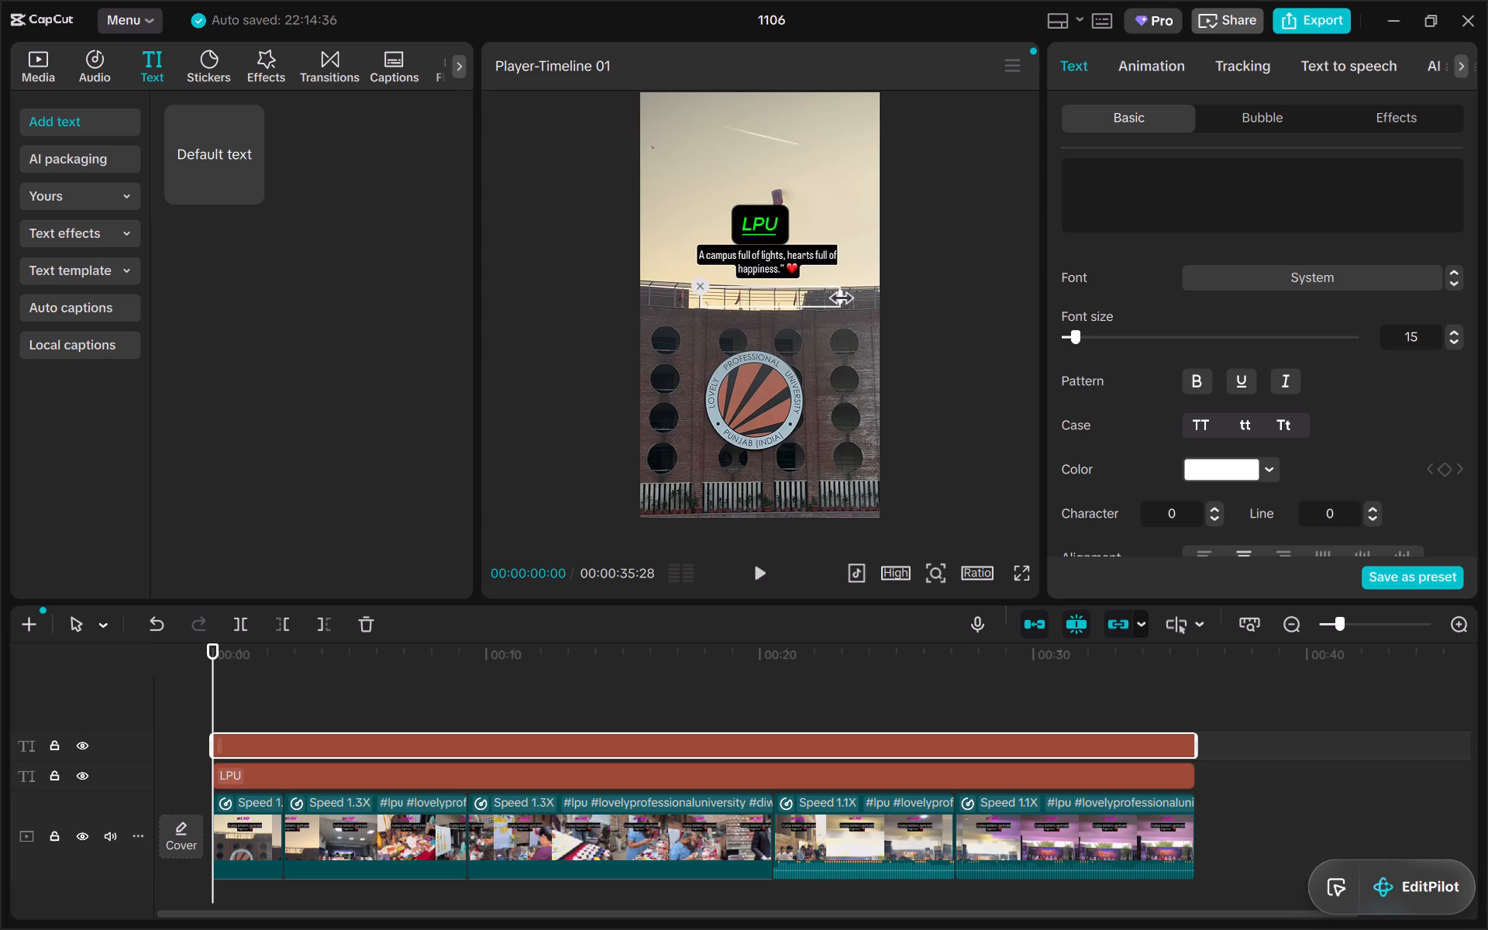
pyautogui.moveTo(842, 299); pyautogui.dragTo(869, 301)
pyautogui.moveTo(794, 293); pyautogui.dragTo(763, 288)
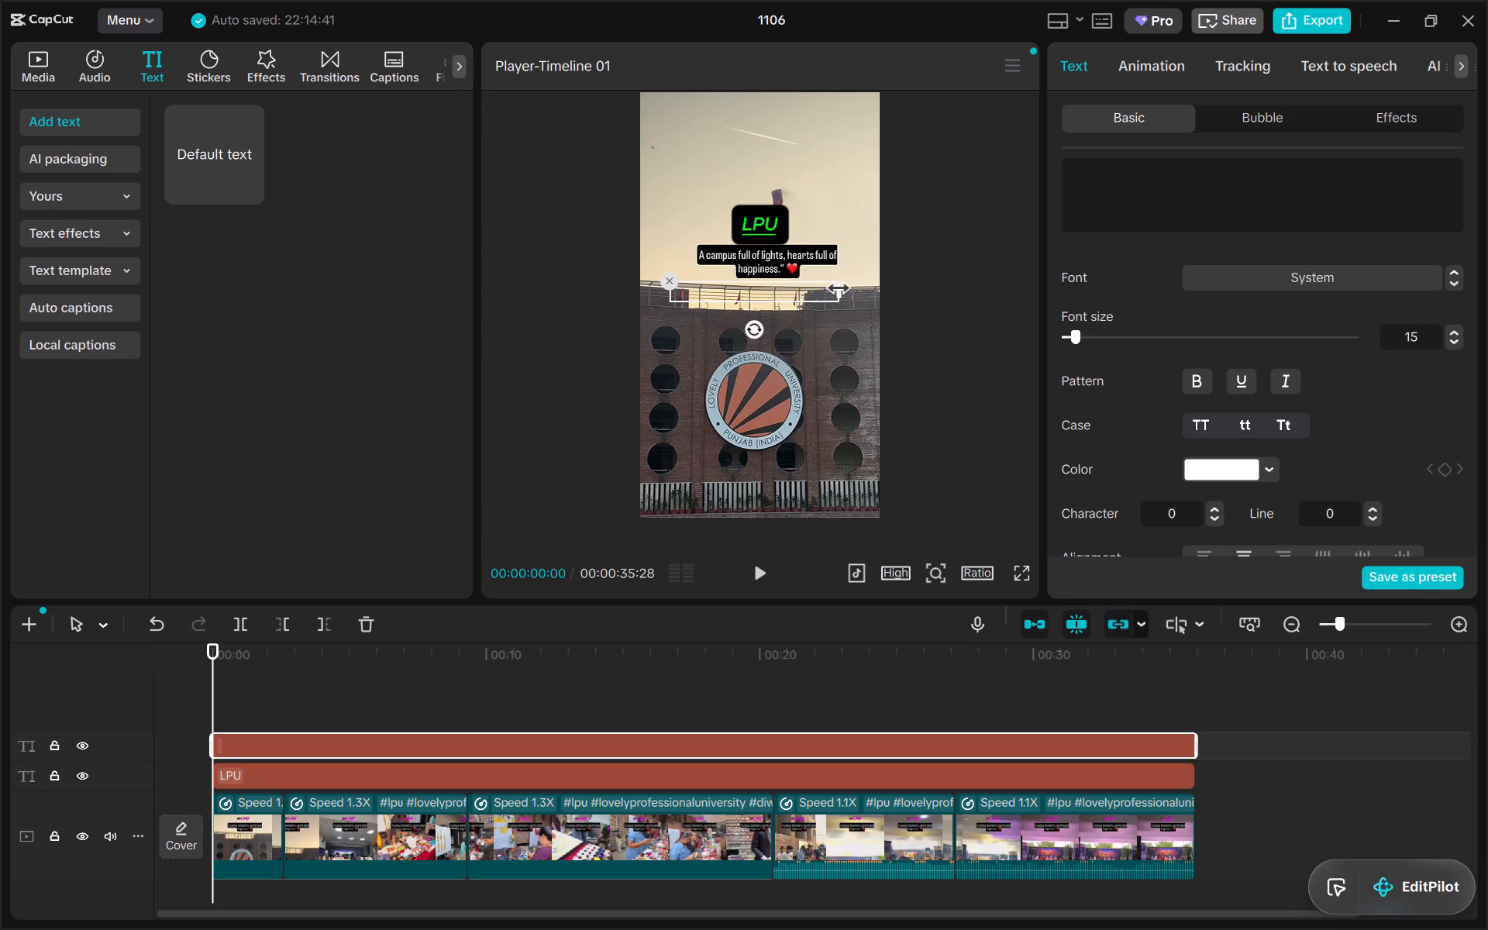
pyautogui.moveTo(839, 288); pyautogui.dragTo(869, 292)
pyautogui.moveTo(869, 292); pyautogui.dragTo(858, 299)
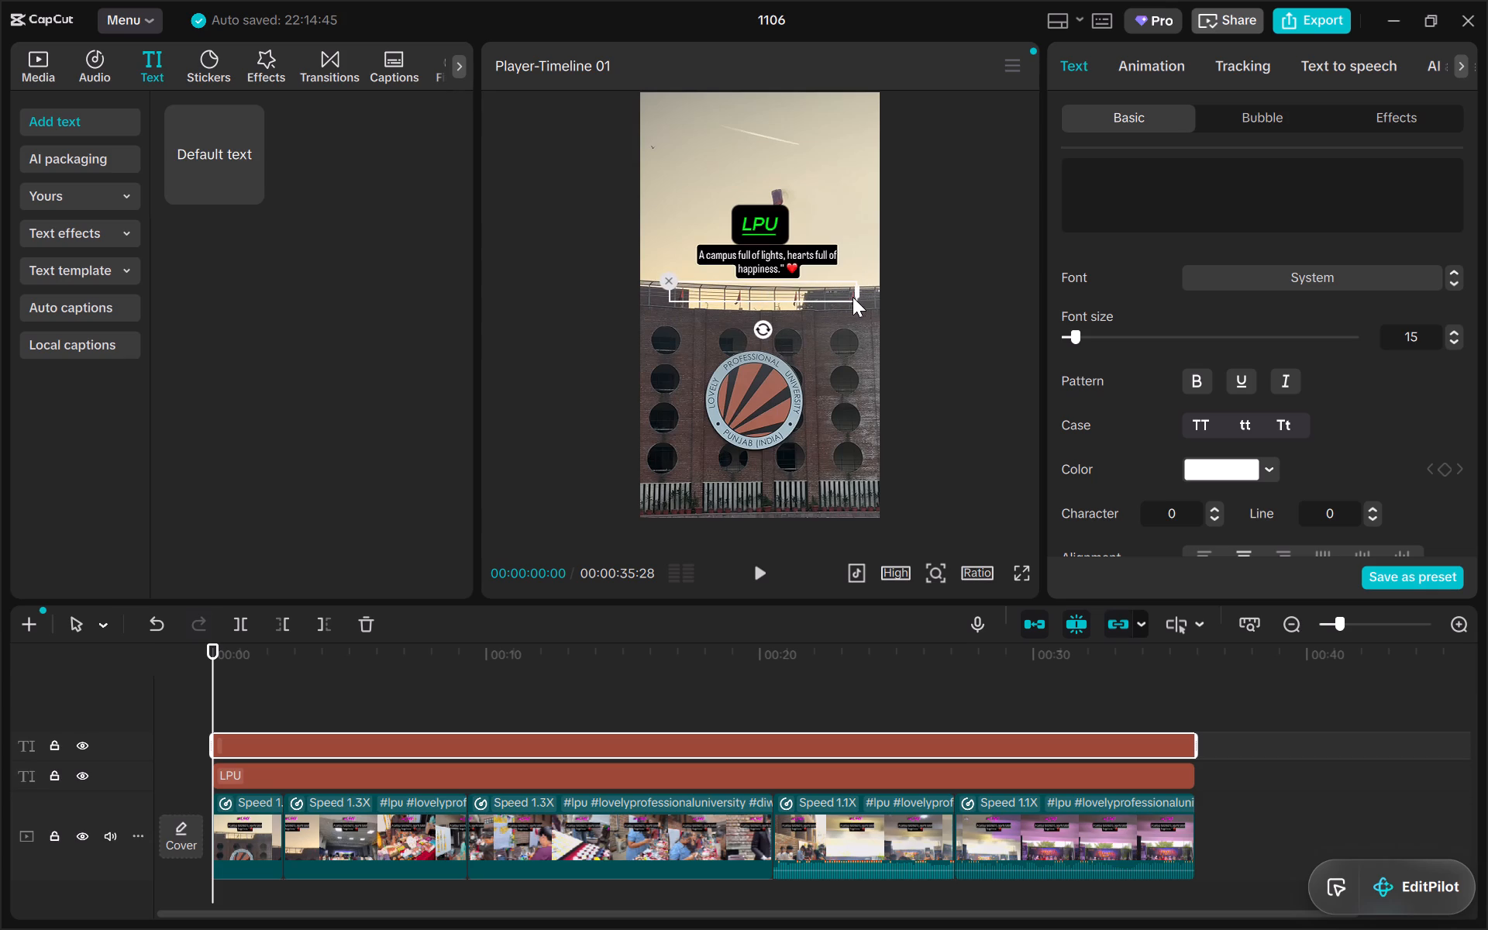
pyautogui.click(787, 291)
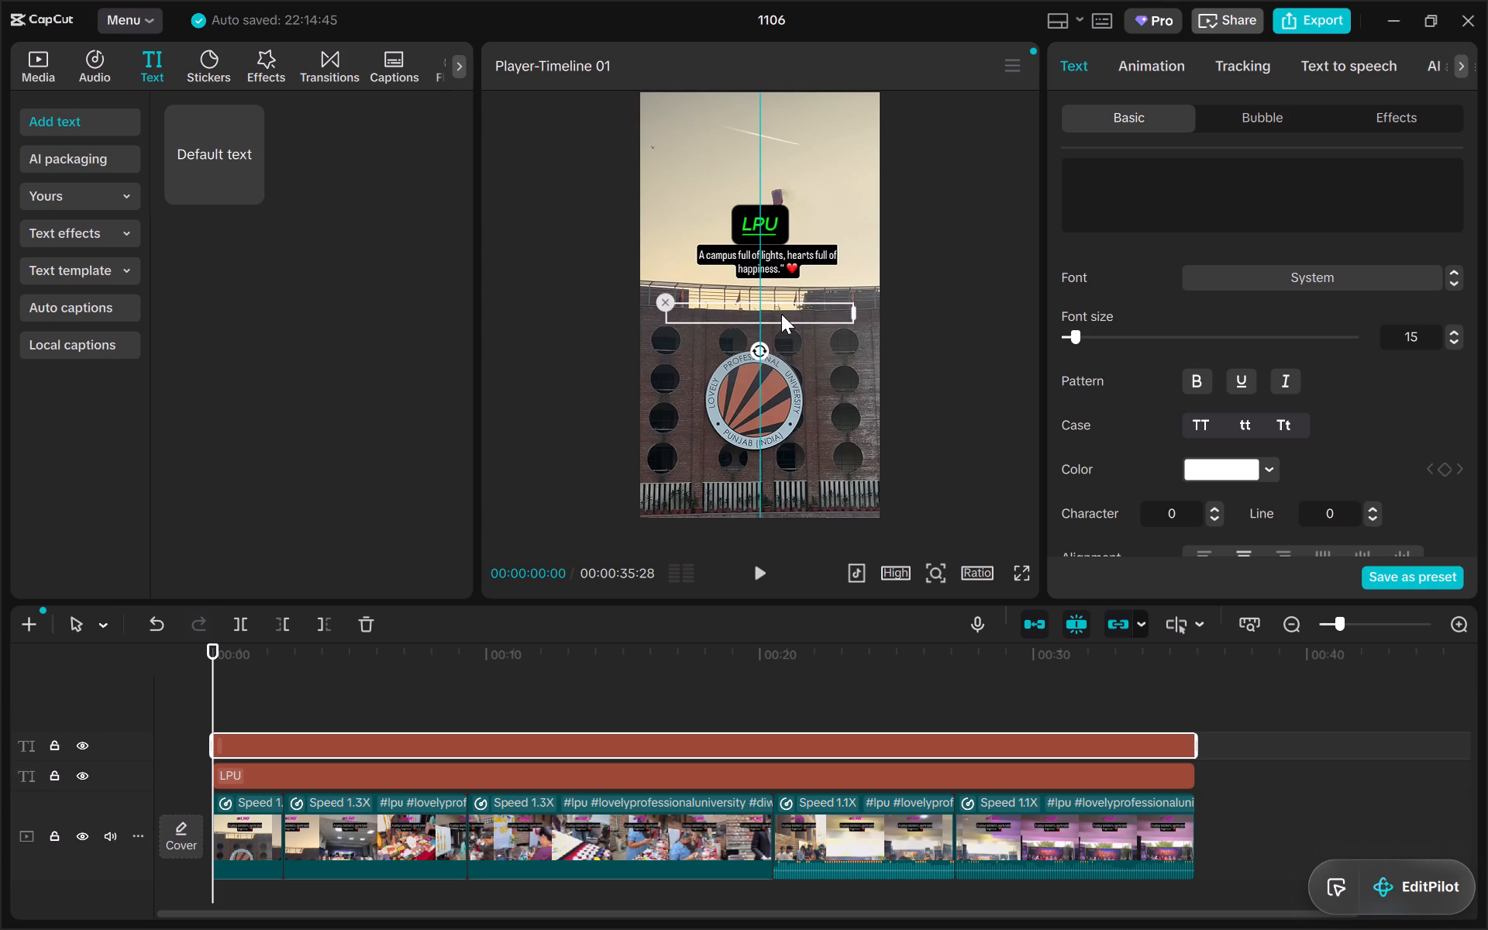
pyautogui.click(854, 298)
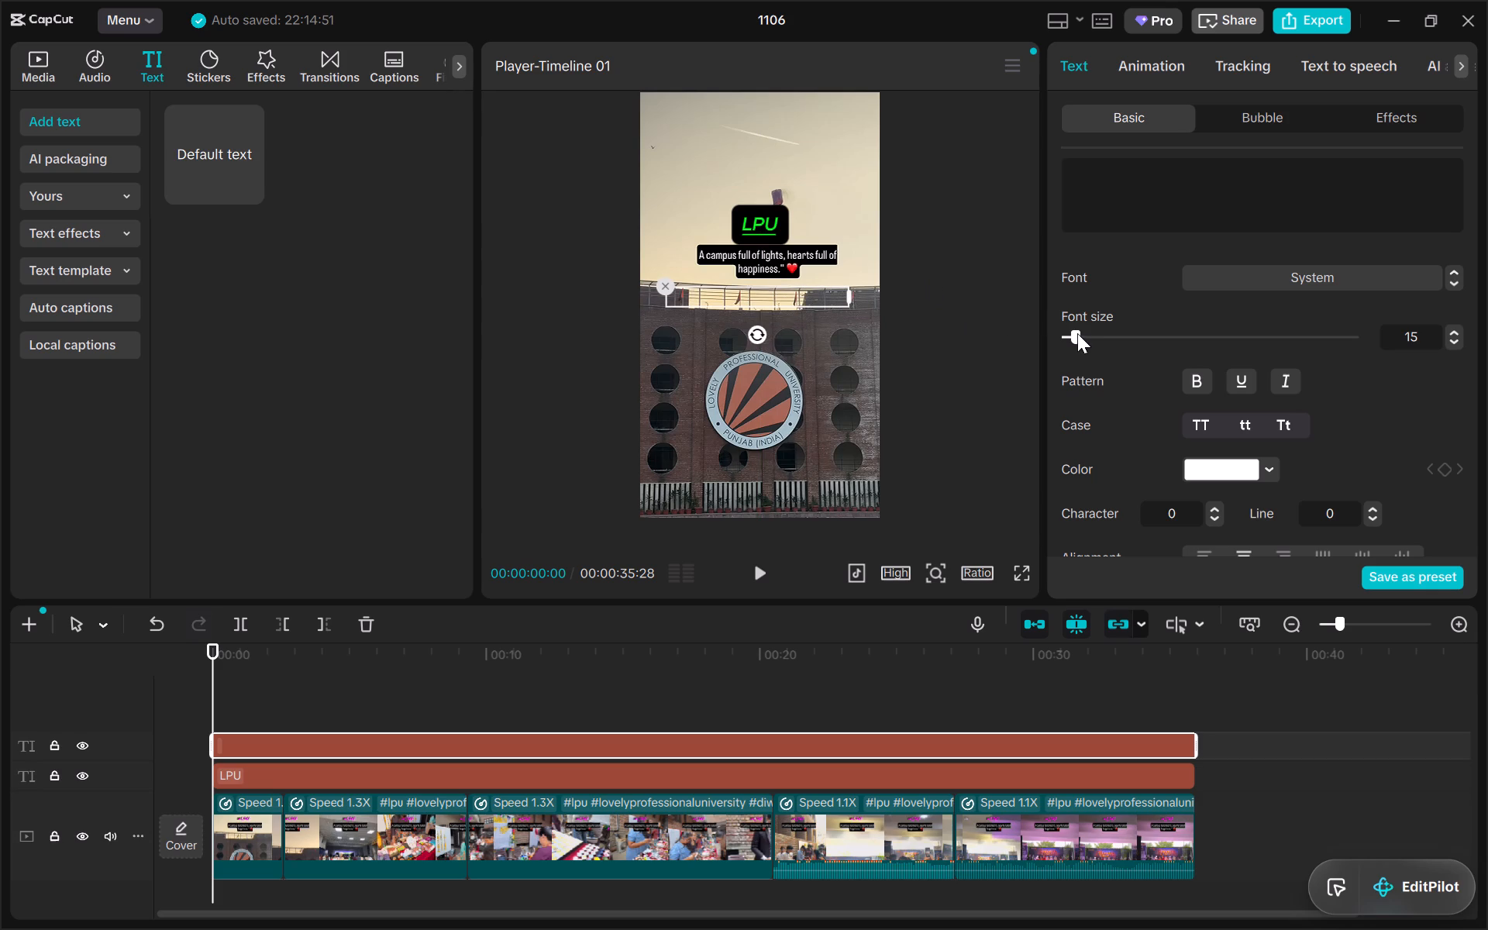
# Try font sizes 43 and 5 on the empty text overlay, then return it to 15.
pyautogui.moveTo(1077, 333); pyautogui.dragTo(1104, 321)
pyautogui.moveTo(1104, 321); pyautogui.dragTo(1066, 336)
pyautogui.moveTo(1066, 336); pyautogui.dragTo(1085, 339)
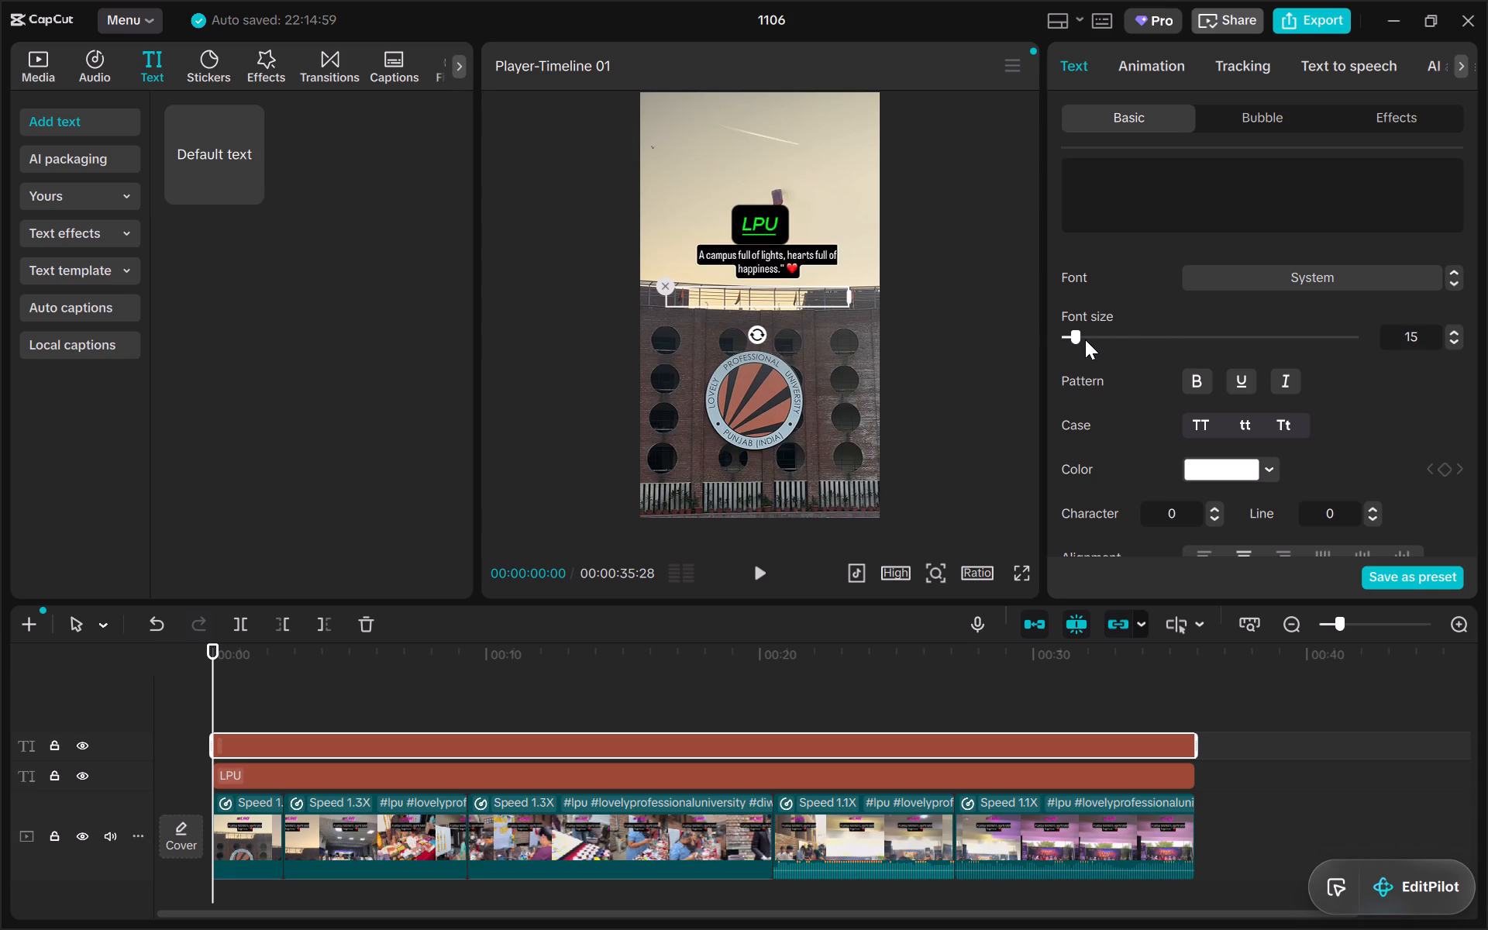
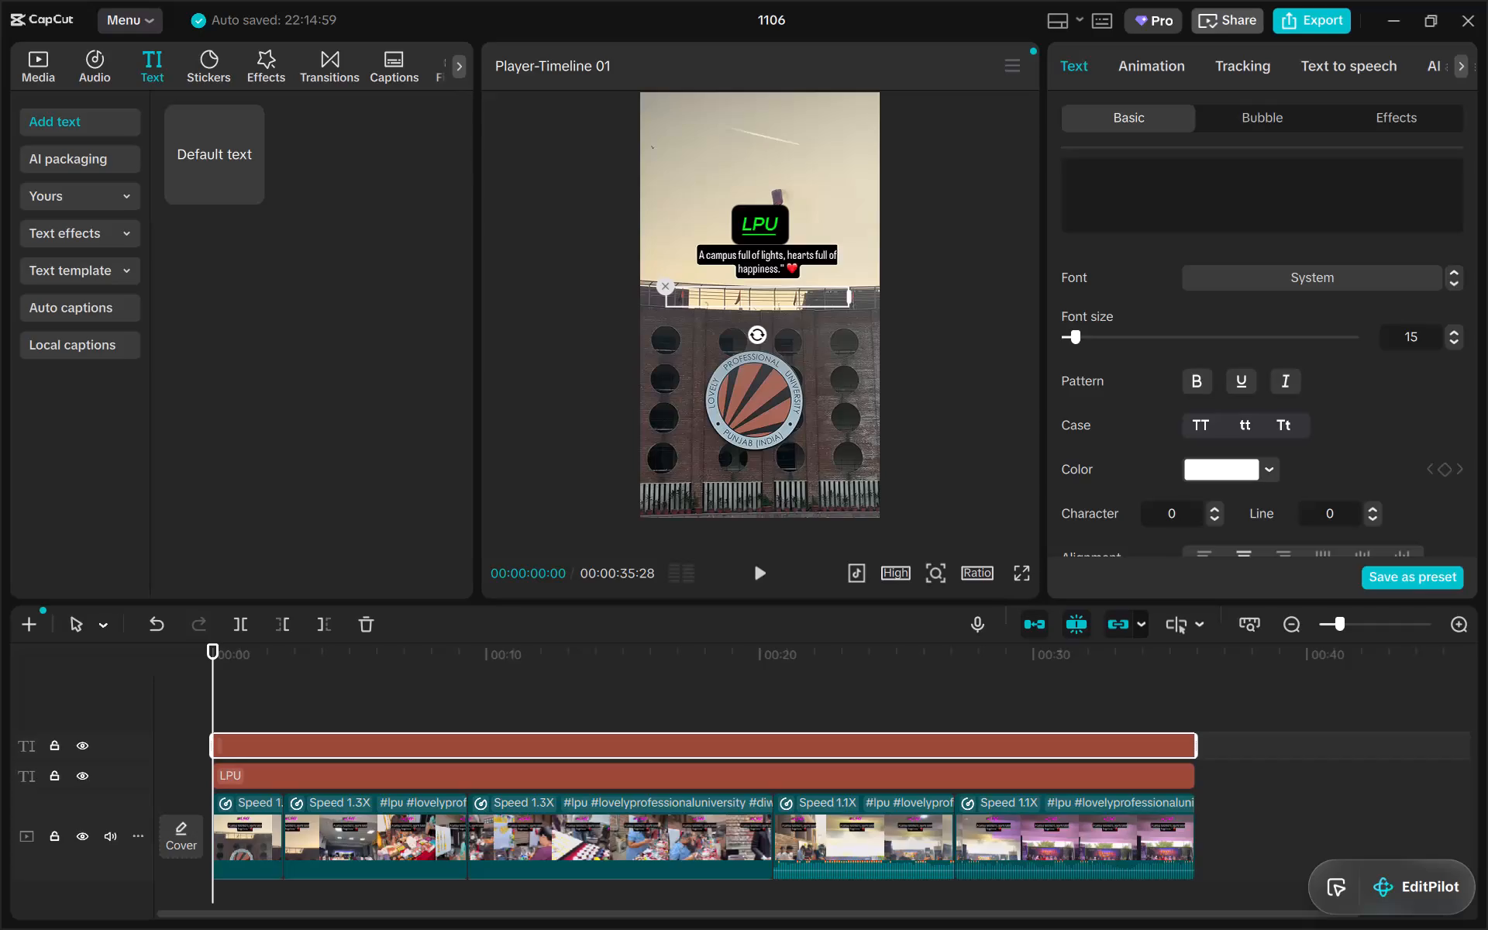
# Enter "A Day" as the text of the empty overlay below the caption.
pyautogui.click(1125, 169)
pyautogui.press('a')
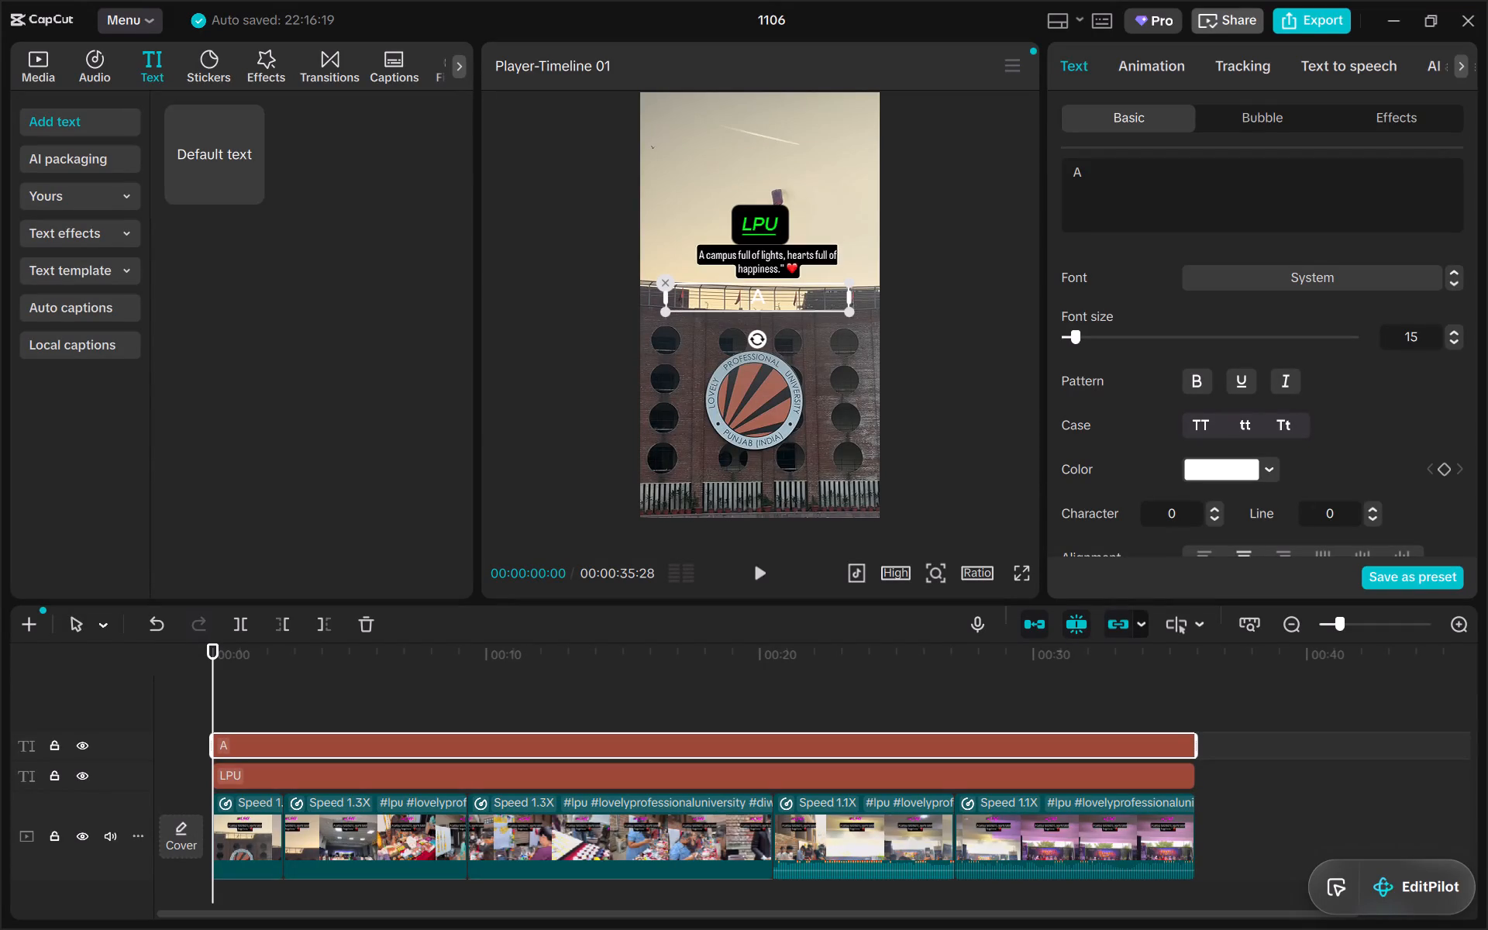
pyautogui.press('space')
pyautogui.press('d')
pyautogui.write('ay')
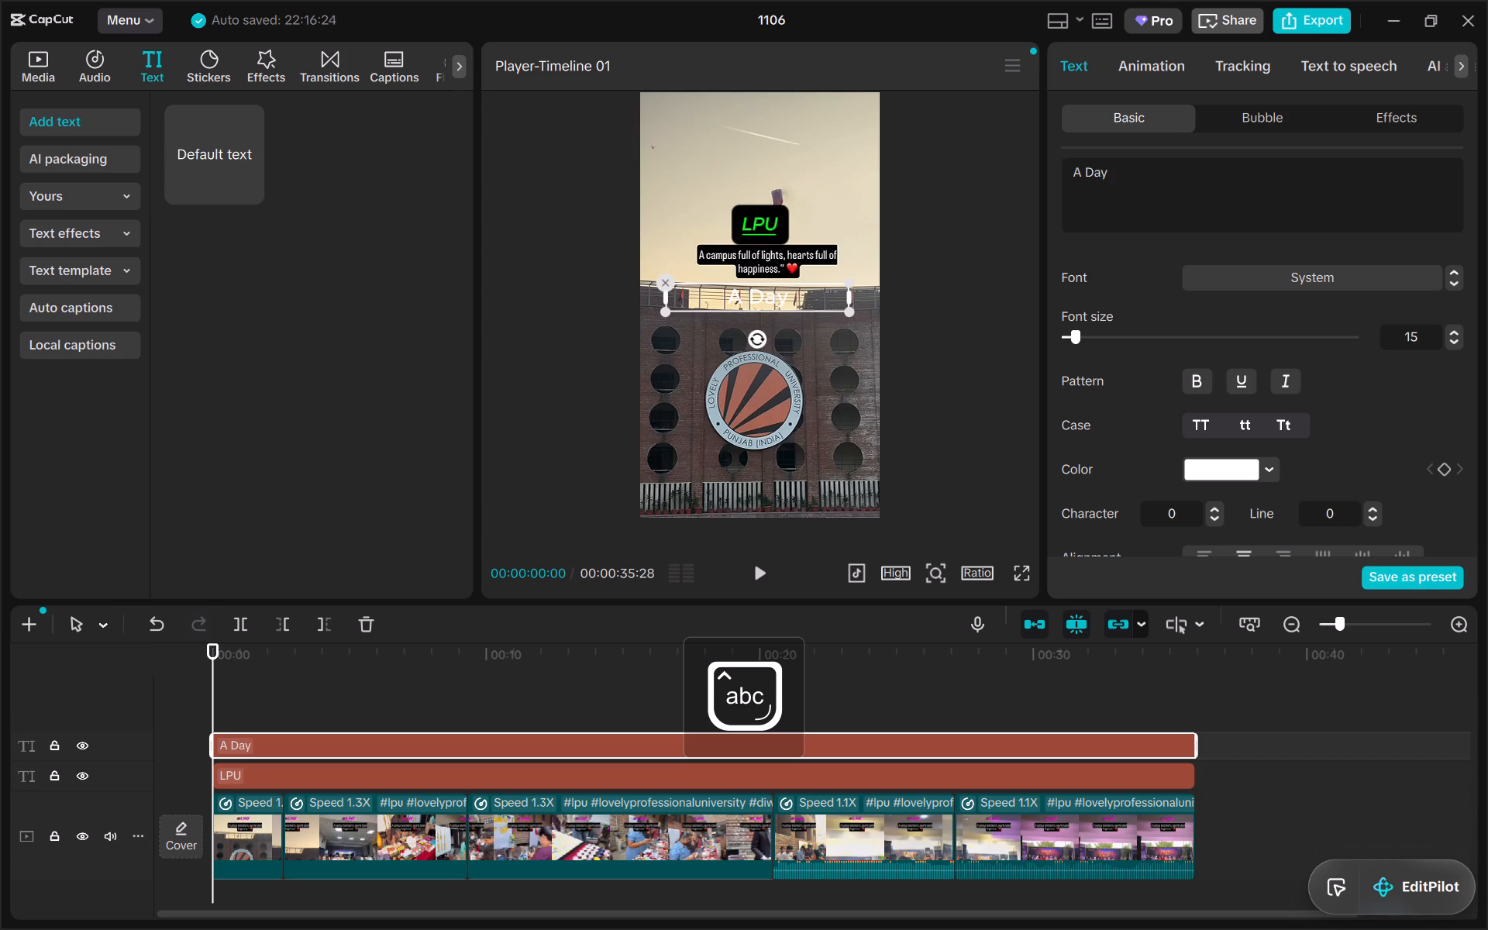
# Insert an opening double quotation mark and a space before "A Day" in the overlay text.
pyautogui.press('Left')
pyautogui.press('Left')
pyautogui.press('Left')
pyautogui.press('Left')
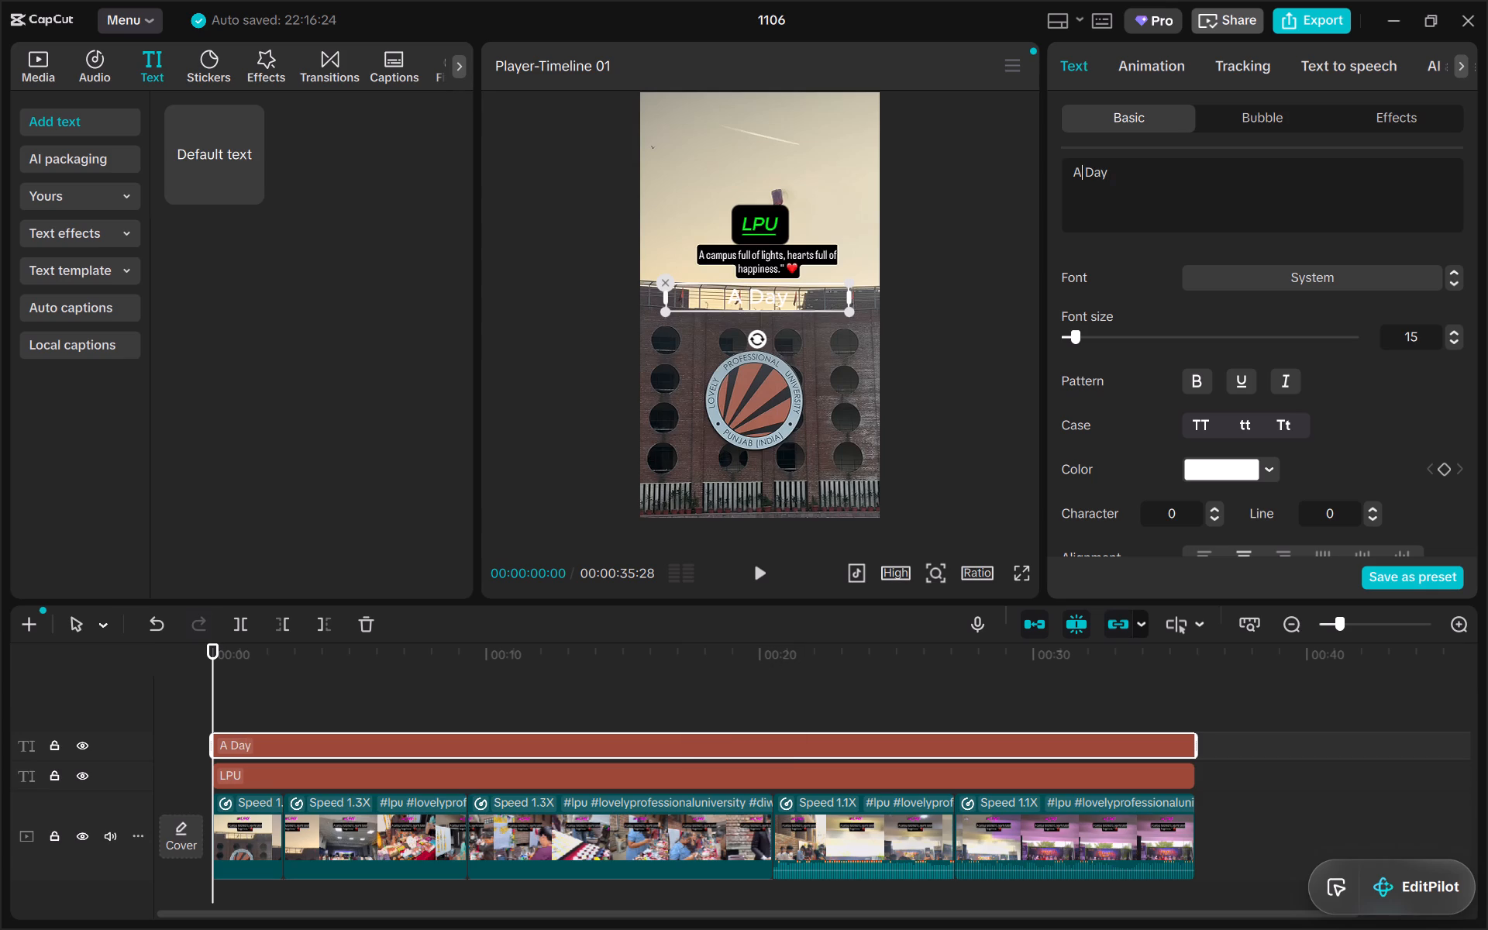
pyautogui.press('Left')
pyautogui.hotkey('shift', '"')
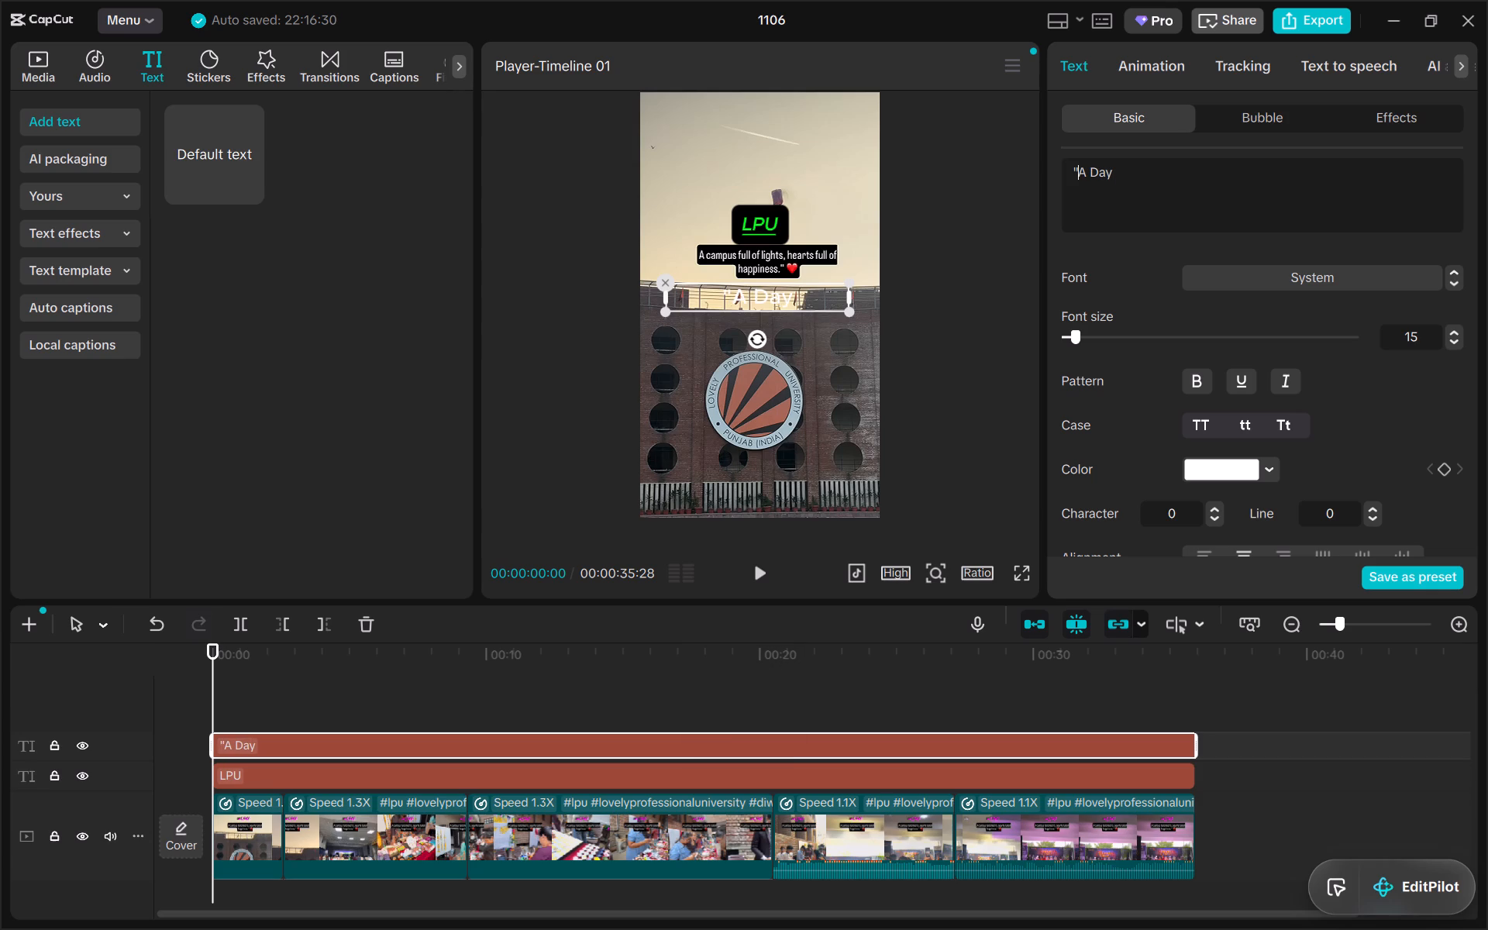
pyautogui.press('space')
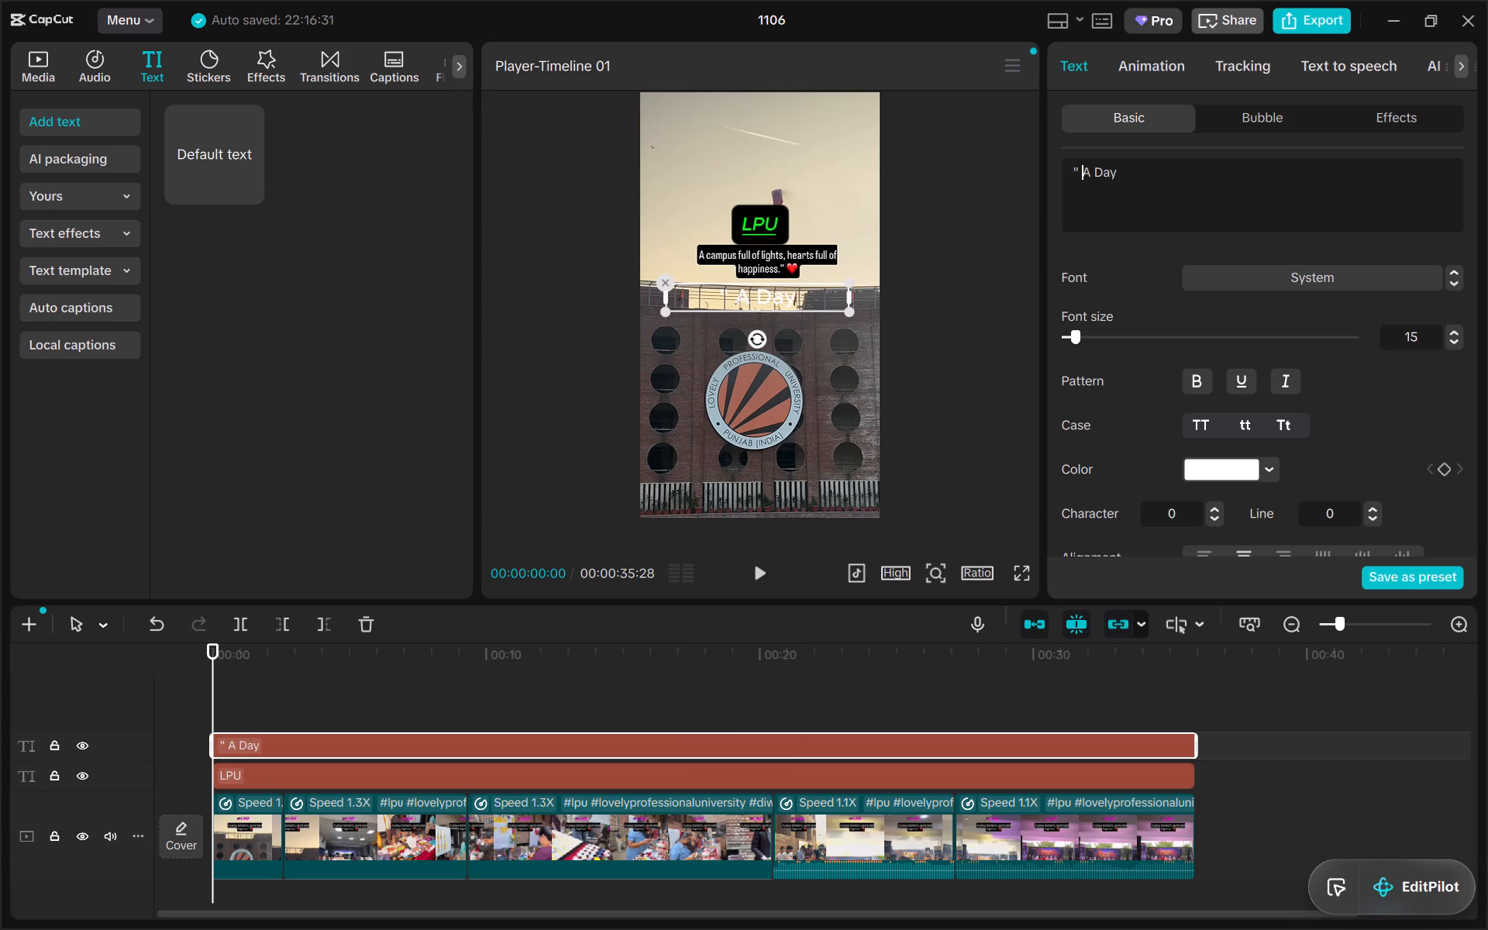
pyautogui.press('Right')
pyautogui.press('Right')
pyautogui.press('Right')
pyautogui.press('Right')
pyautogui.press('Right')
# Continue the overlay text after "A Day" with "of festivities," and a trailing space.
pyautogui.press('space')
pyautogui.write('of')
pyautogui.press('space')
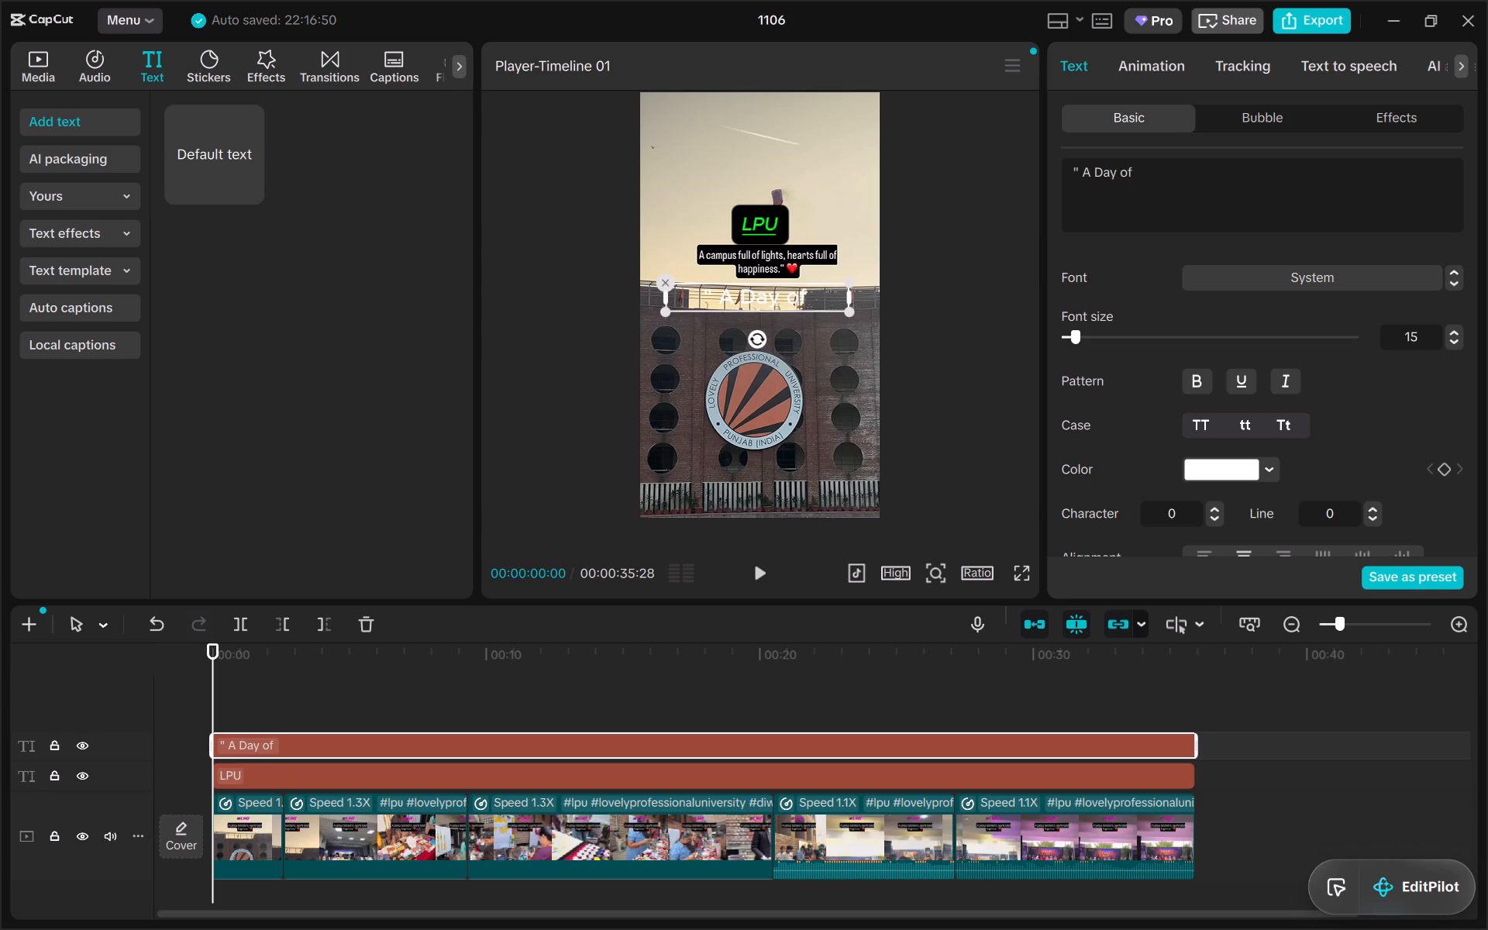
pyautogui.write('fest')
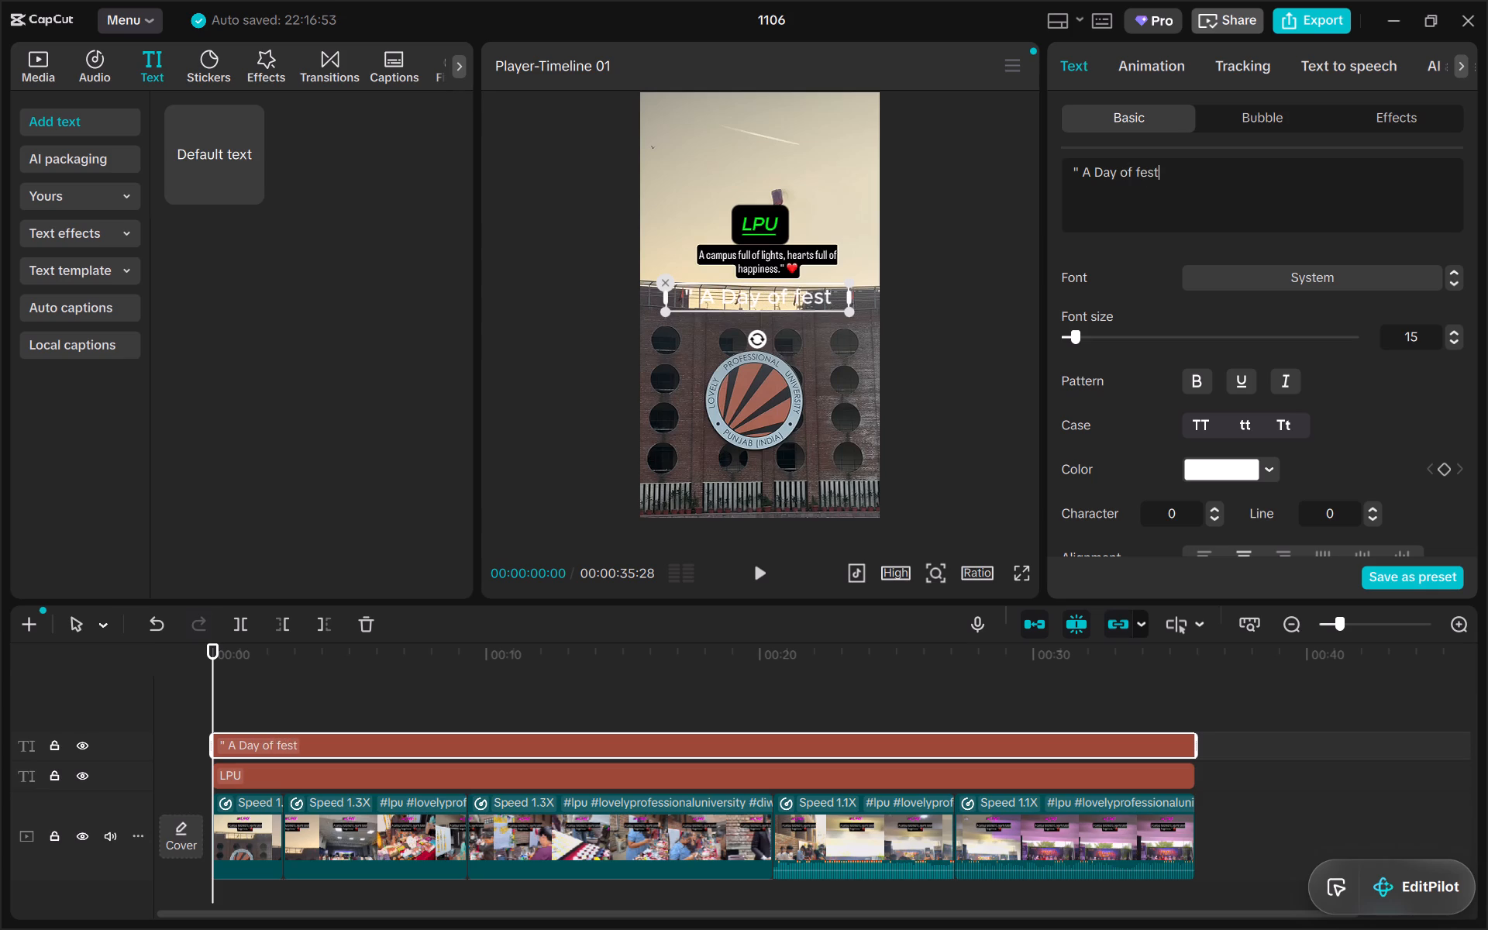
pyautogui.press('i')
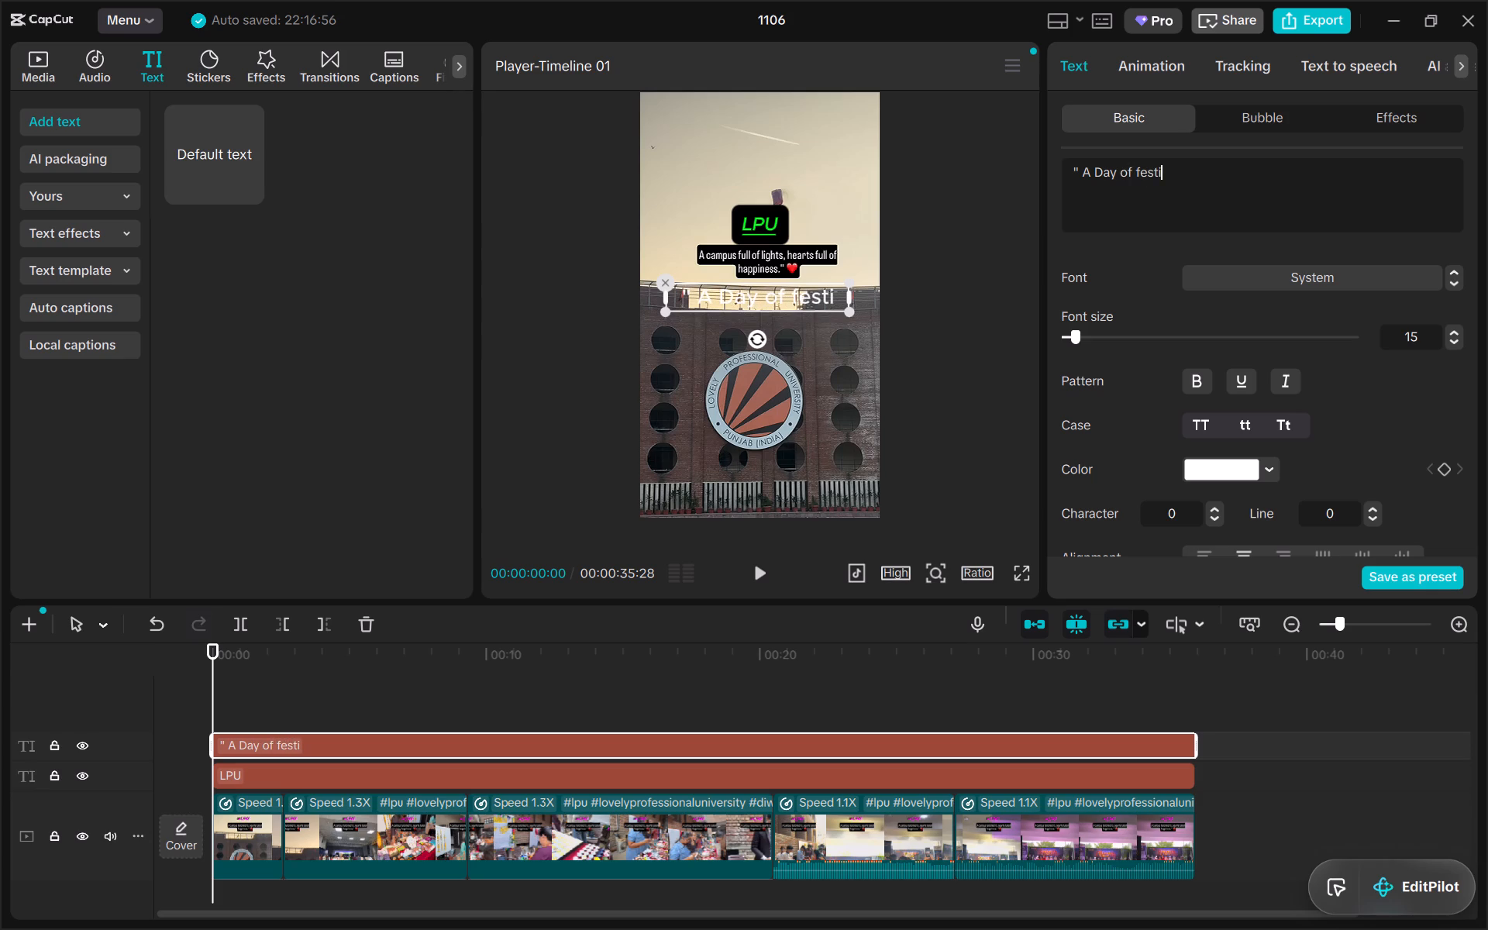
pyautogui.write('vi')
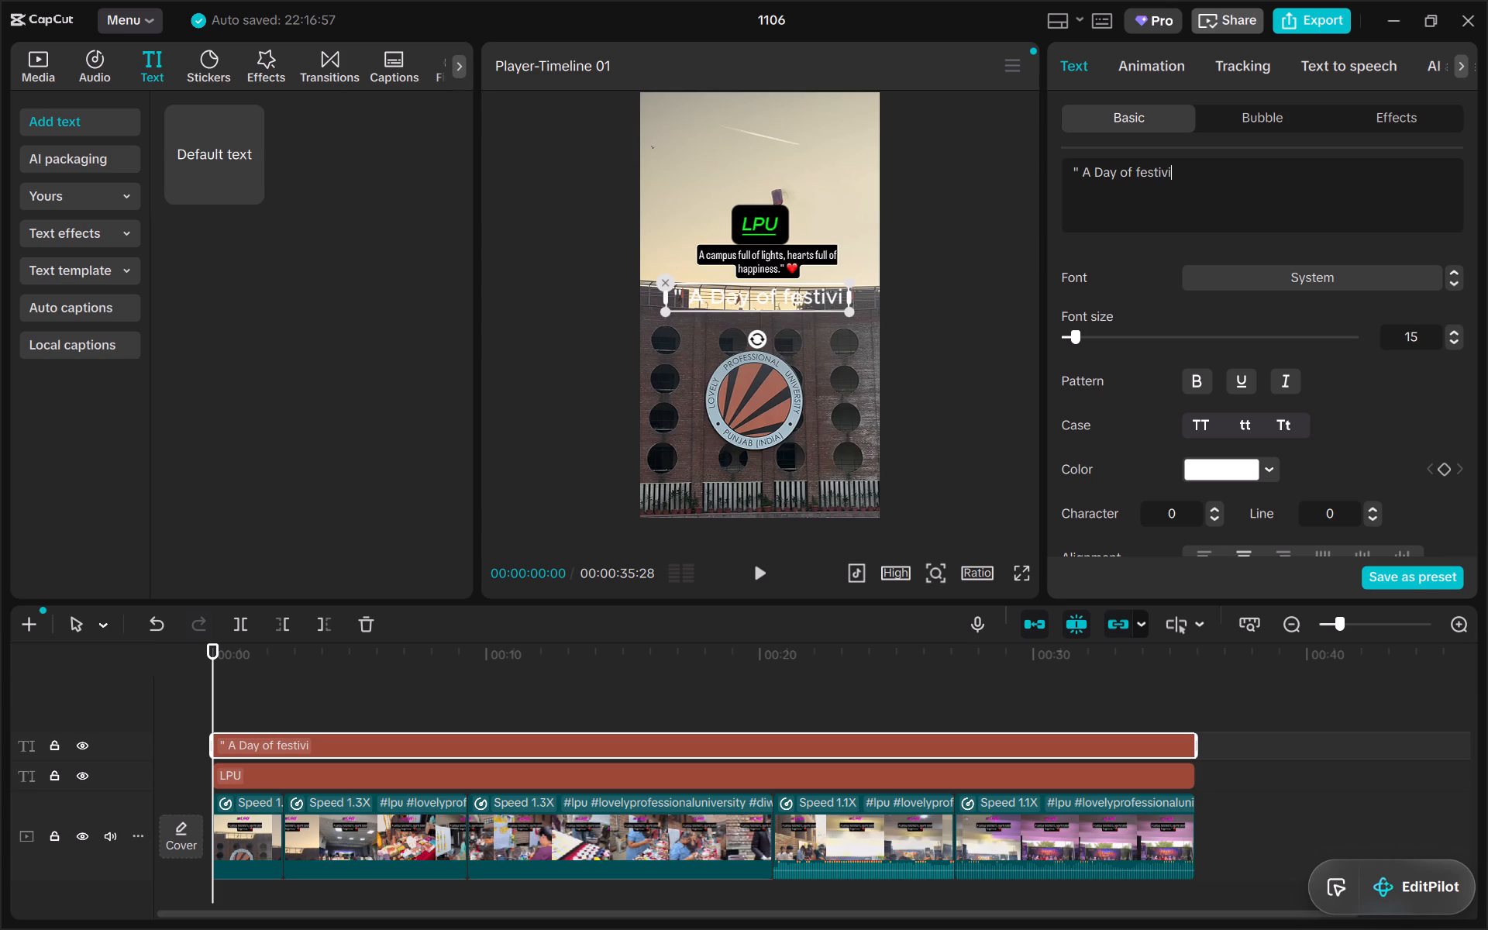
pyautogui.write('ti')
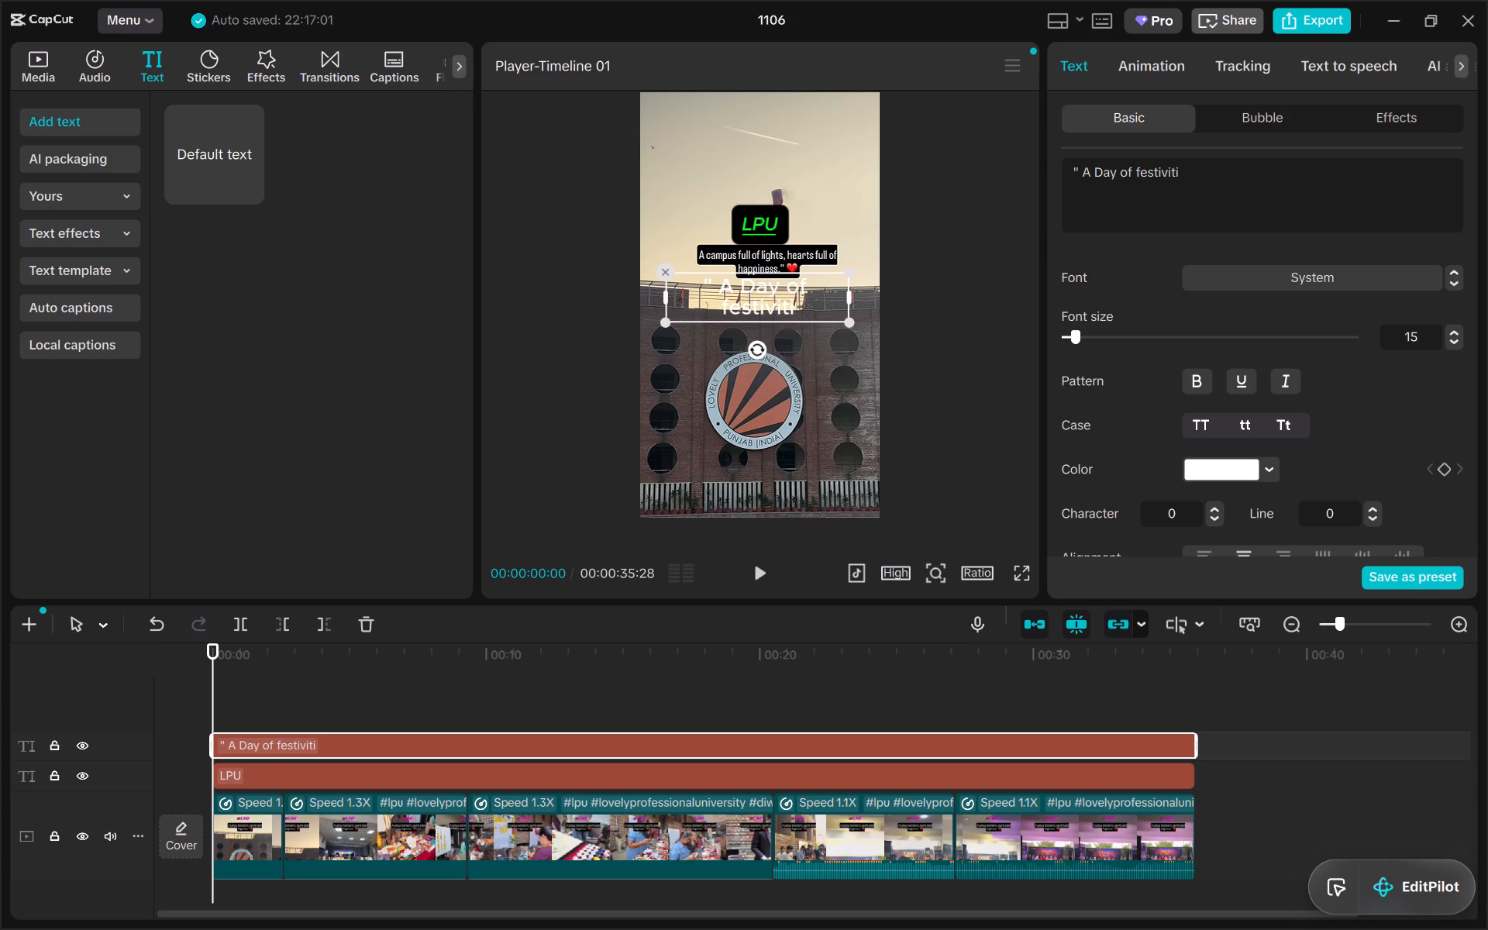
pyautogui.write('vi')
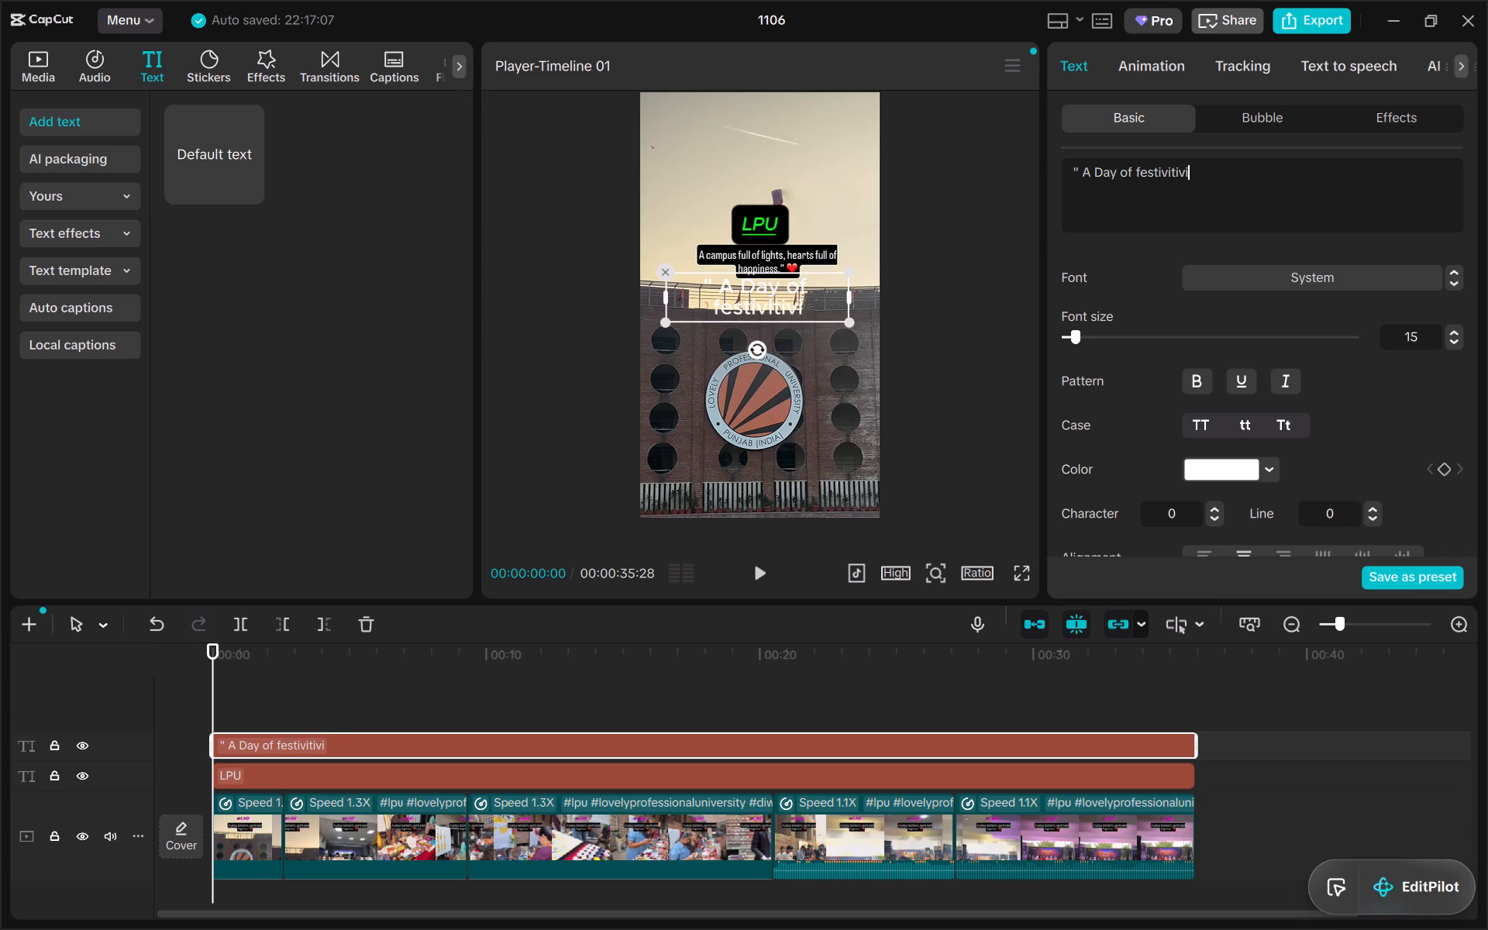
pyautogui.press('BackSpace')
pyautogui.press('BackSpace')
pyautogui.write('es')
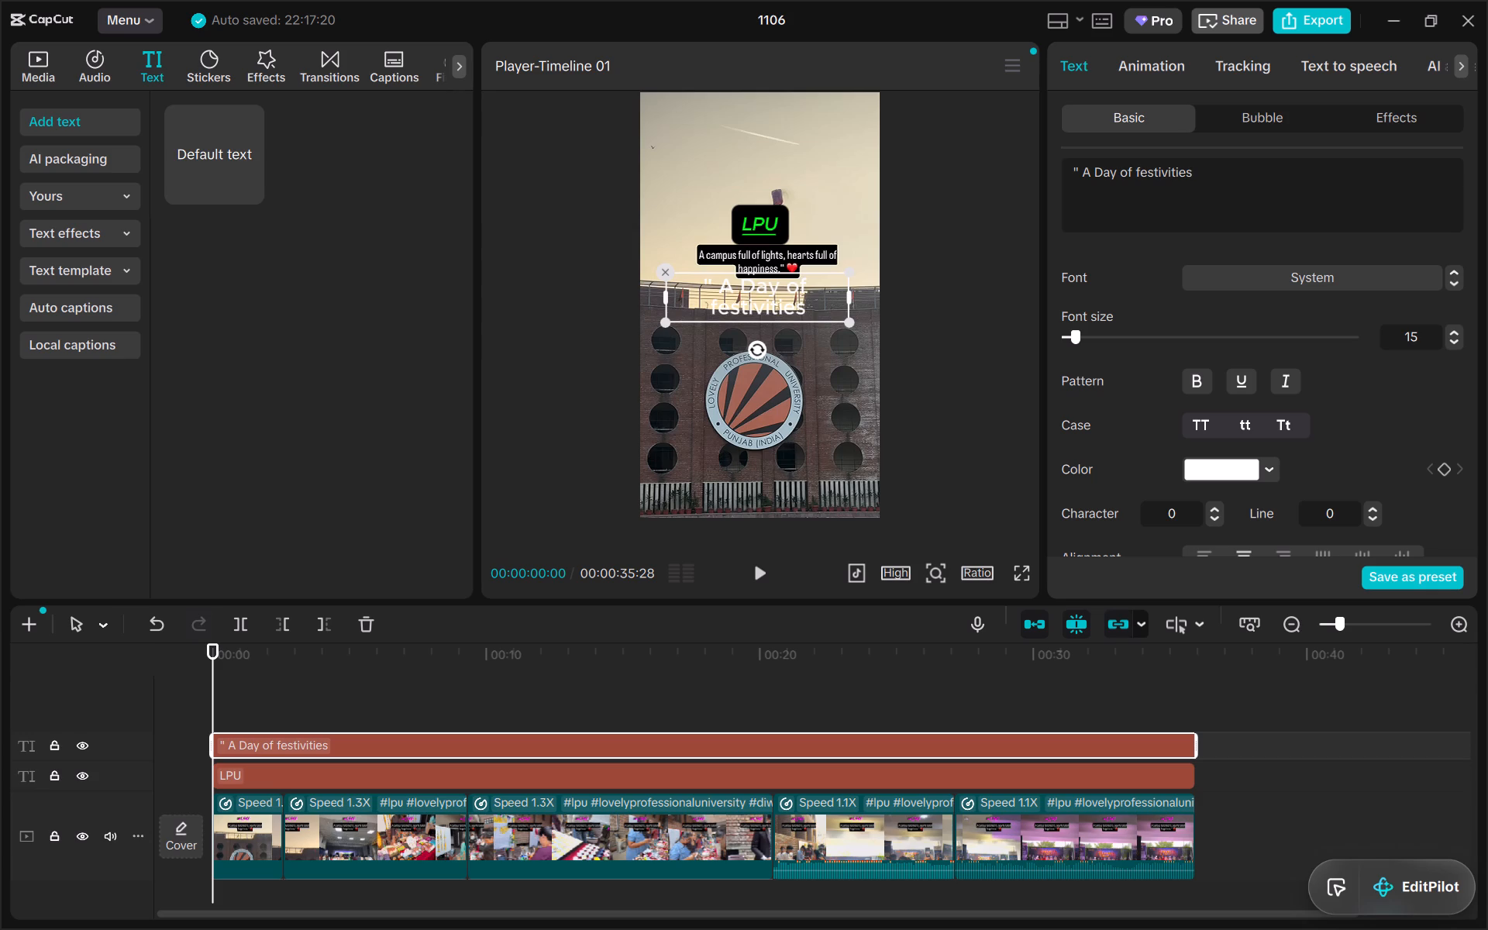
pyautogui.write(',')
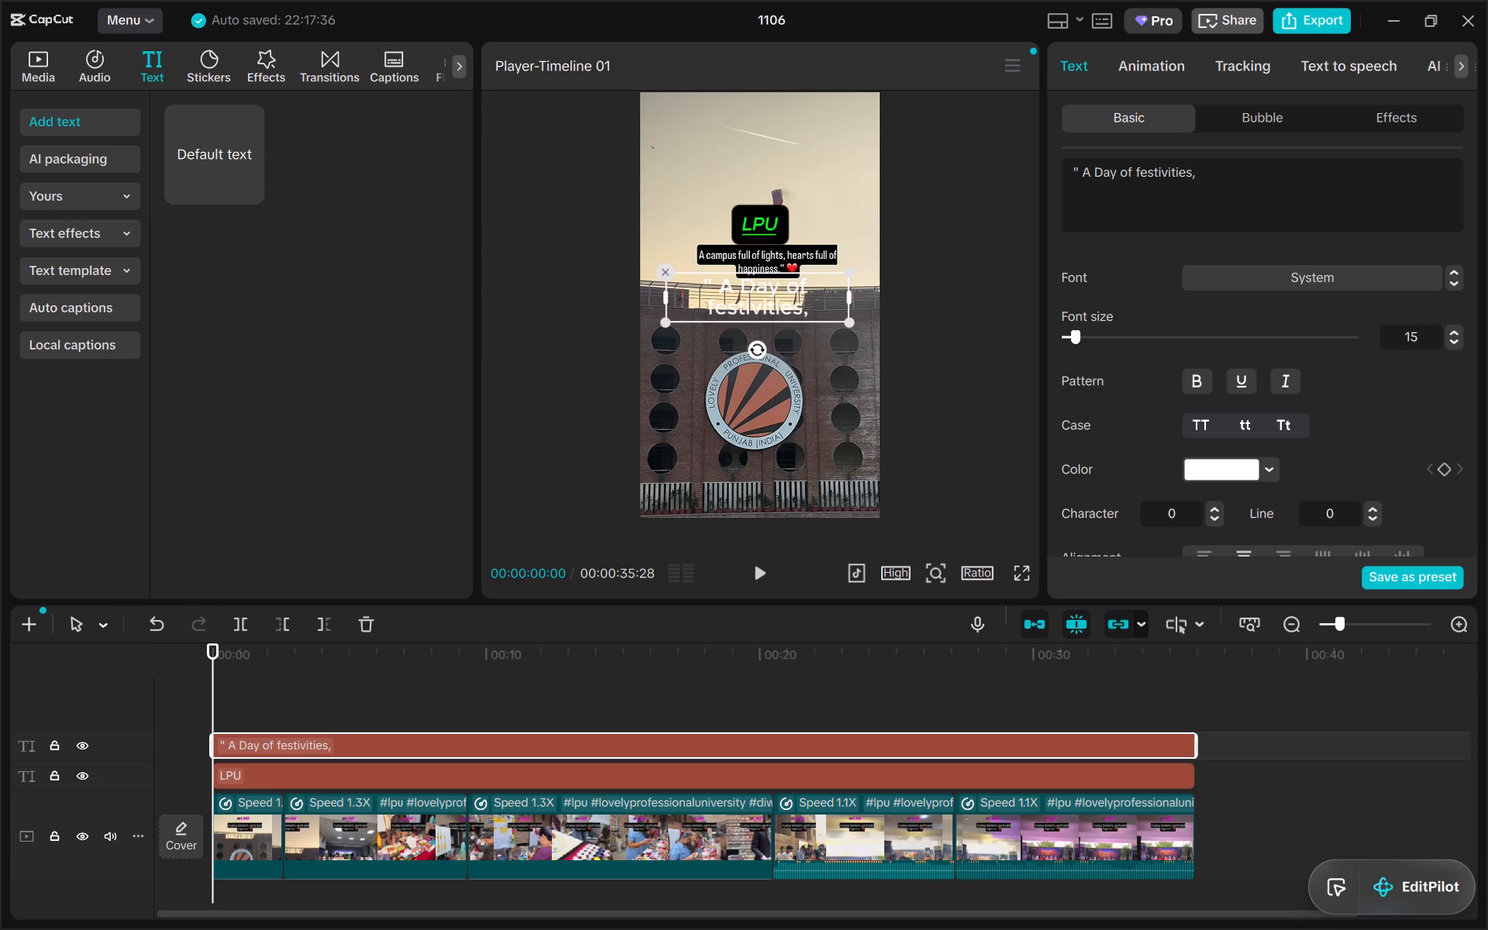
pyautogui.press('space')
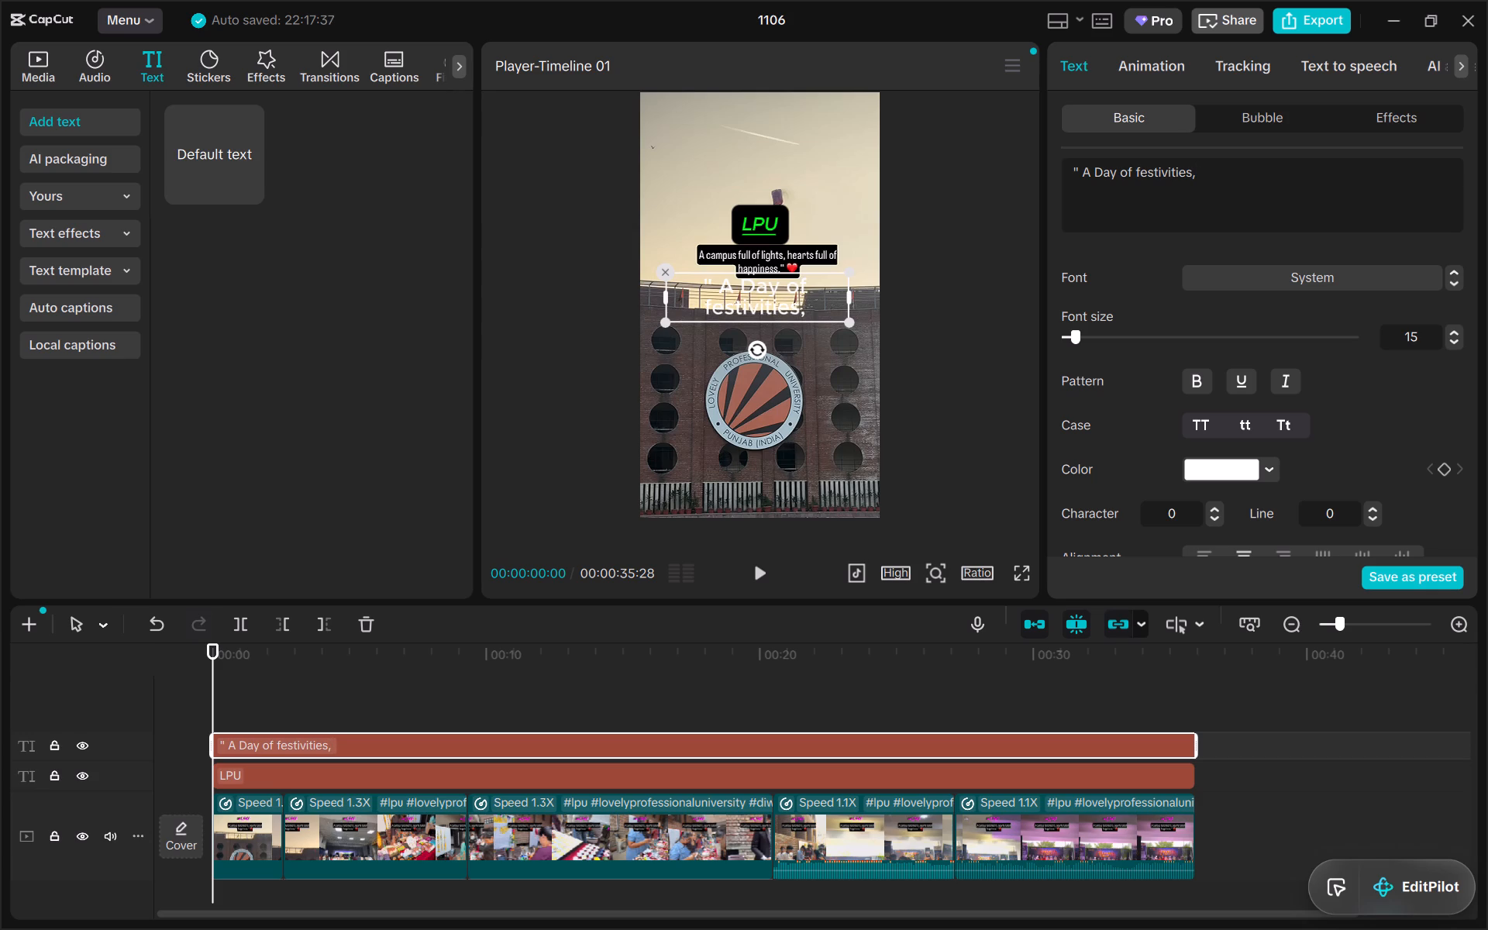
# Continue the overlay text after the comma with "Culture & diwali".
pyautogui.write('Cu')
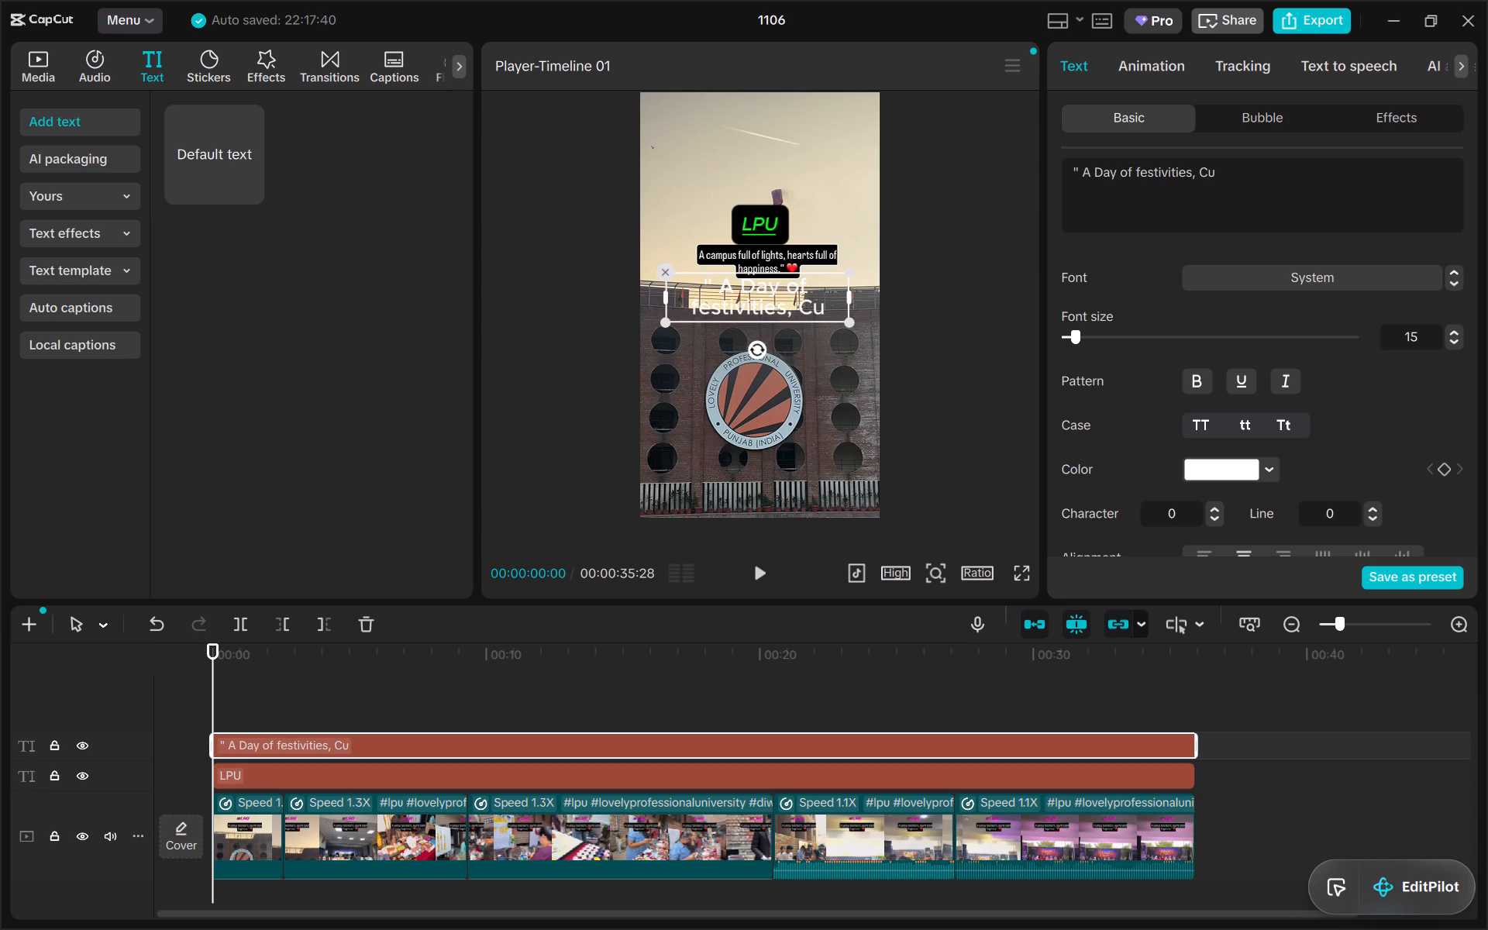
pyautogui.press('l')
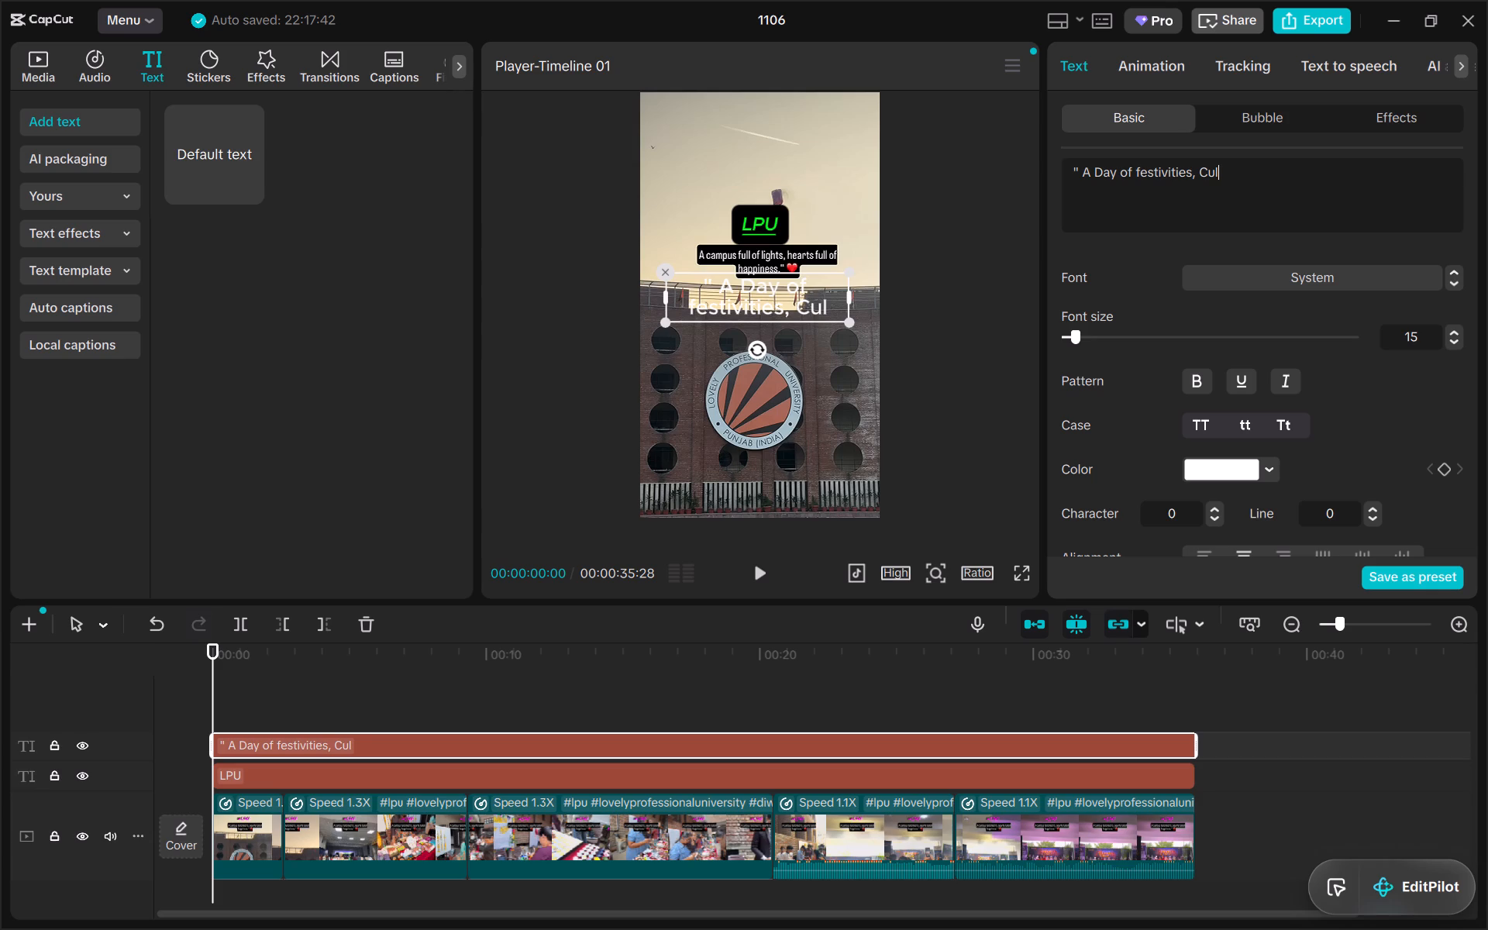
pyautogui.write('ture')
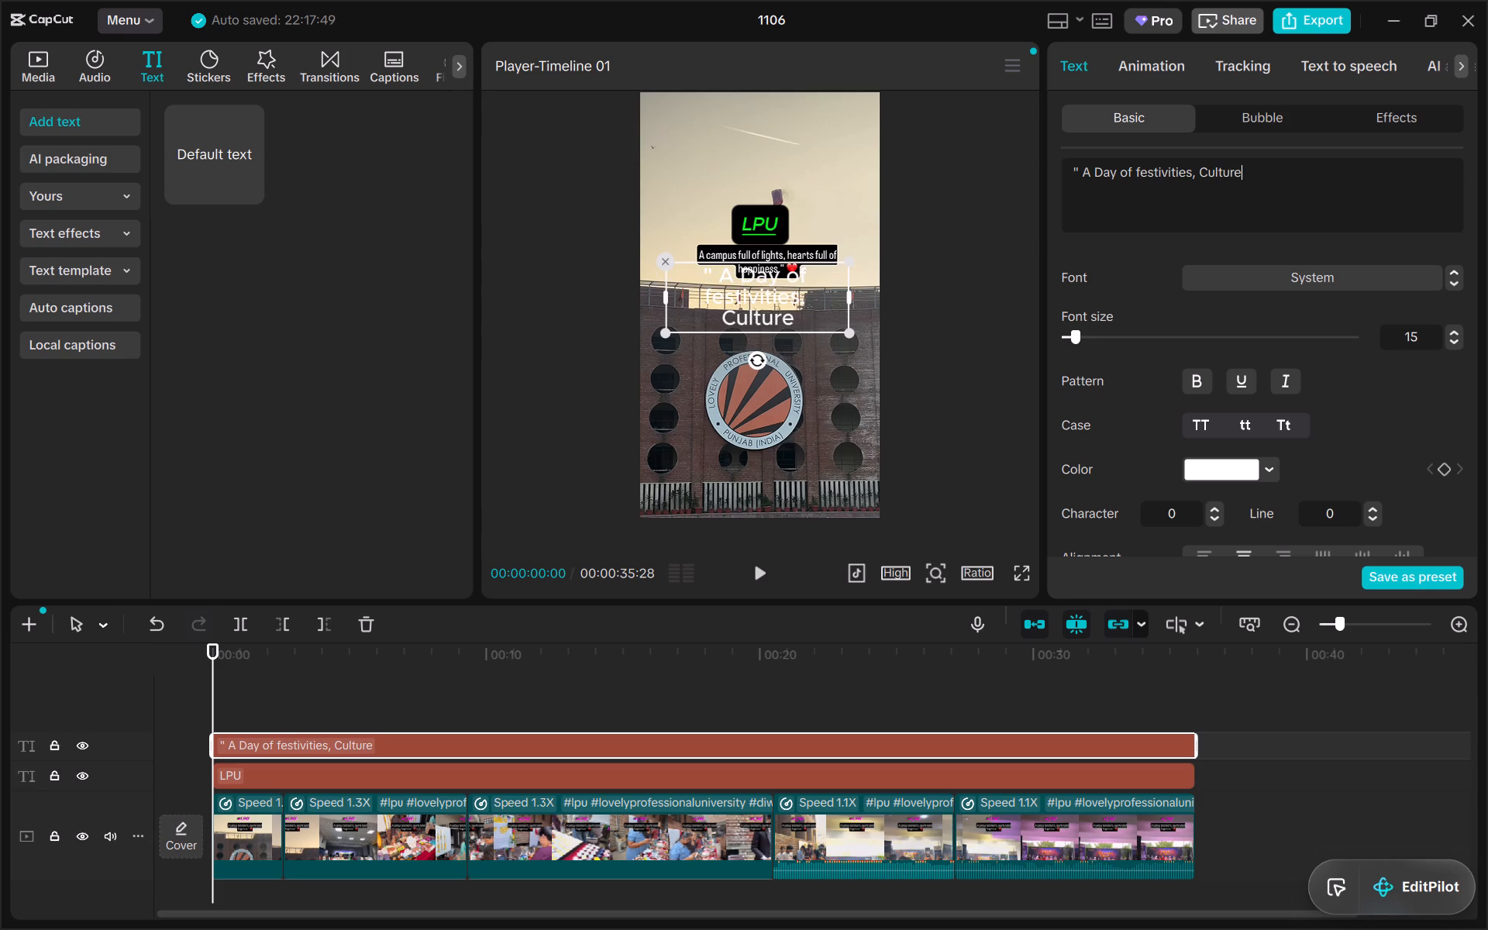
pyautogui.press('space')
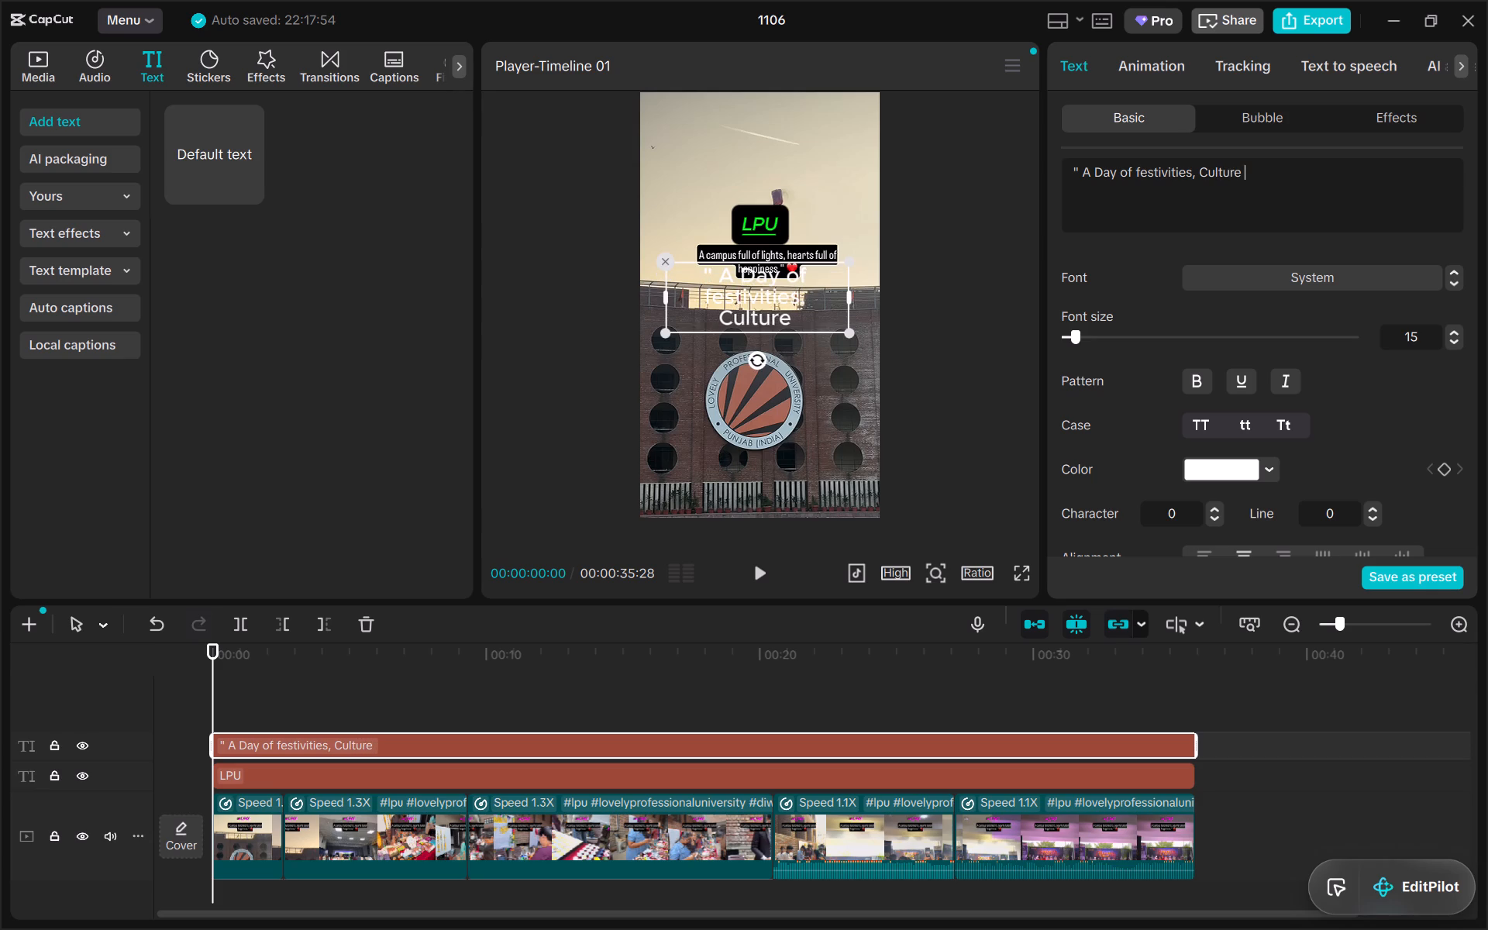
pyautogui.hotkey('shift', '&')
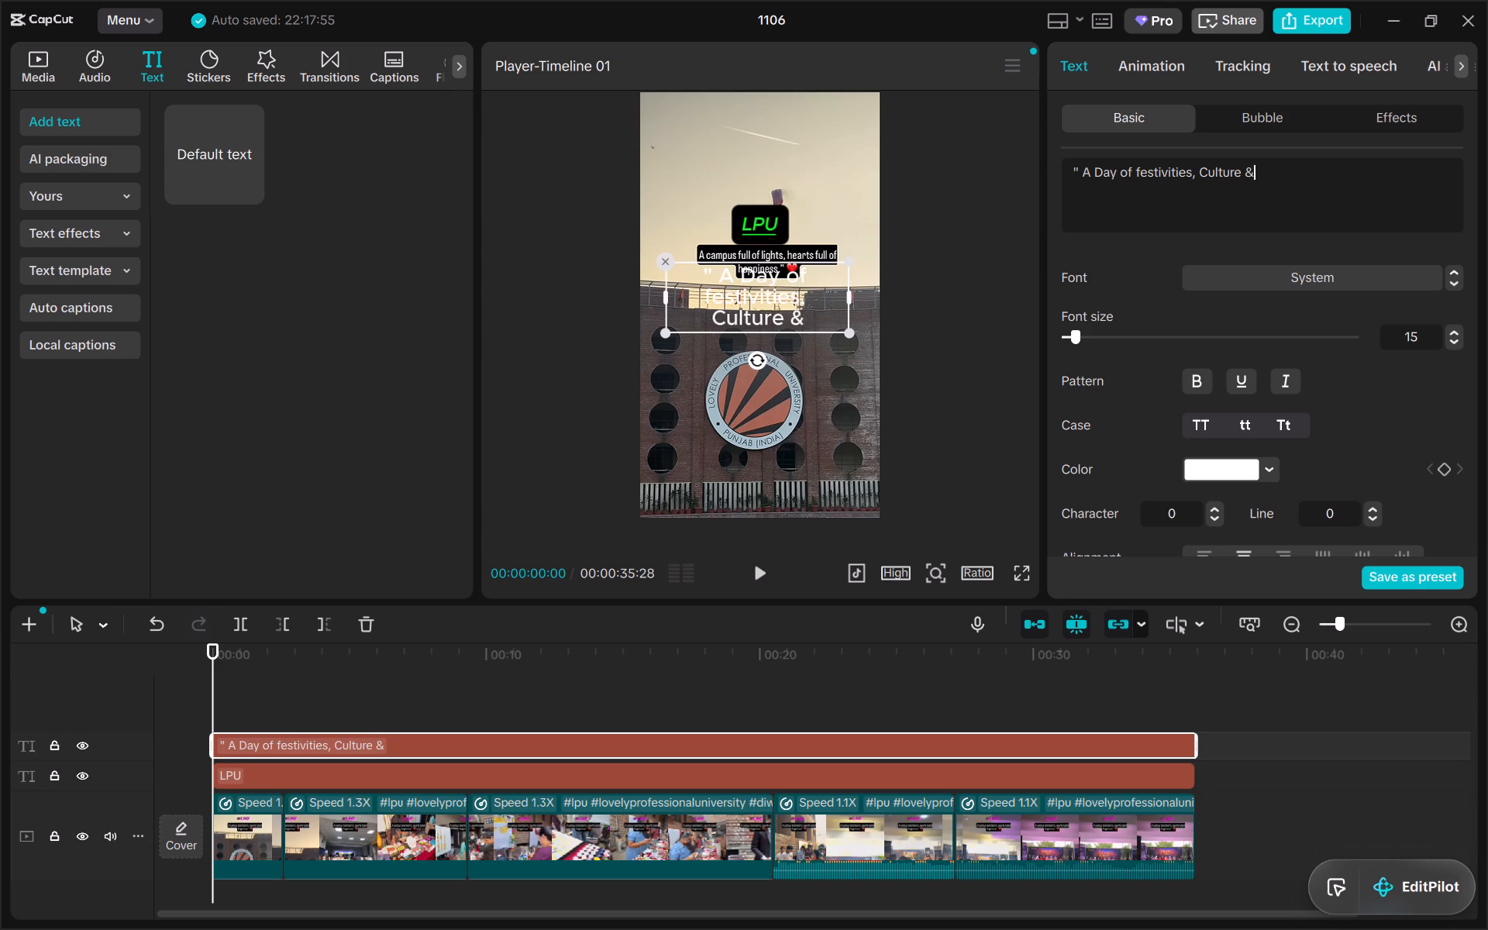
pyautogui.press('space')
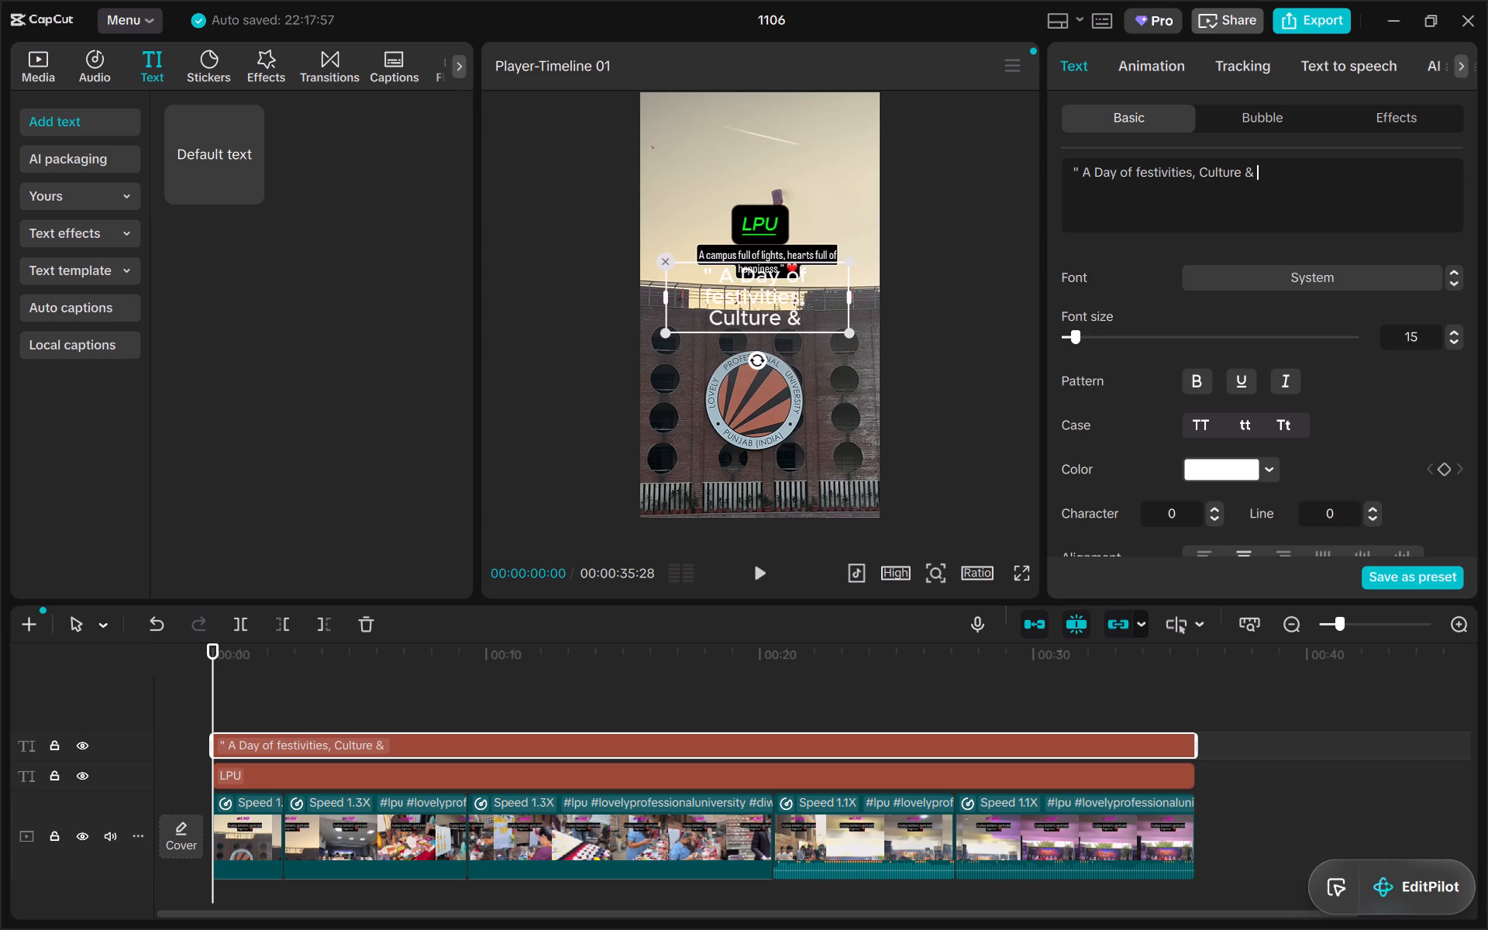
pyautogui.write('di')
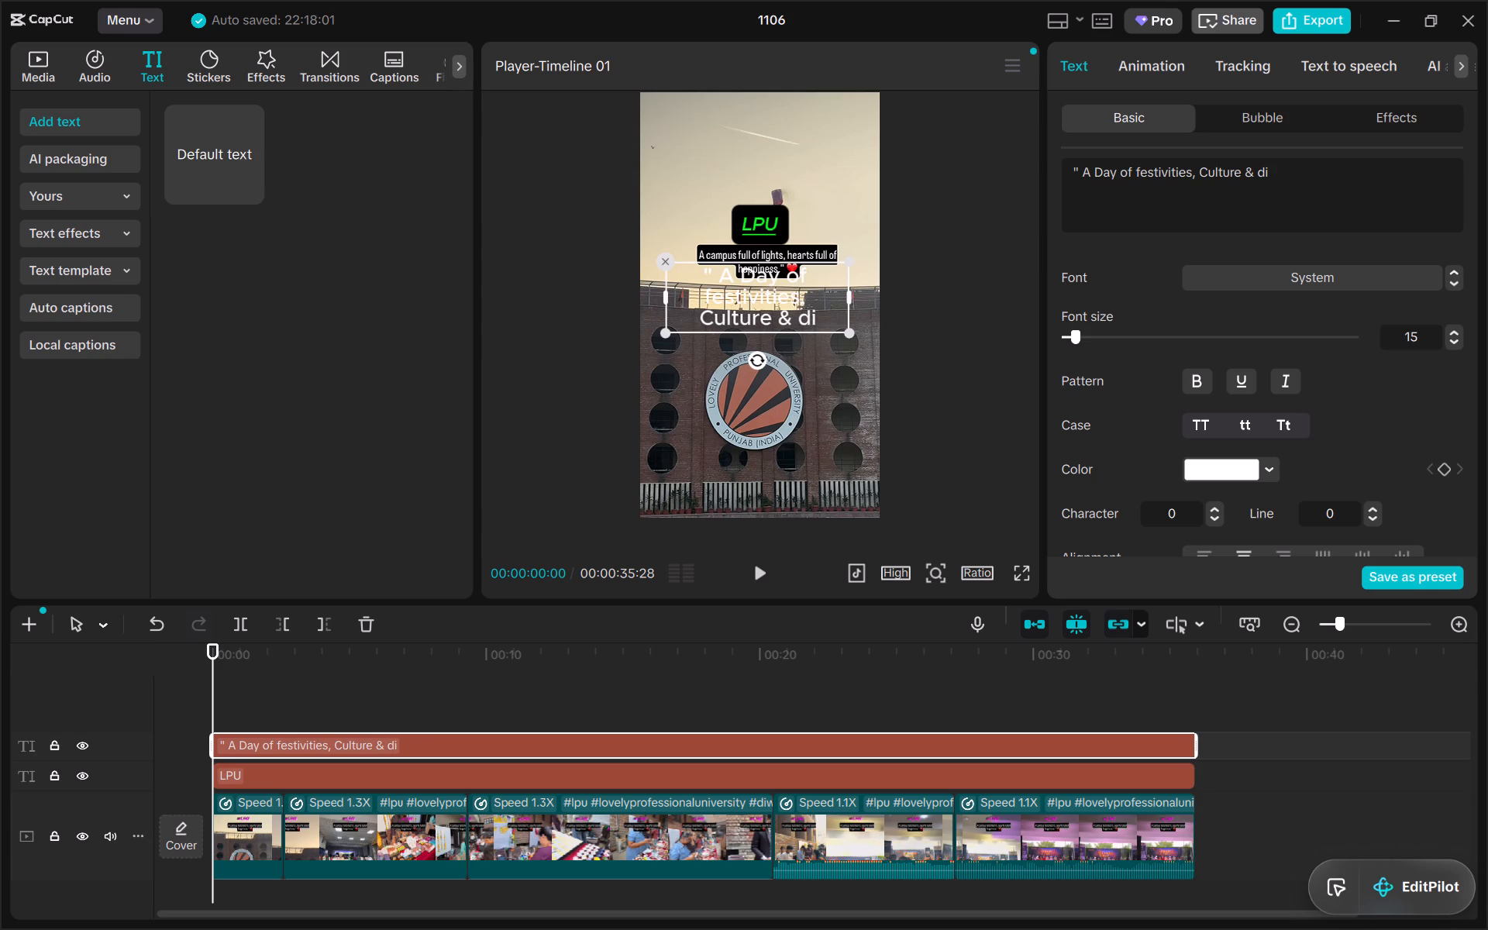
pyautogui.write('wa')
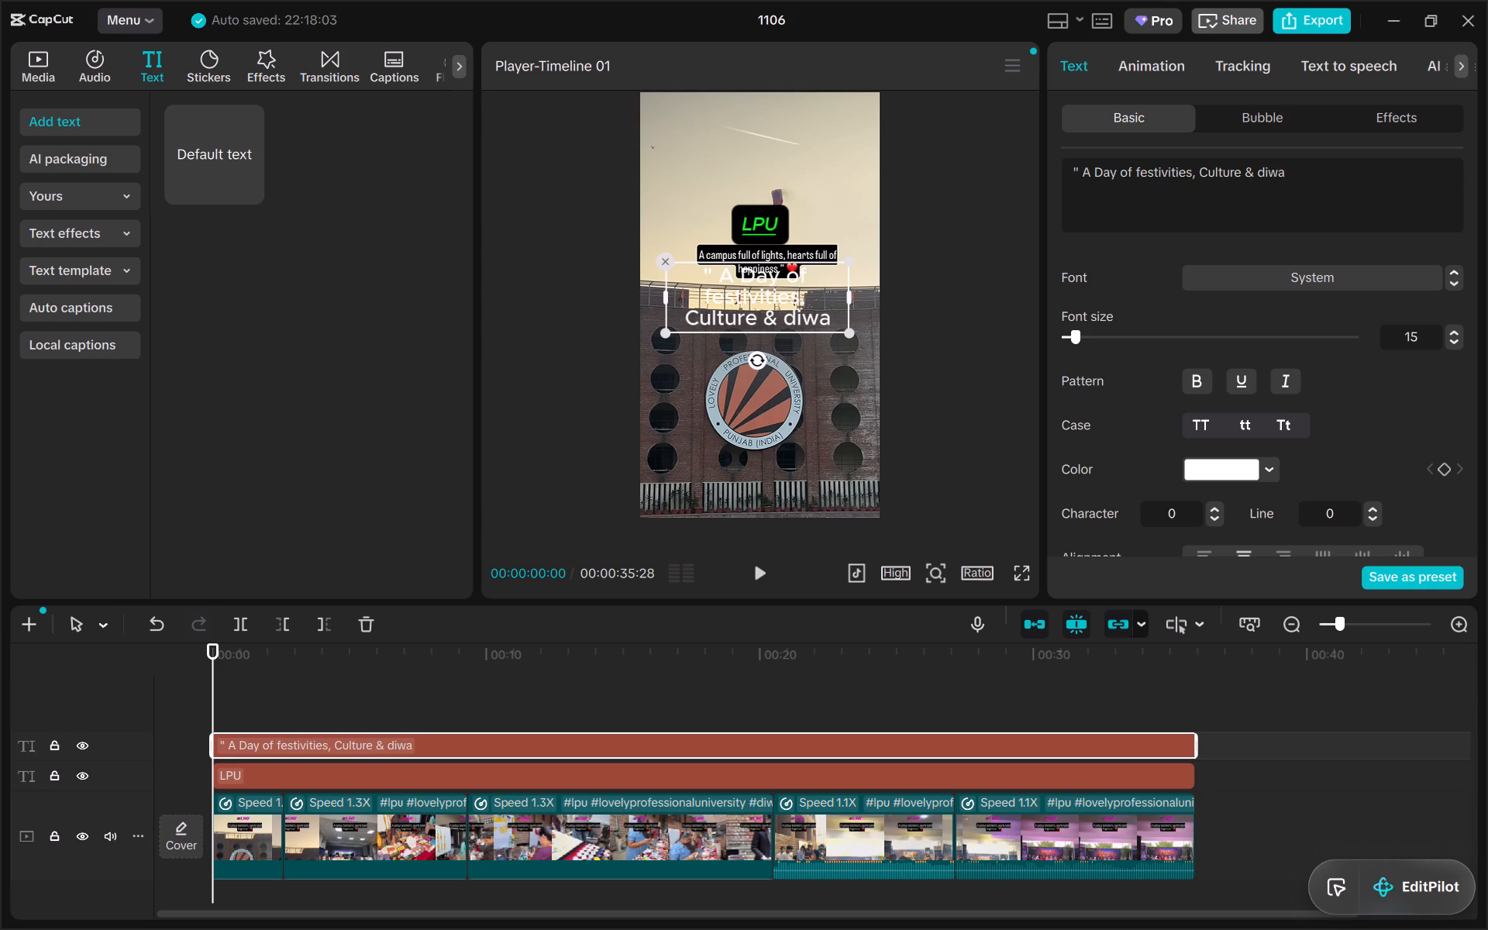
pyautogui.write('li')
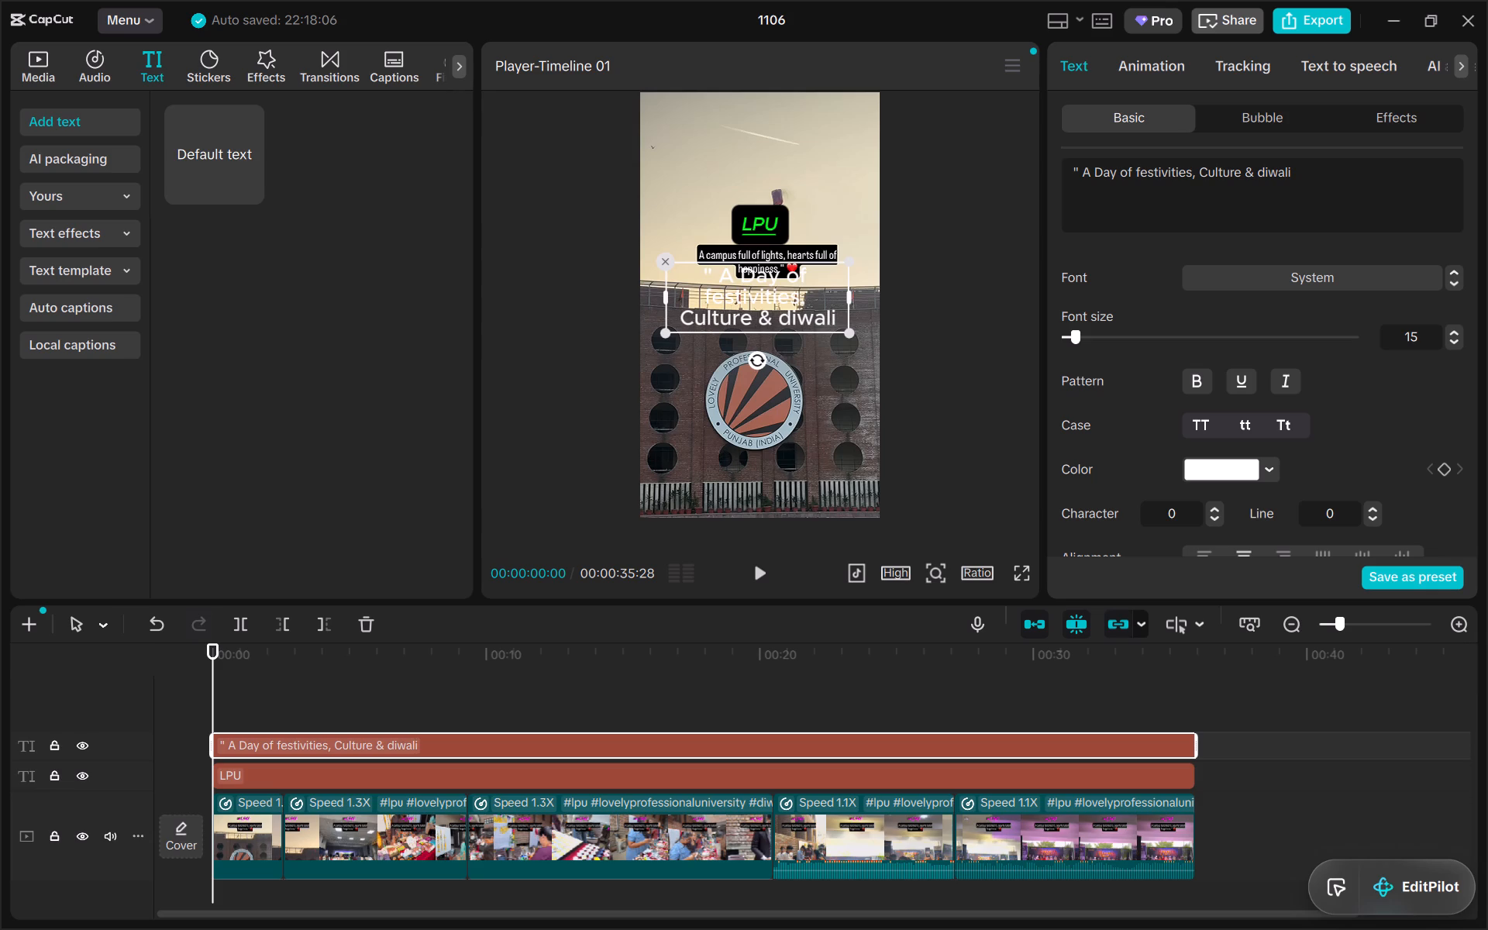
pyautogui.press('space')
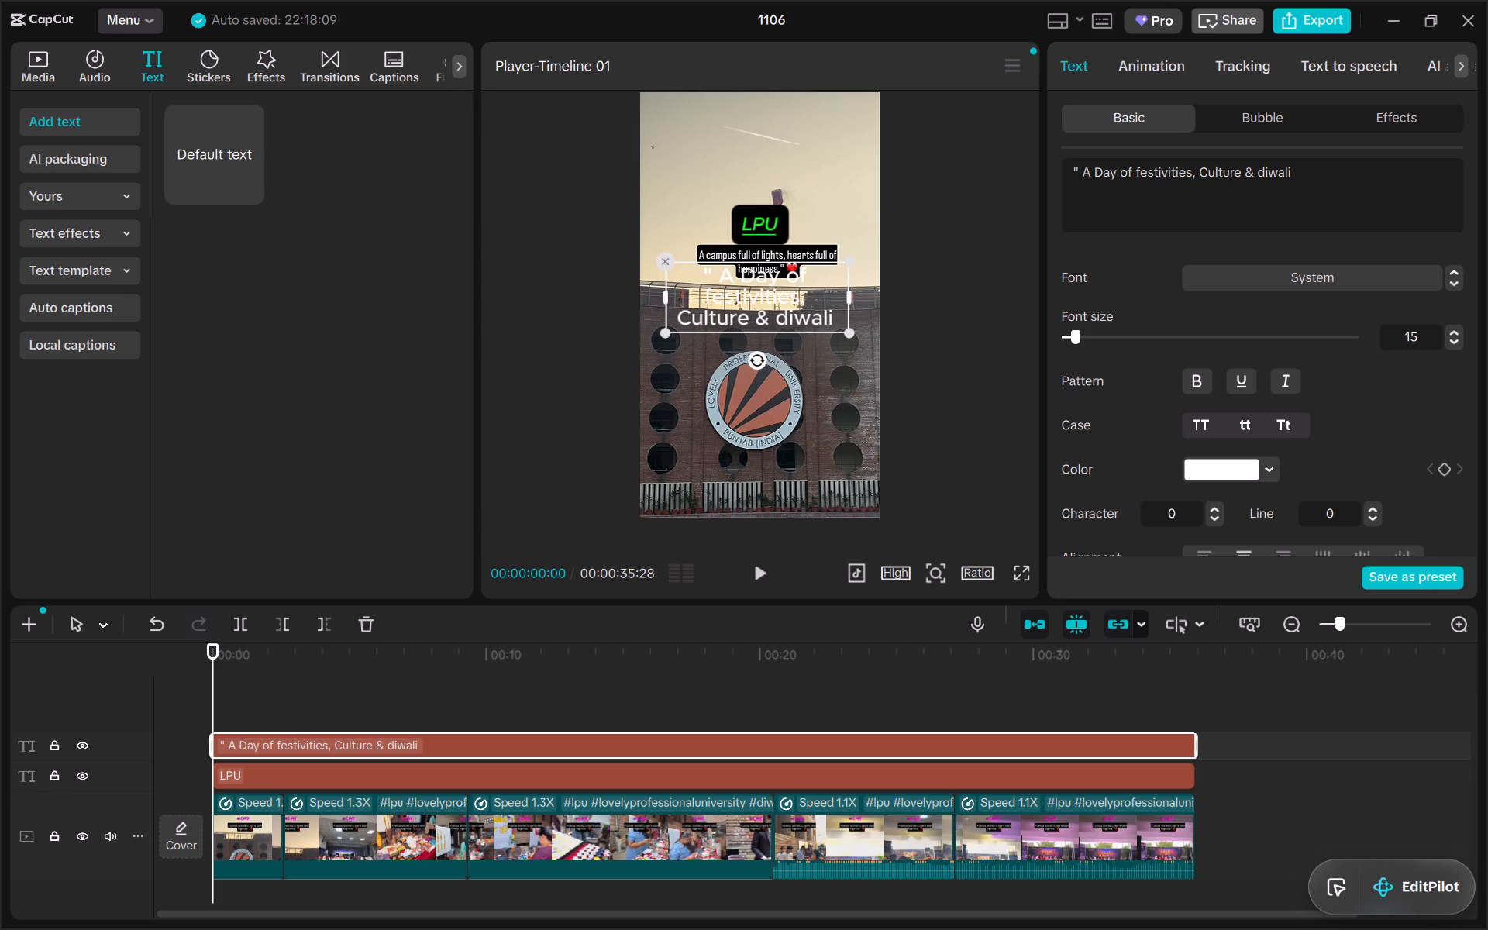
# Capitalise the first letter of "diwali" in the overlay text so the word reads "Diwali".
pyautogui.press('Left')
pyautogui.press('Left')
pyautogui.press('Left')
pyautogui.press('Left')
pyautogui.press('Left')
pyautogui.press('Left')
pyautogui.press('Left')
pyautogui.press('Left')
pyautogui.press('Right')
pyautogui.press('Delete')
pyautogui.hotkey('shift', 'd')
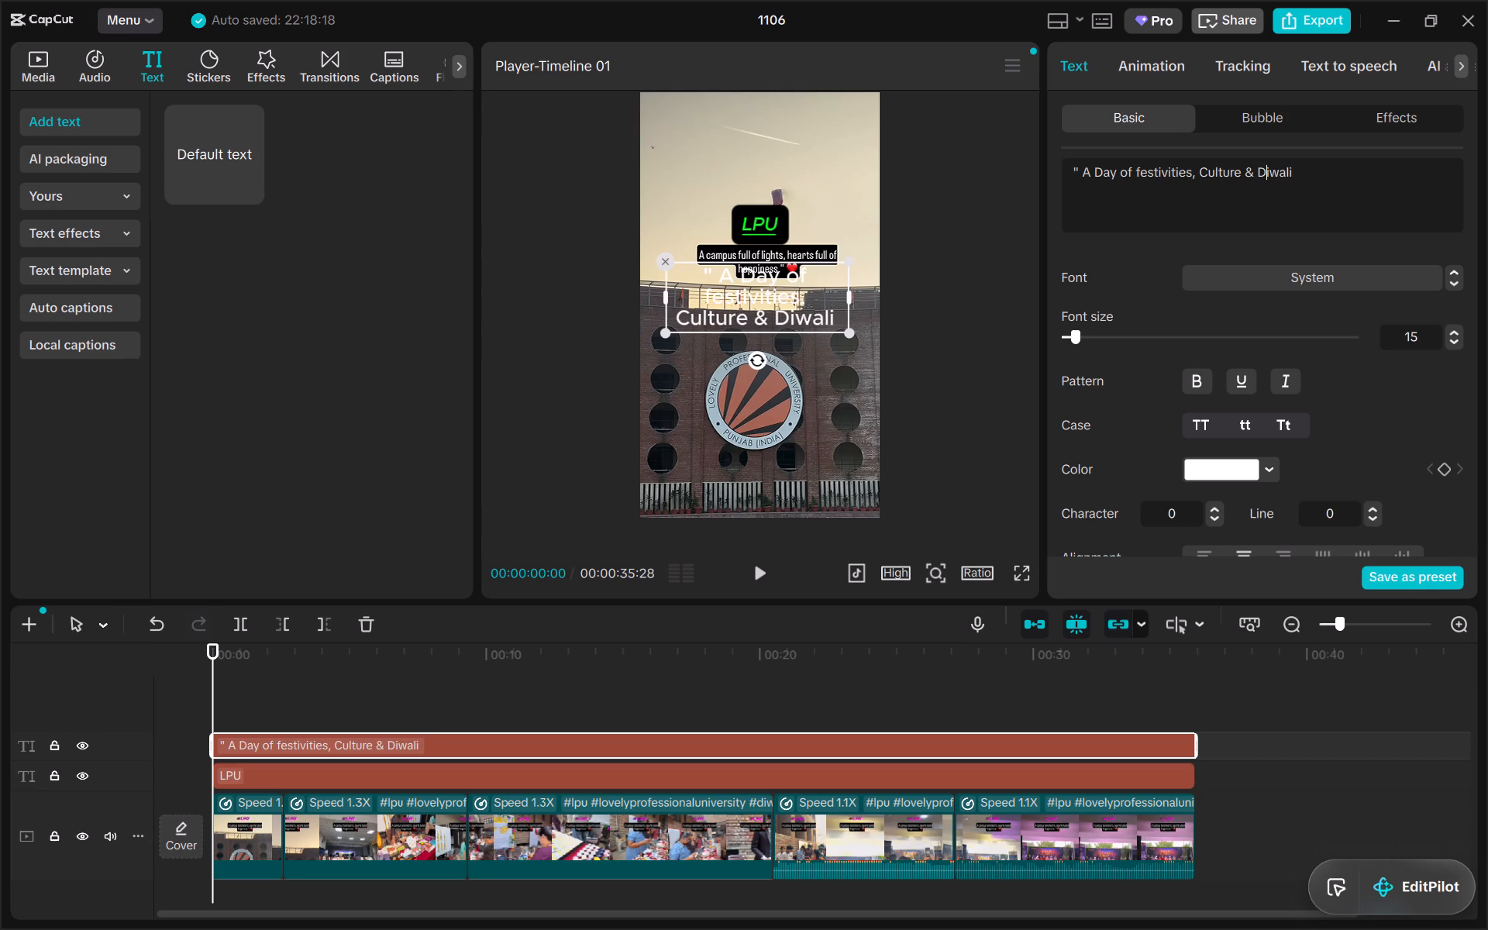
pyautogui.press('Right')
pyautogui.press('Right')
pyautogui.press('Right')
pyautogui.press('Right')
pyautogui.press('Right')
# Add the word "Celebration" after "Diwali" at the end of the overlay text.
pyautogui.press('space')
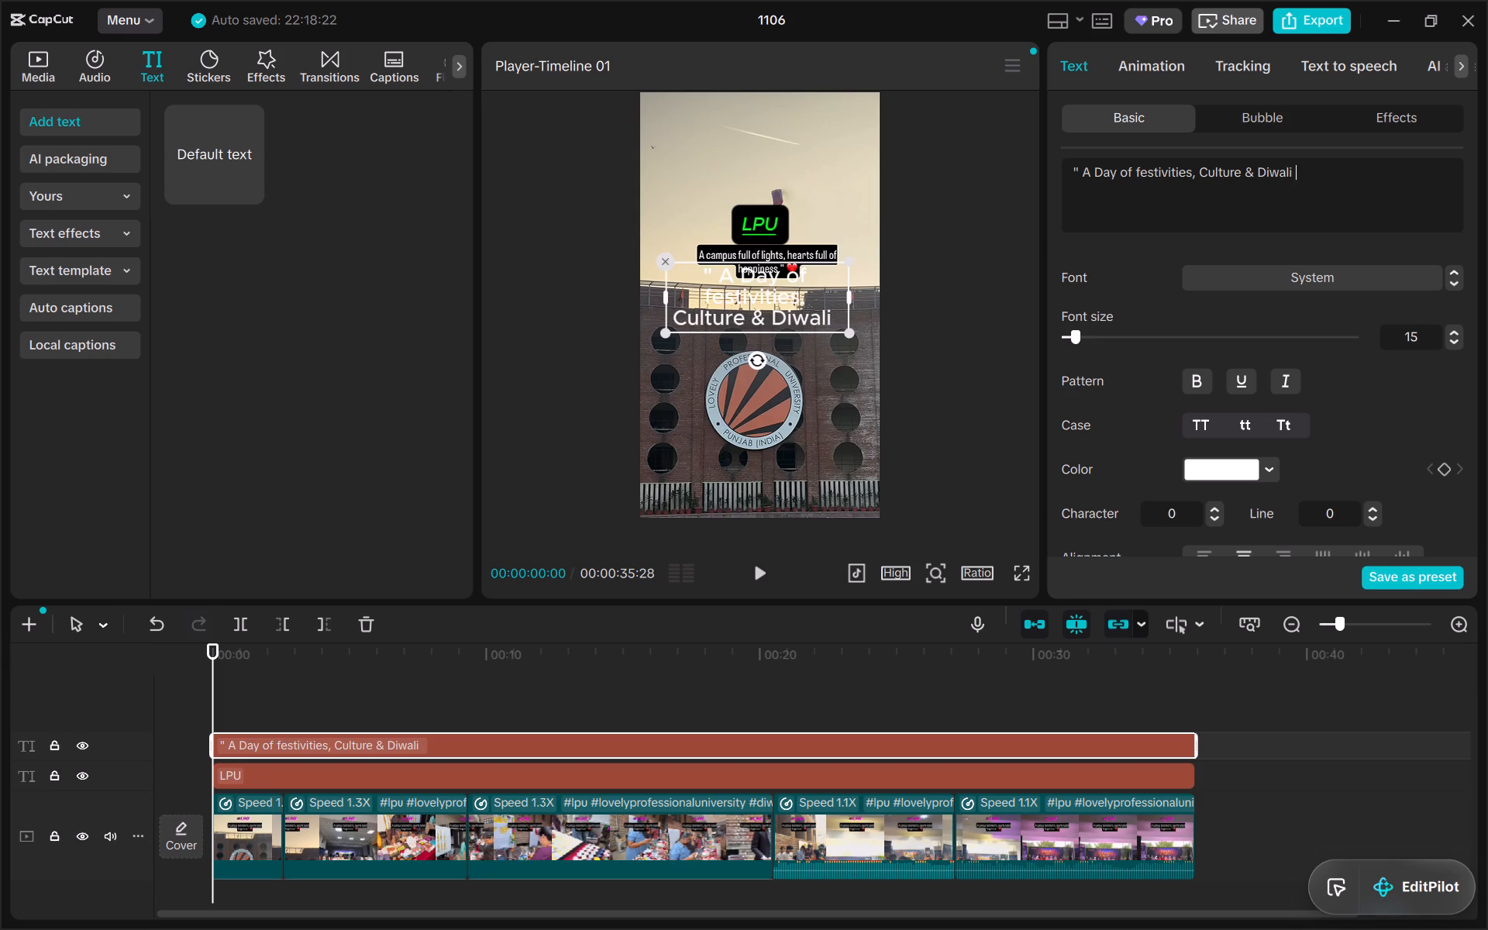
pyautogui.write('Ce')
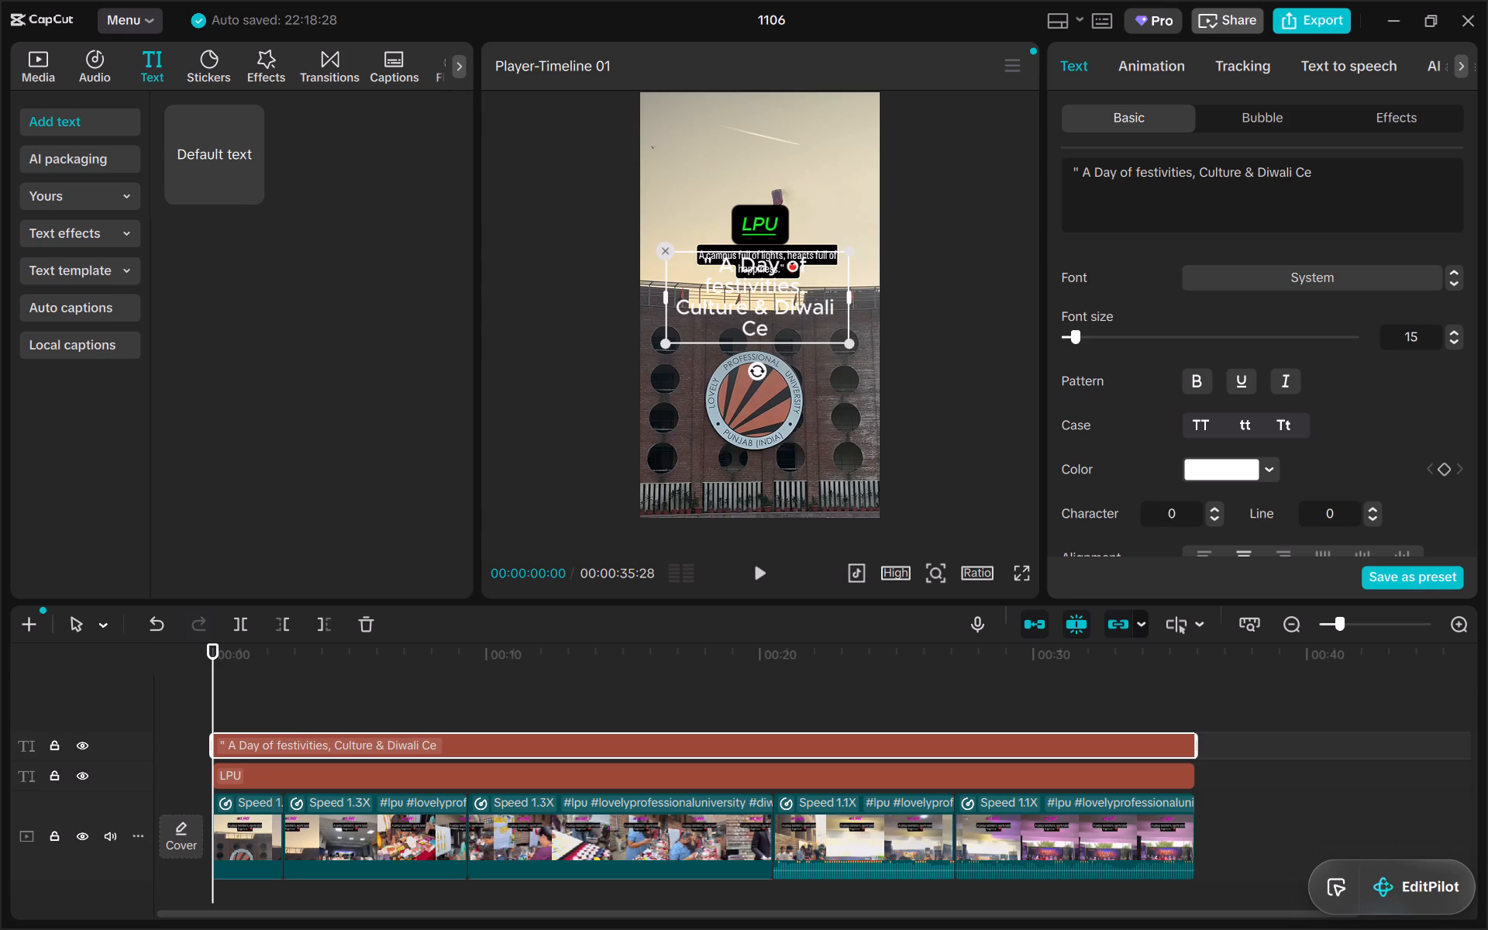
pyautogui.write('le')
pyautogui.write('bration')
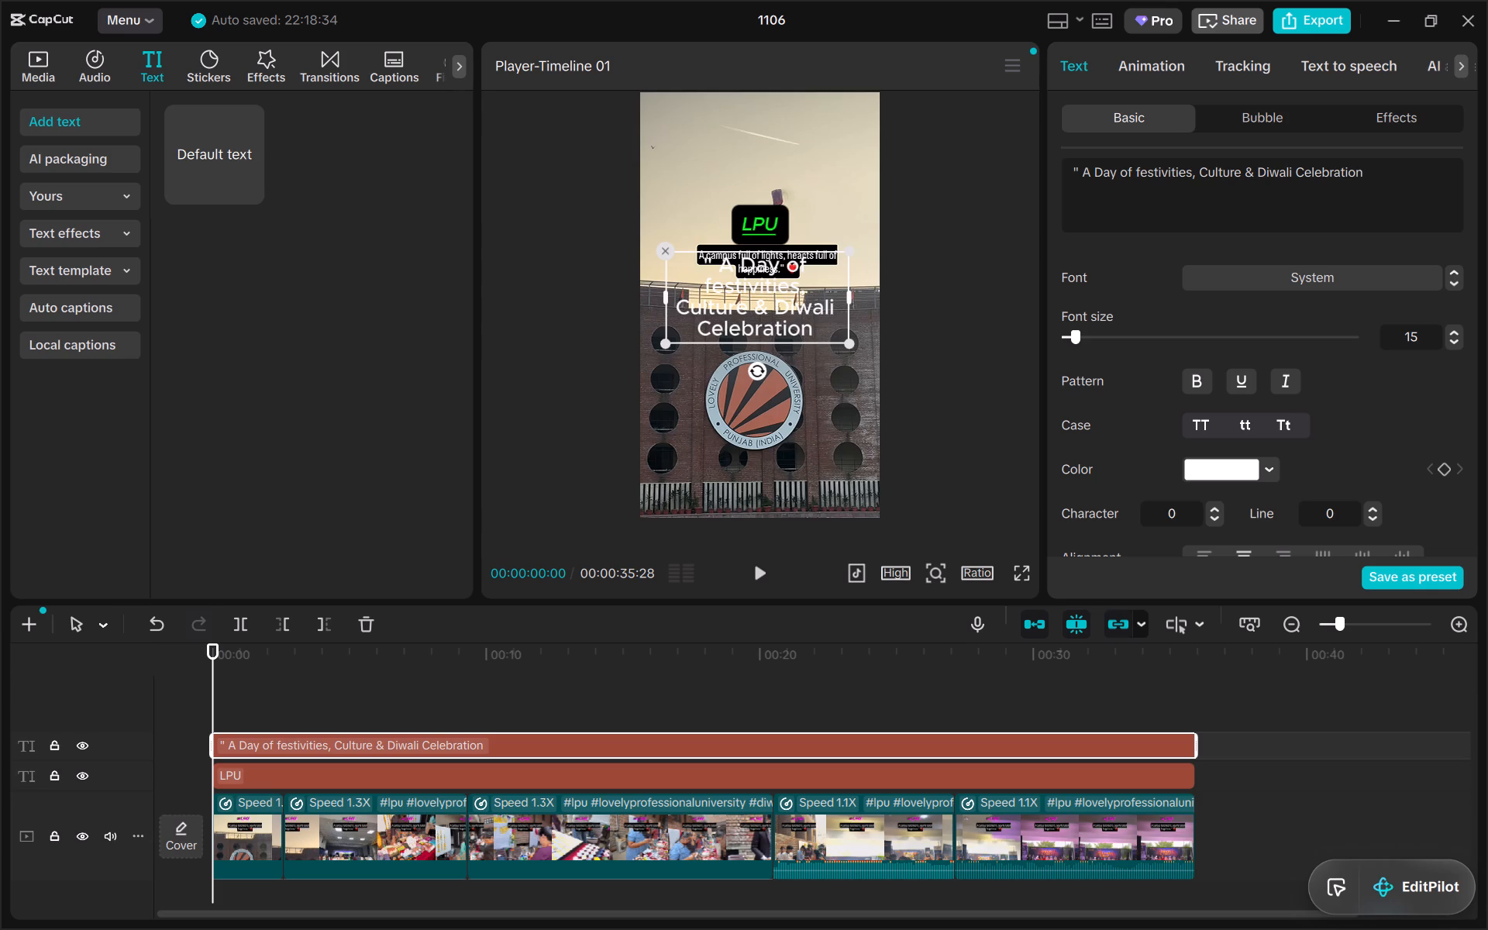
# Make "Celebration" plural in the overlay text and continue it with "at Our campus!".
pyautogui.press('s')
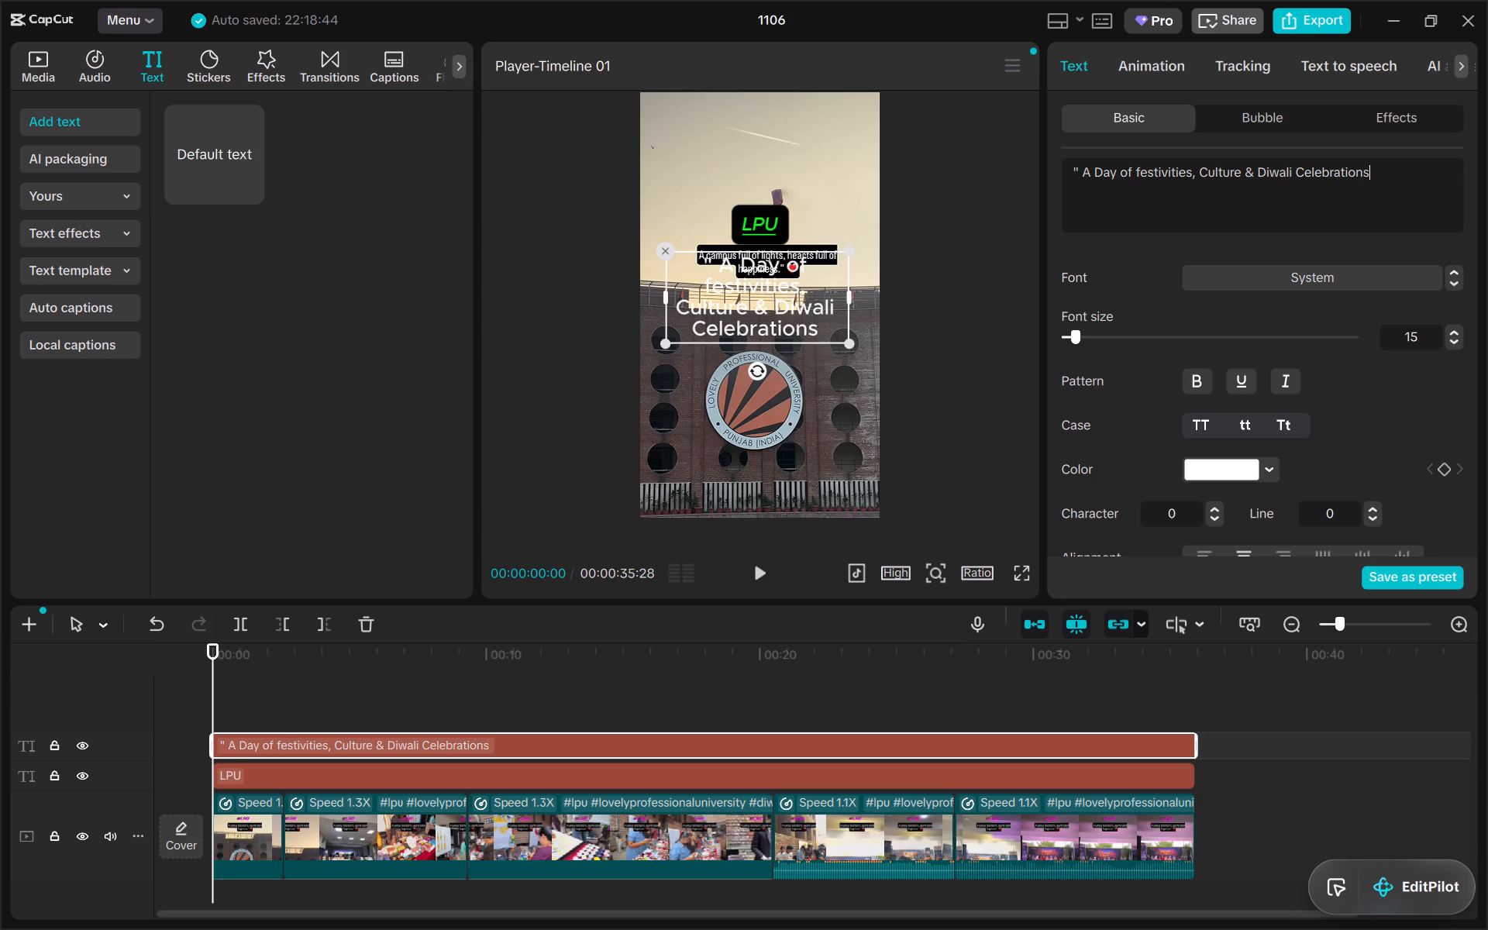
pyautogui.press('space')
pyautogui.write('at')
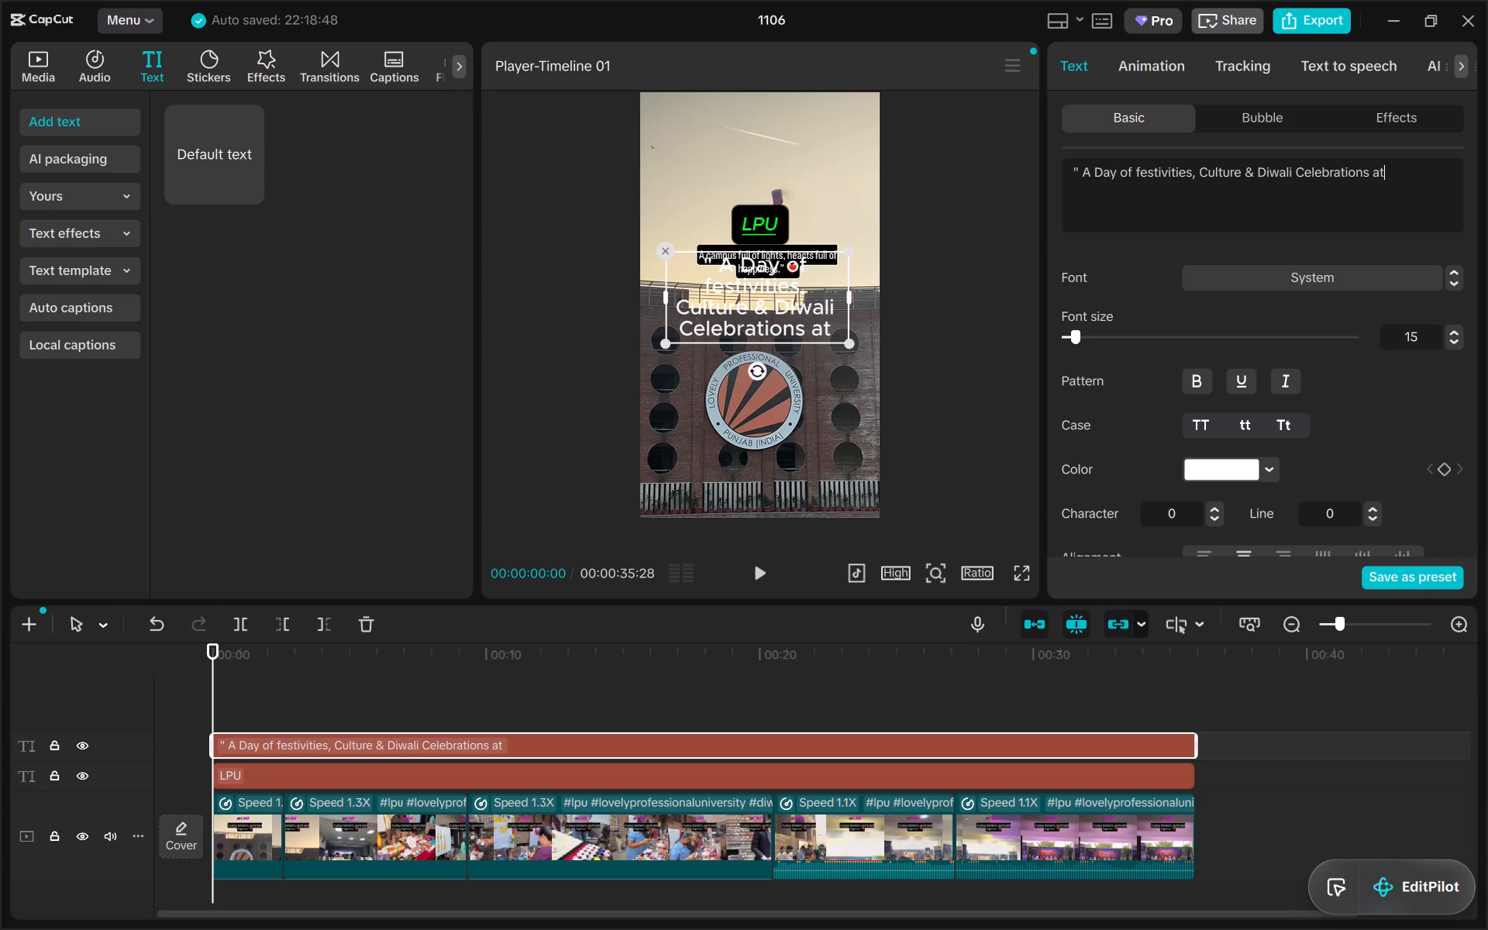
pyautogui.press('space')
pyautogui.write('OUr')
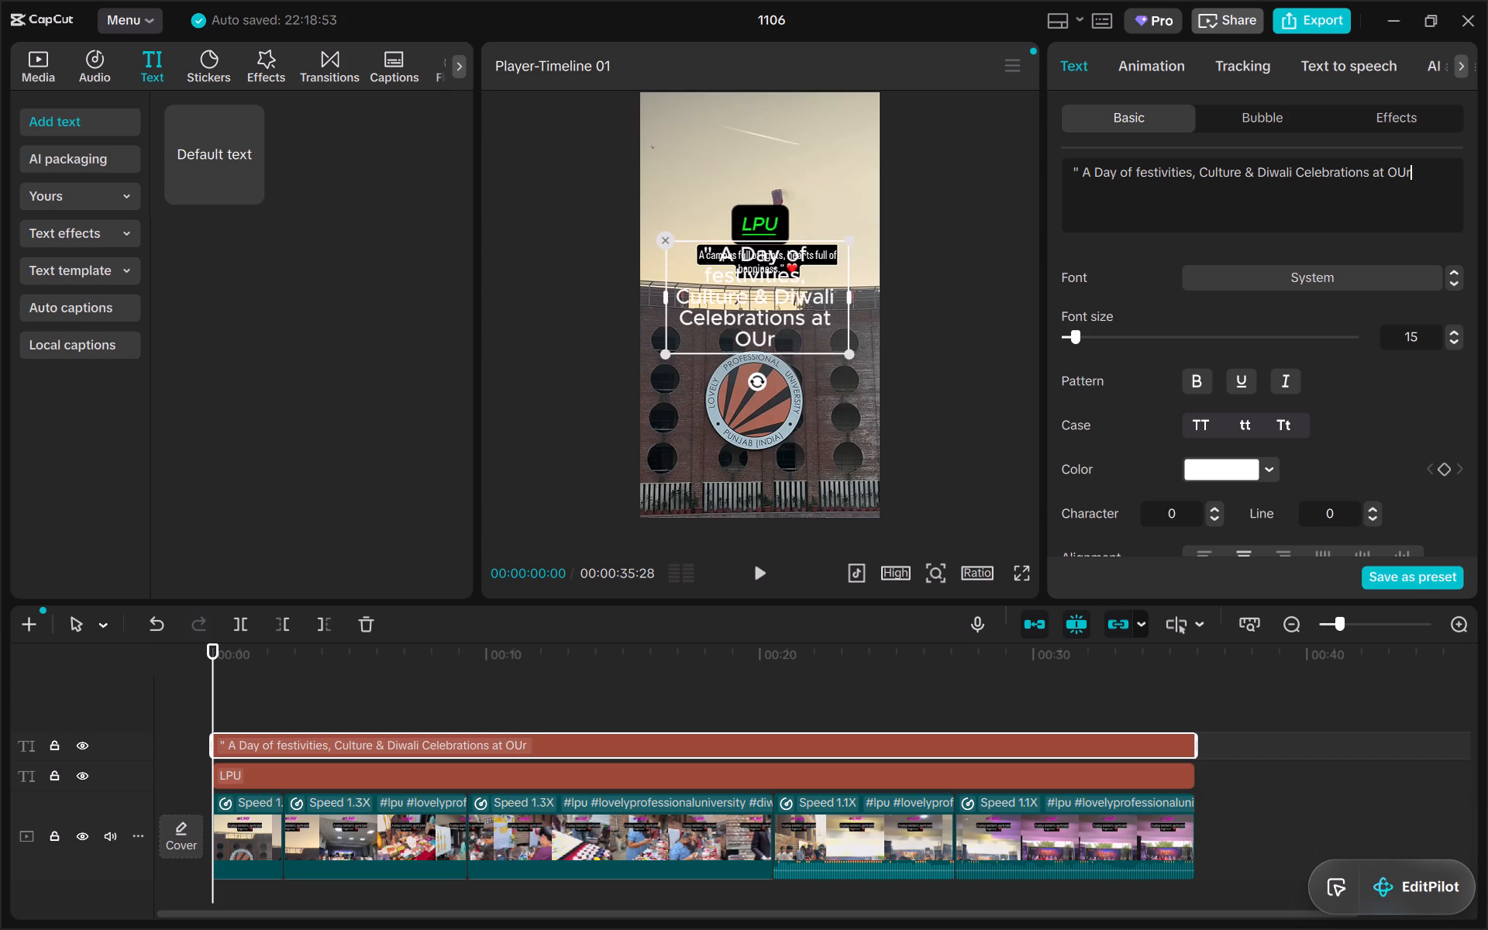
pyautogui.press('BackSpace')
pyautogui.press('BackSpace')
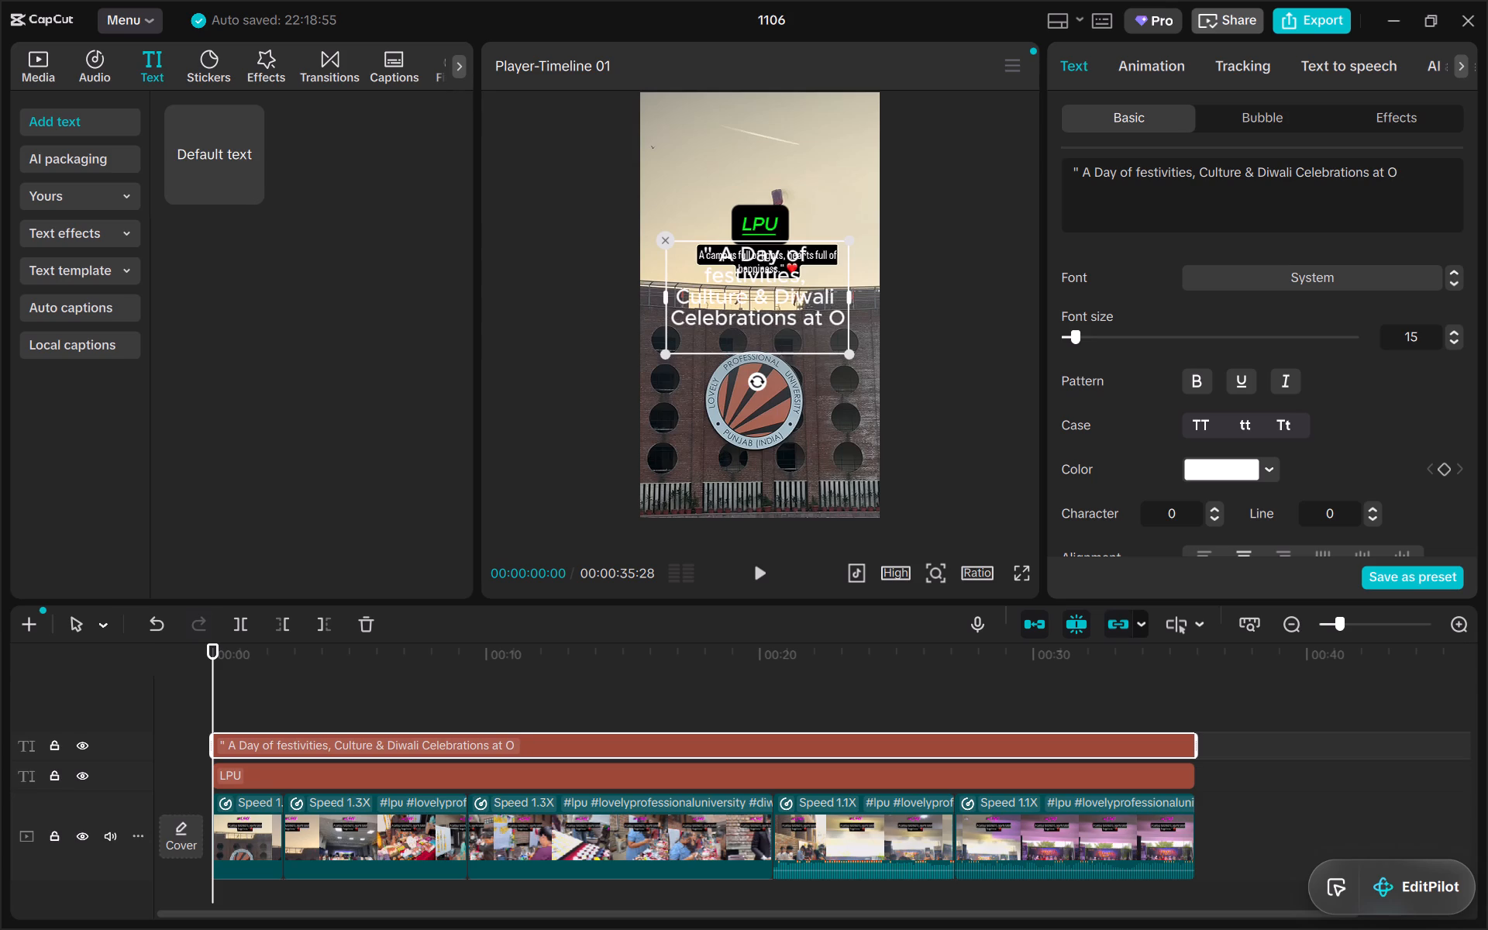
pyautogui.write('ur')
pyautogui.press('space')
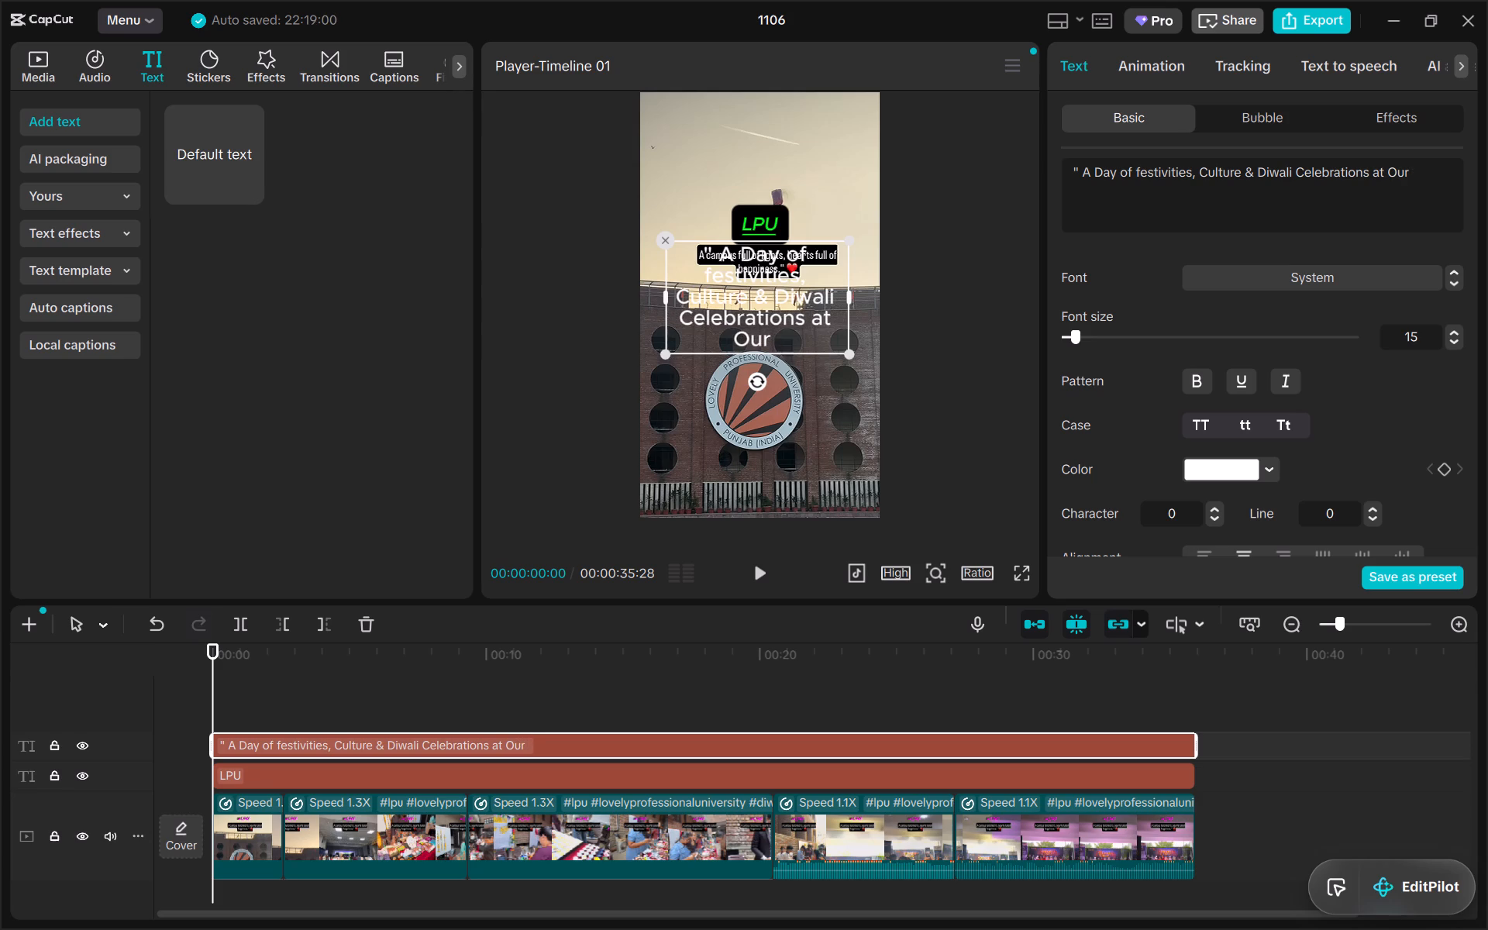
pyautogui.write('co')
pyautogui.press('BackSpace')
pyautogui.write('ampus')
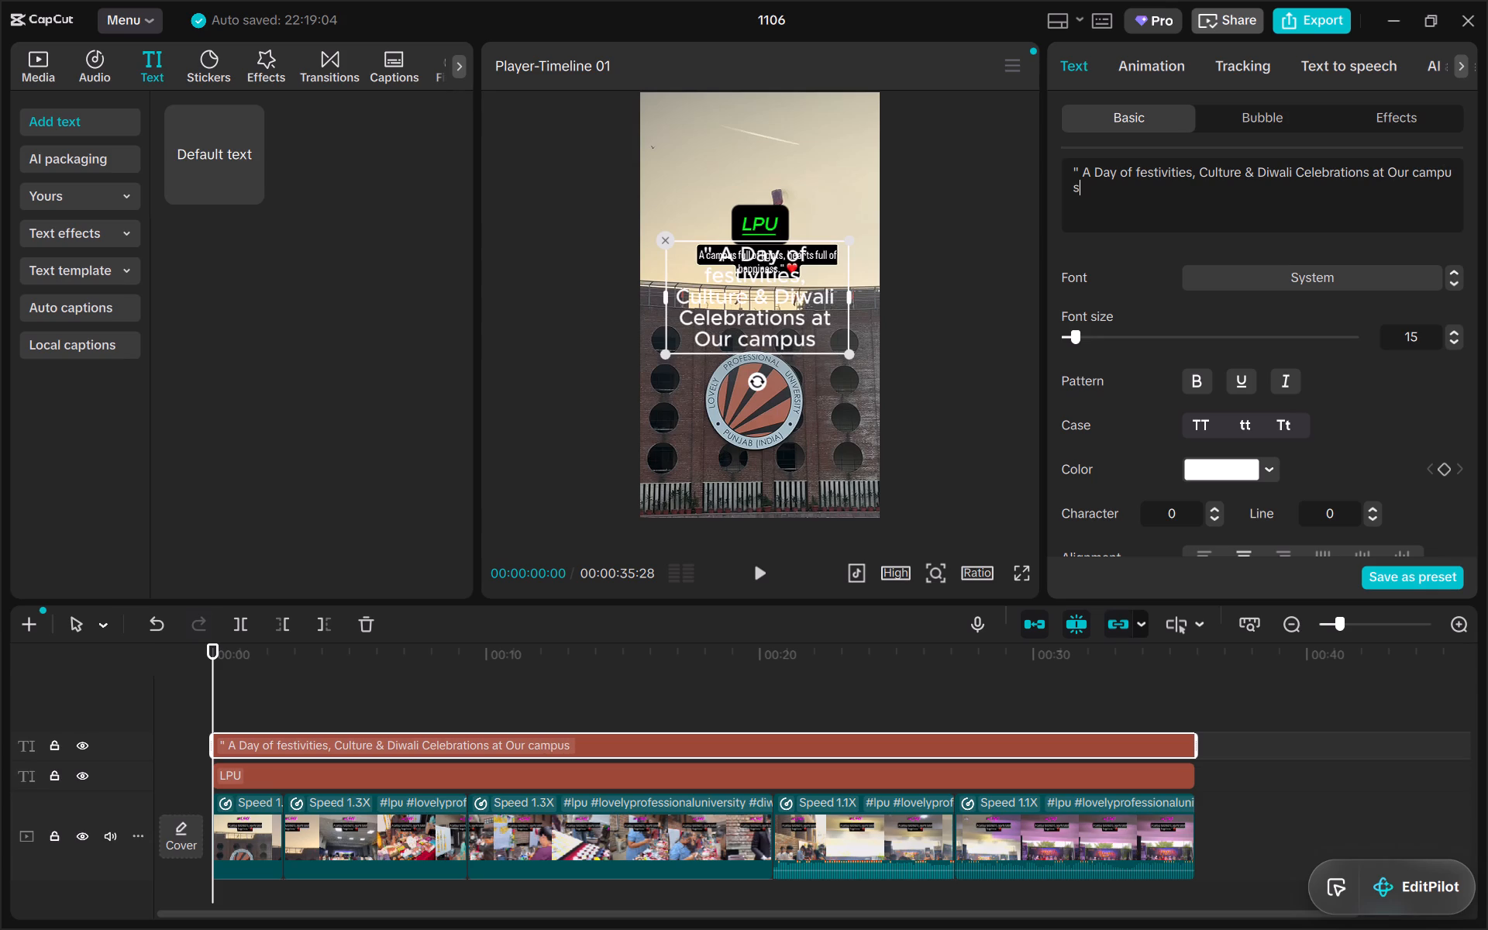
# Add an exclamation mark after "campus" at the end of the overlay text.
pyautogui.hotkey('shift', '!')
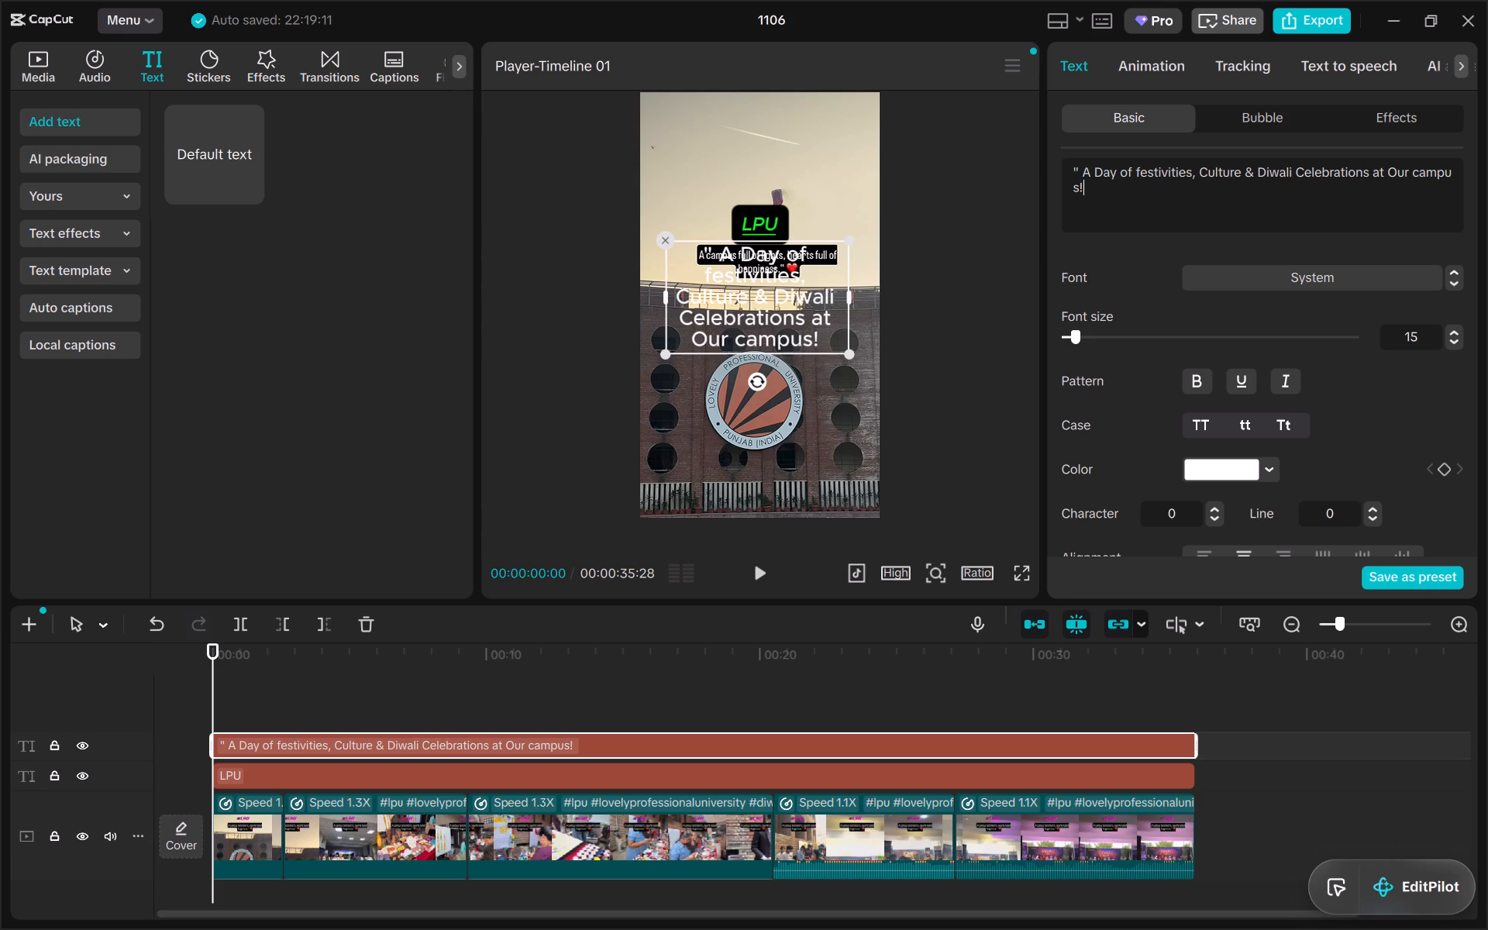
# Browse the emoji collection to the Celebrations and objects category for a festive emoji to end the overlay text.
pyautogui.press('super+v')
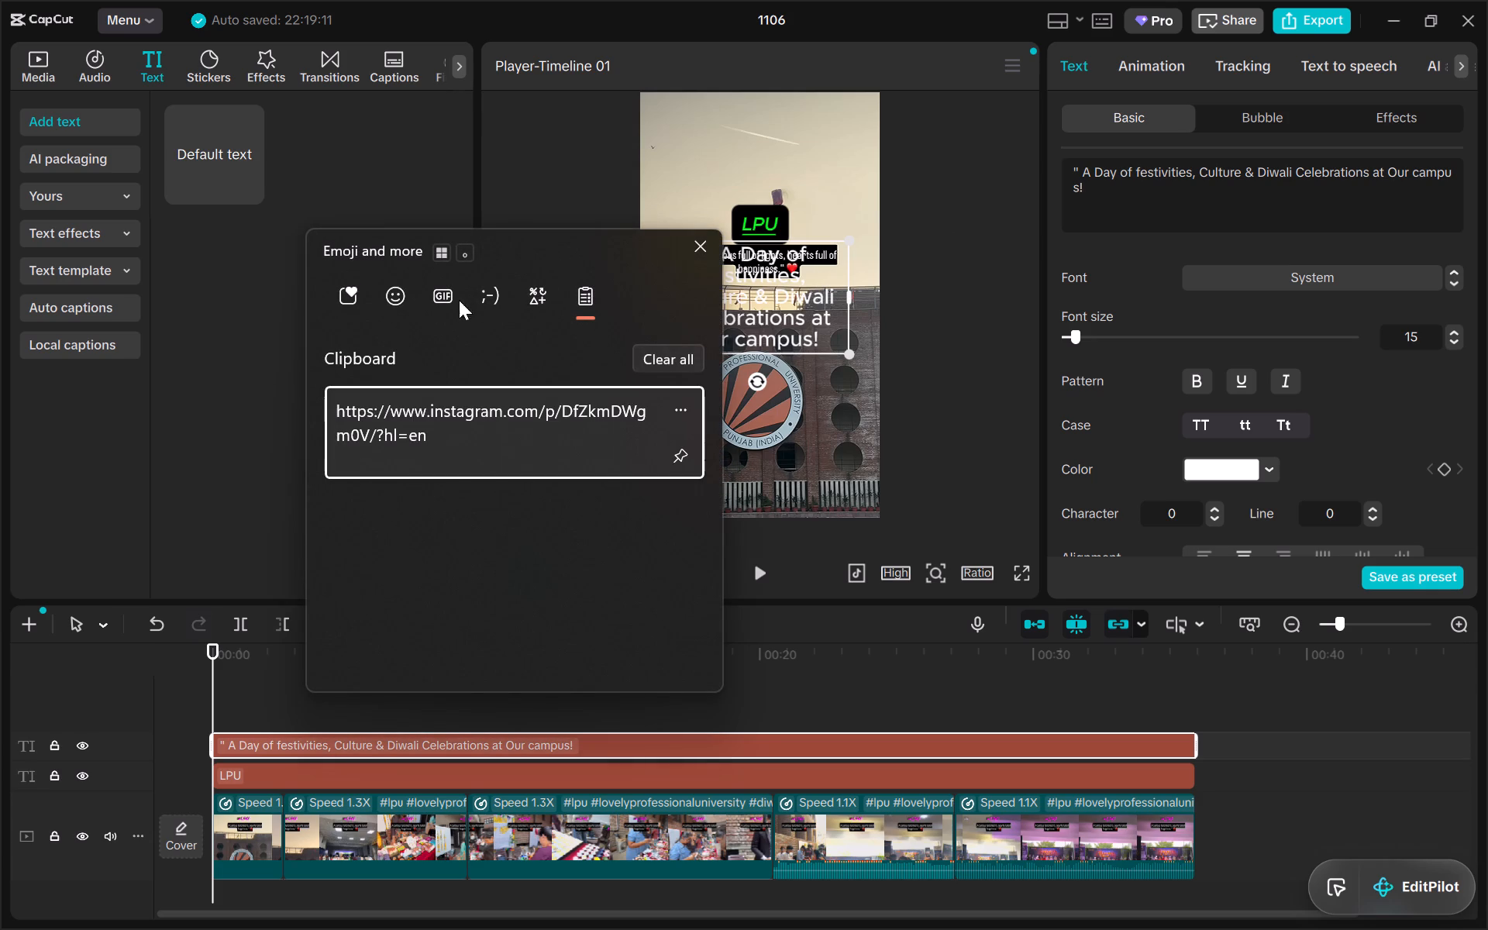
pyautogui.click(352, 288)
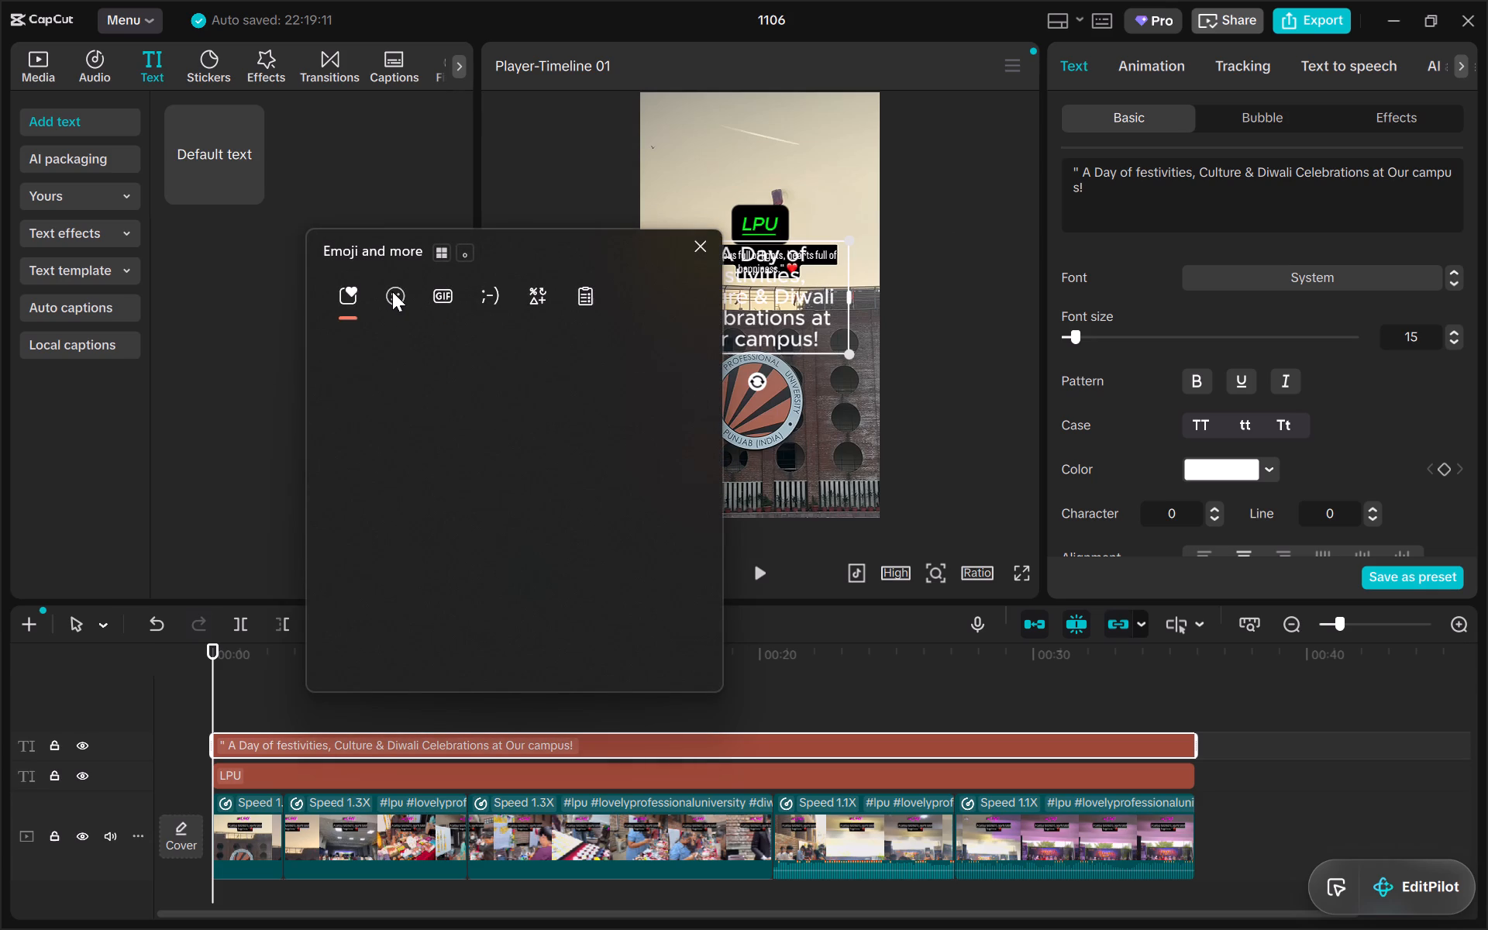
pyautogui.scroll(-3, 461, 541)
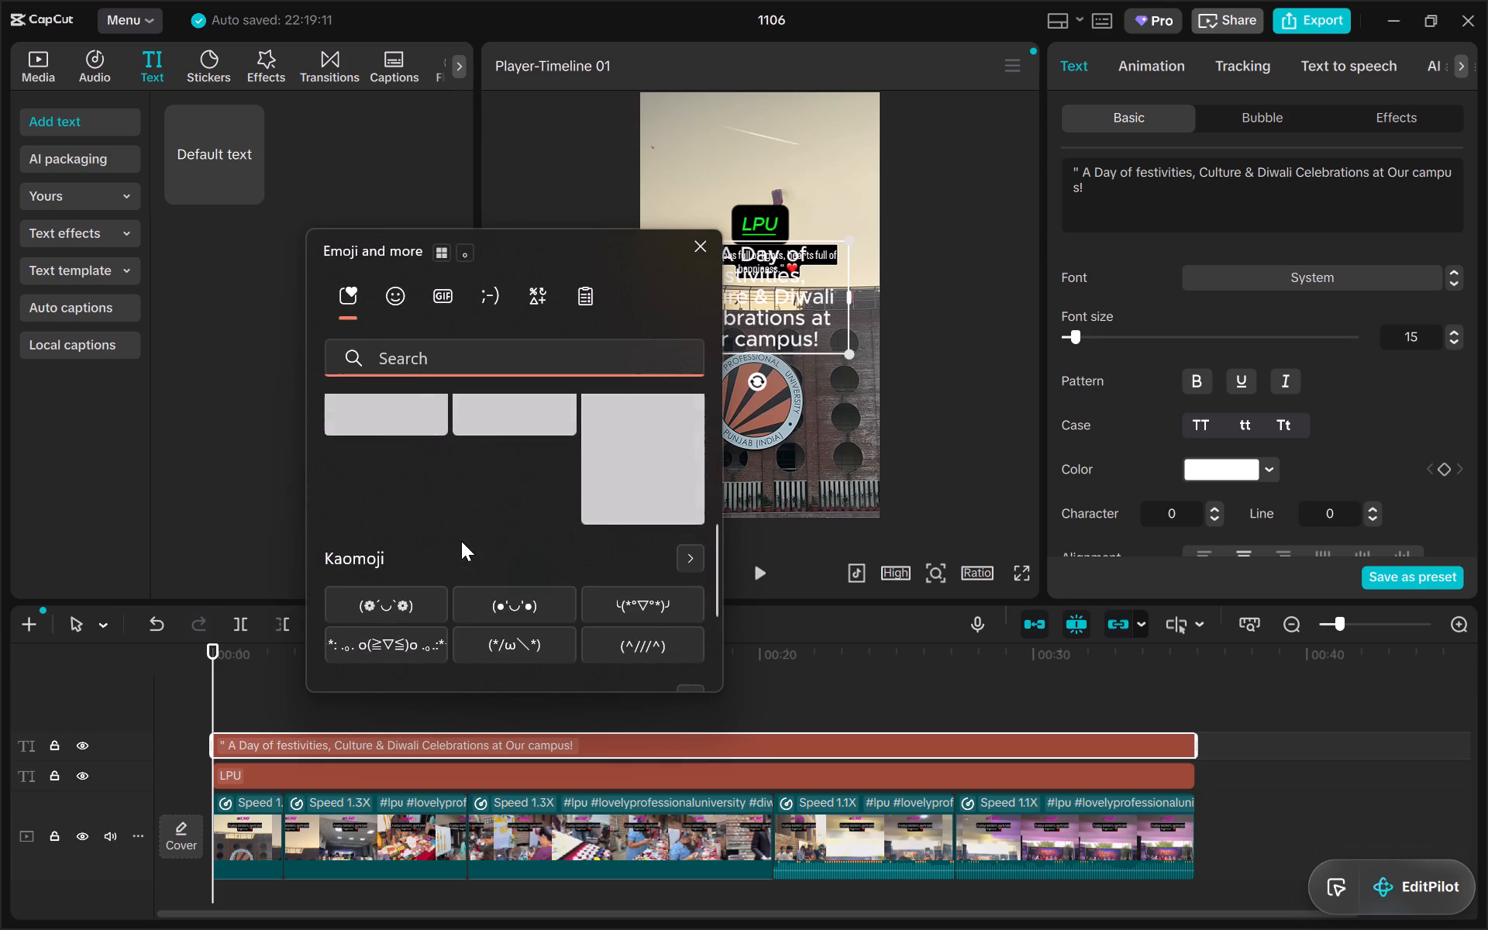
pyautogui.scroll(-3, 461, 541)
pyautogui.click(390, 292)
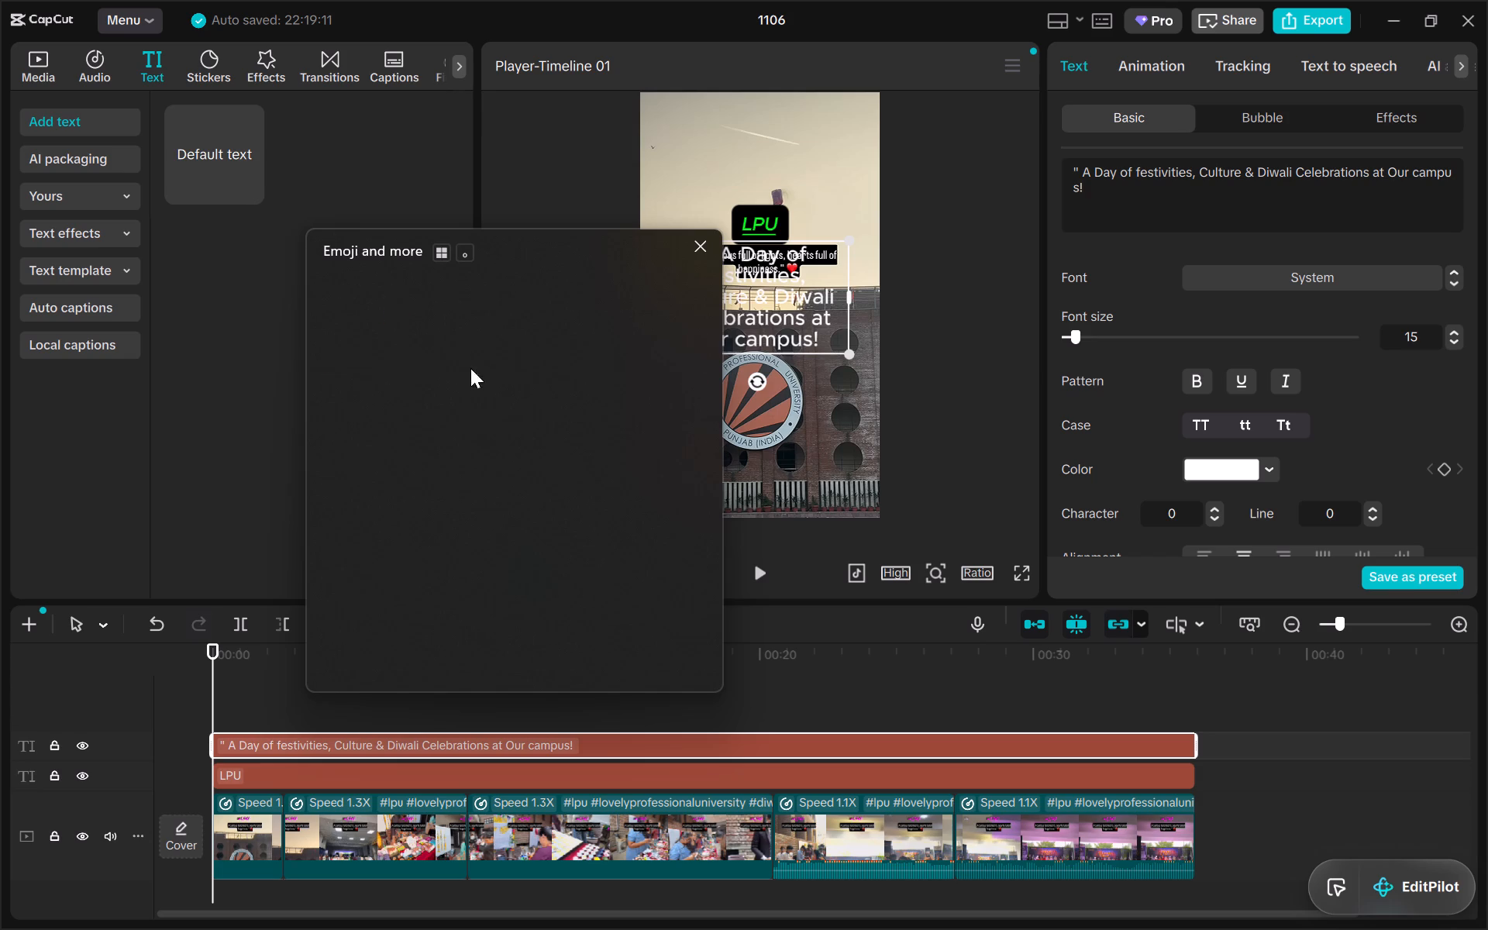
pyautogui.scroll(-7, 470, 493)
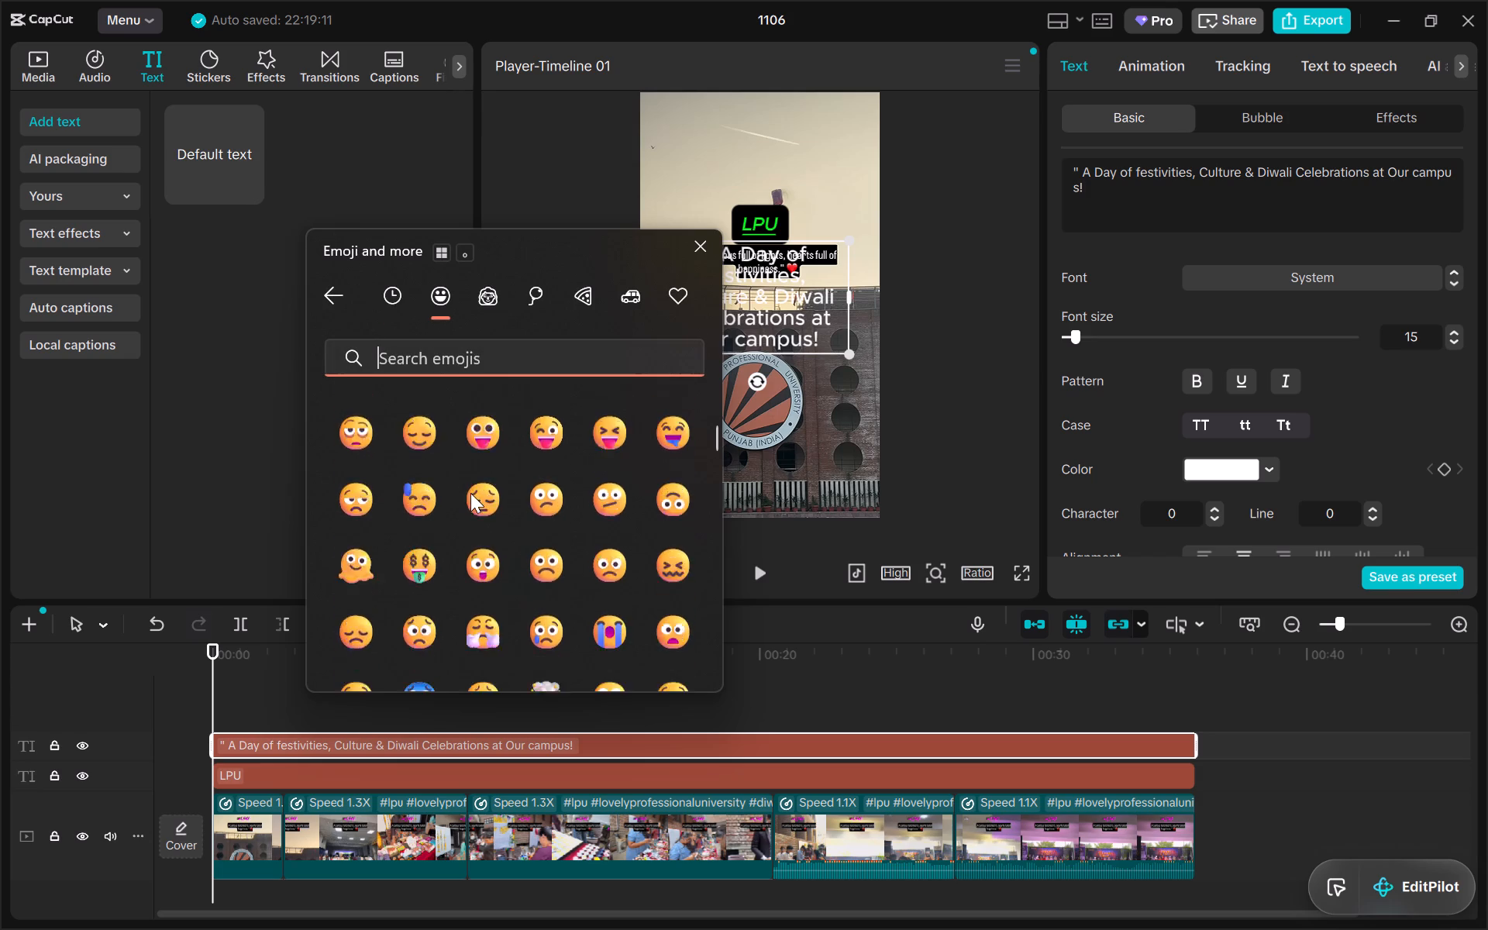
pyautogui.scroll(-10, 470, 493)
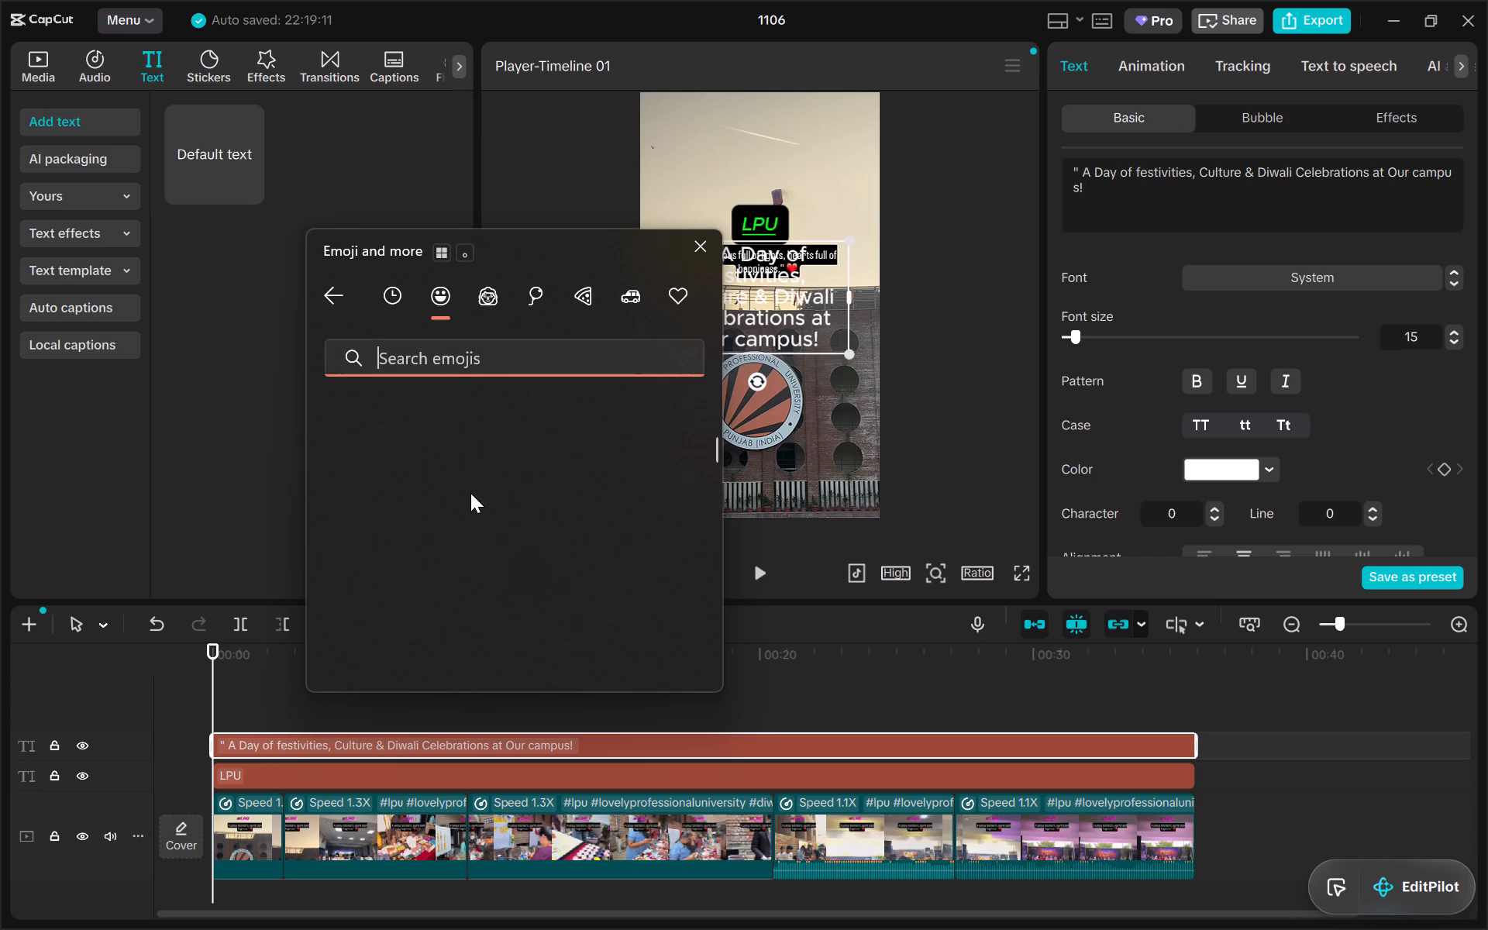
pyautogui.scroll(-1, 470, 493)
pyautogui.scroll(1, 470, 493)
pyautogui.scroll(-4, 470, 493)
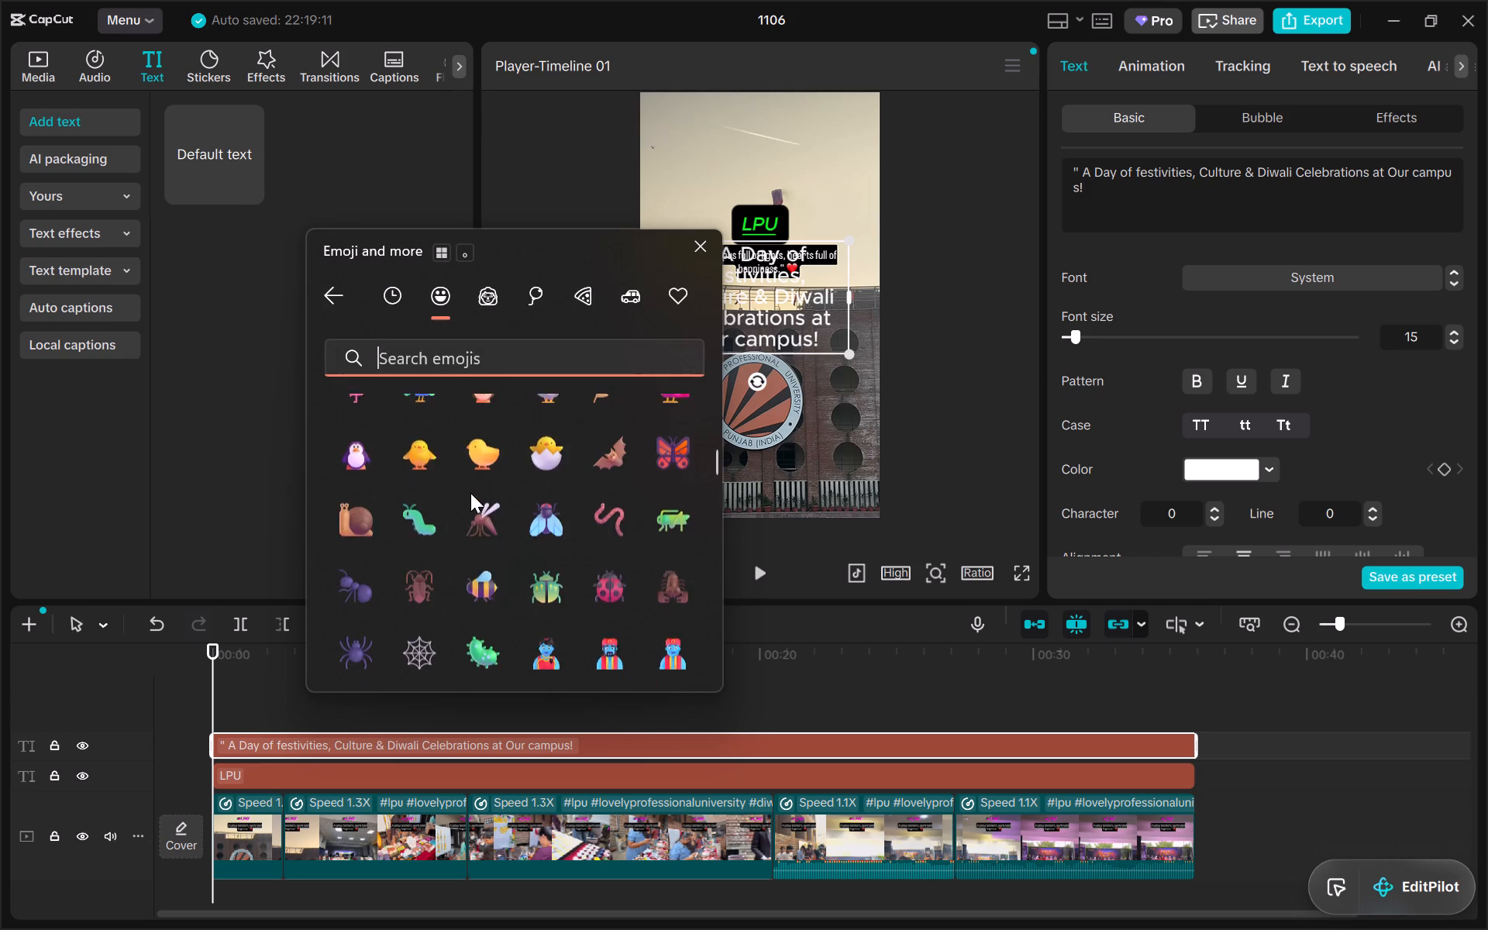
pyautogui.scroll(-3, 470, 493)
pyautogui.scroll(1, 470, 493)
pyautogui.scroll(-2, 470, 493)
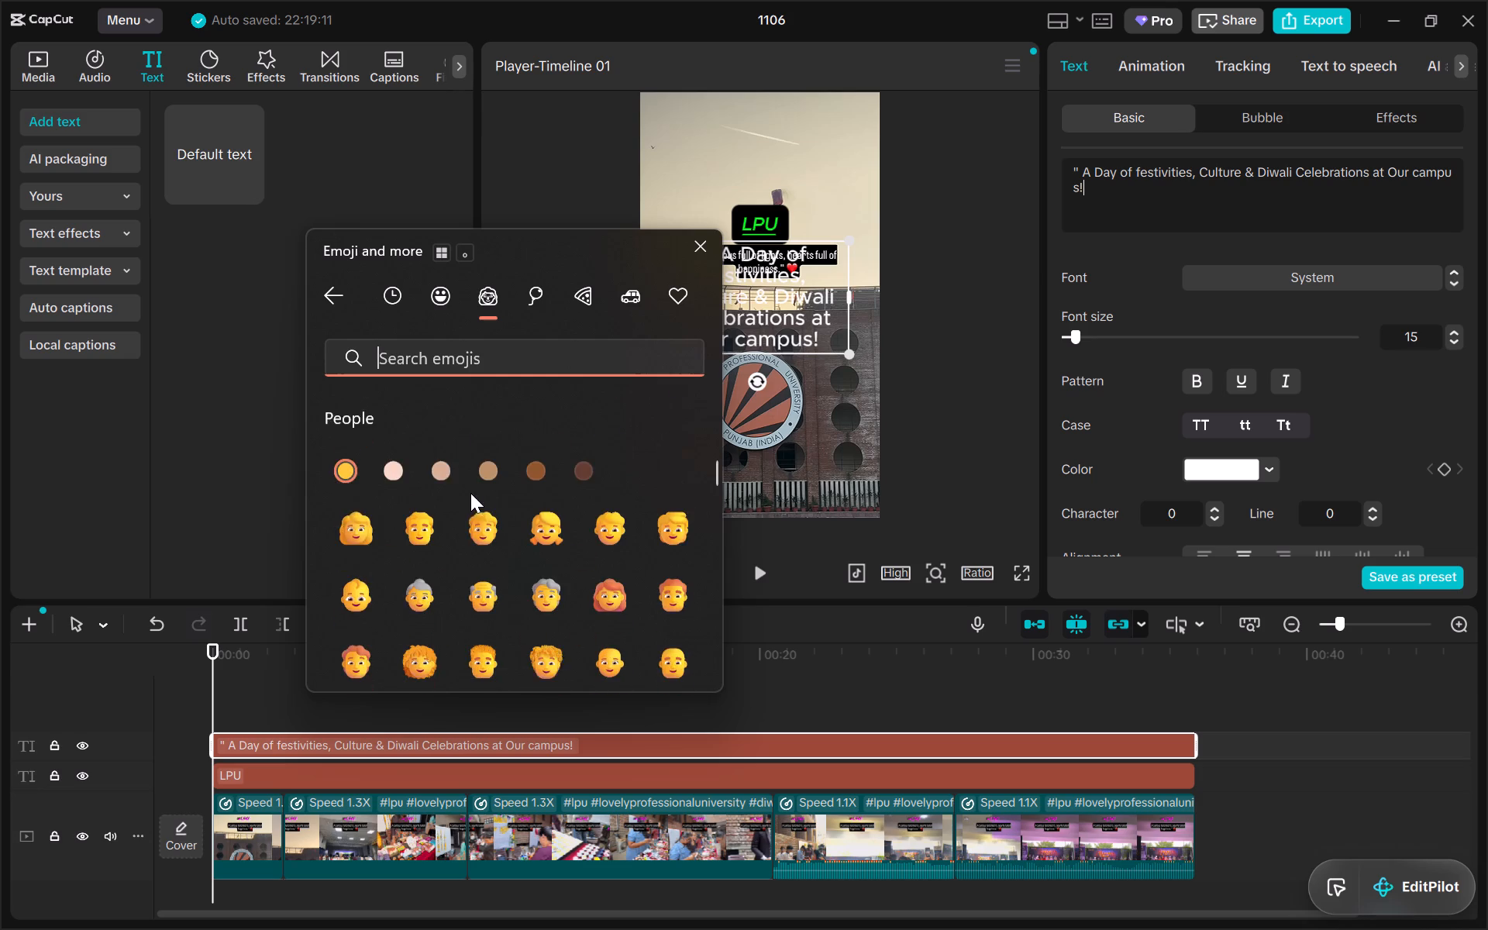
pyautogui.scroll(-6, 470, 493)
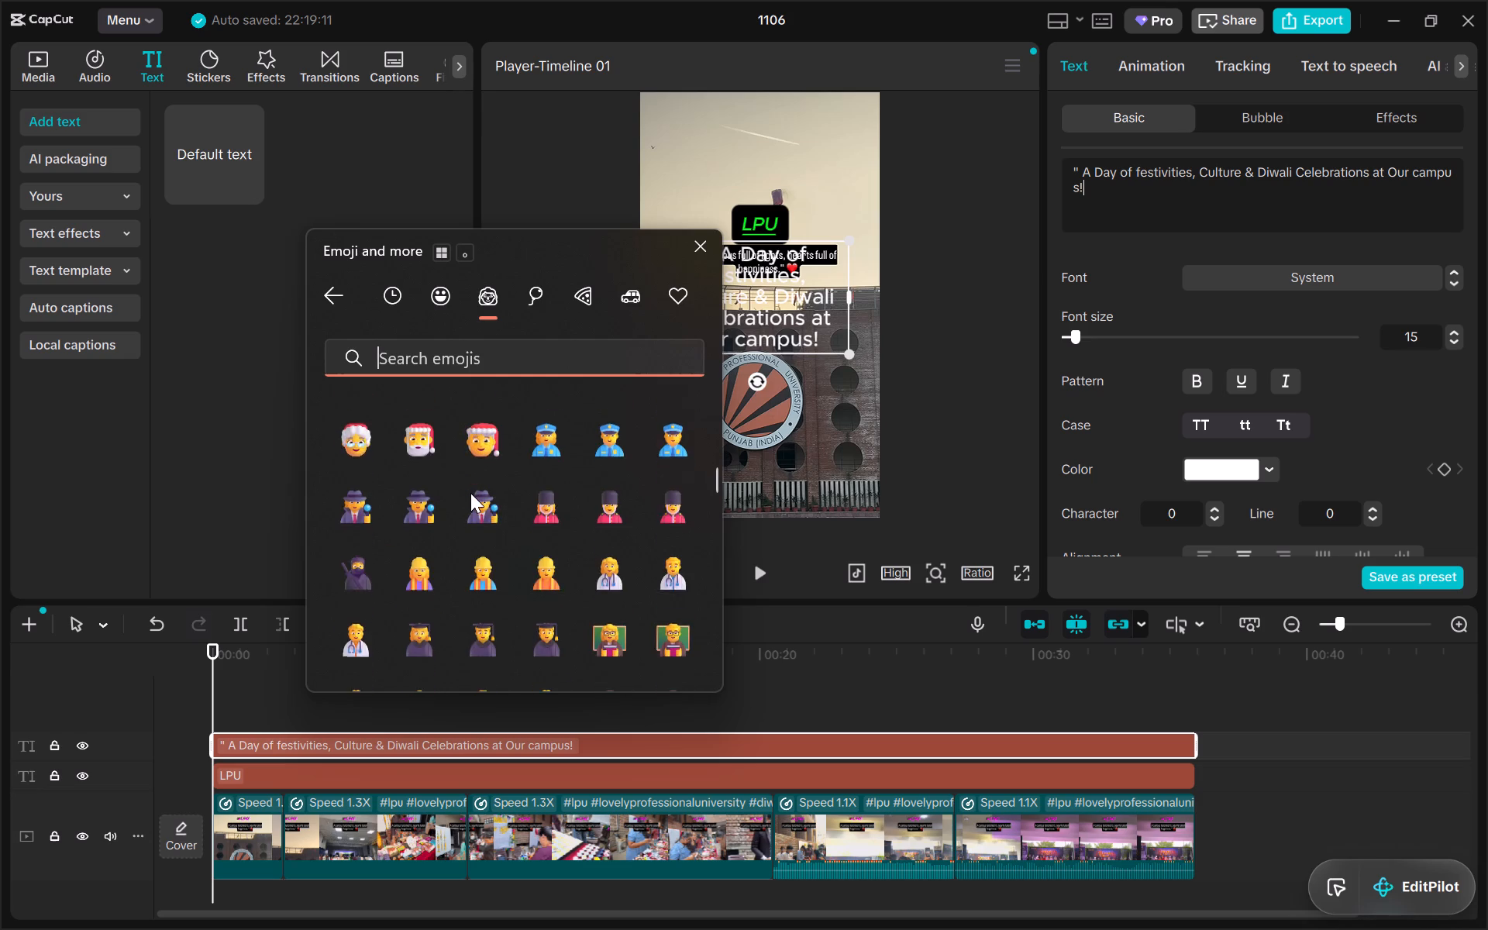
pyautogui.scroll(-6, 470, 493)
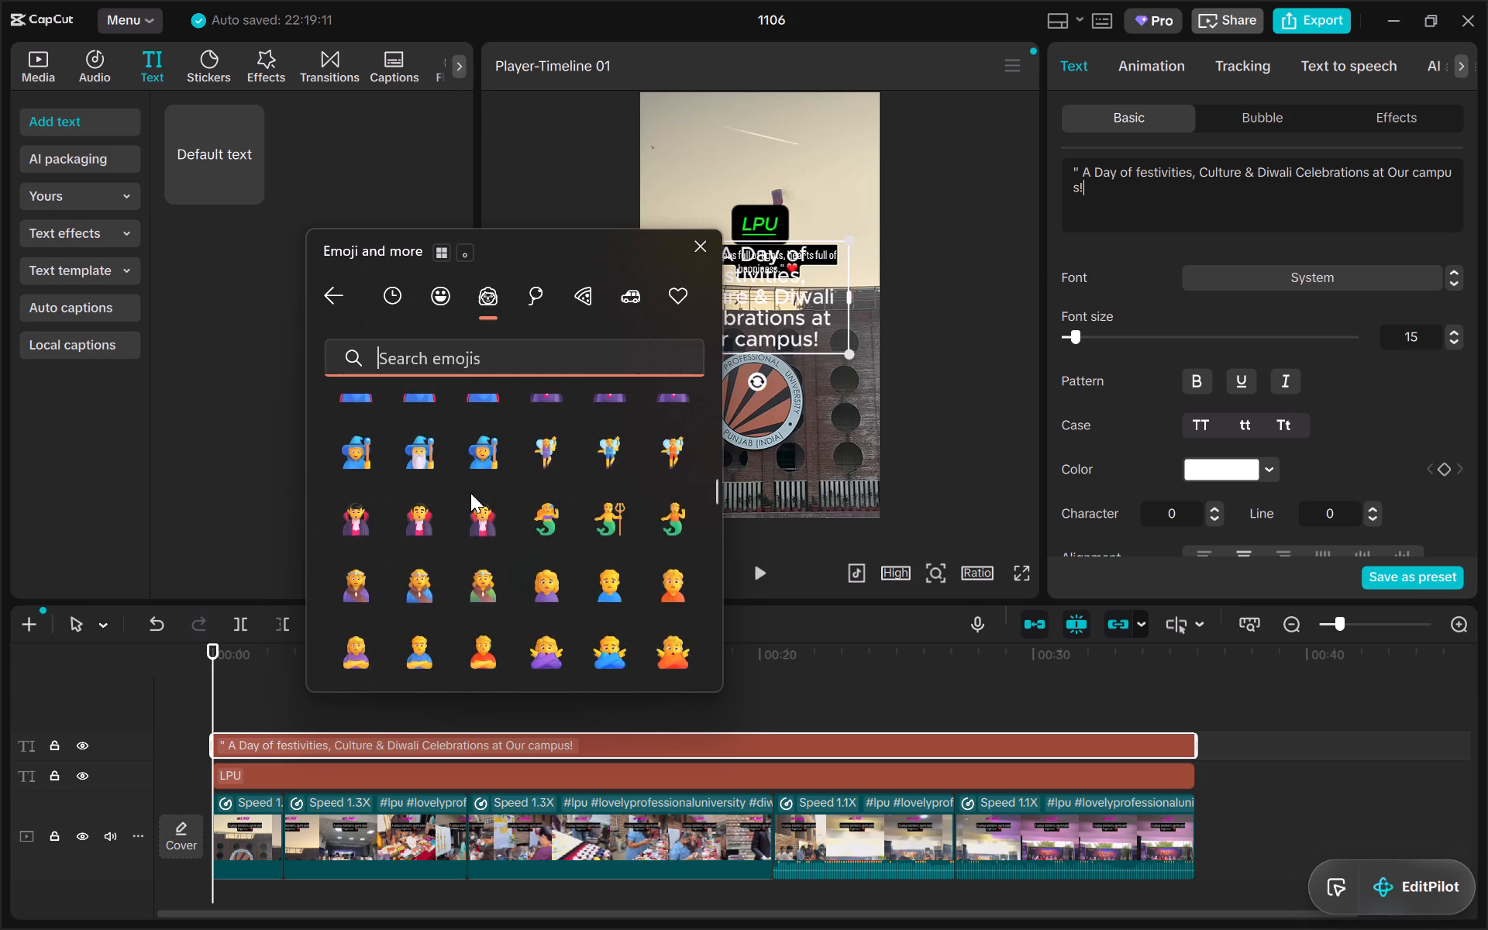
pyautogui.scroll(-6, 470, 493)
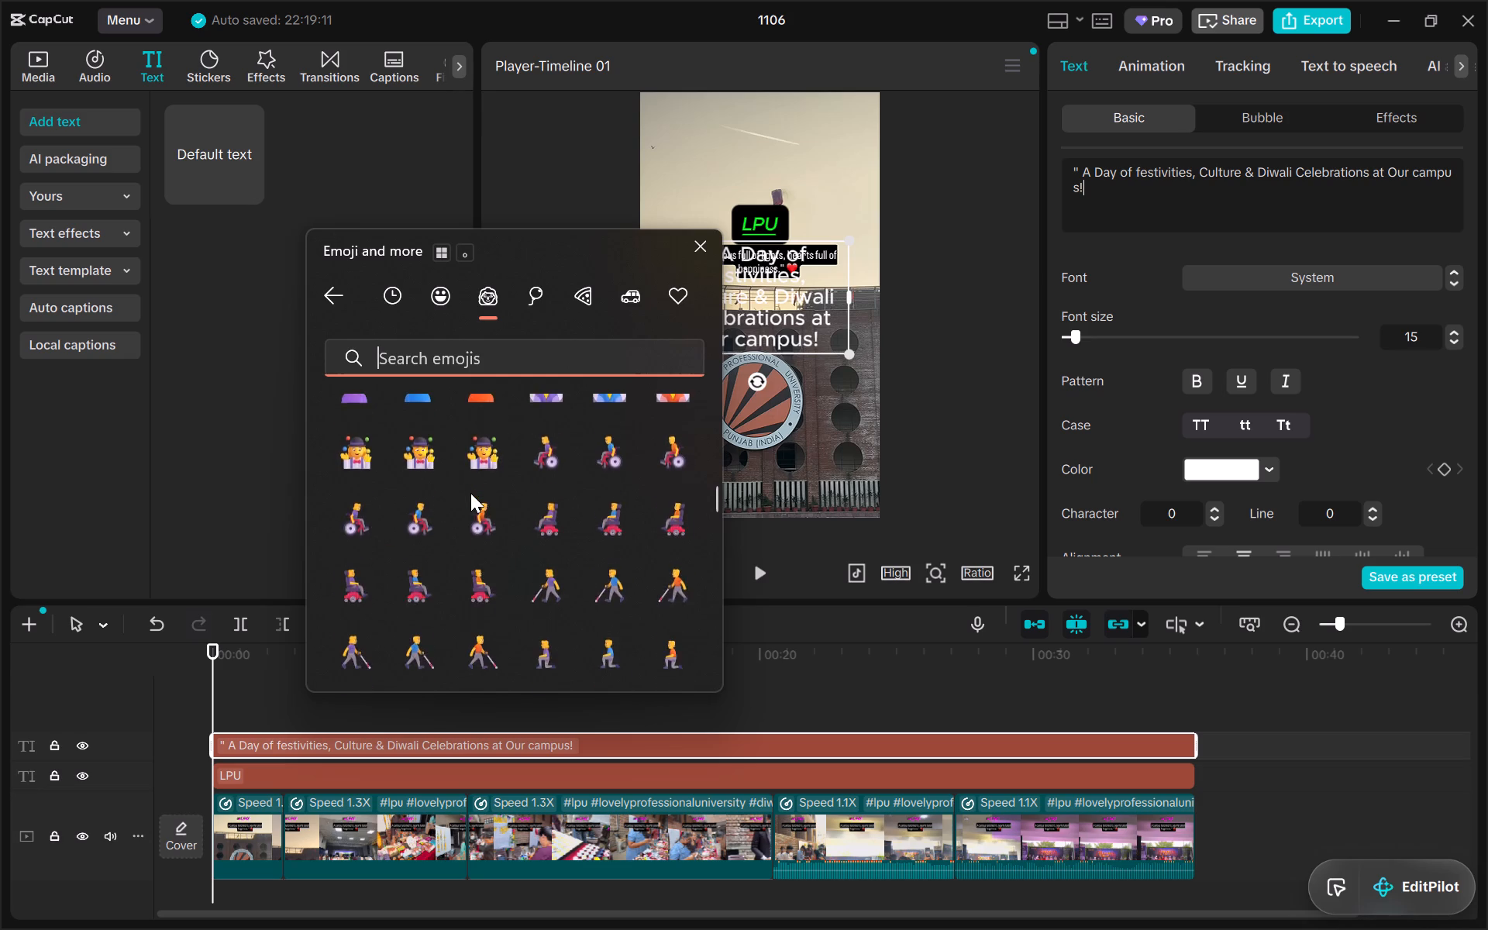
pyautogui.scroll(-6, 470, 493)
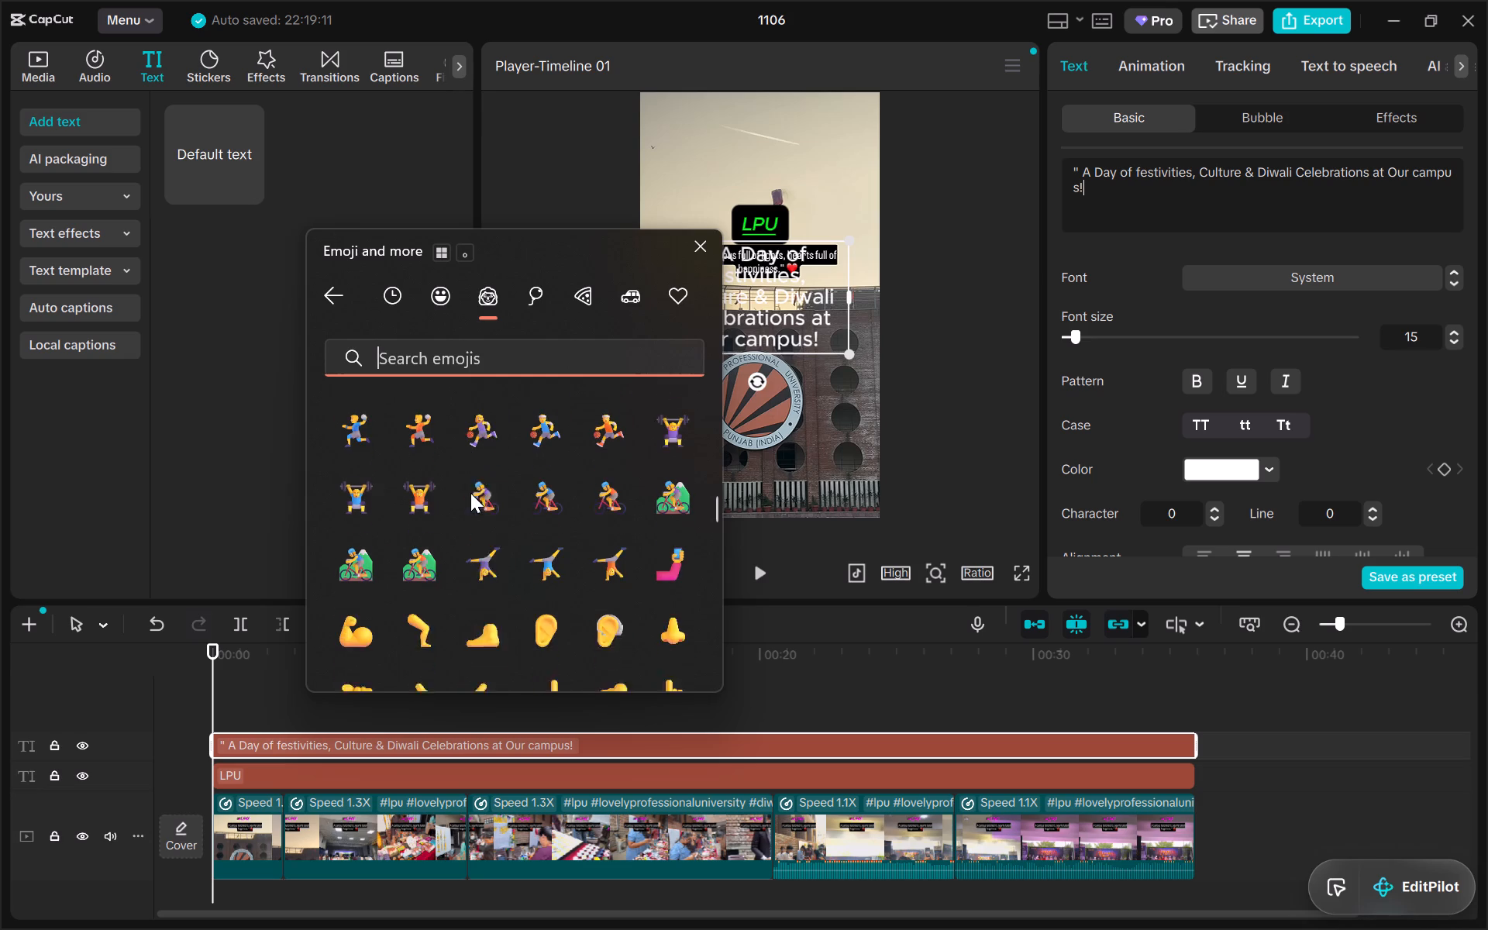
pyautogui.scroll(-4, 470, 493)
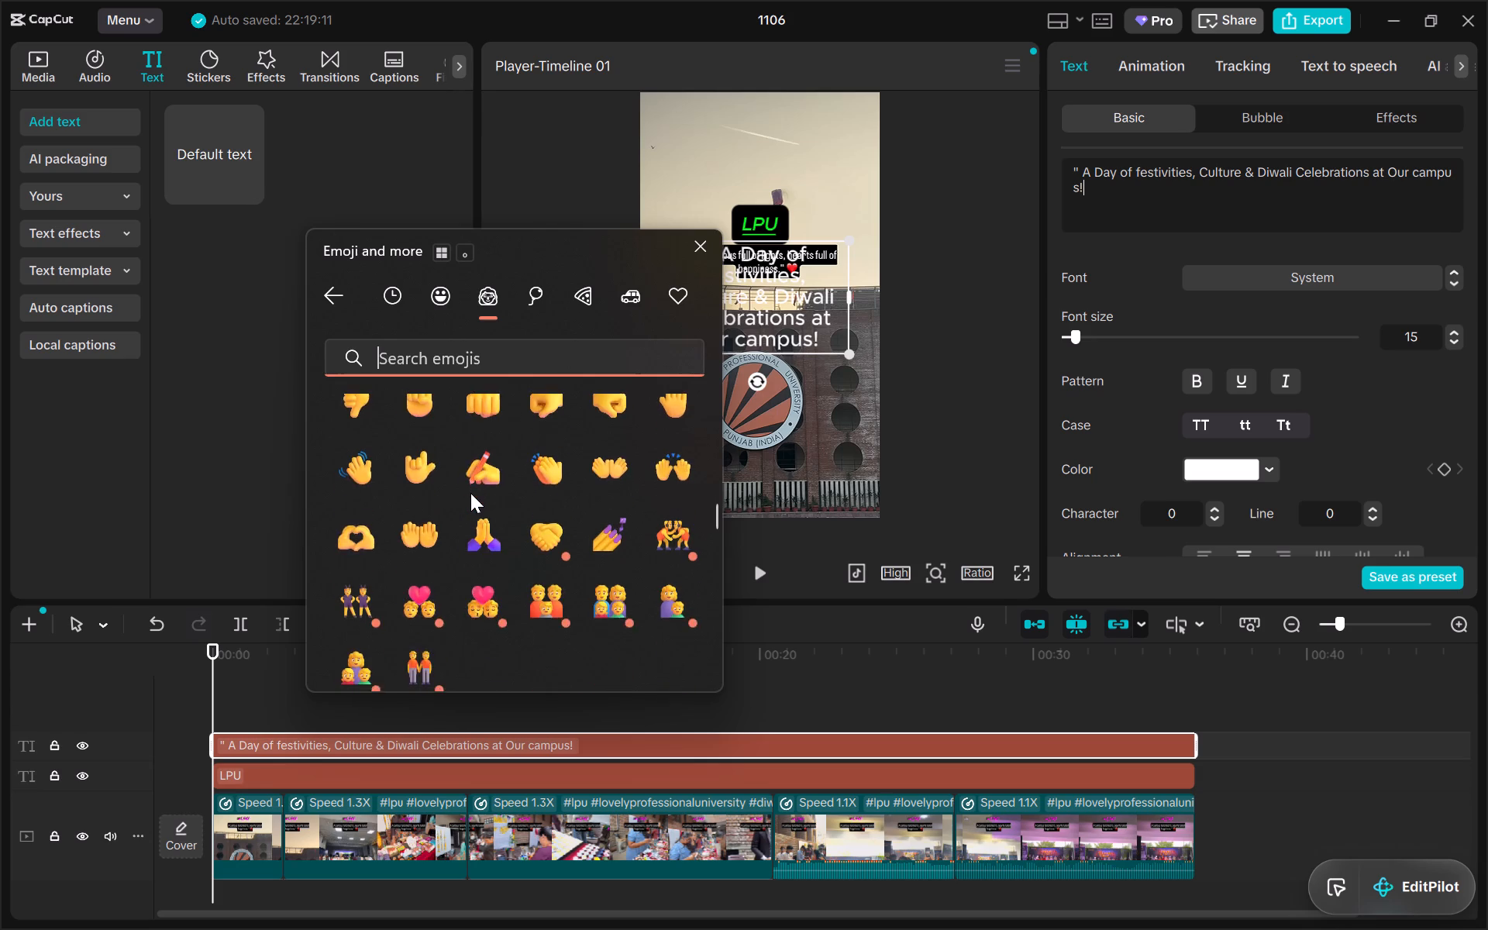
pyautogui.scroll(-3, 470, 493)
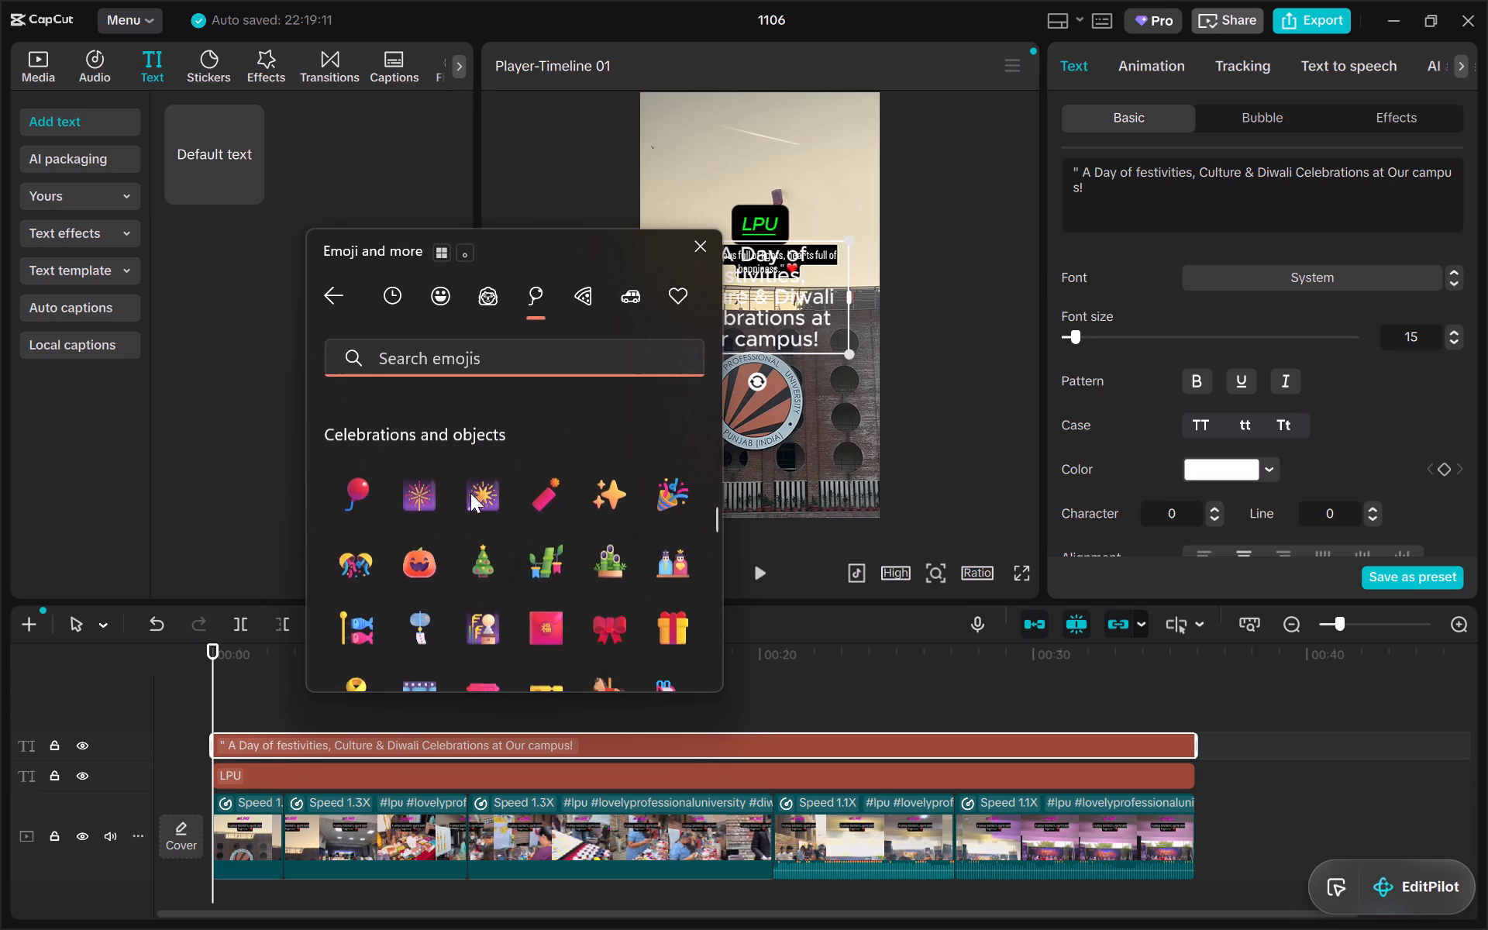
pyautogui.scroll(-1, 470, 493)
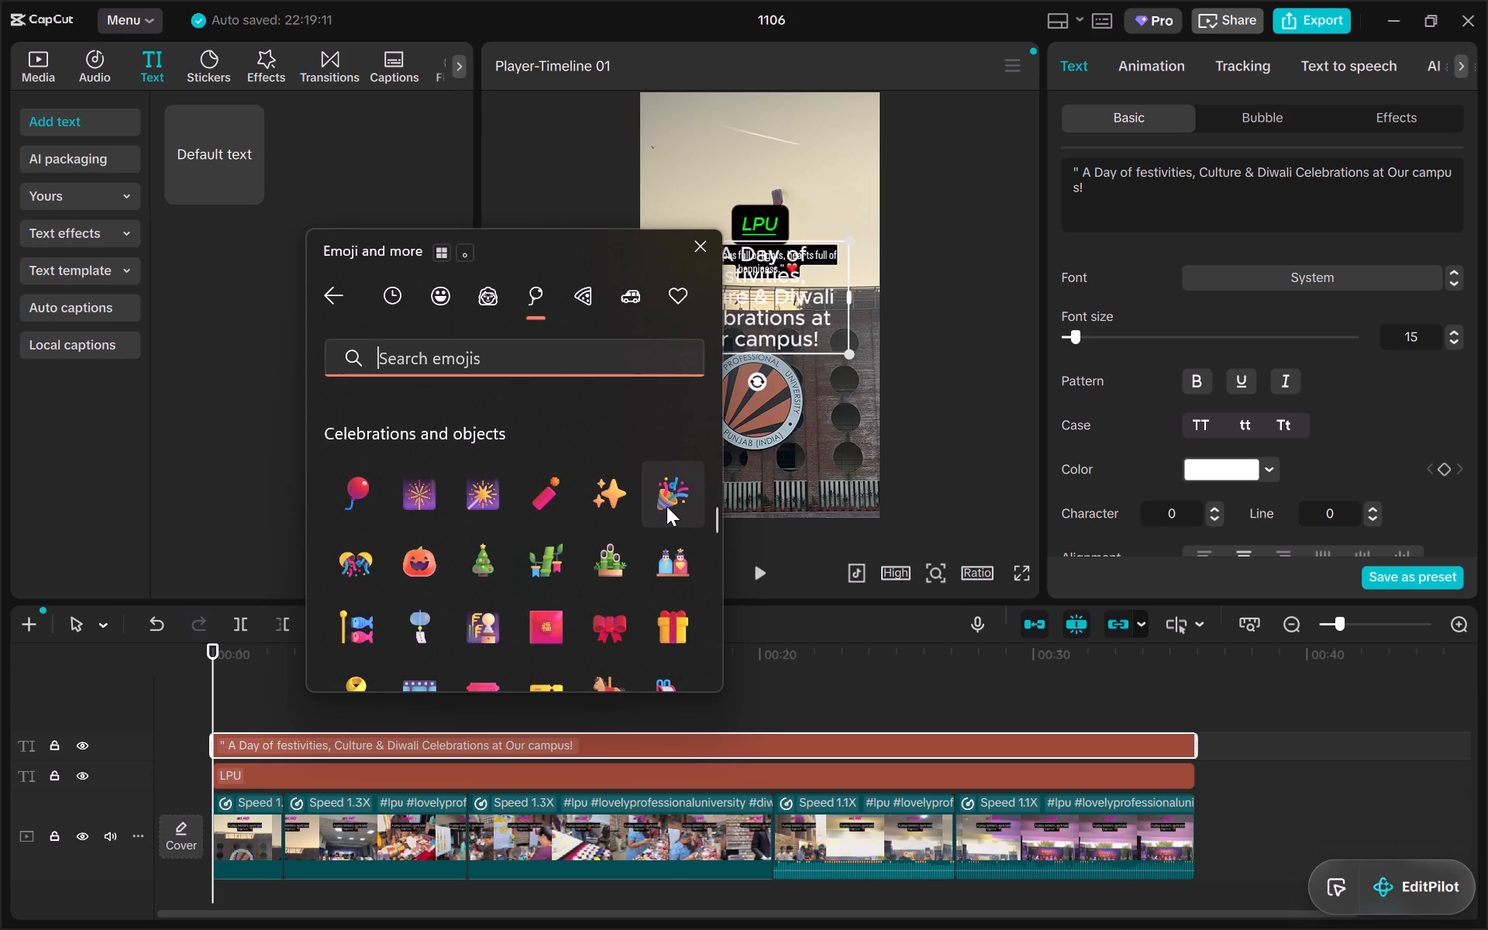
# Add the party popper, confetti ball and fireworks emojis after "campus!" at the end of the overlay text.
pyautogui.click(666, 506)
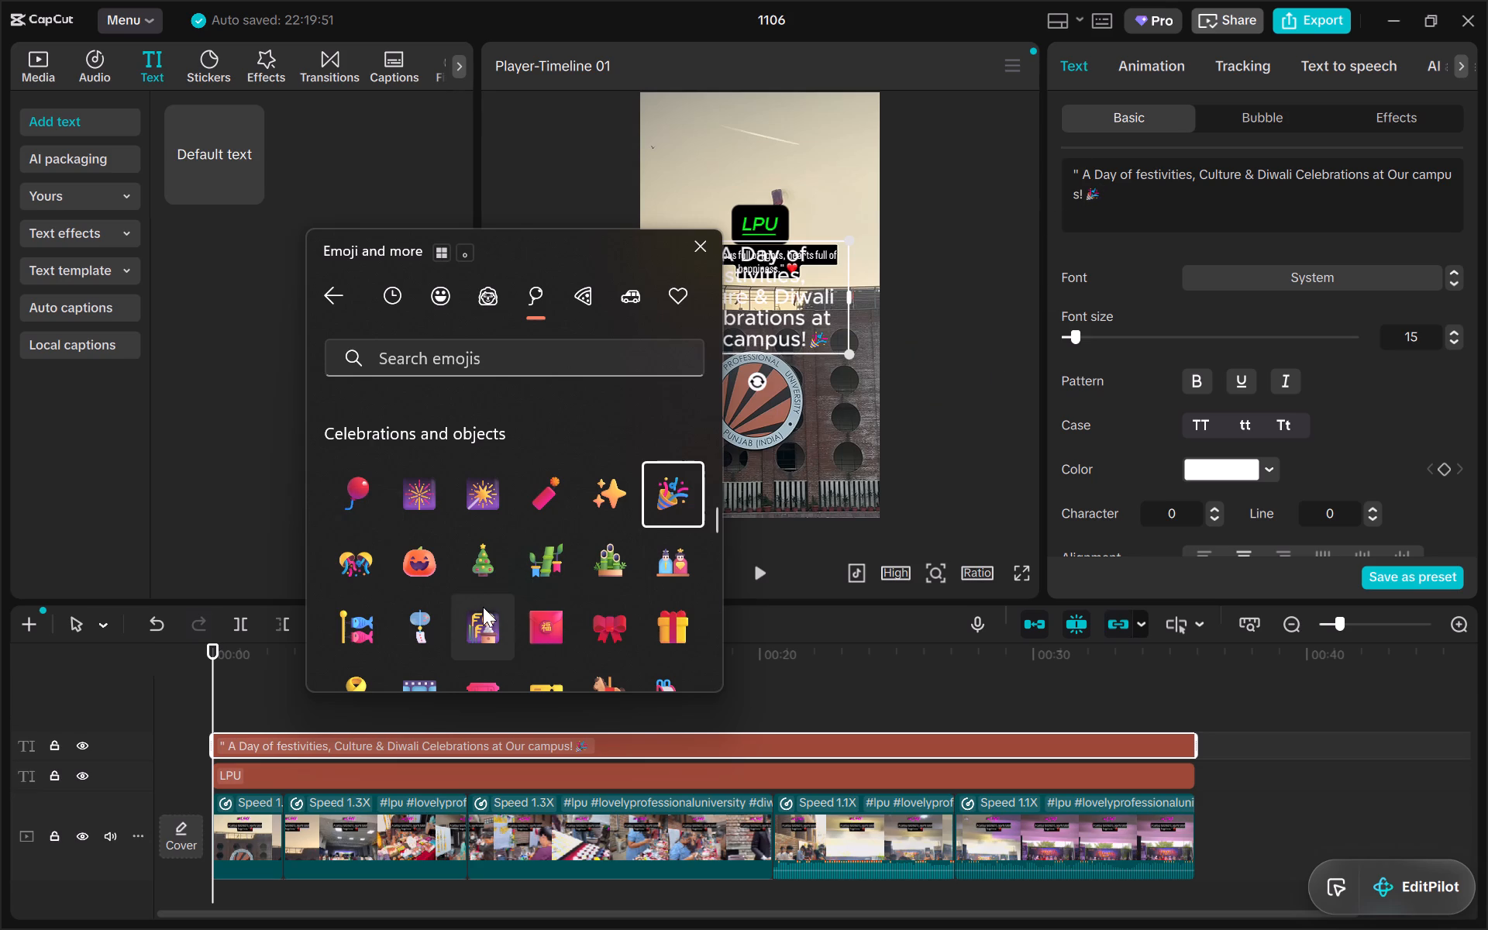
pyautogui.click(337, 567)
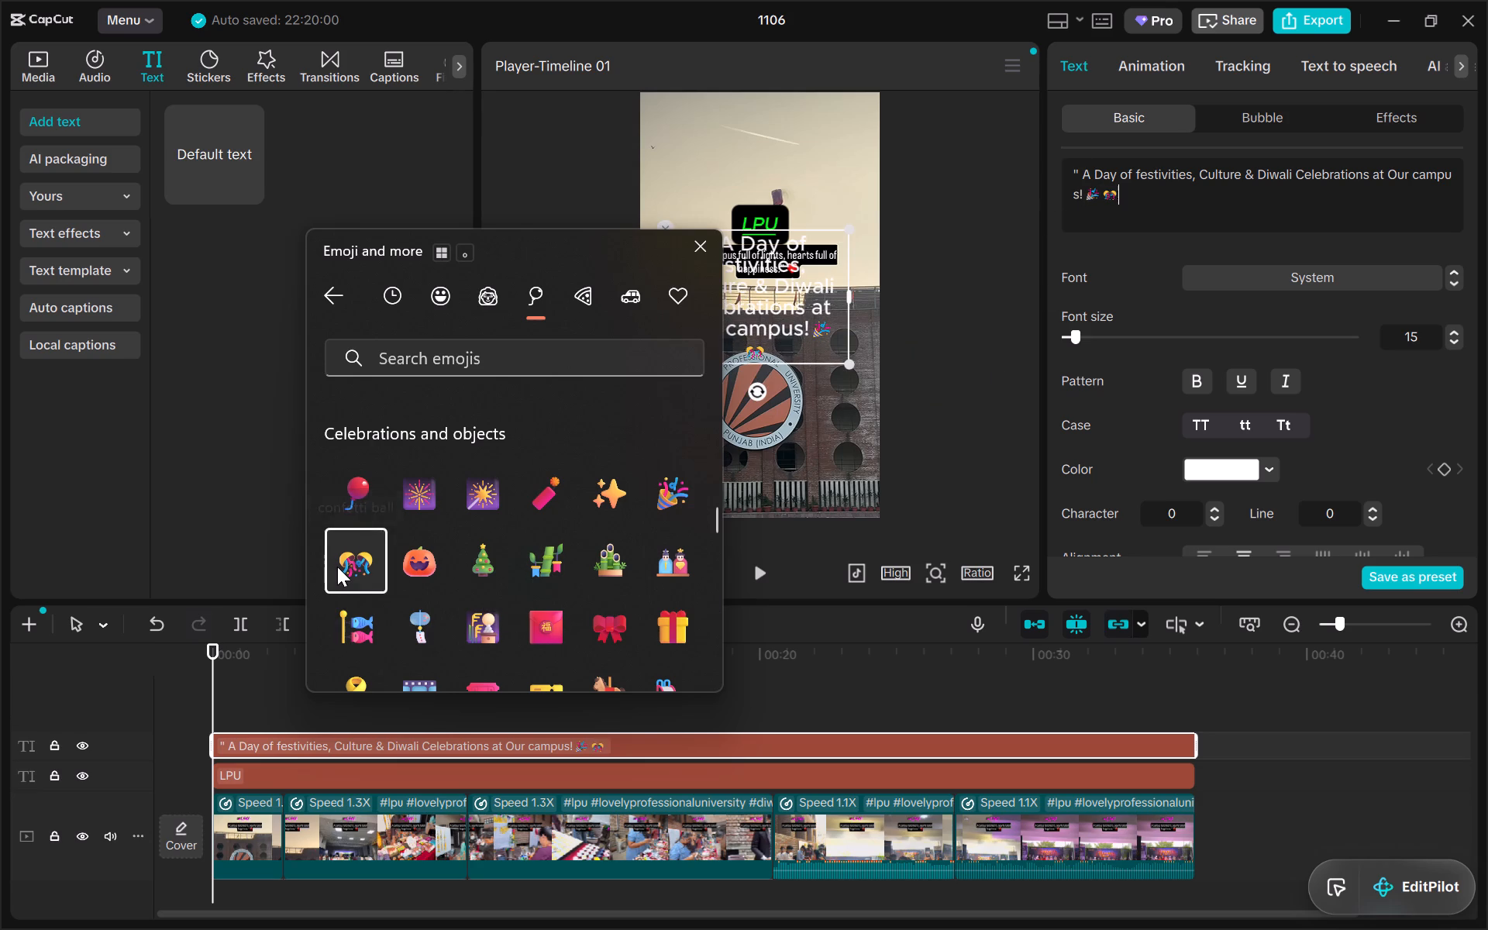
pyautogui.scroll(-1, 485, 578)
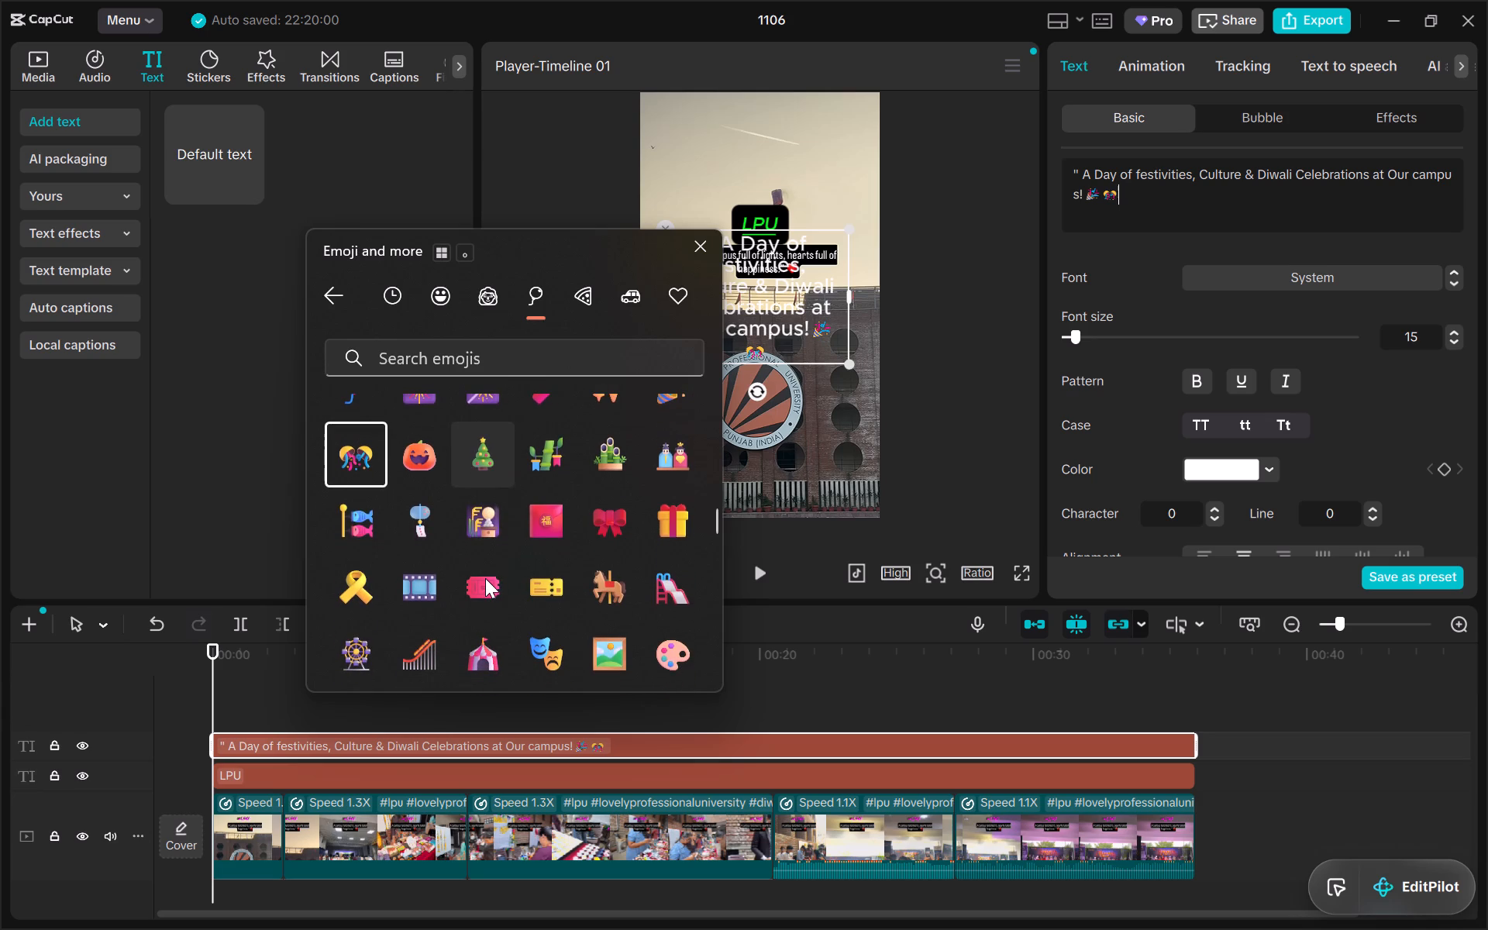
pyautogui.scroll(-1, 485, 578)
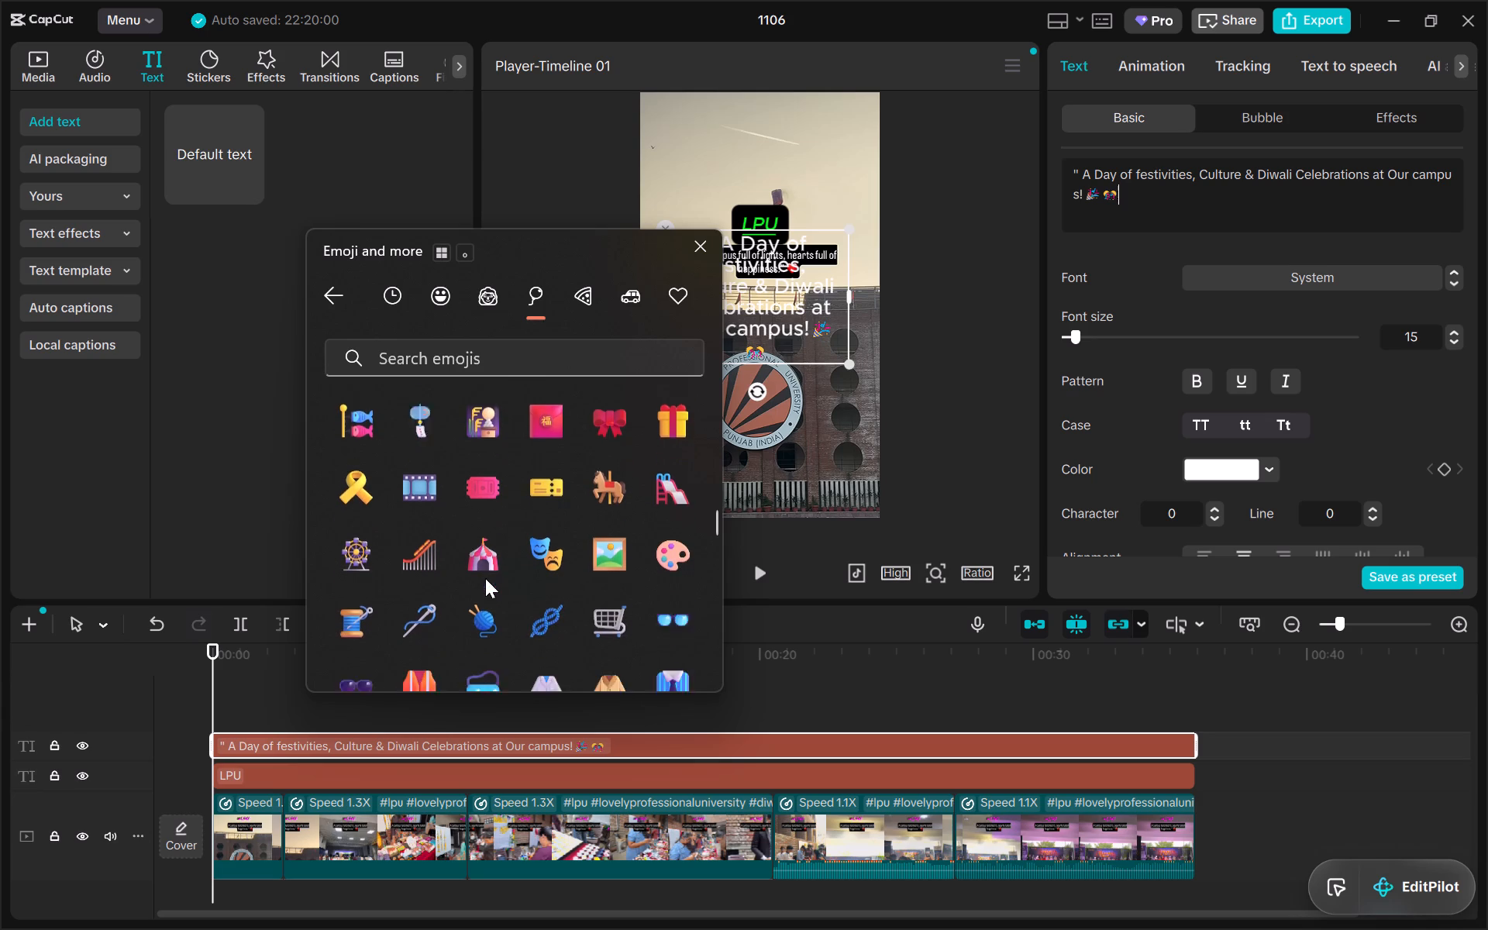
pyautogui.scroll(1, 485, 578)
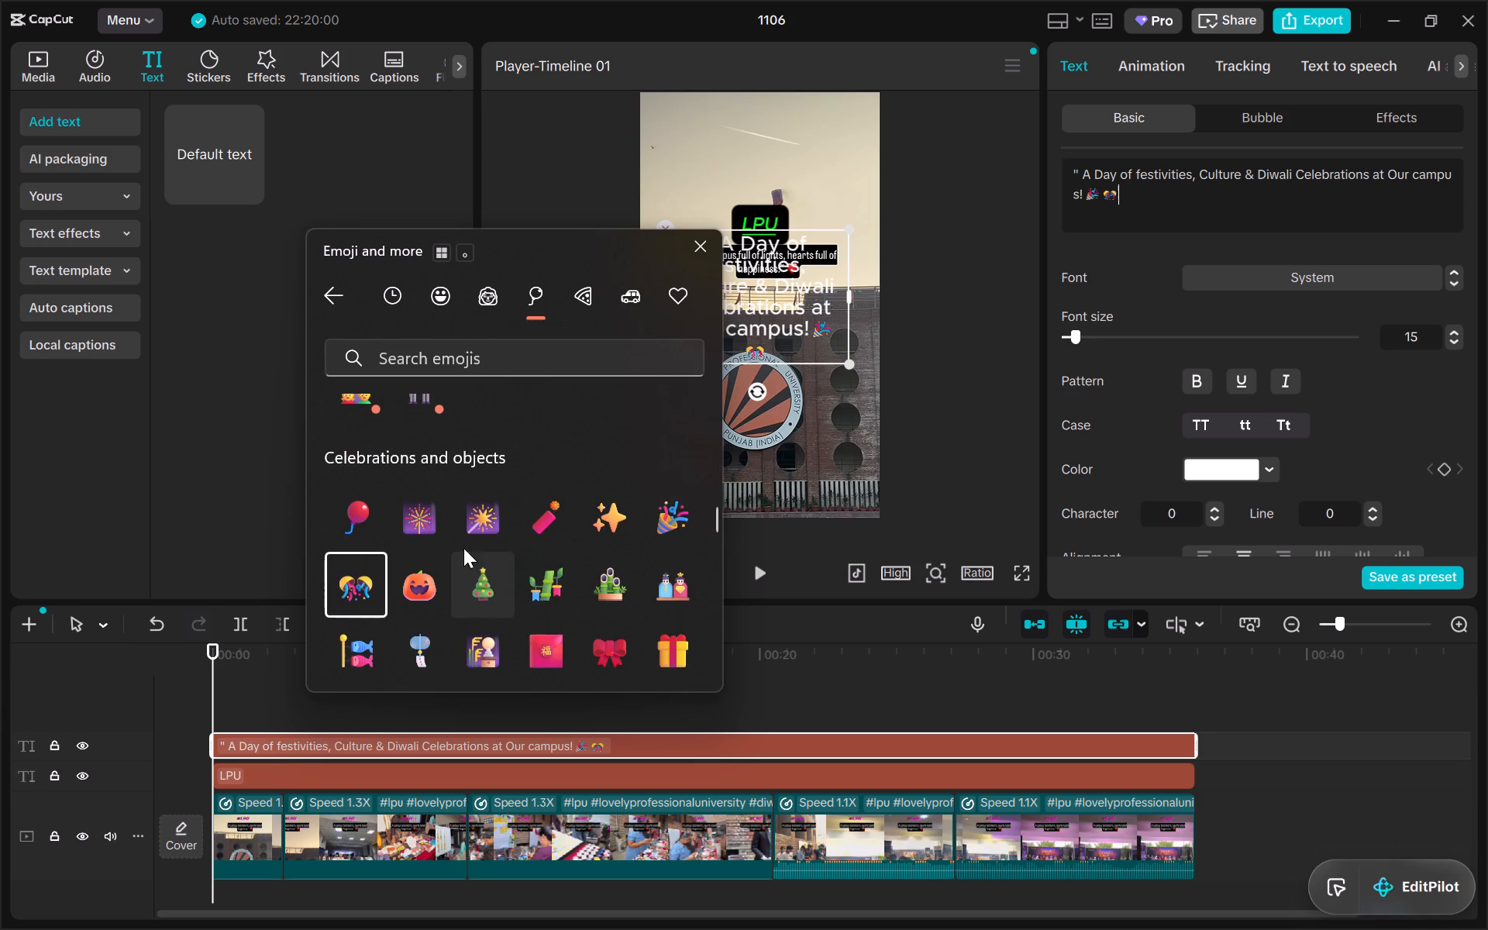
pyautogui.click(430, 526)
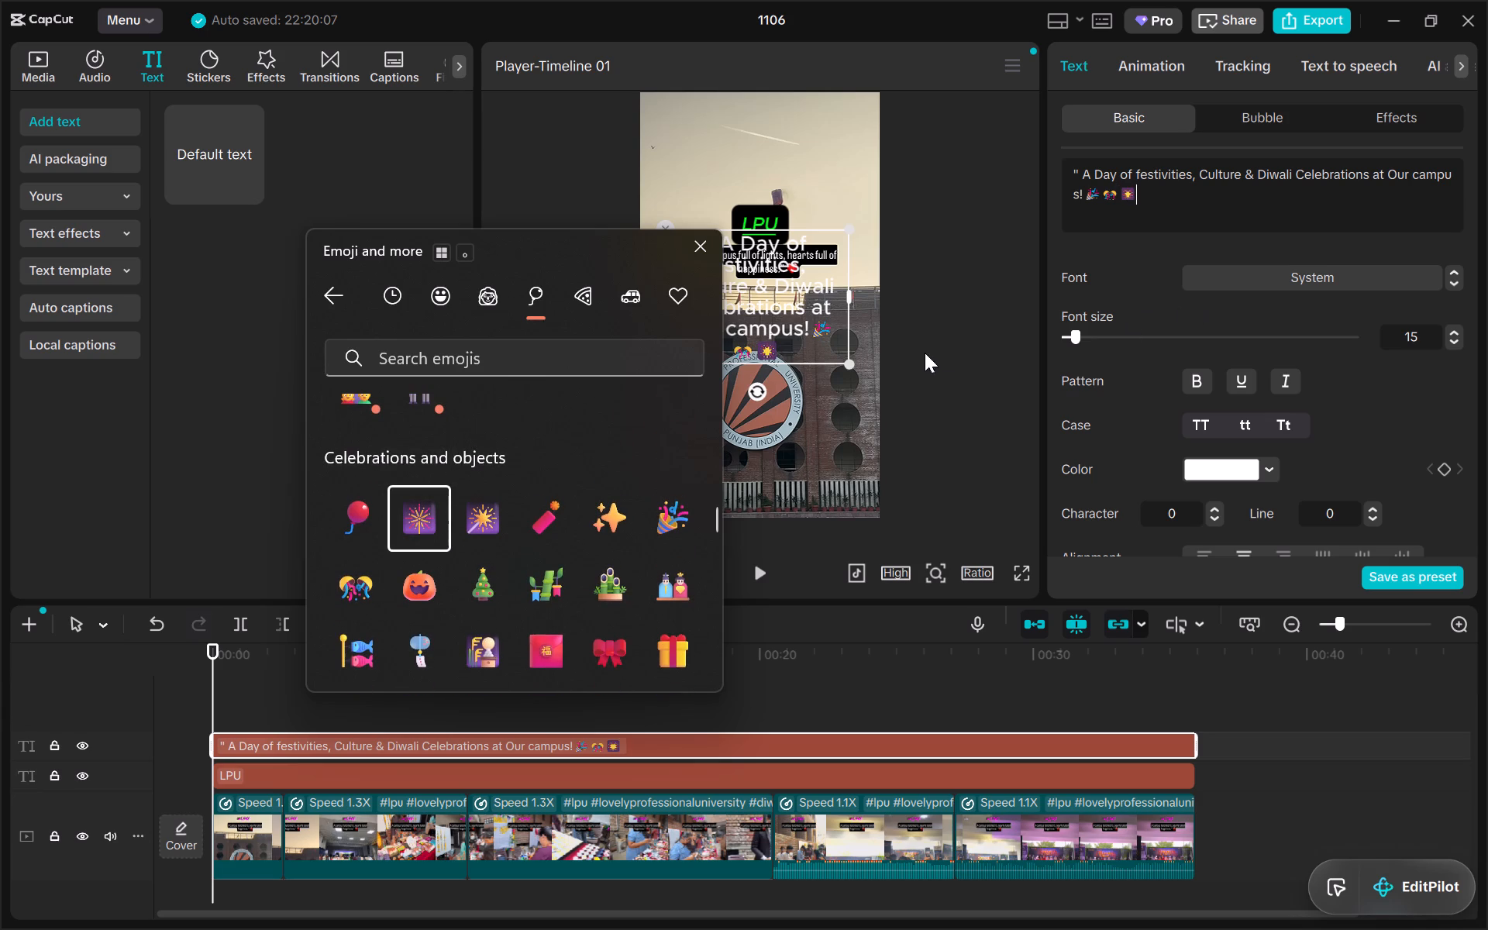
pyautogui.click(1149, 205)
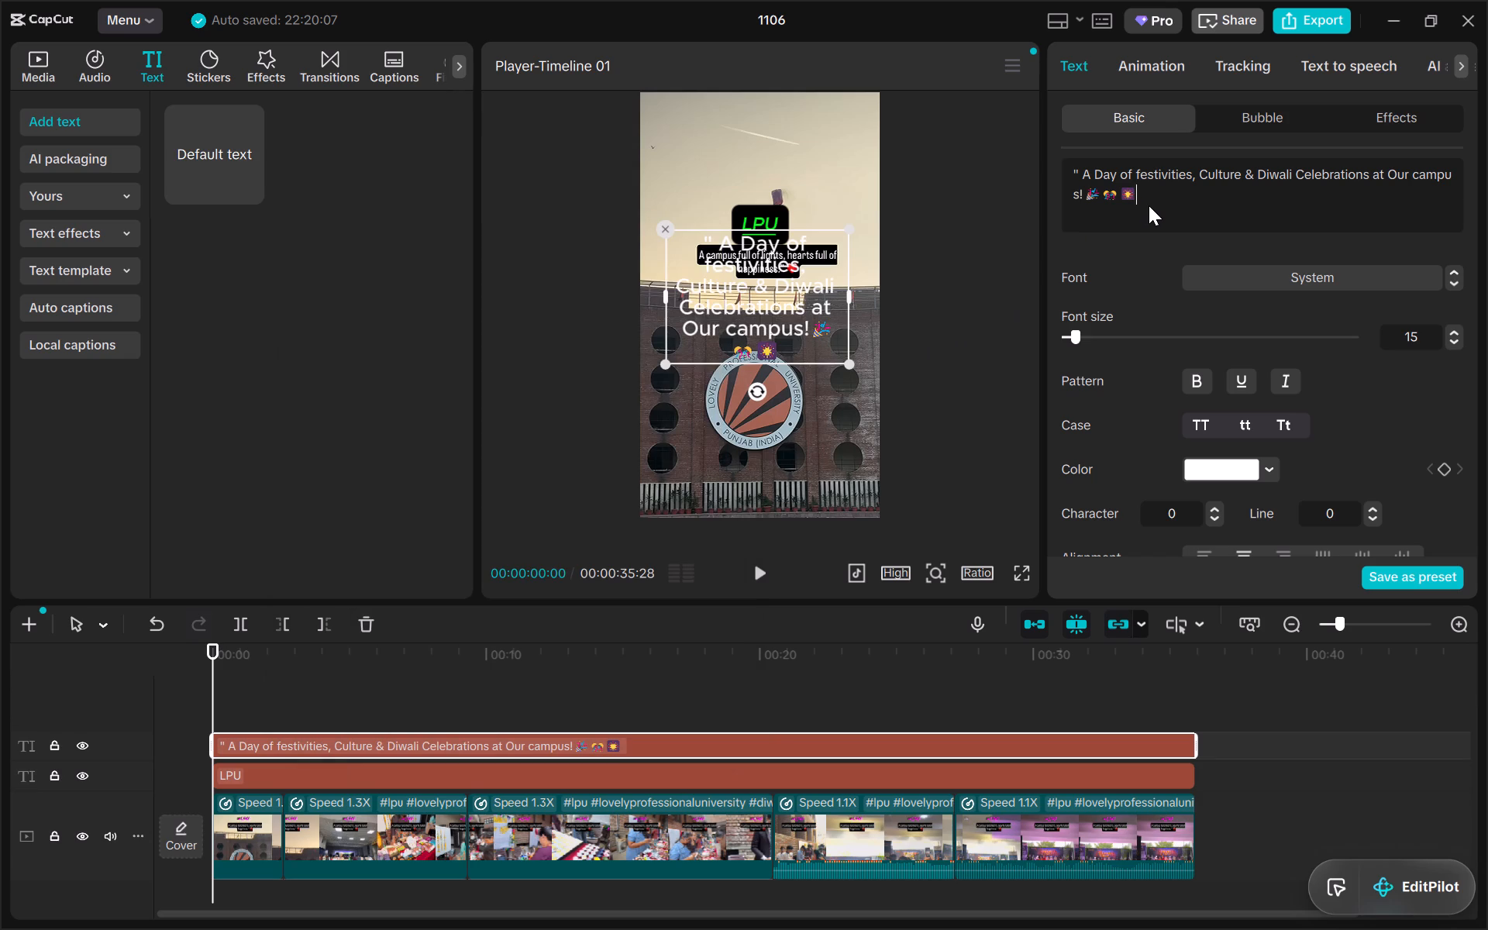
# Move the confetti ball emoji from between the other two emojis to just after the overlay text's opening quotation mark.
pyautogui.moveTo(1120, 195); pyautogui.dragTo(1111, 195)
pyautogui.moveTo(1111, 195); pyautogui.dragTo(1104, 198)
pyautogui.hotkey('ctrl', 'c')
pyautogui.click(1080, 169)
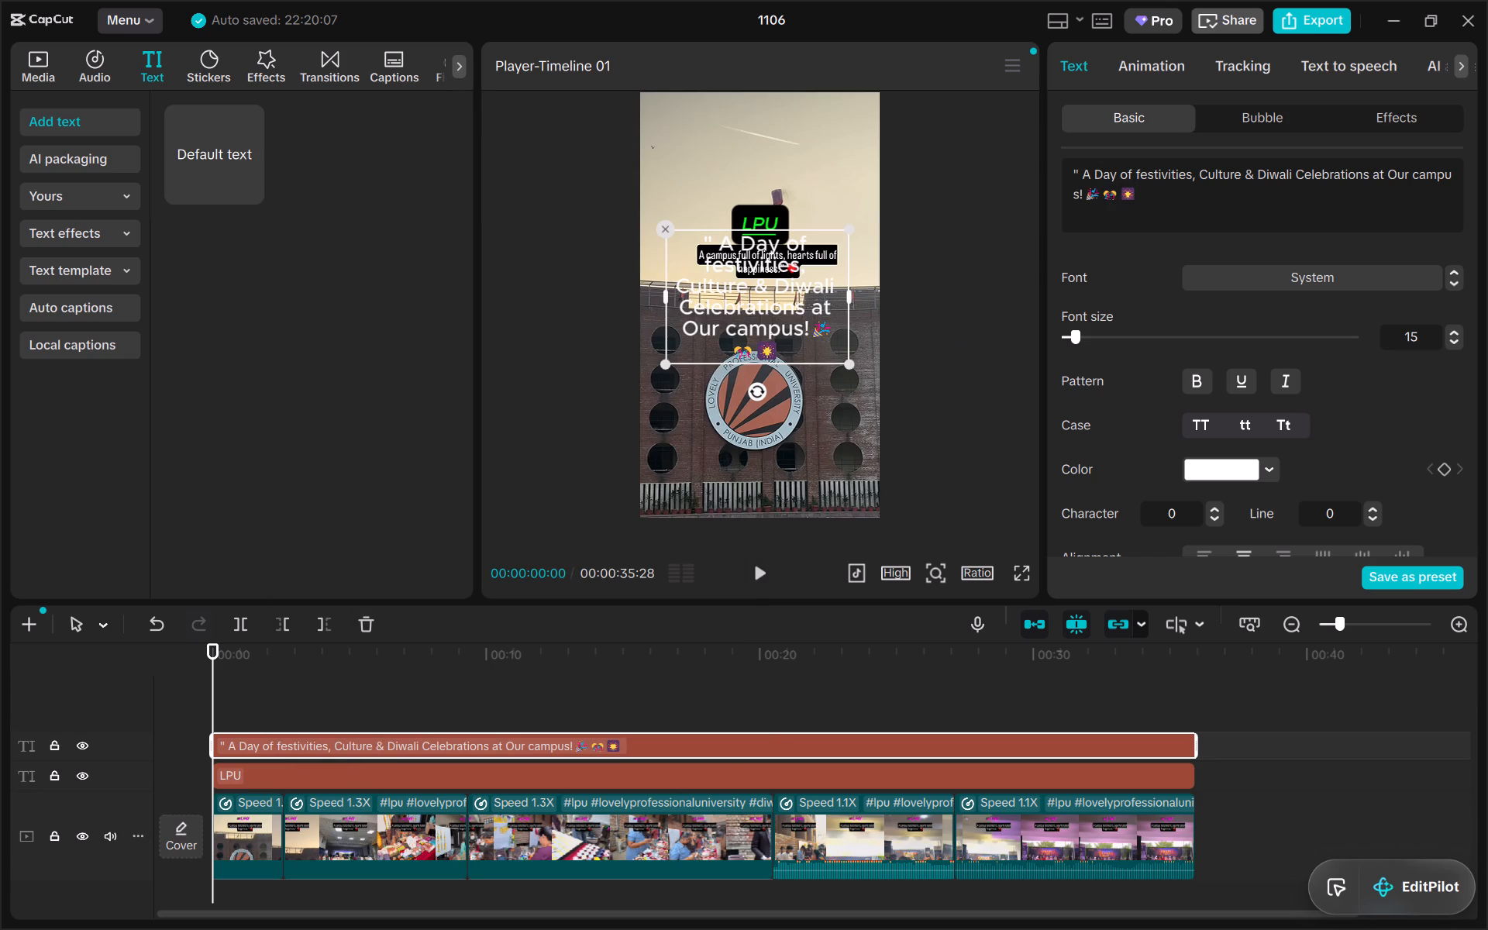
pyautogui.hotkey('ctrl', 'v')
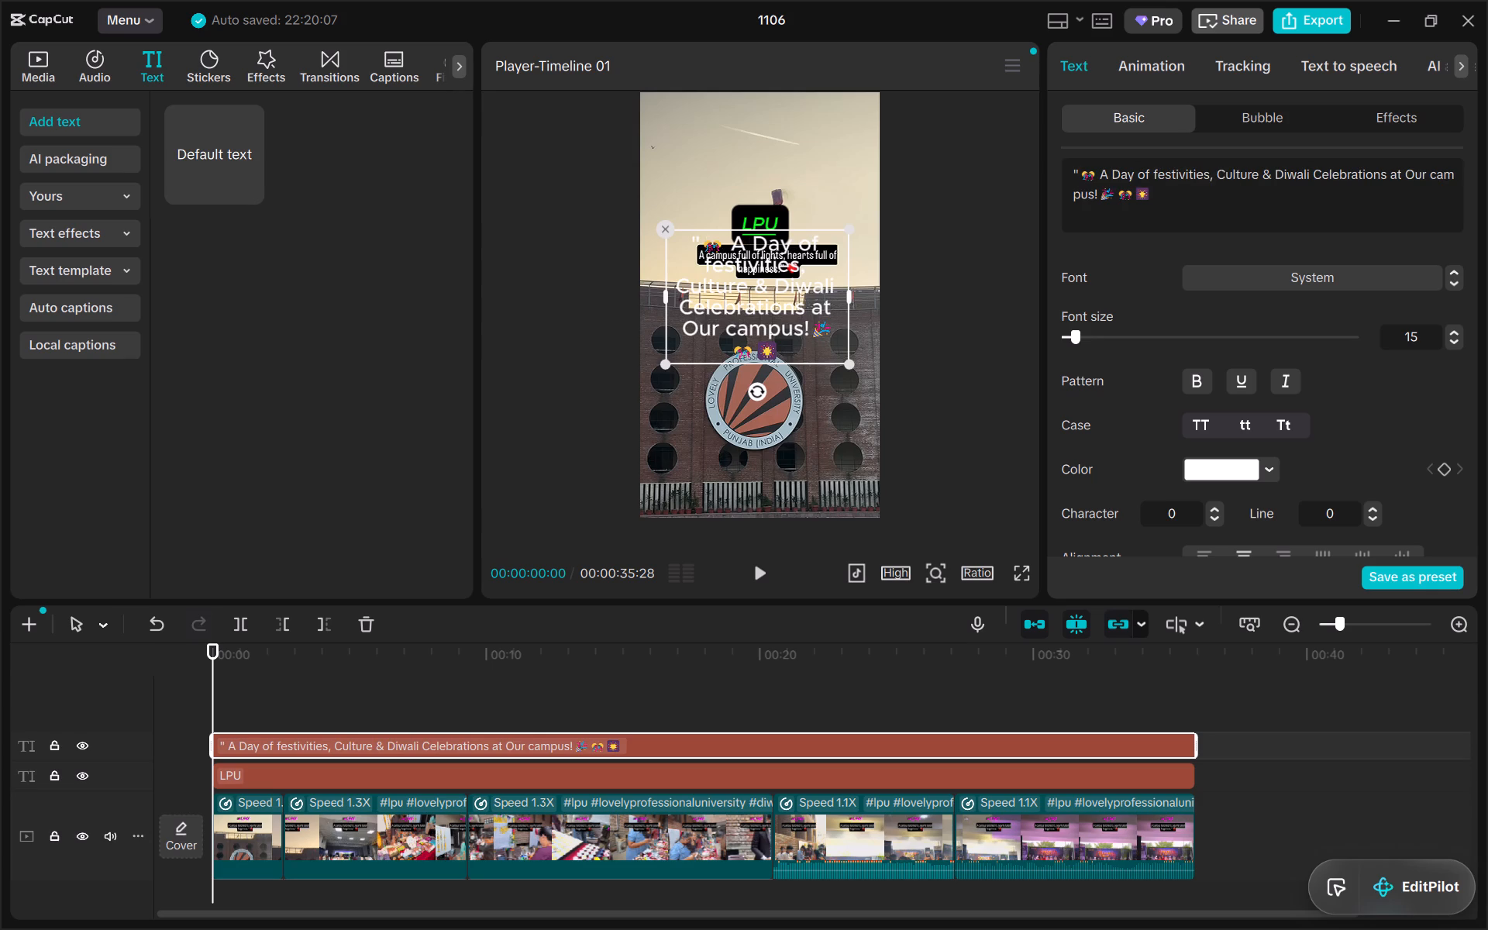
pyautogui.click(1135, 196)
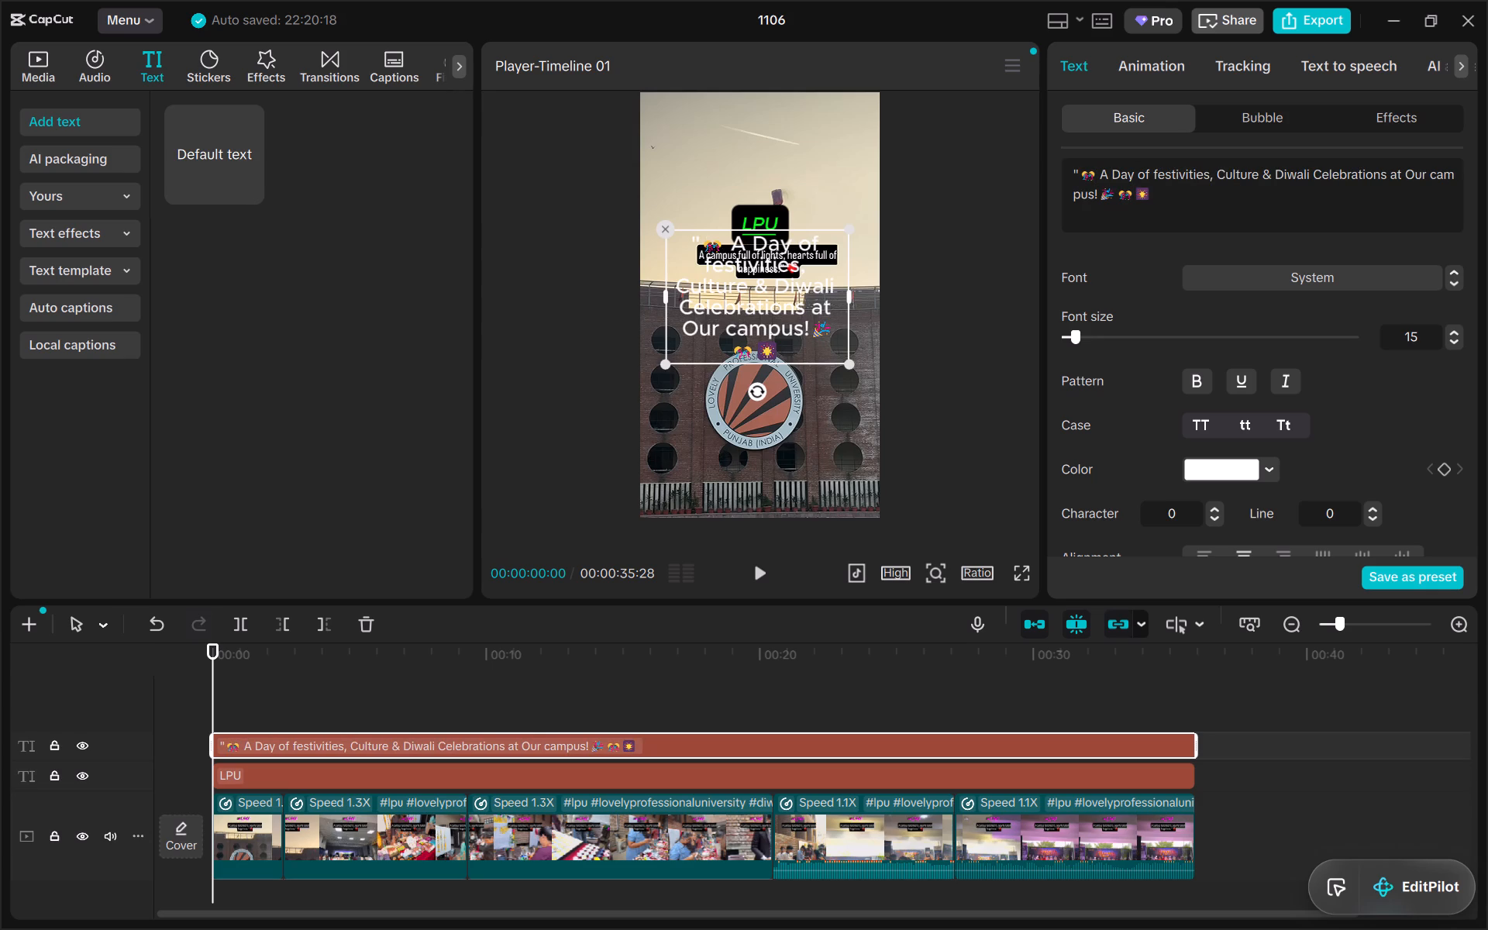
pyautogui.press('BackSpace')
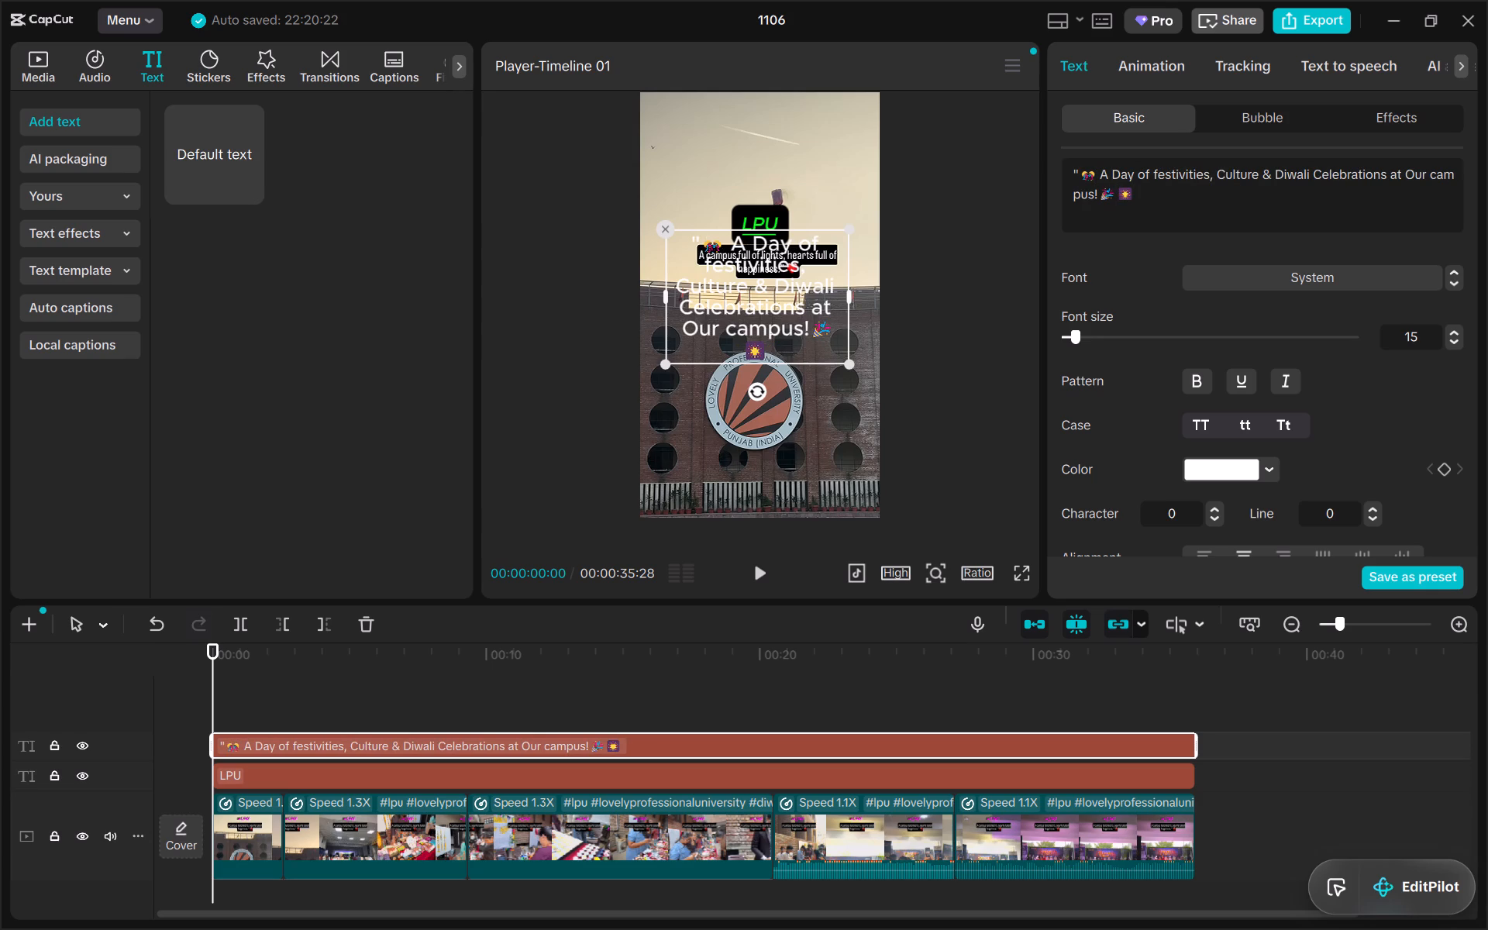
# Widen the overlay's text box on both sides to slightly beyond the video frame's edges.
pyautogui.moveTo(847, 295); pyautogui.dragTo(851, 295)
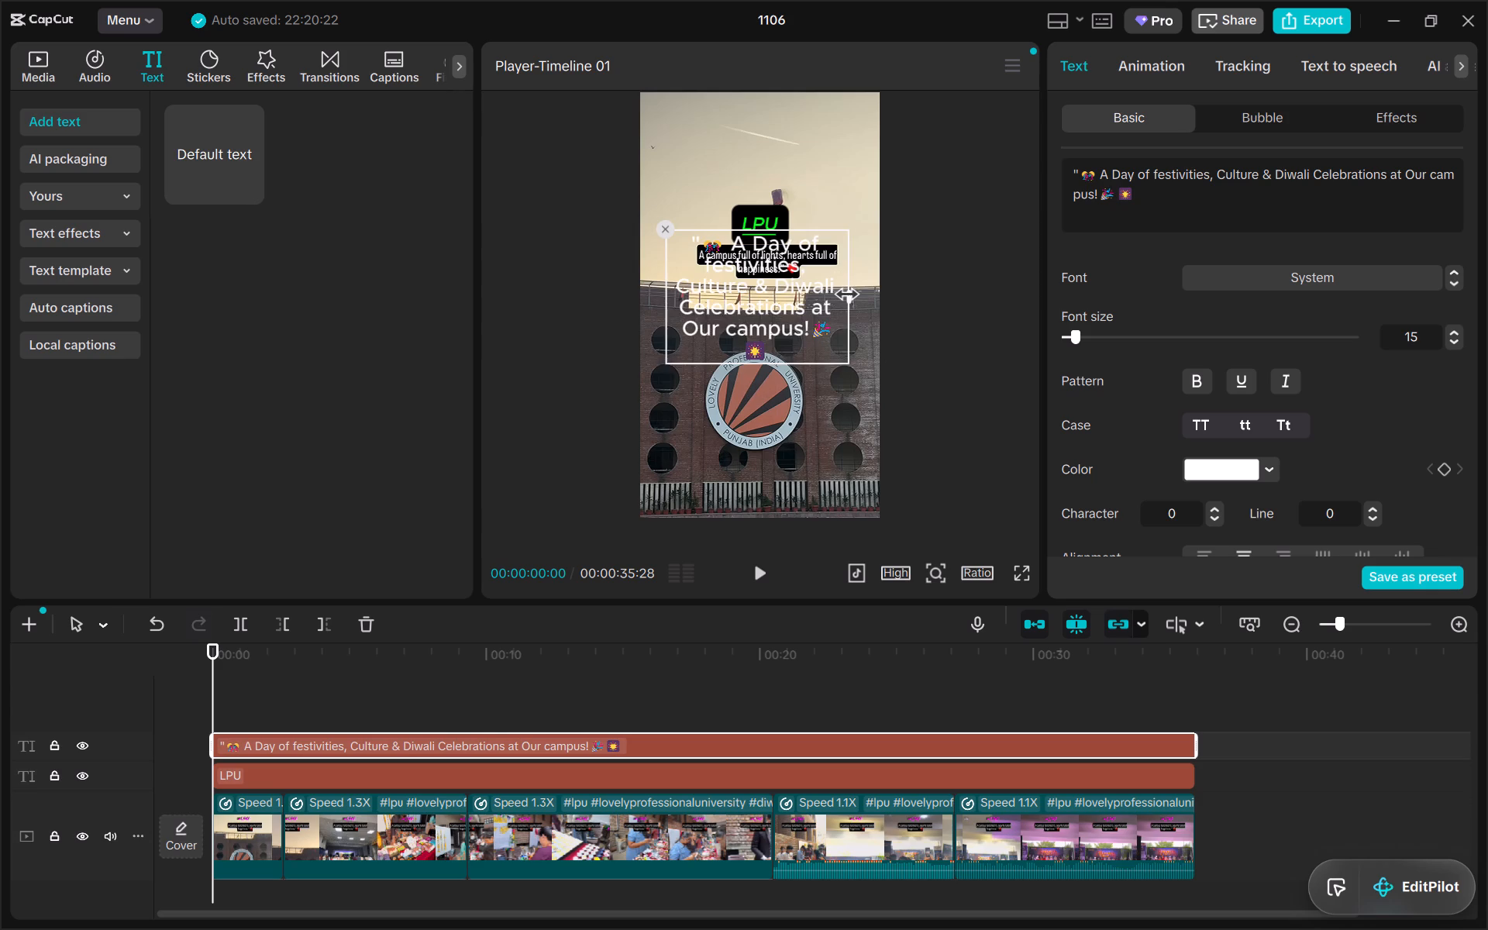
pyautogui.moveTo(851, 295); pyautogui.dragTo(887, 330)
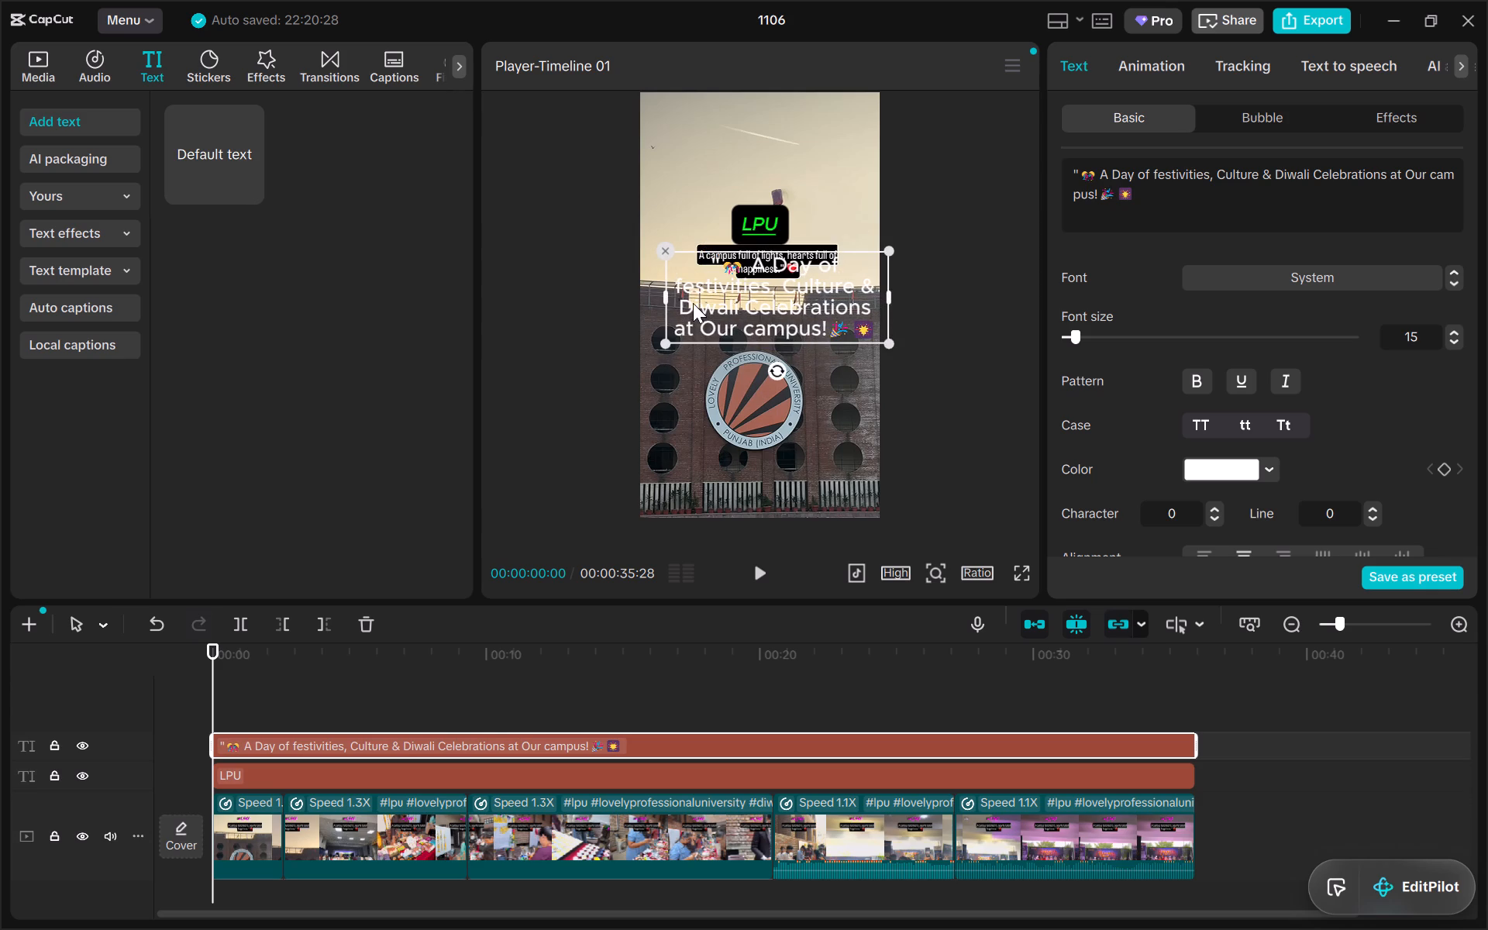
pyautogui.moveTo(663, 295); pyautogui.dragTo(627, 304)
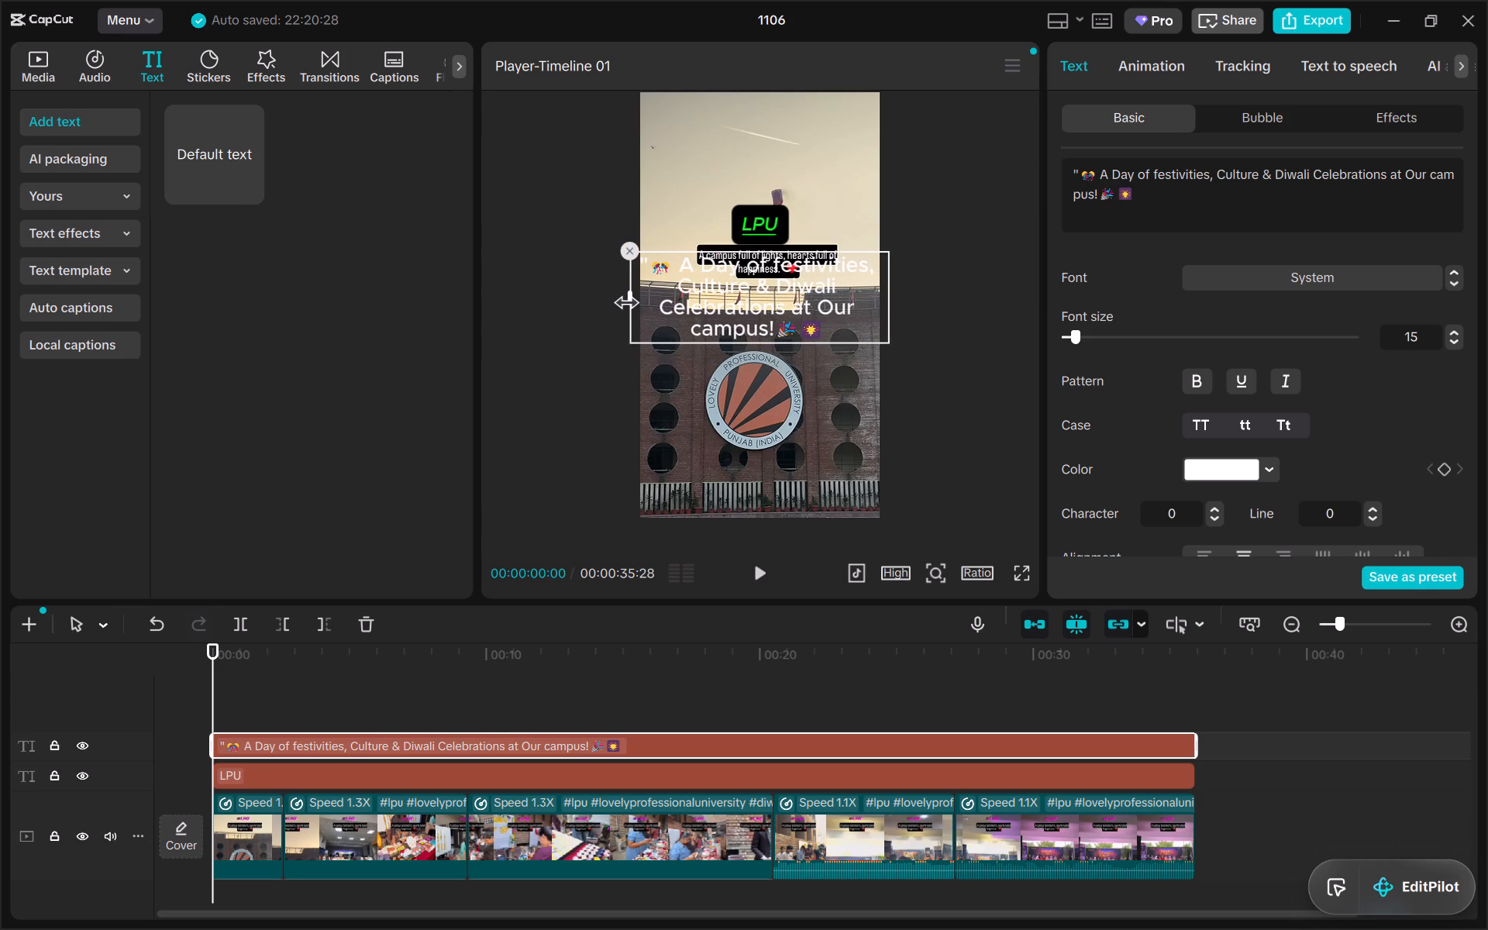
pyautogui.moveTo(627, 304); pyautogui.dragTo(608, 304)
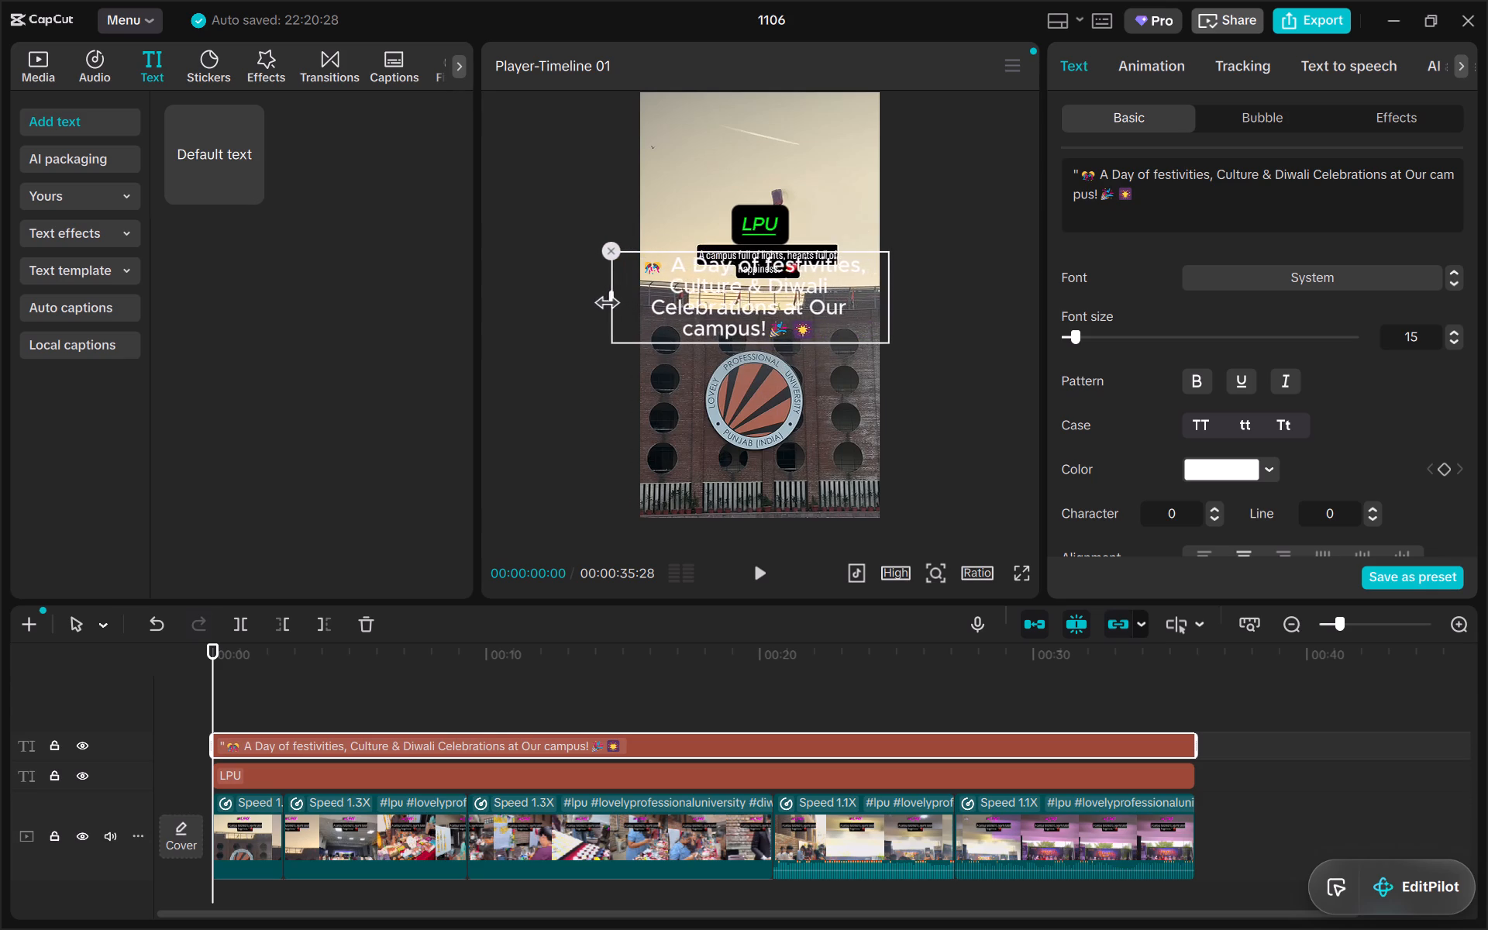
pyautogui.moveTo(608, 304); pyautogui.dragTo(610, 312)
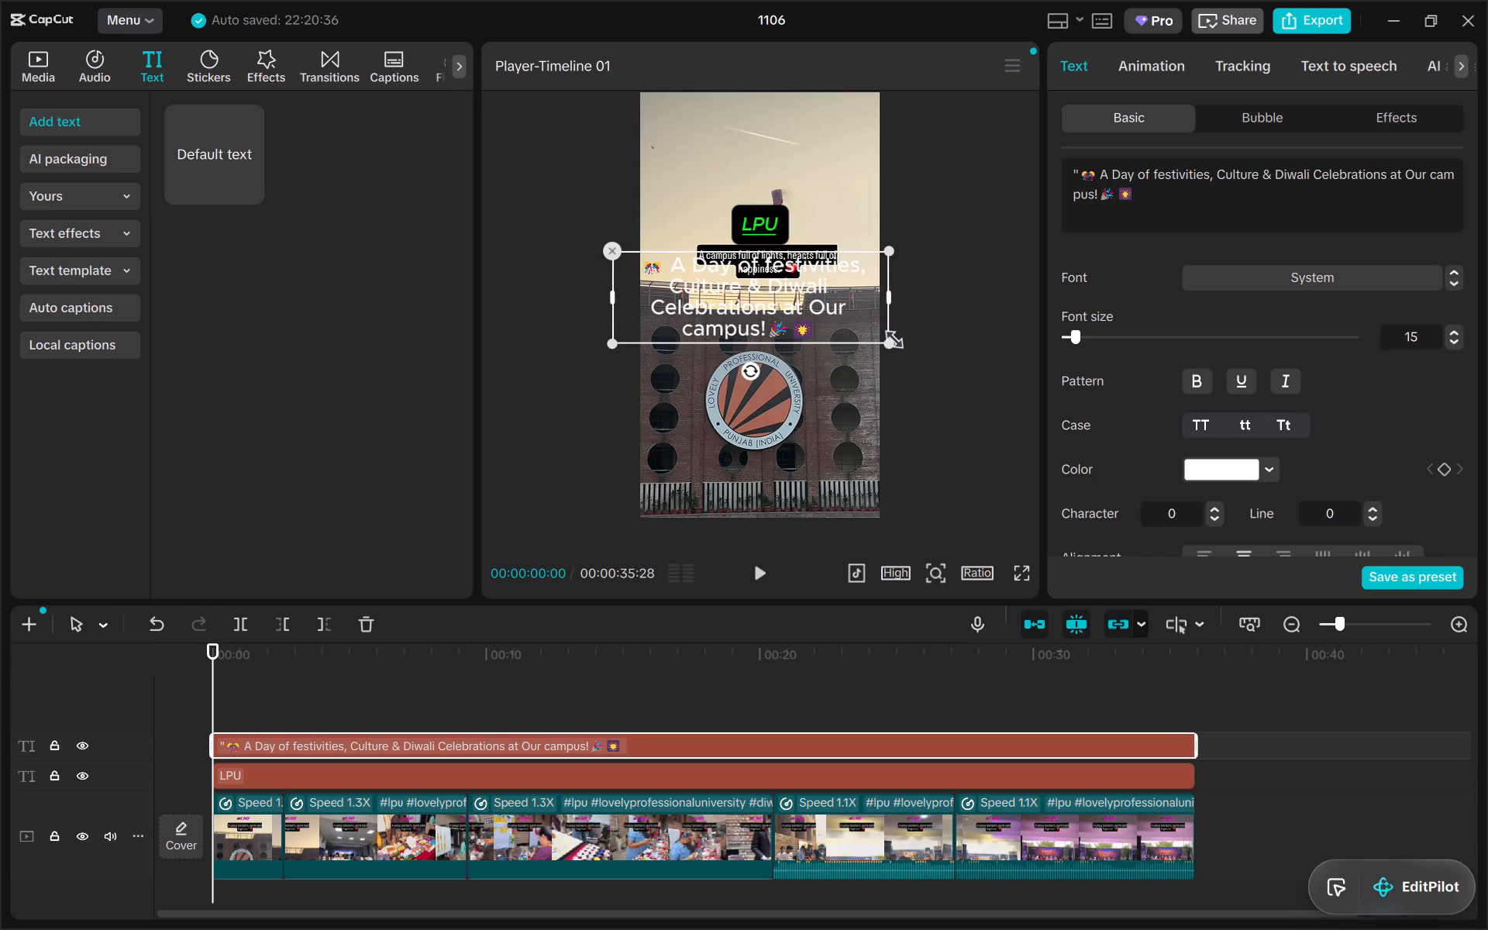
# Scale the festivities overlay down to roughly the width of the caption beneath the LPU label.
pyautogui.moveTo(885, 337); pyautogui.dragTo(889, 282)
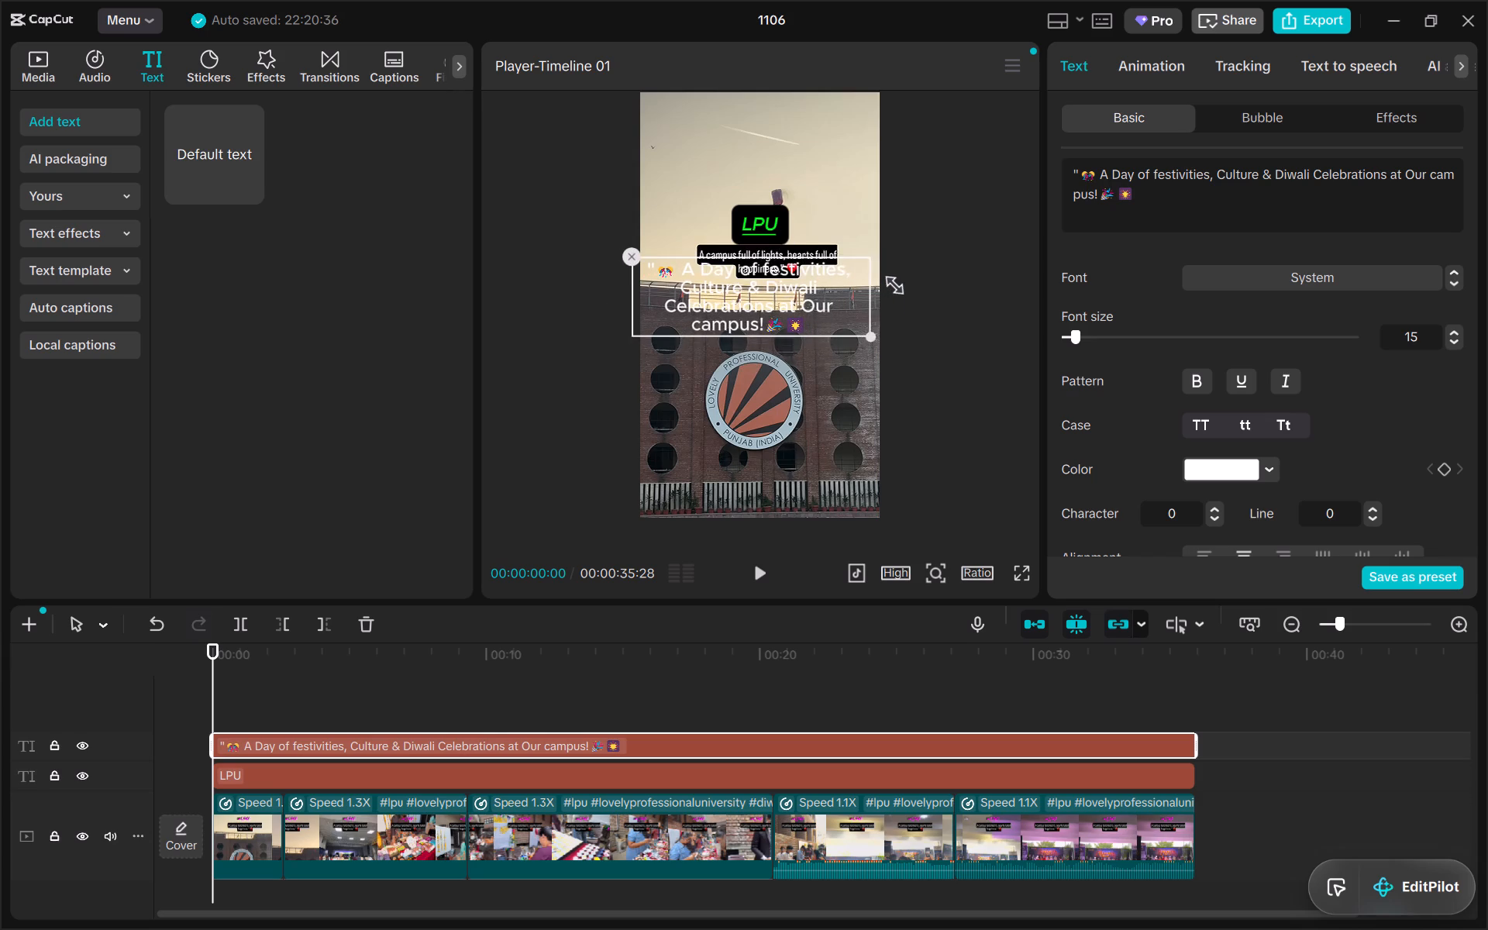
pyautogui.moveTo(889, 282); pyautogui.dragTo(849, 213)
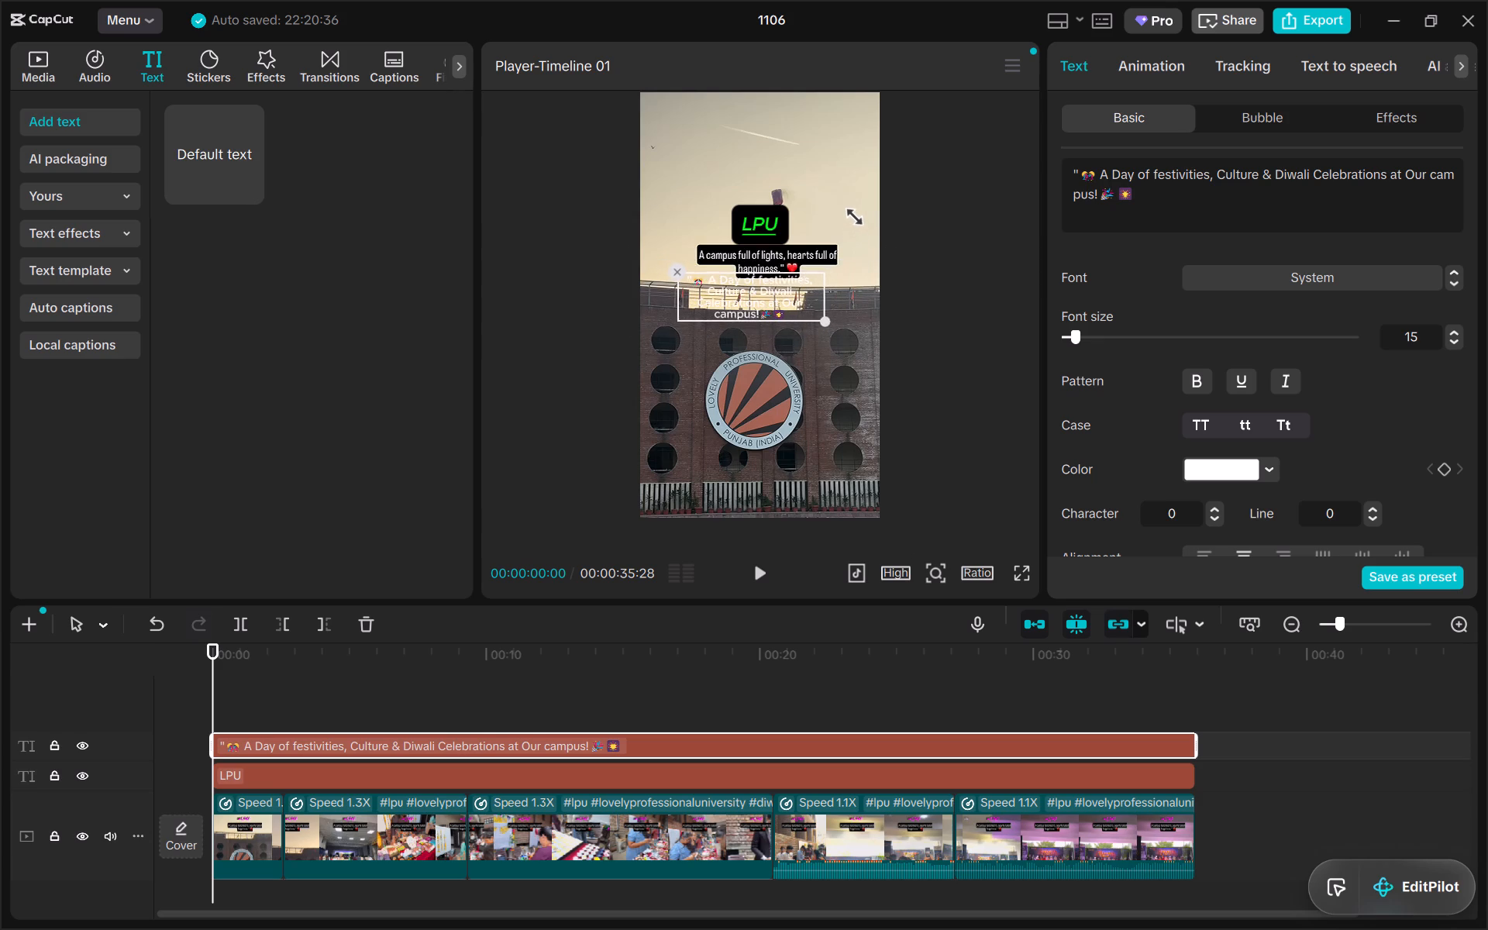
pyautogui.moveTo(849, 213); pyautogui.dragTo(835, 293)
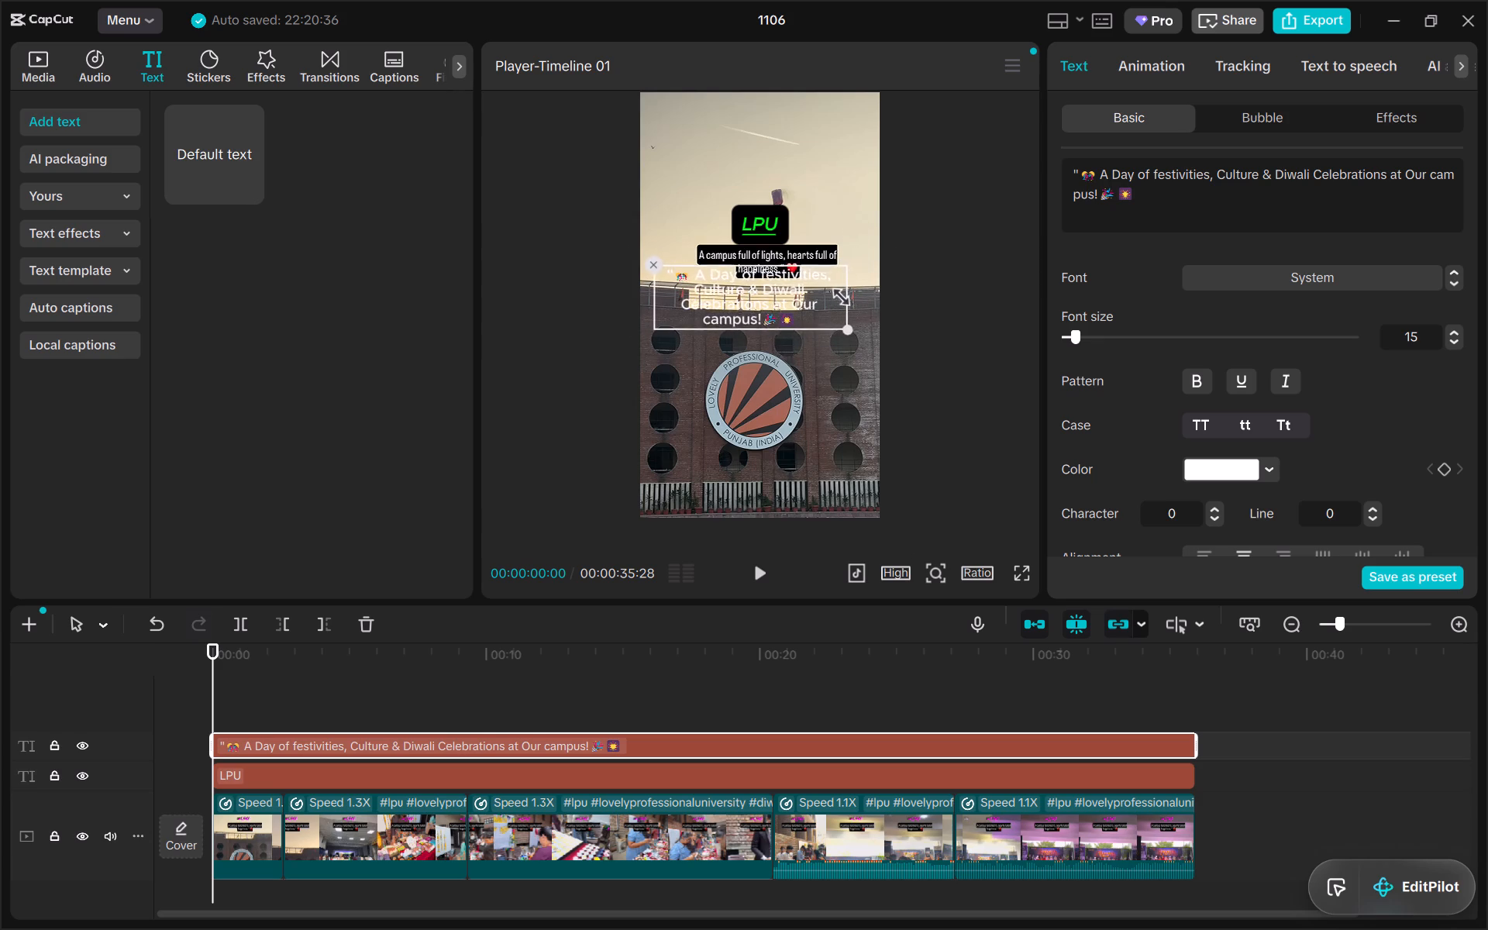
pyautogui.moveTo(835, 293); pyautogui.dragTo(818, 262)
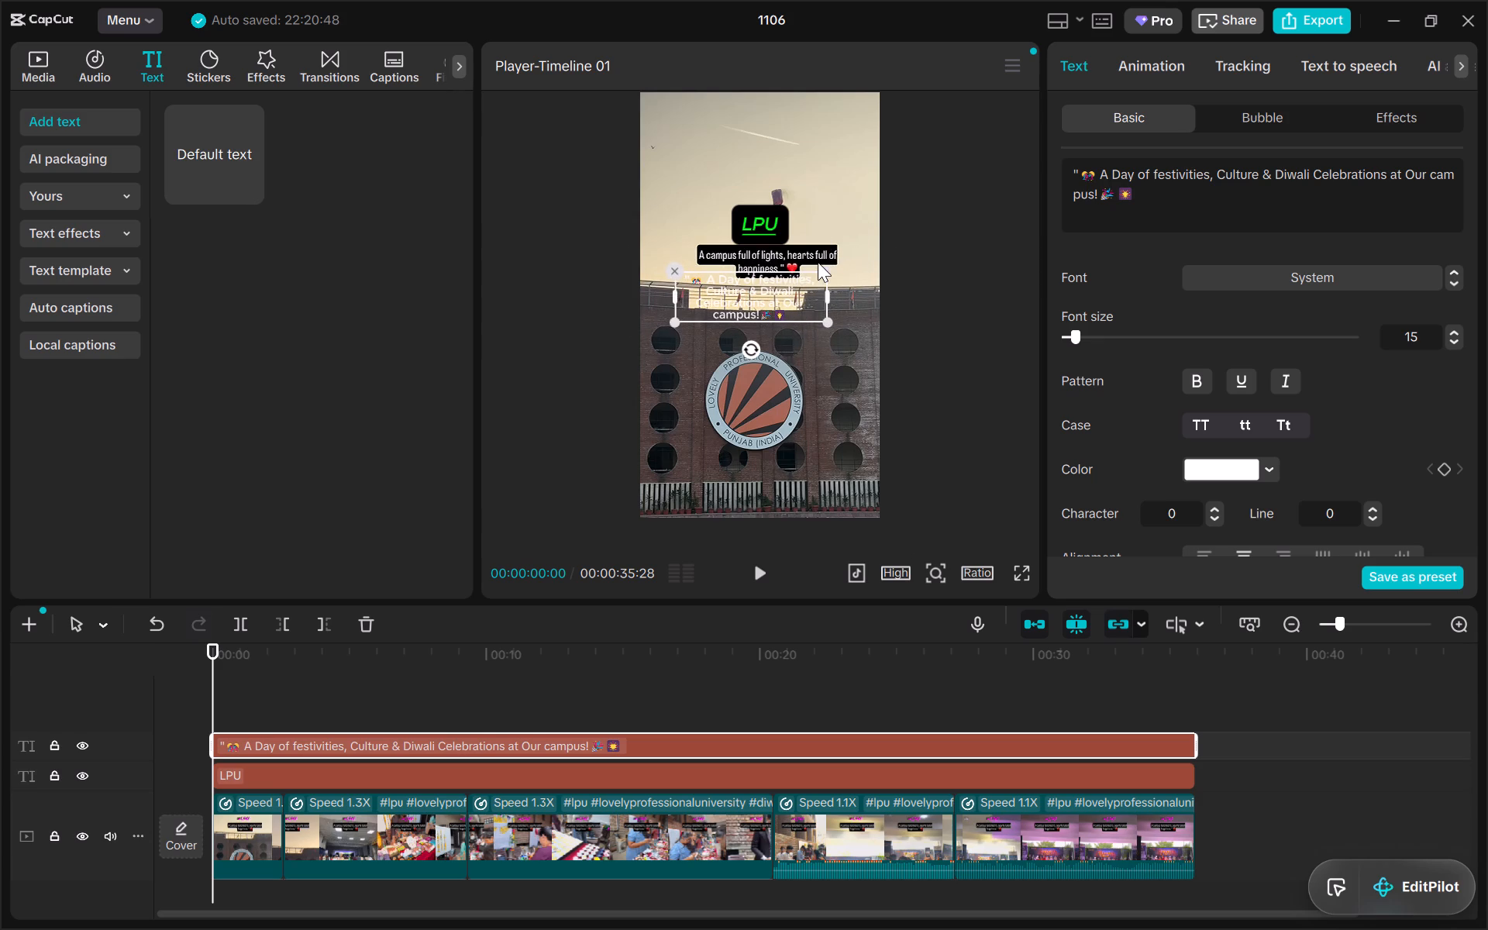
# Extend the overlay's text box rightward to near the frame edge so the second line ends with "Our campus!".
pyautogui.moveTo(828, 291); pyautogui.dragTo(873, 293)
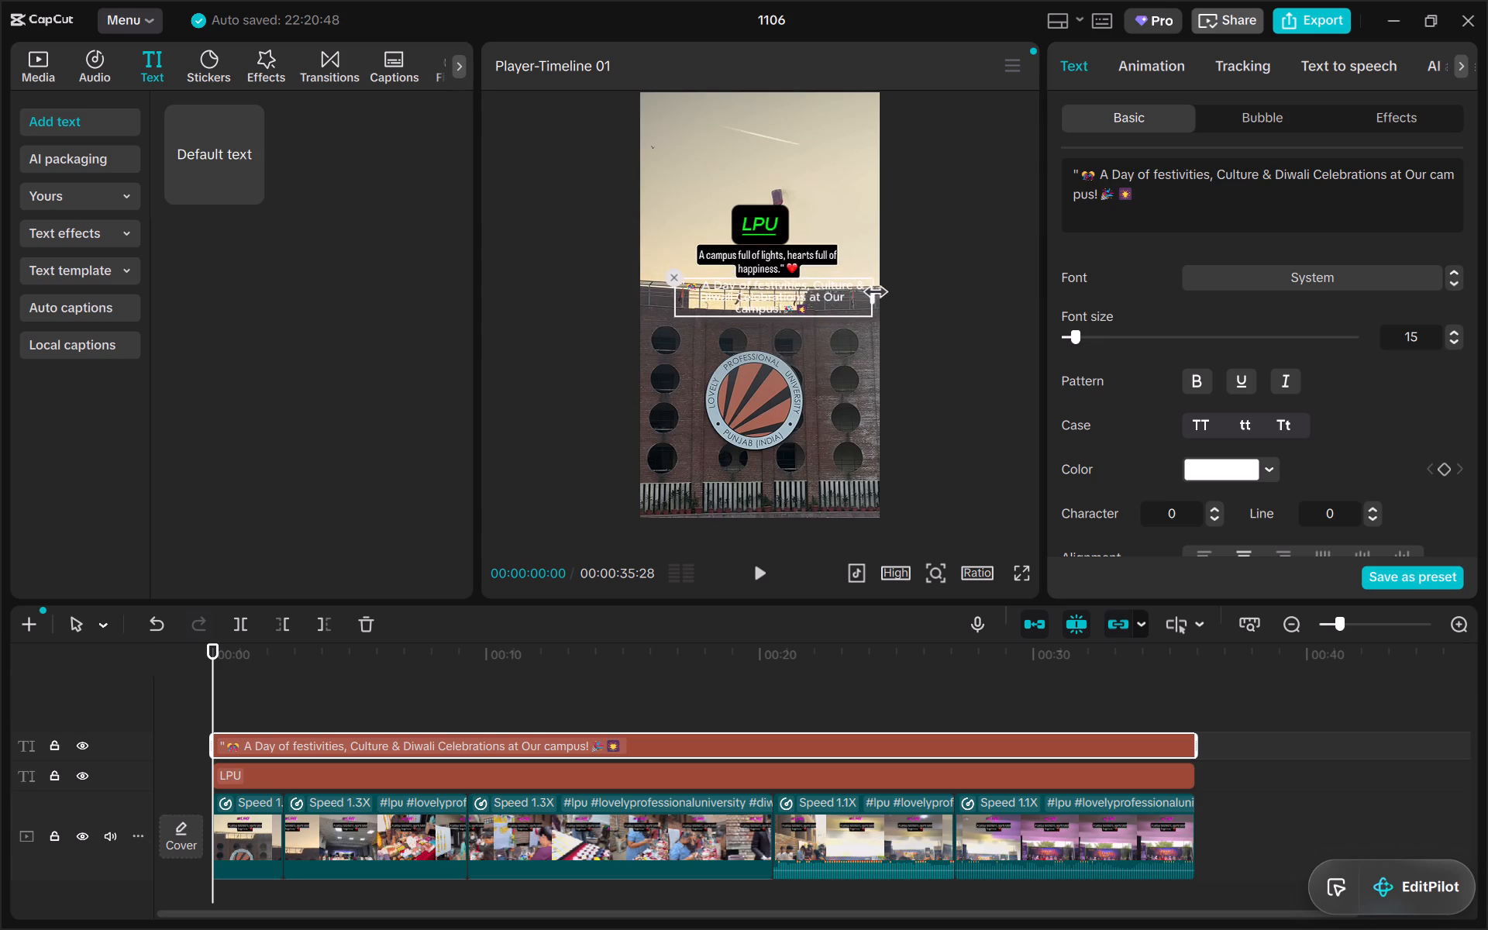
pyautogui.moveTo(873, 293); pyautogui.dragTo(875, 293)
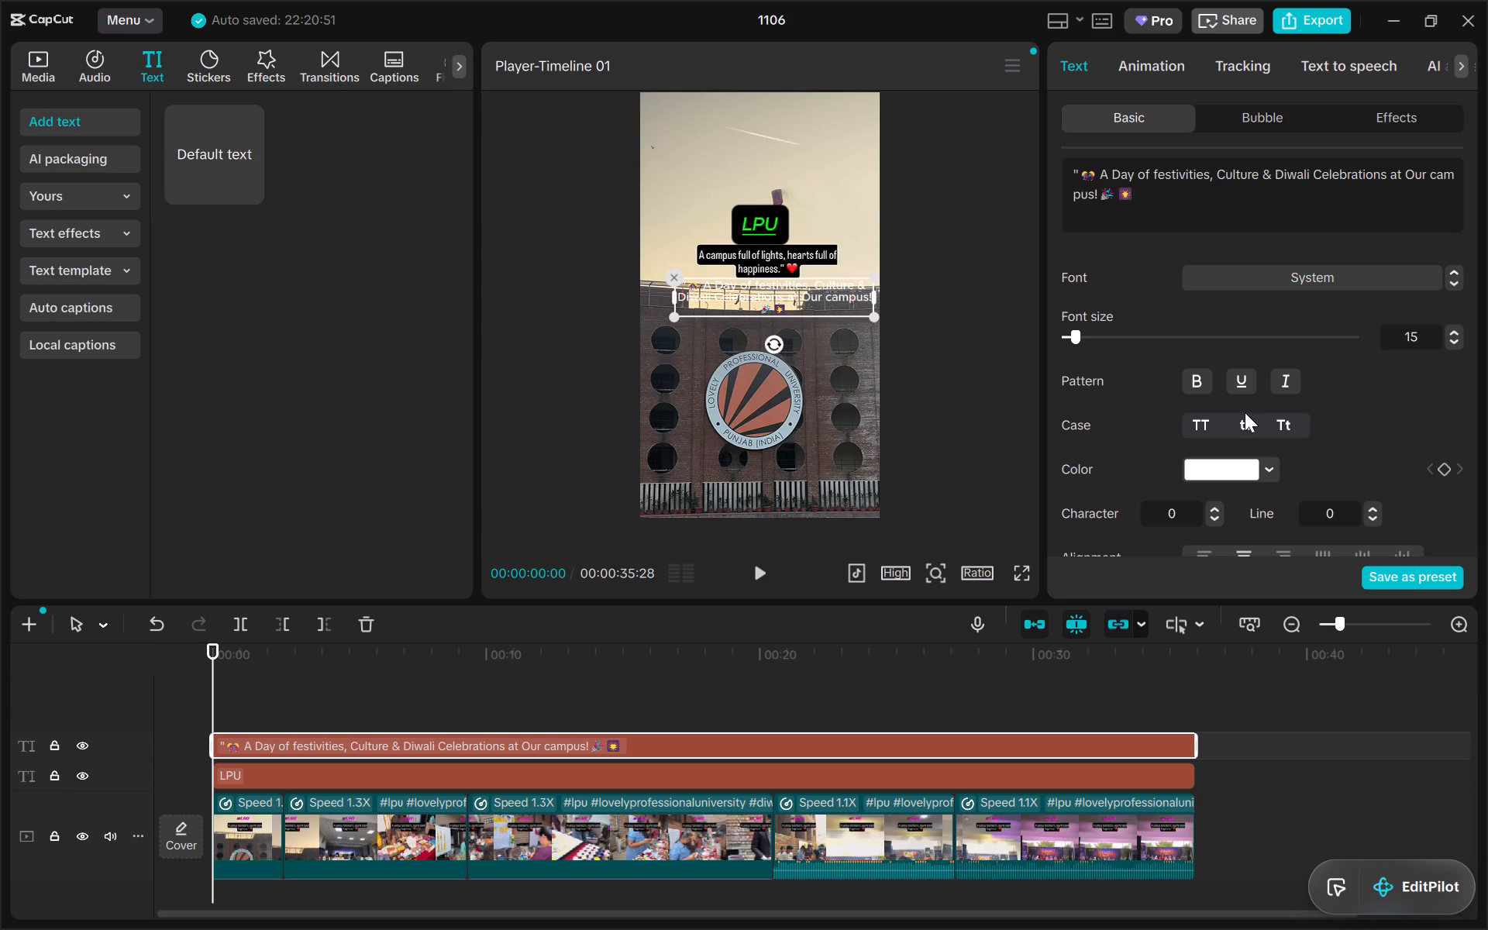
# Try the white-on-black preset style on the festivities overlay, then switch it to the black-on-white preset.
pyautogui.scroll(-1, 1204, 453)
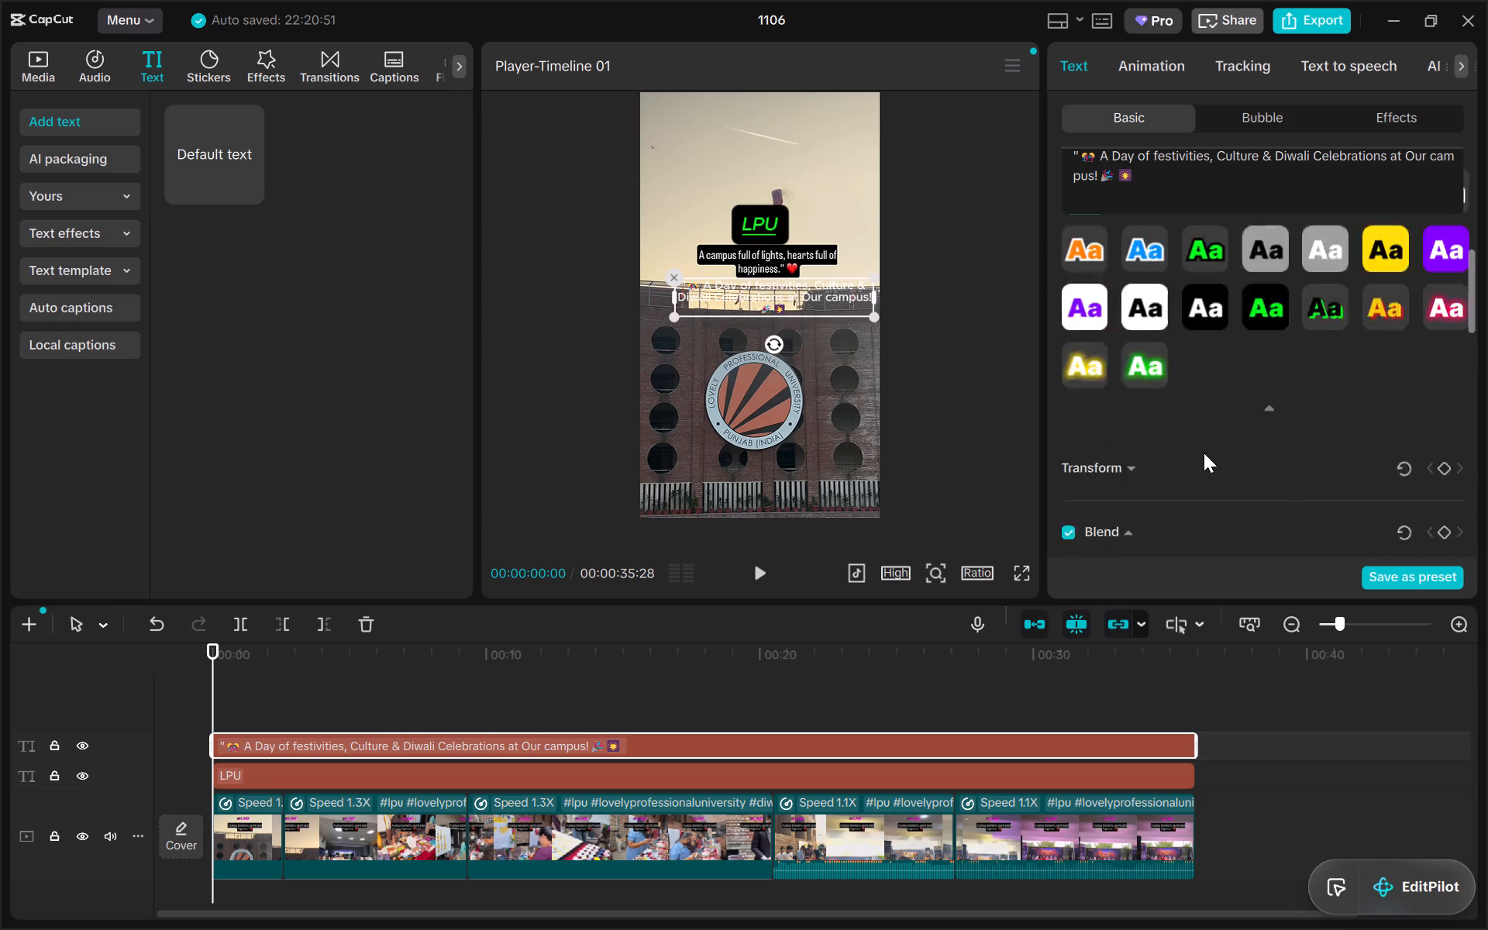
pyautogui.scroll(-1, 1204, 453)
pyautogui.click(1317, 376)
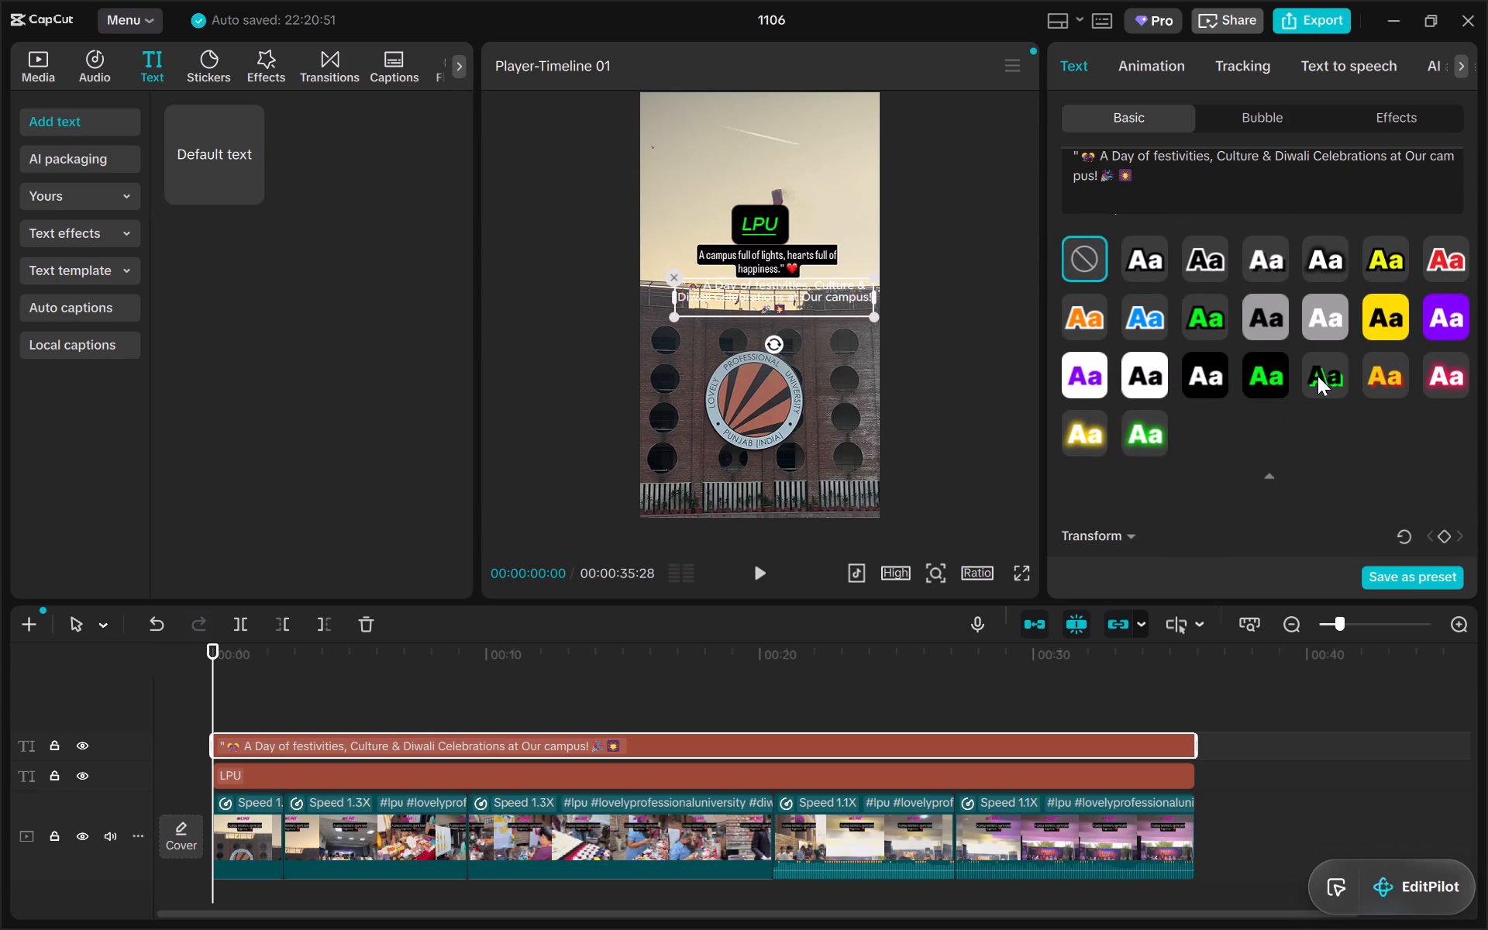
pyautogui.click(1193, 377)
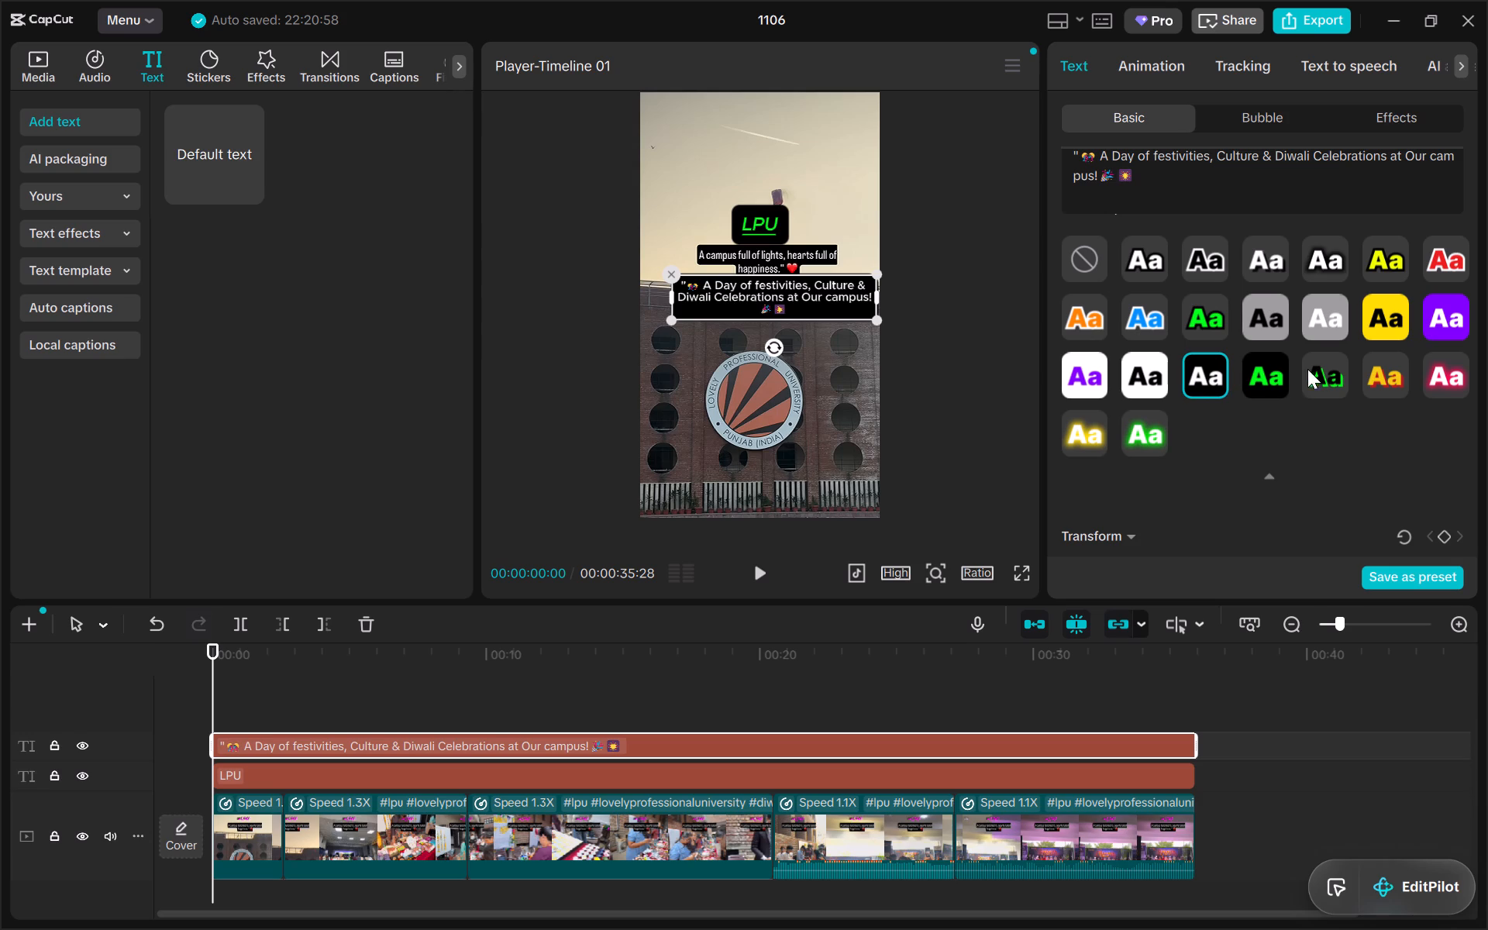
pyautogui.click(1141, 384)
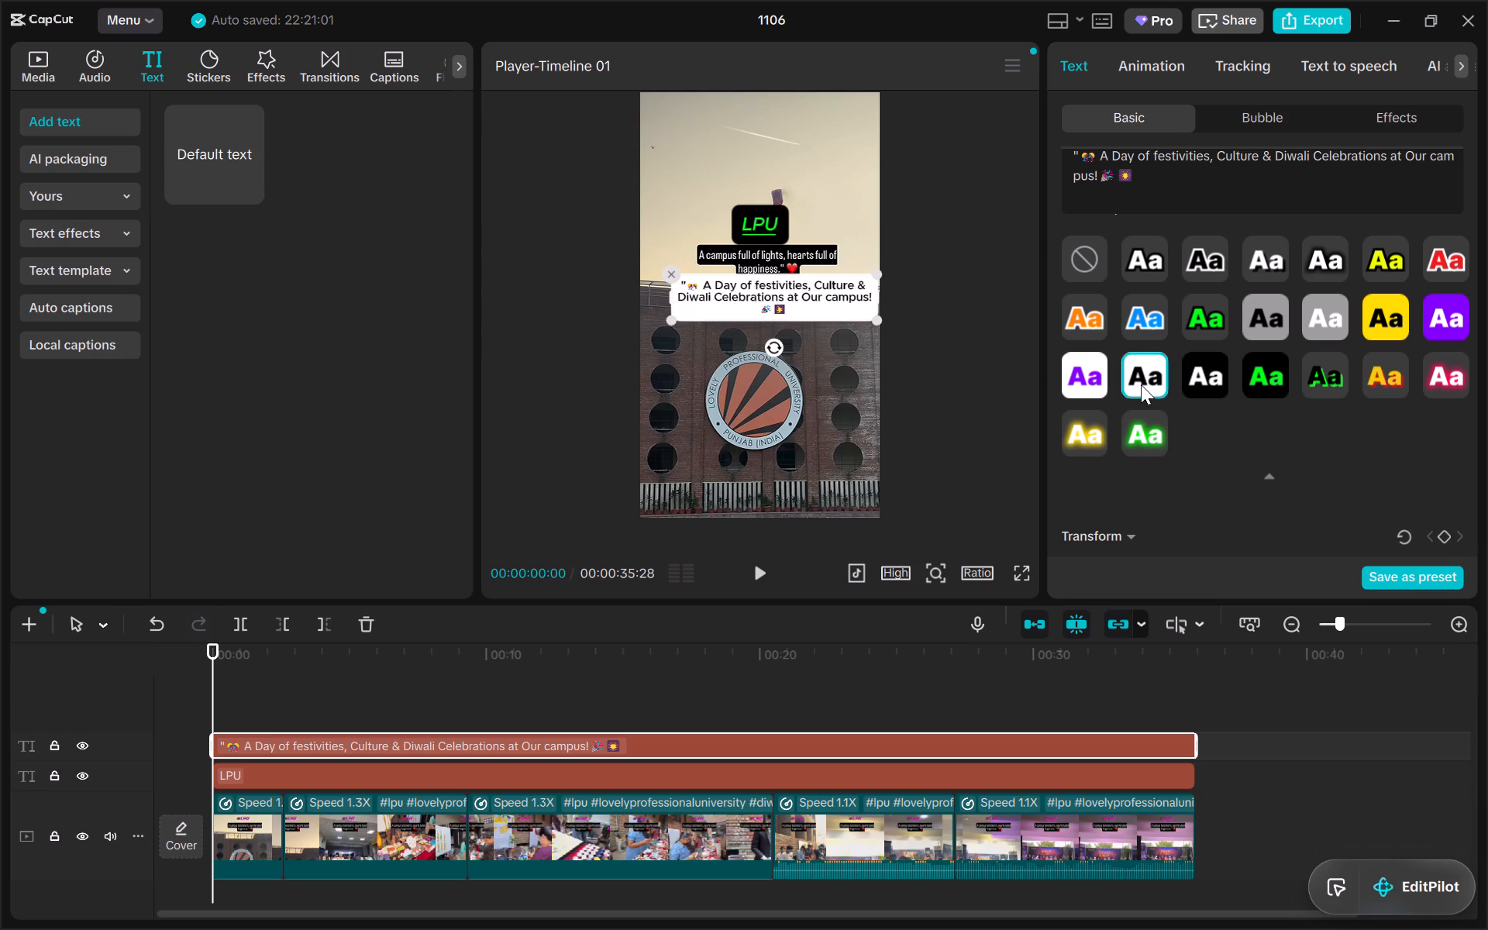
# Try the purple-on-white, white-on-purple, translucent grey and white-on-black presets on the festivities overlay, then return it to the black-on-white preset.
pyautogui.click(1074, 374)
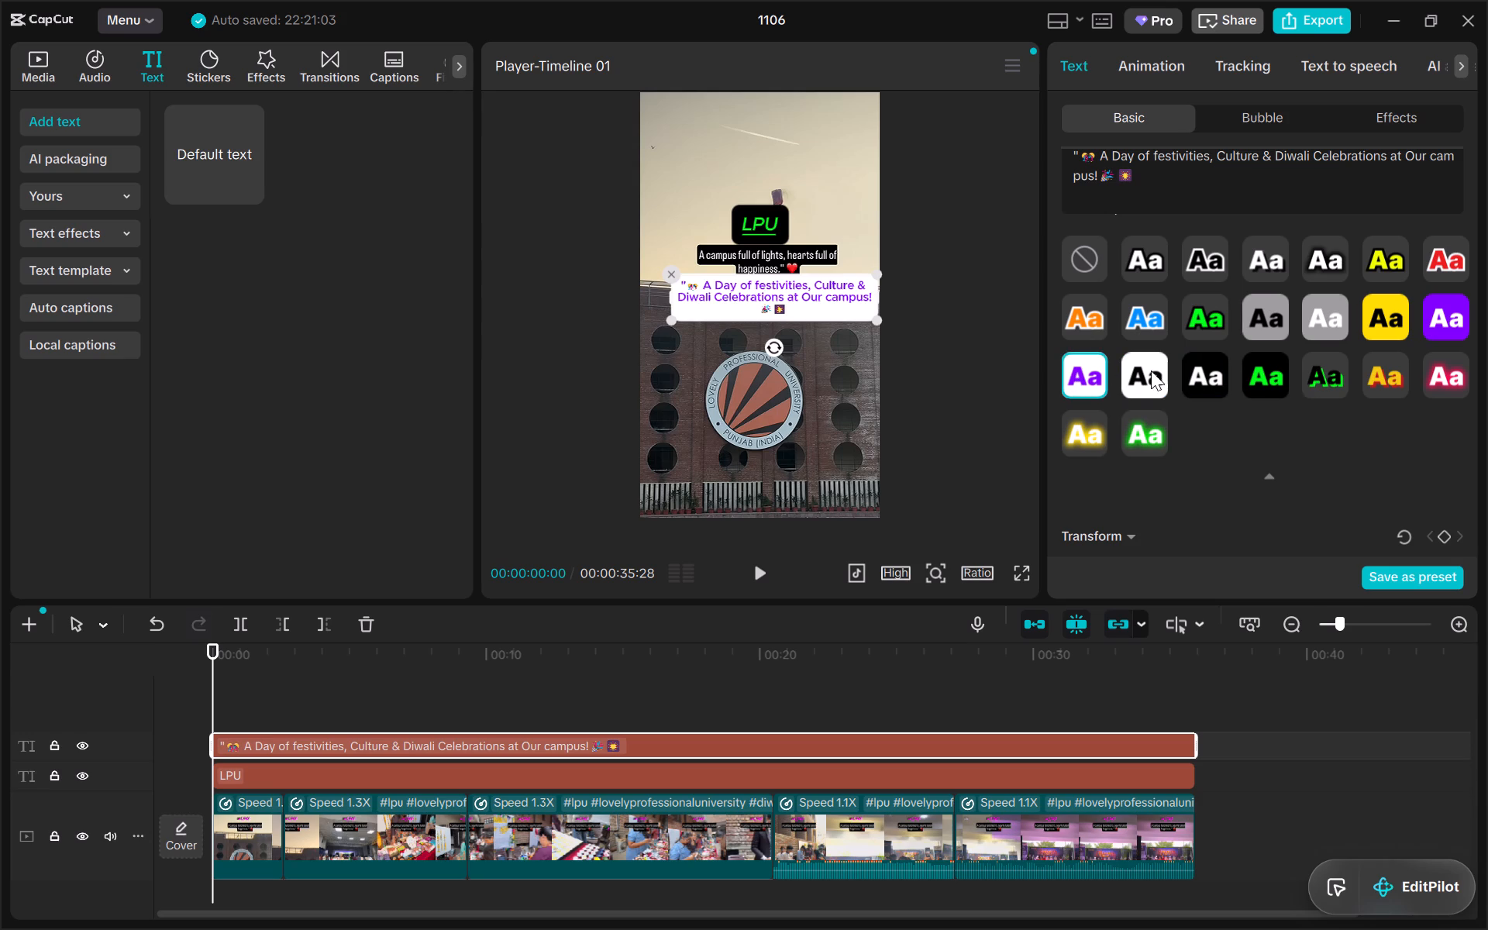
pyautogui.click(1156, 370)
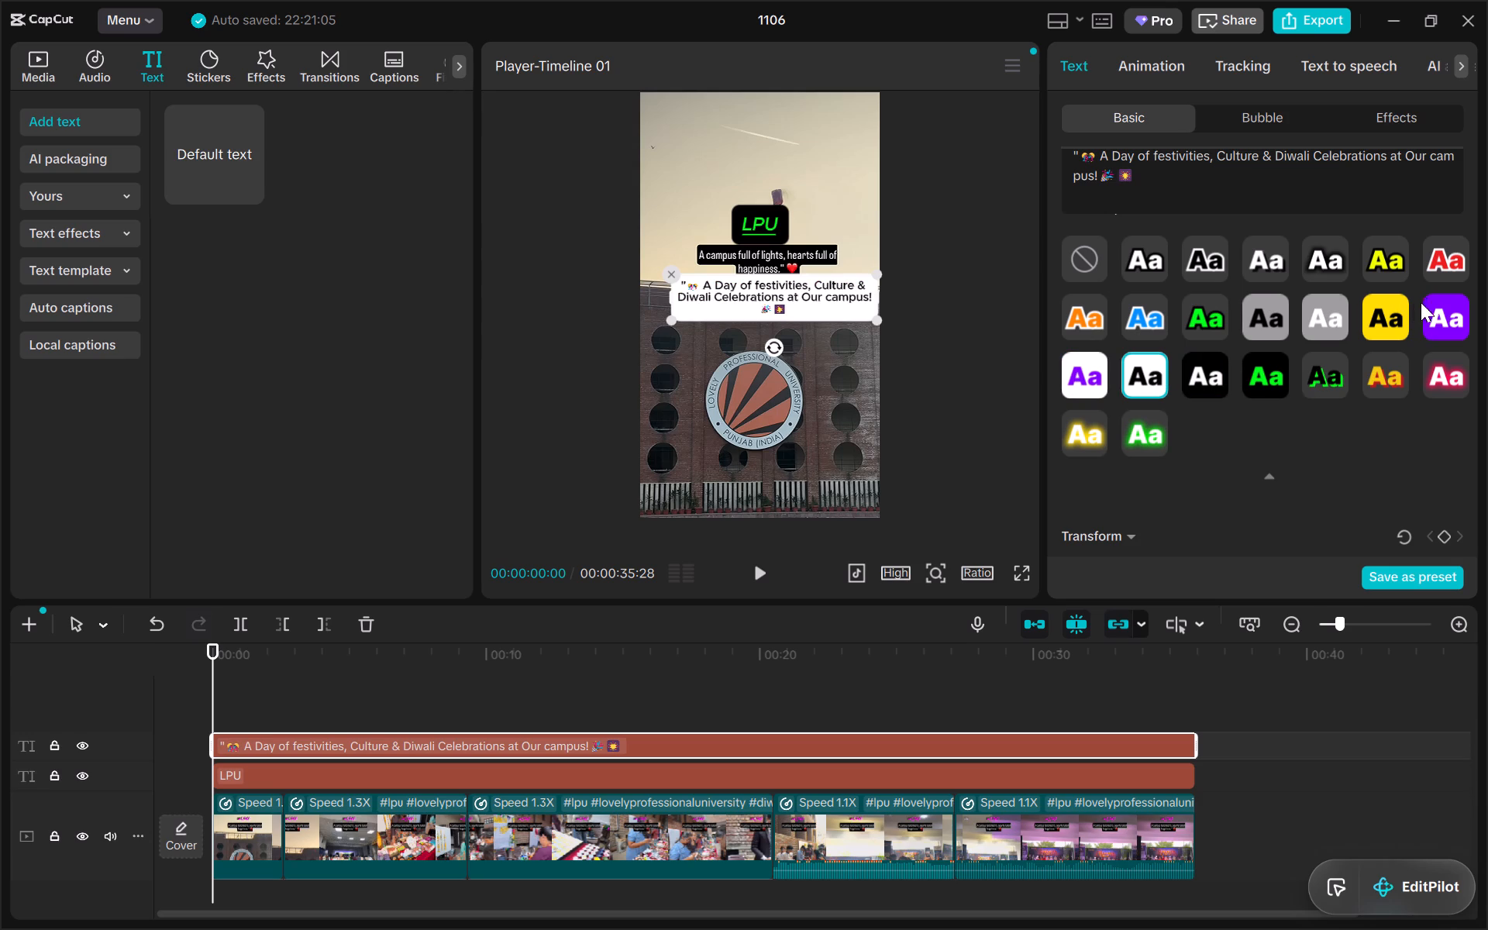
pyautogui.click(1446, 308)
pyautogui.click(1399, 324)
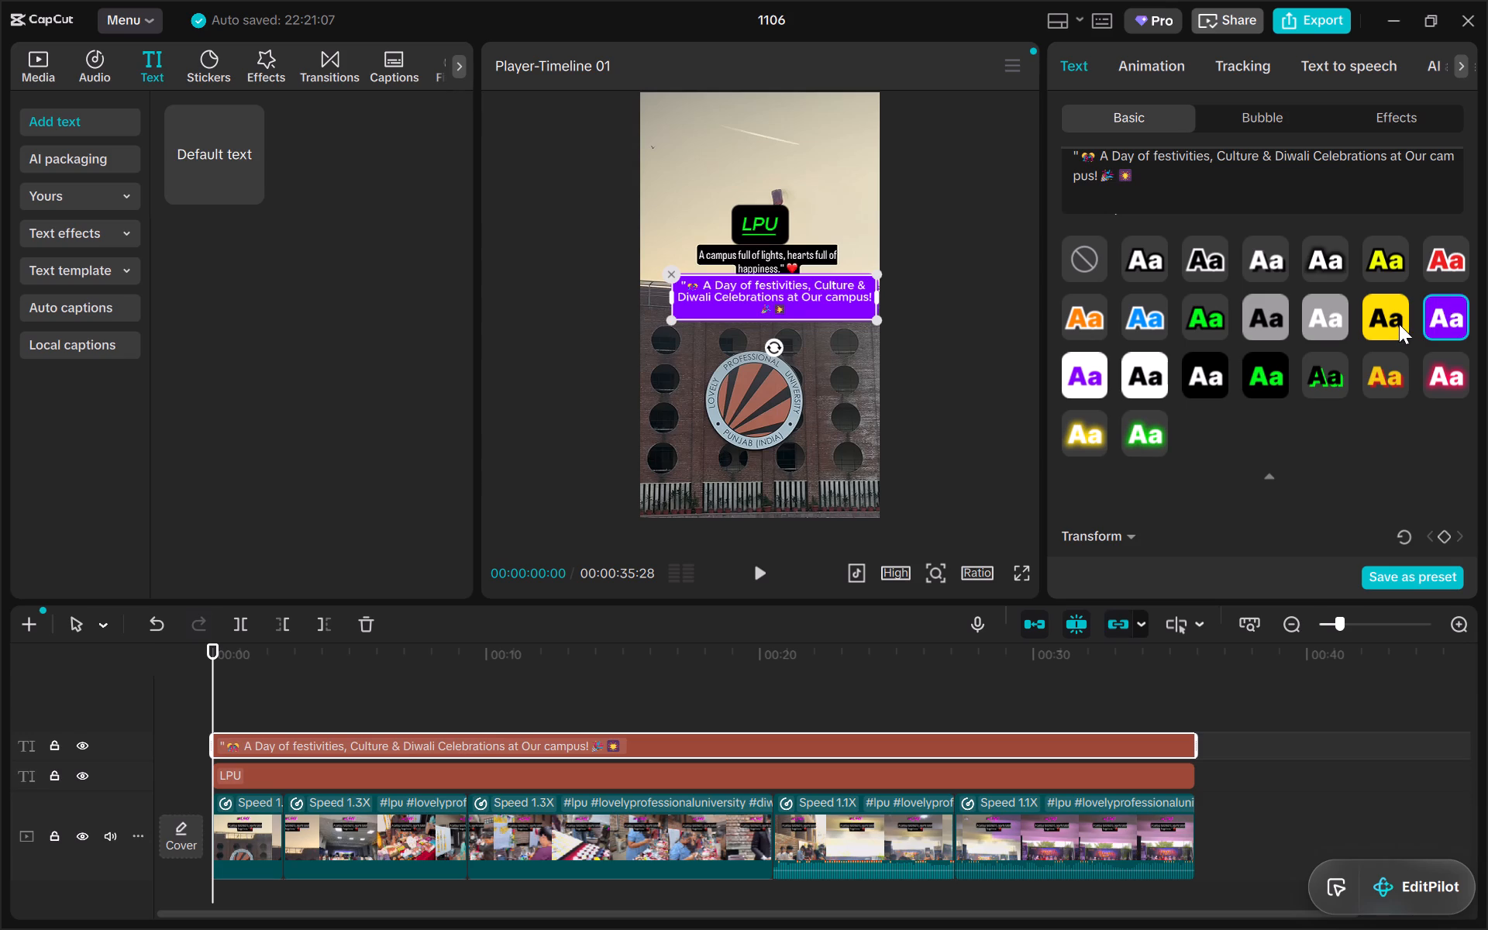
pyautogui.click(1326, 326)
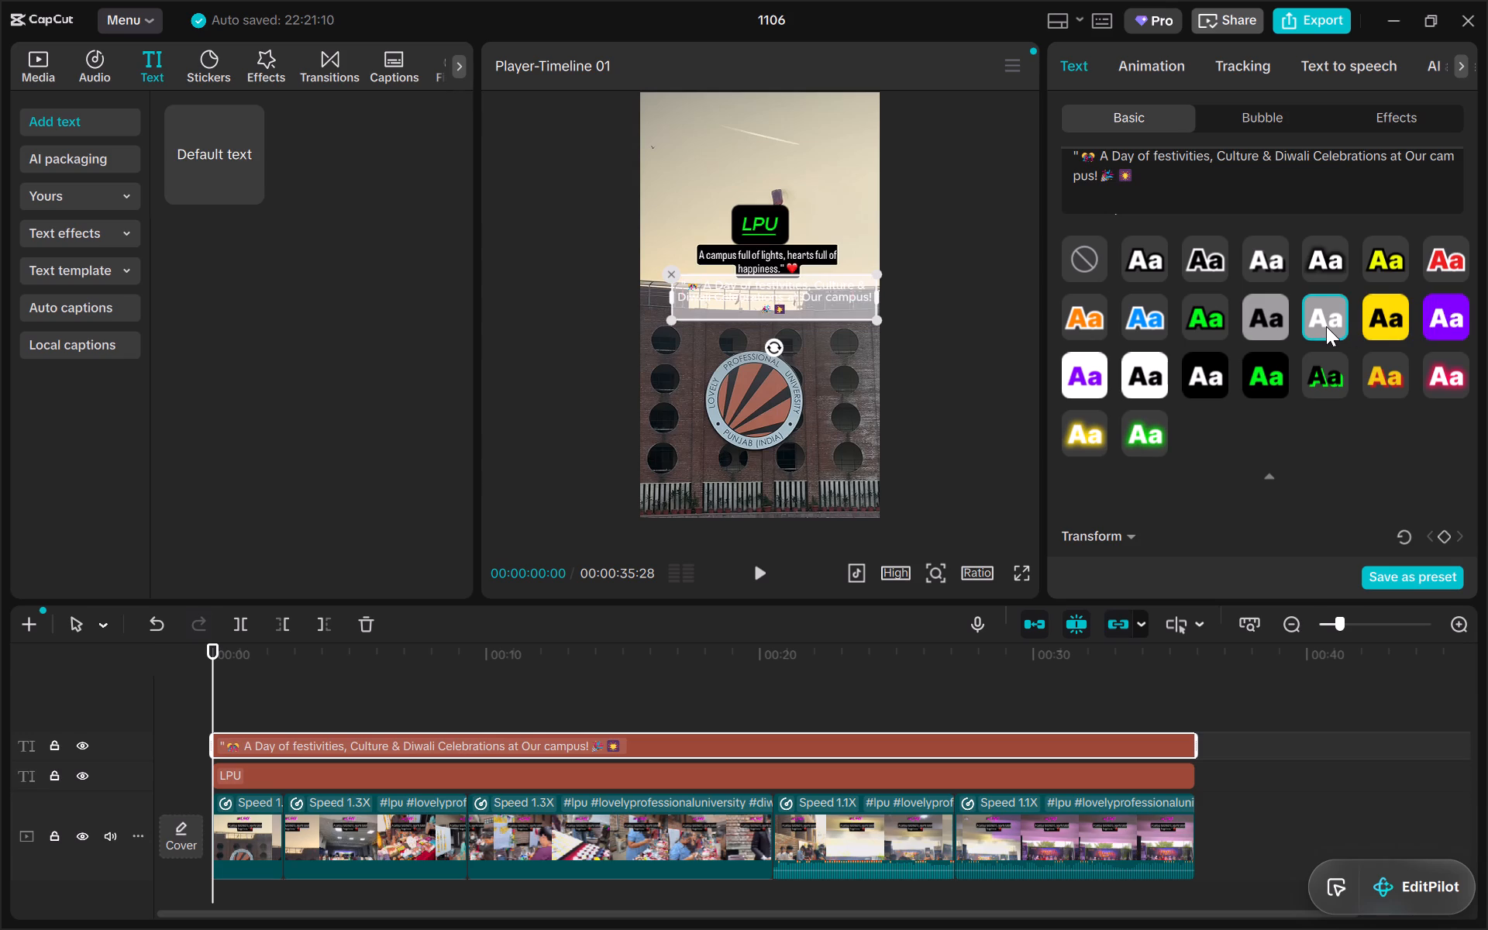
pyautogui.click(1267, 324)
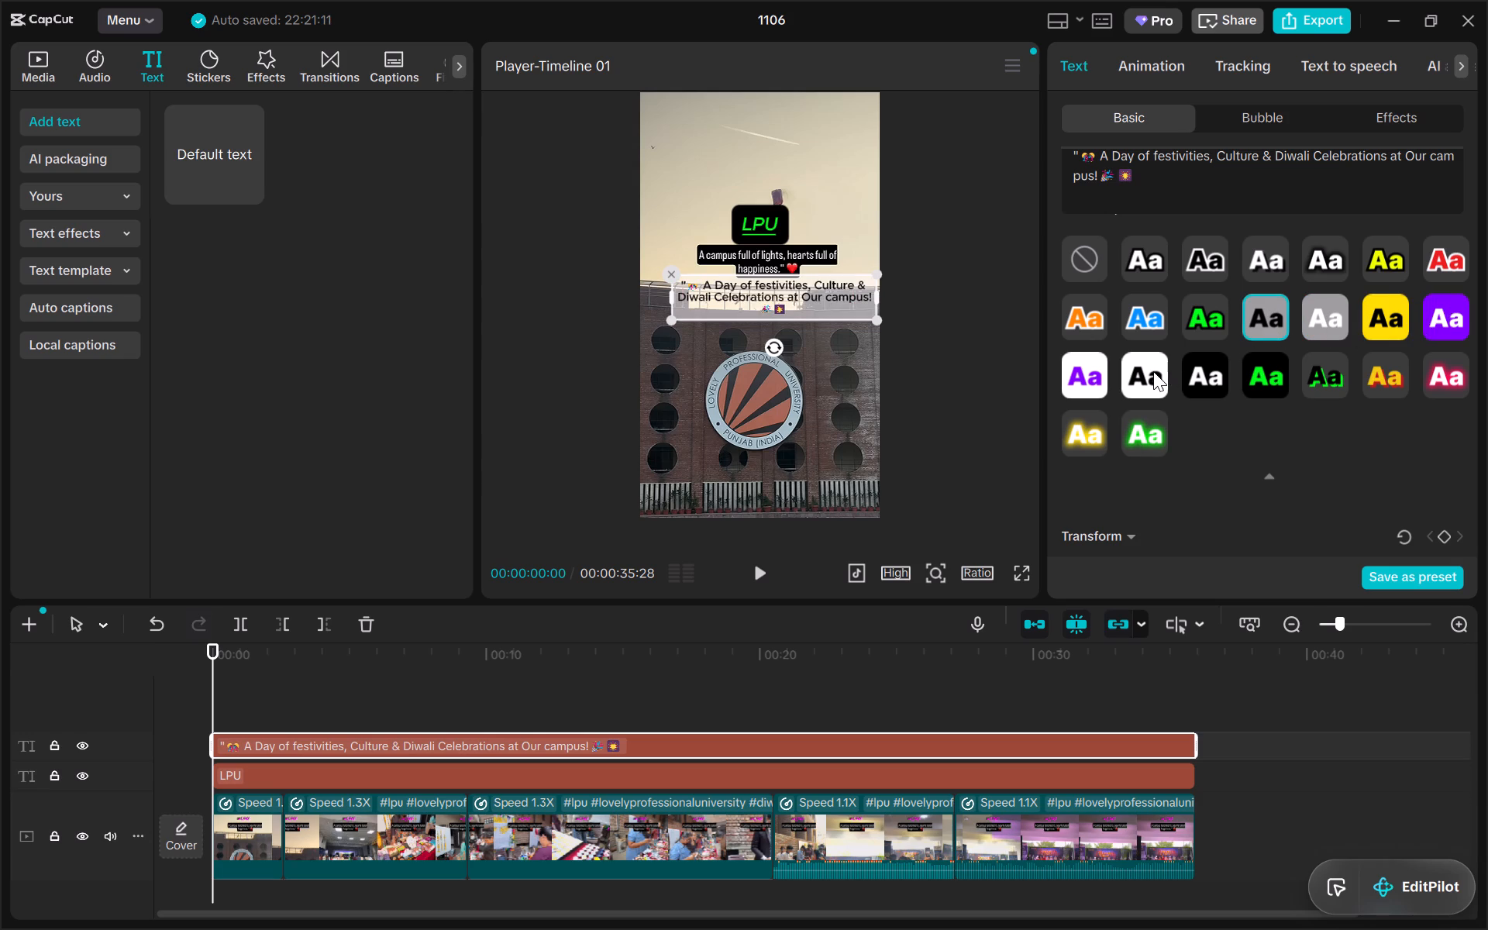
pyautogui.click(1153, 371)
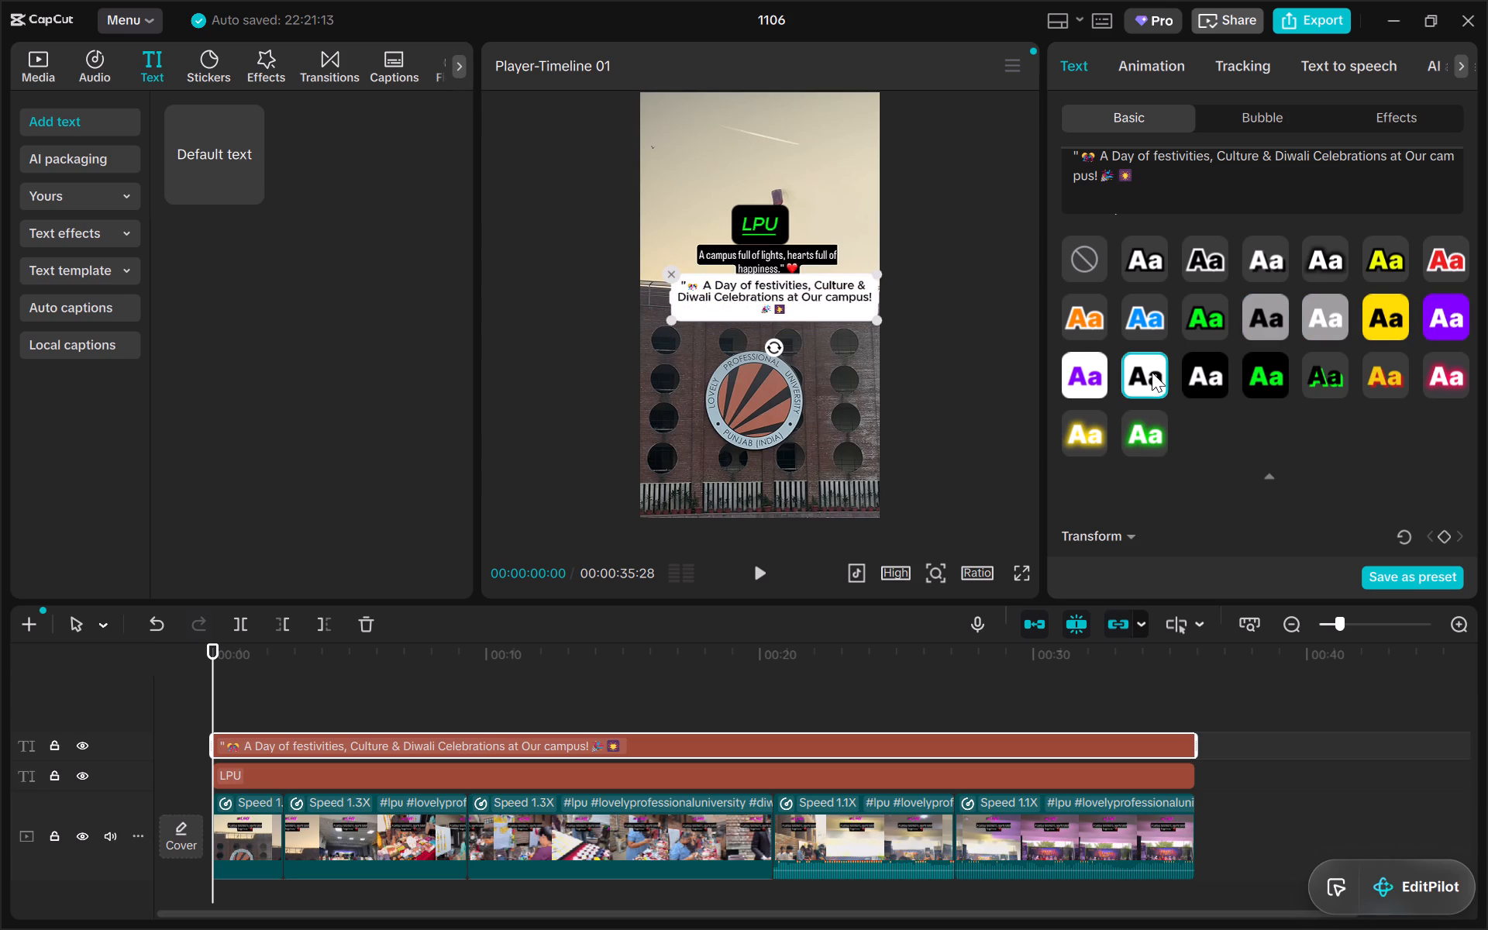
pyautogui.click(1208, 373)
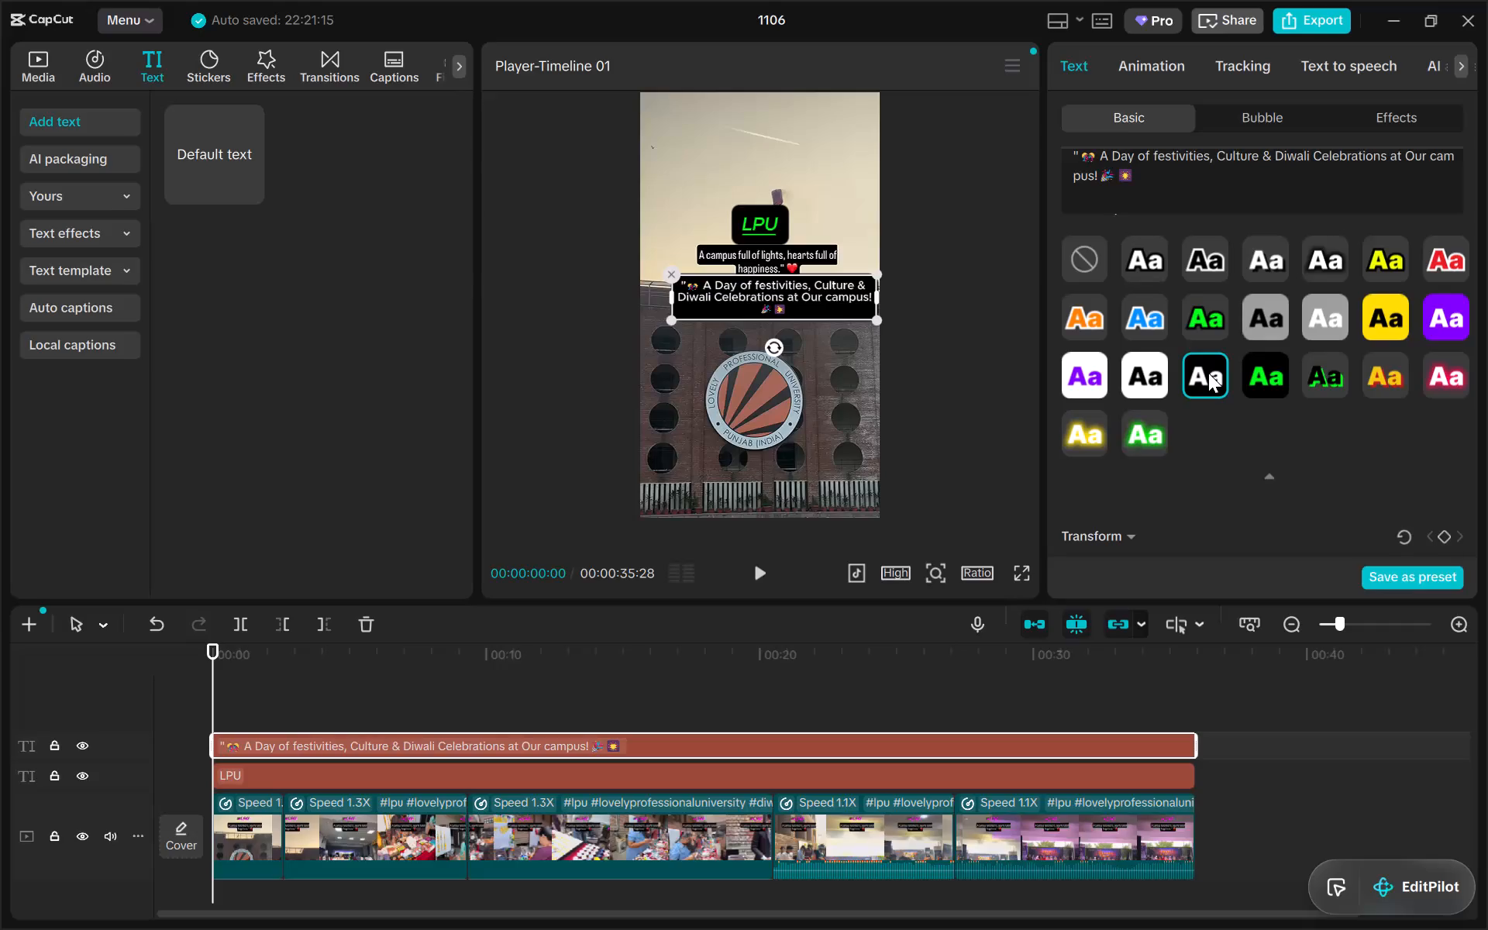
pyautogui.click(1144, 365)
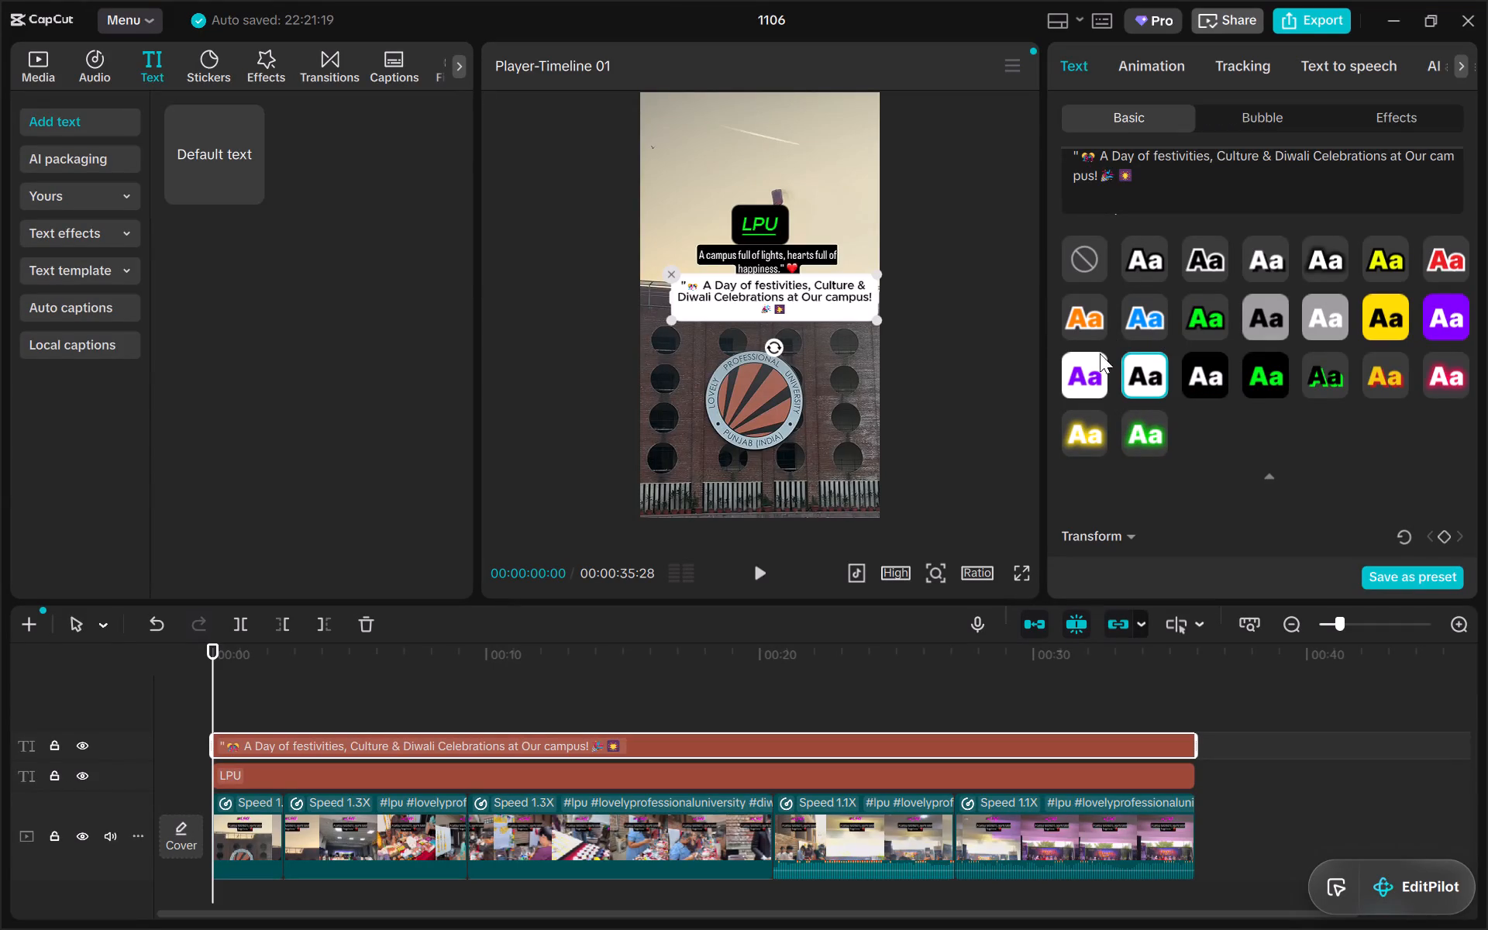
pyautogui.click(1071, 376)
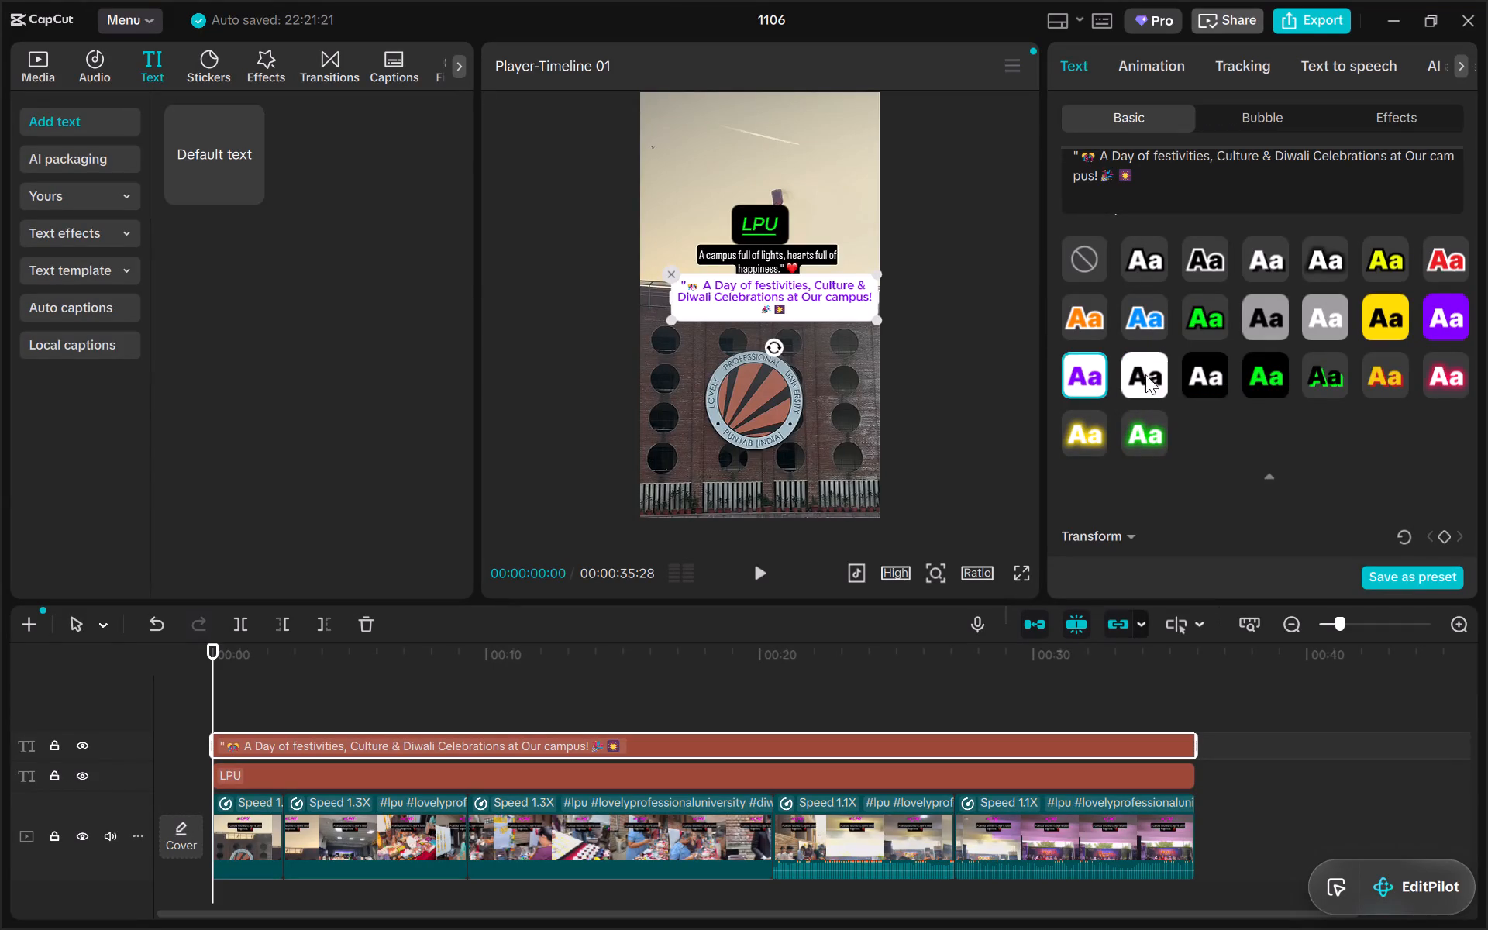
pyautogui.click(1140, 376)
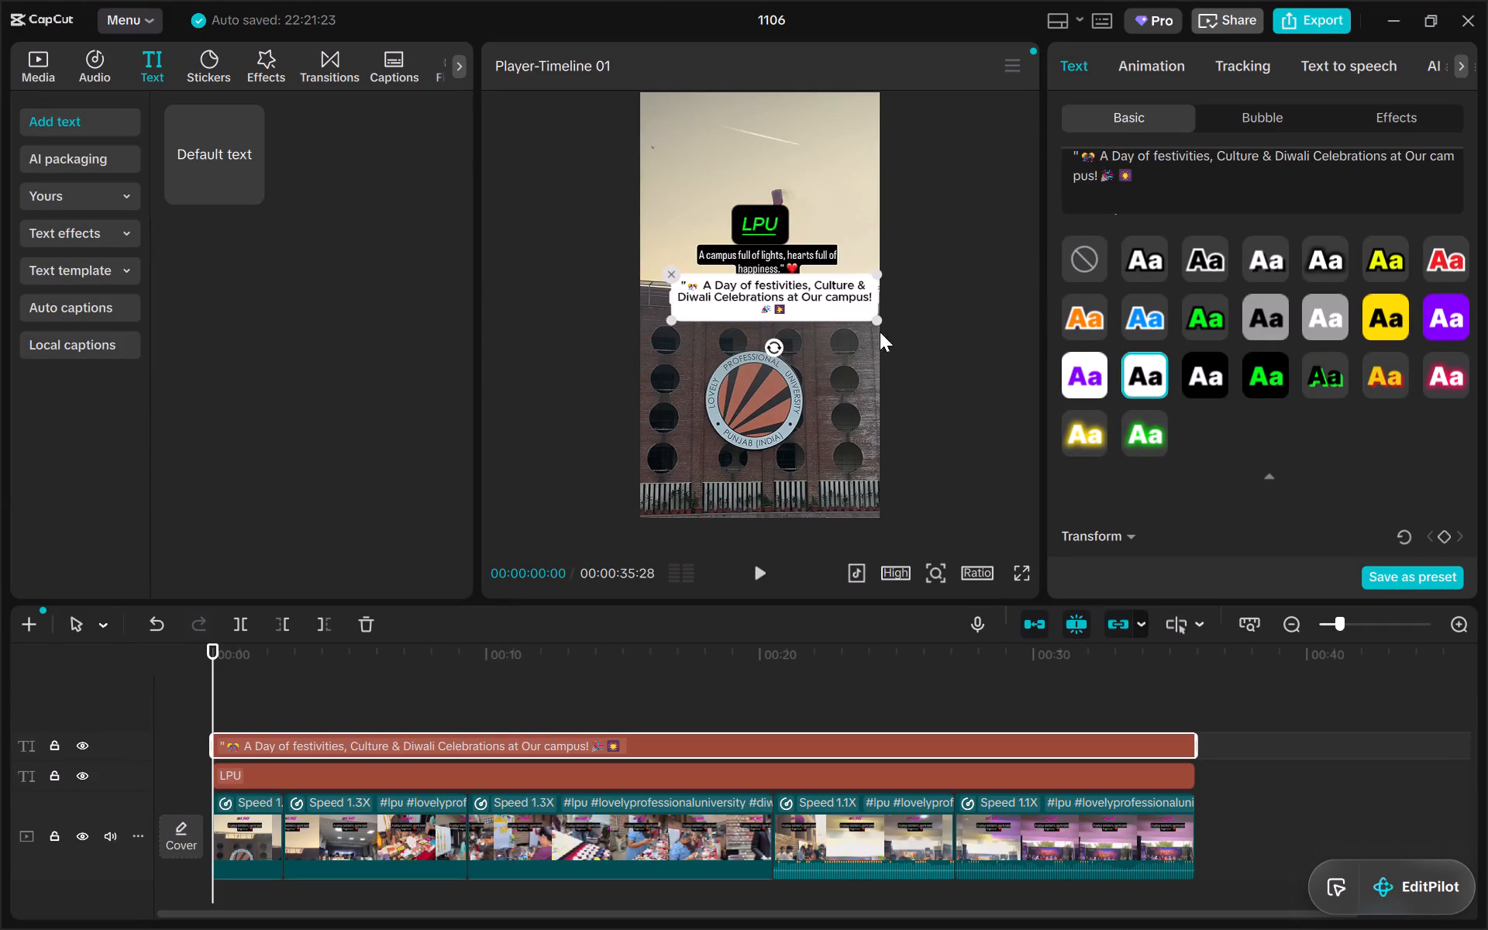
# Scale the festivities overlay down slightly and move it up over the caption directly beneath the LPU label.
pyautogui.moveTo(875, 317); pyautogui.dragTo(863, 301)
pyautogui.moveTo(807, 284); pyautogui.dragTo(799, 254)
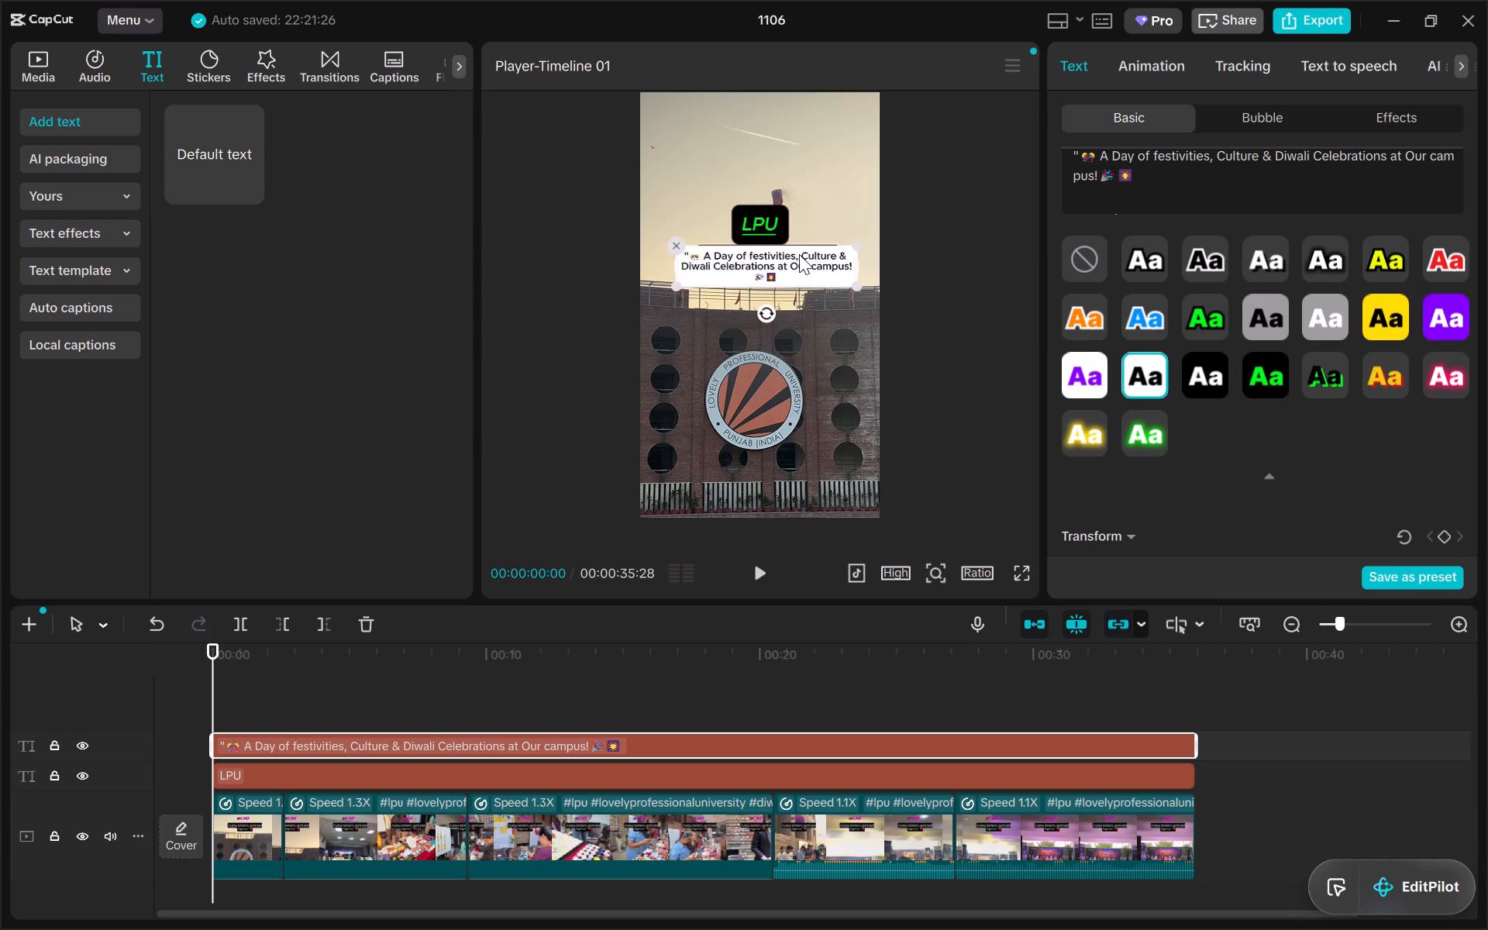
pyautogui.moveTo(799, 254); pyautogui.dragTo(799, 249)
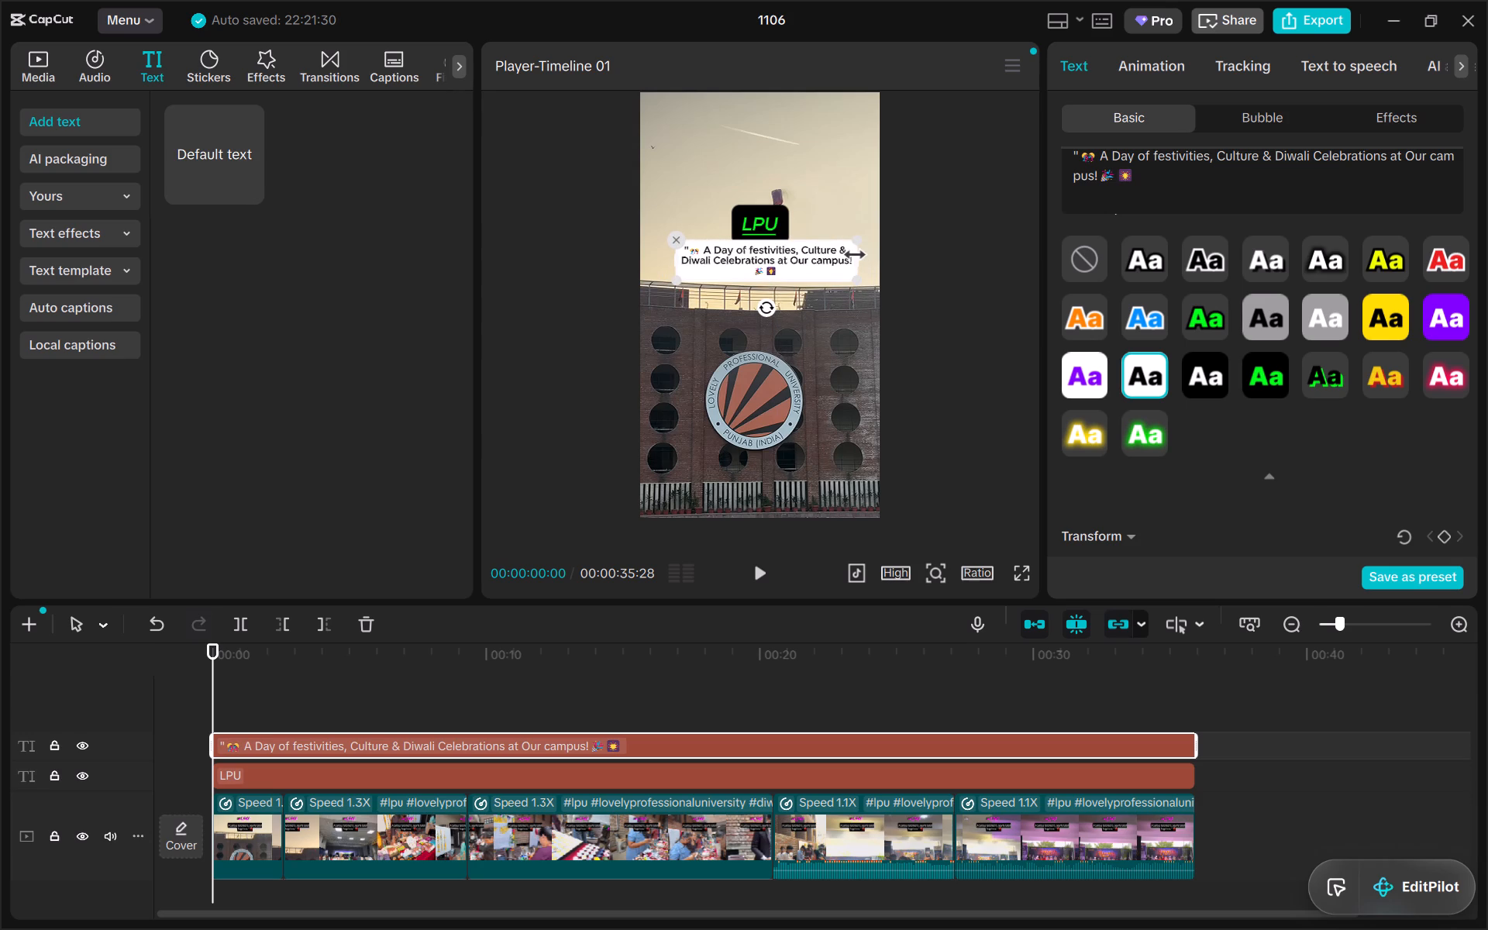
# Widen the overlay's text box on both sides to about the video frame's edges so the text wraps onto two lines.
pyautogui.moveTo(858, 256); pyautogui.dragTo(878, 256)
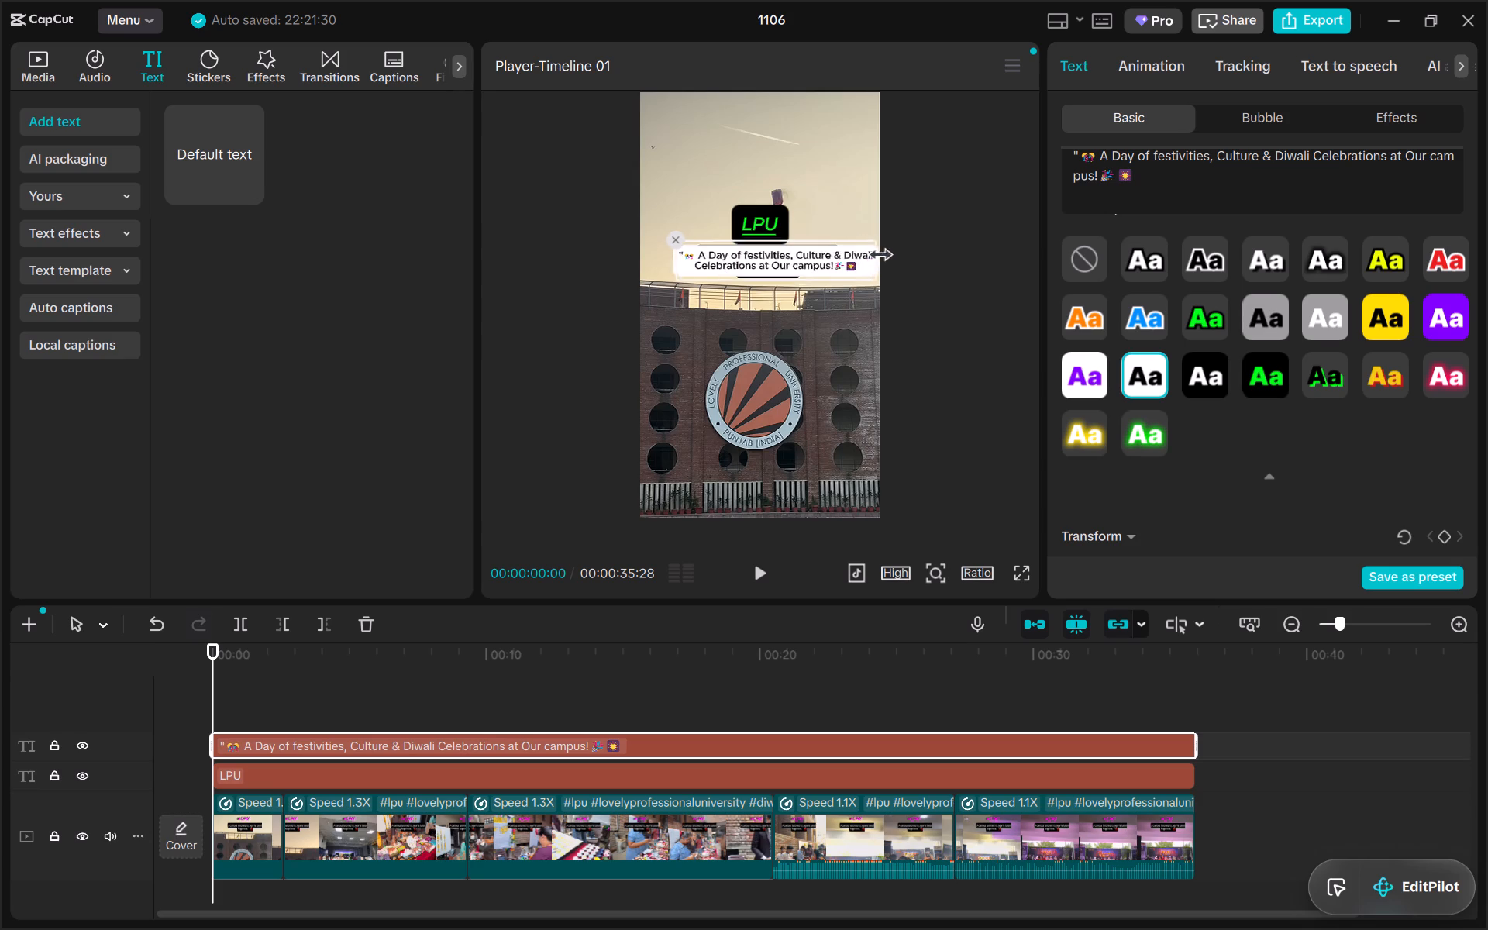
pyautogui.moveTo(878, 256); pyautogui.dragTo(873, 257)
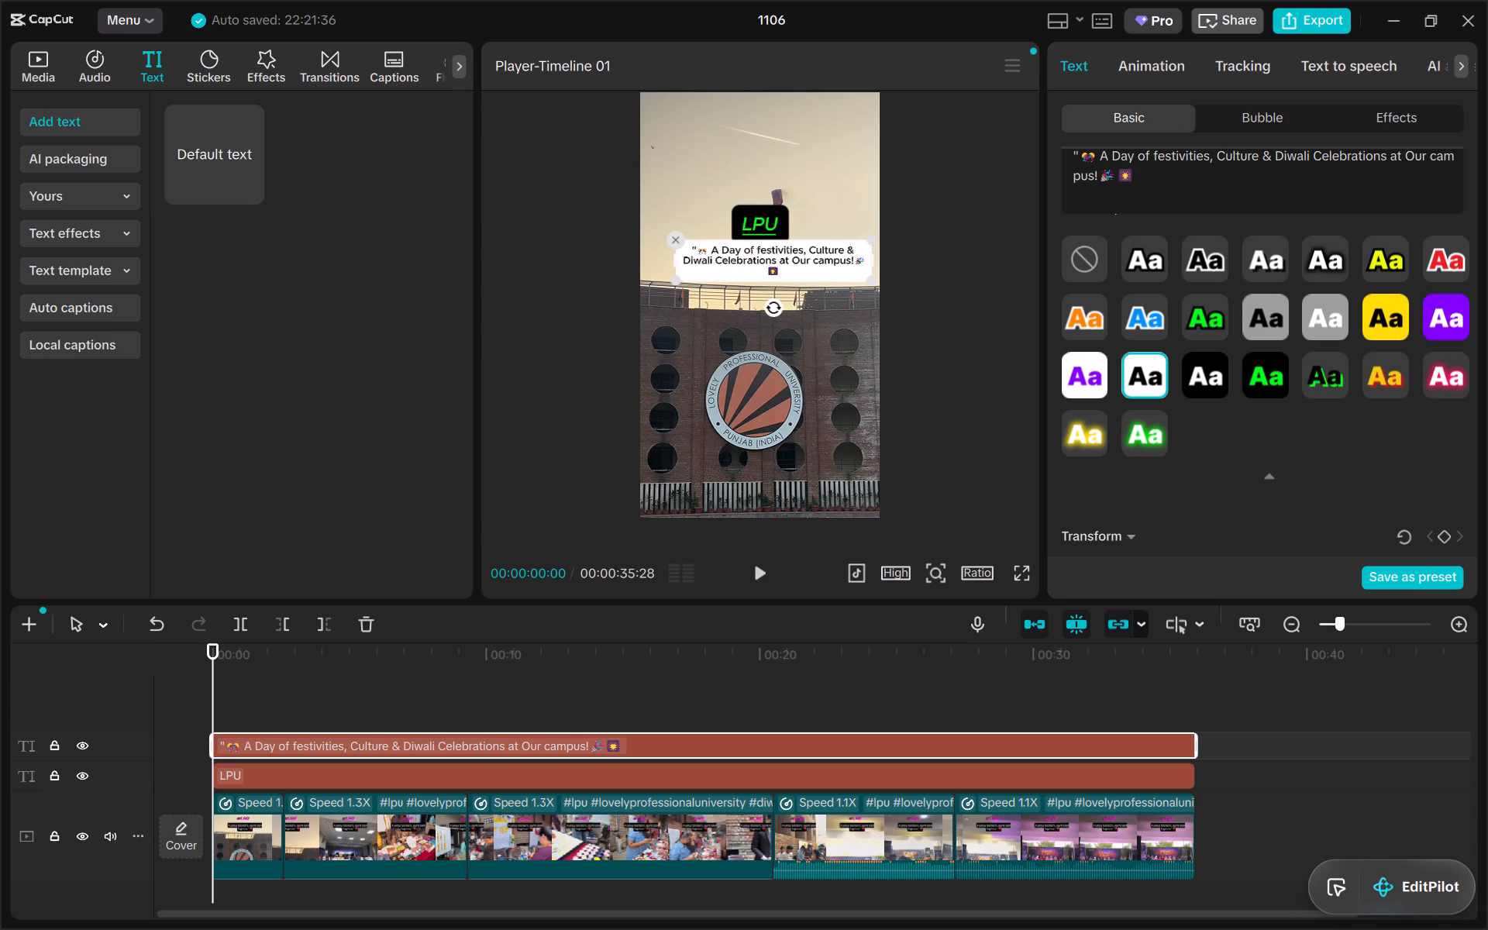
pyautogui.moveTo(677, 259); pyautogui.dragTo(652, 255)
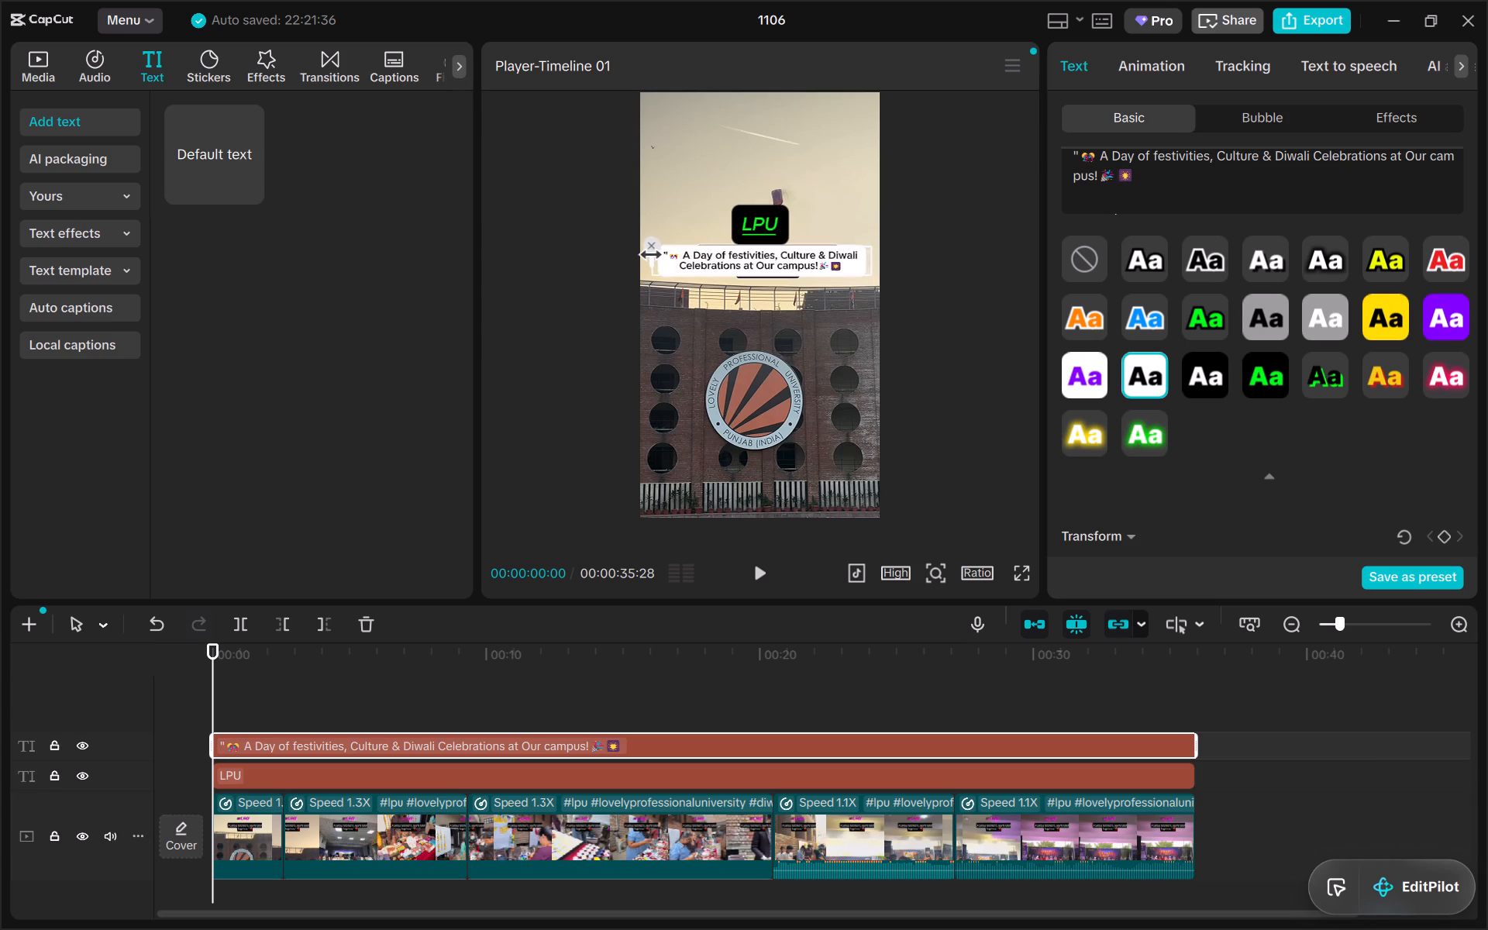
pyautogui.moveTo(652, 255); pyautogui.dragTo(645, 250)
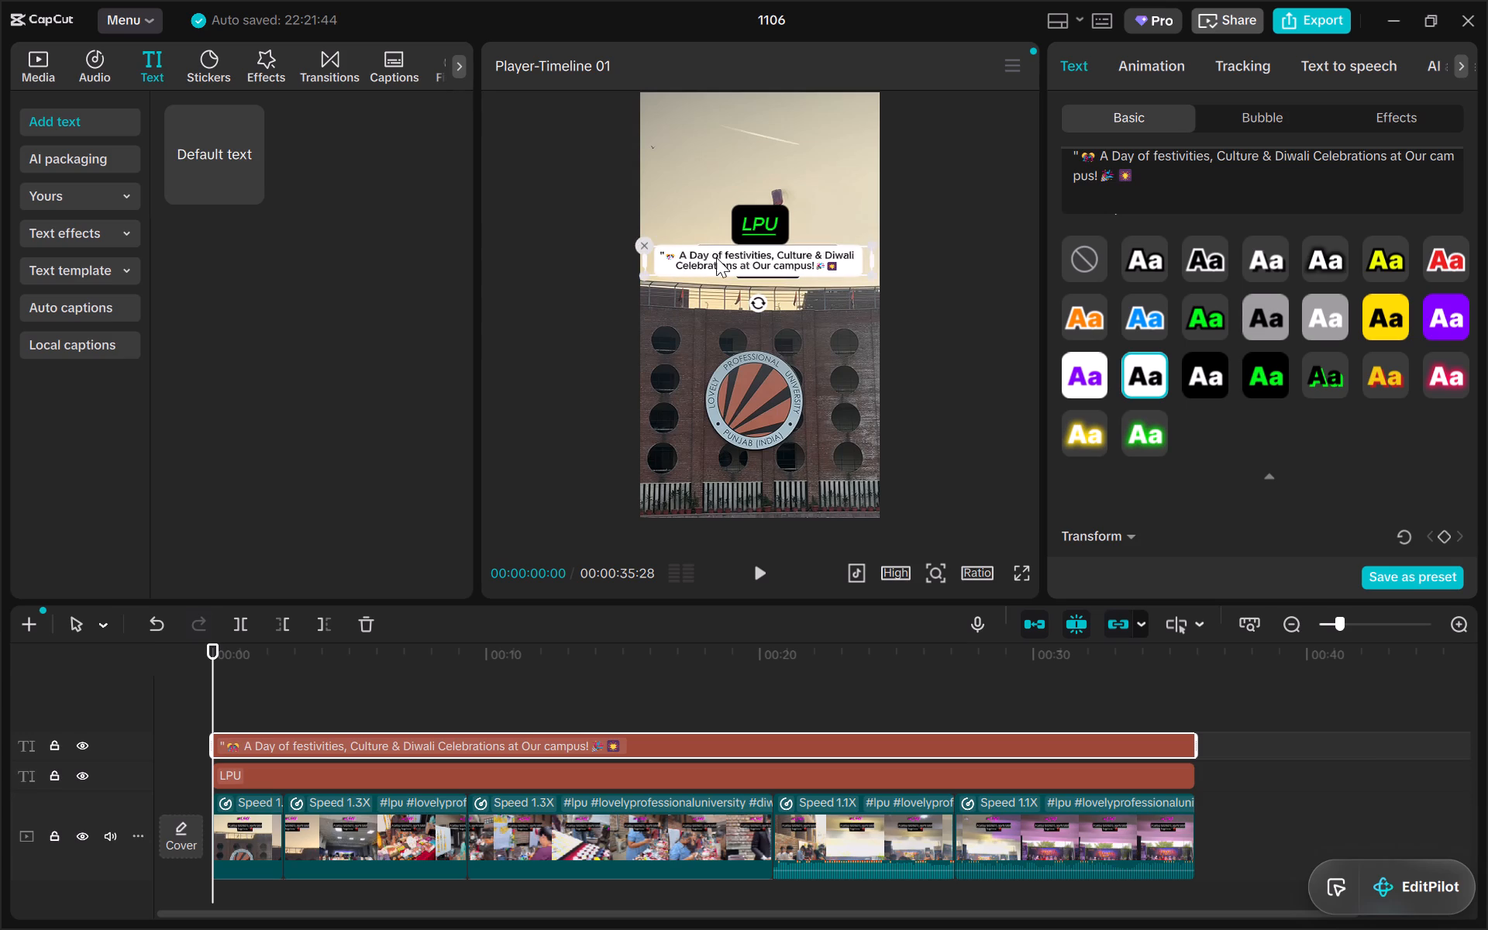
pyautogui.click(722, 256)
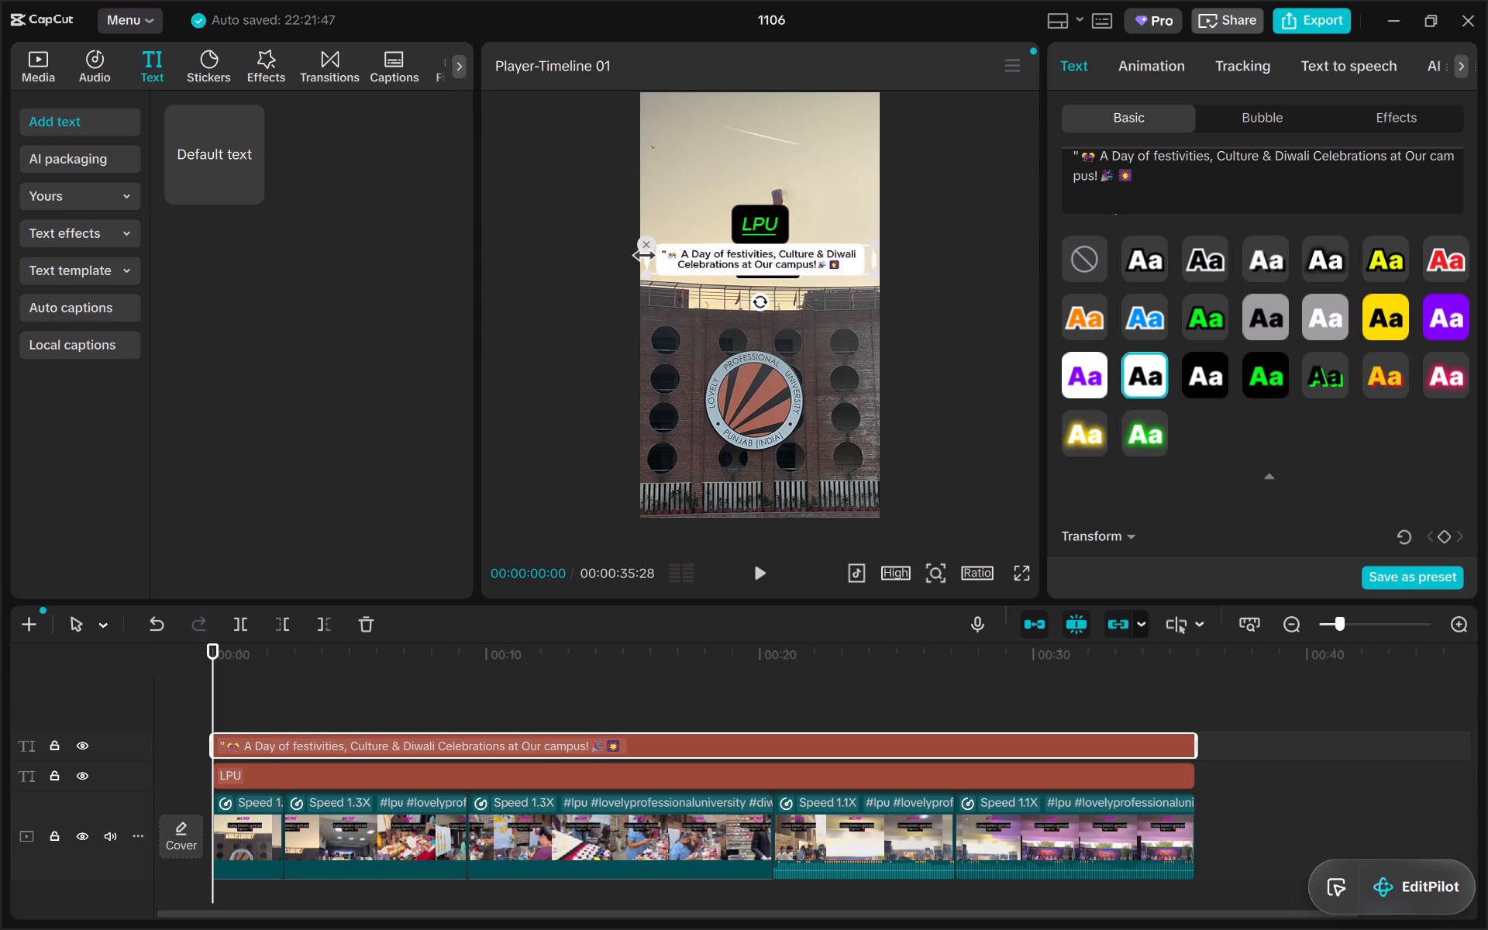
pyautogui.moveTo(645, 257); pyautogui.dragTo(638, 258)
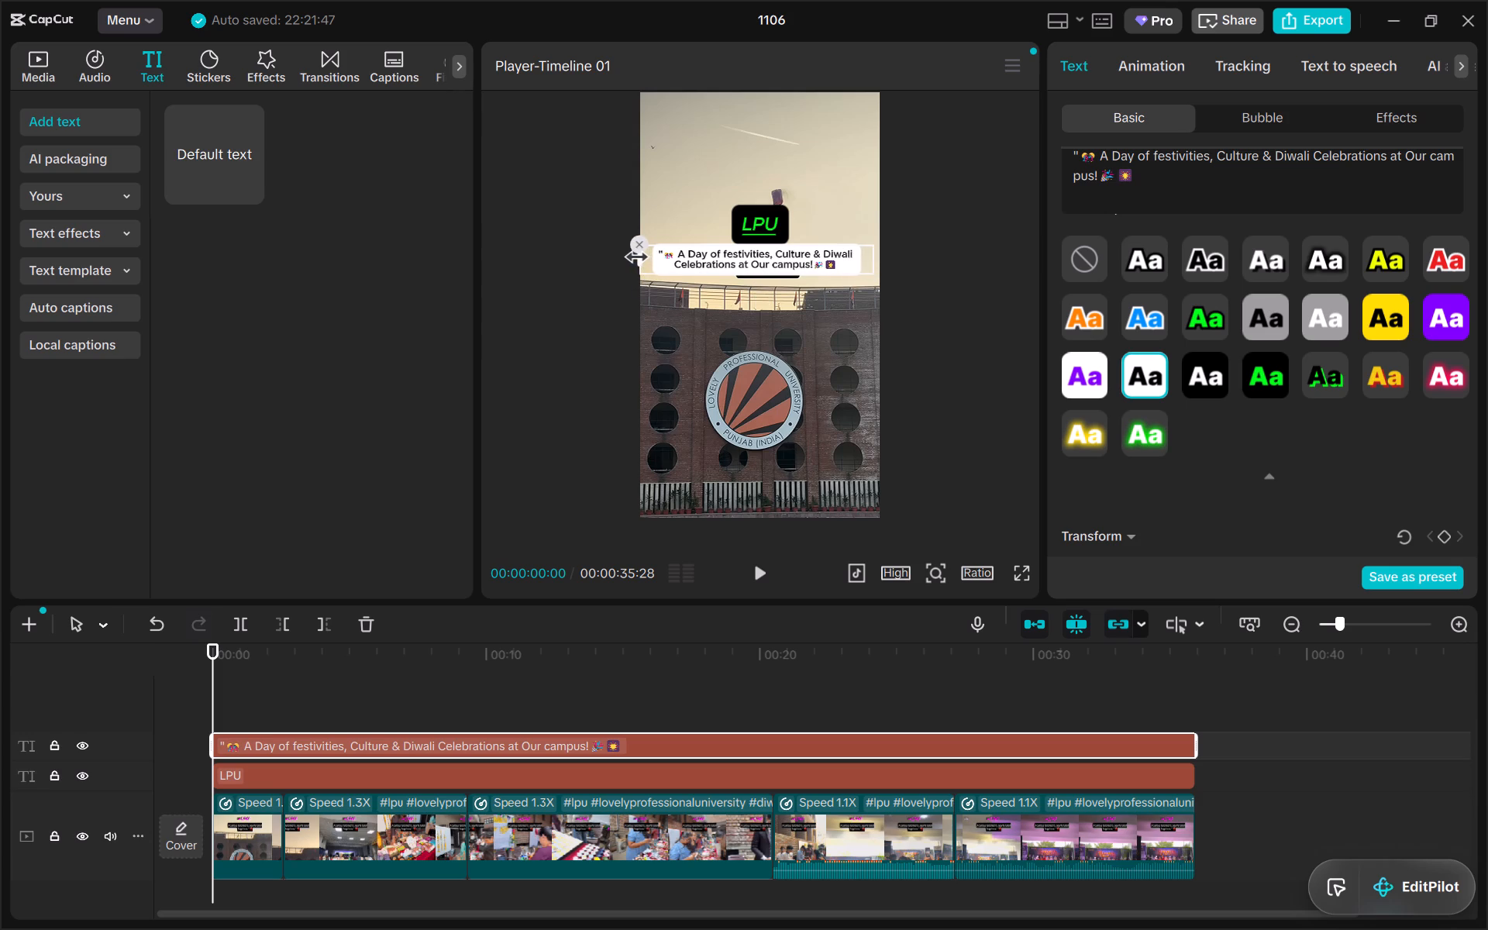
pyautogui.moveTo(638, 258); pyautogui.dragTo(638, 259)
pyautogui.moveTo(873, 252); pyautogui.dragTo(882, 252)
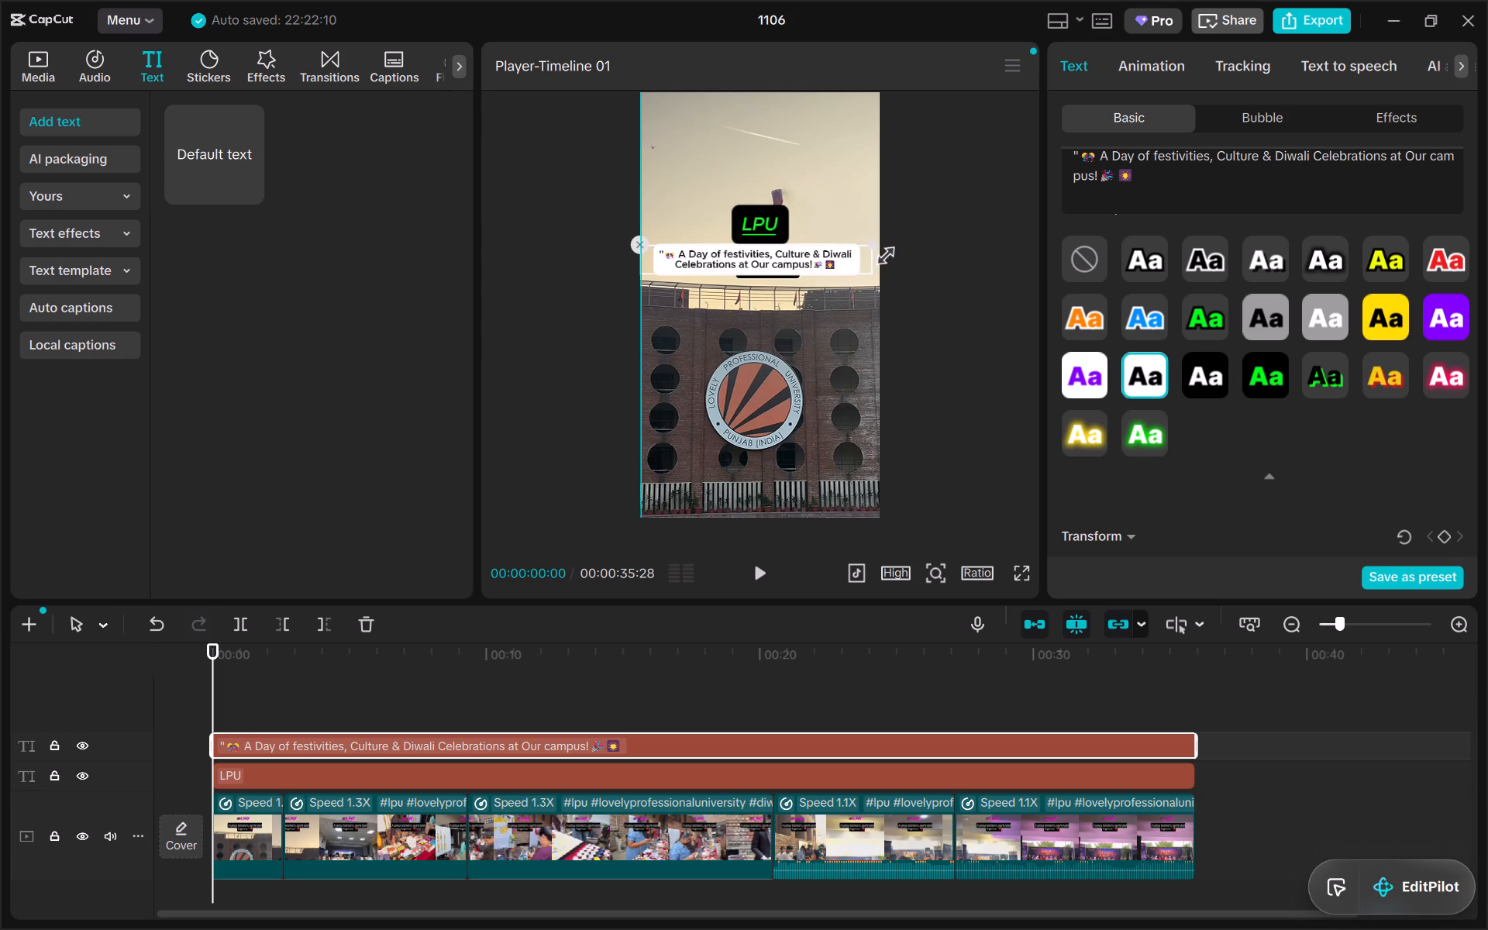
pyautogui.moveTo(882, 252); pyautogui.dragTo(888, 254)
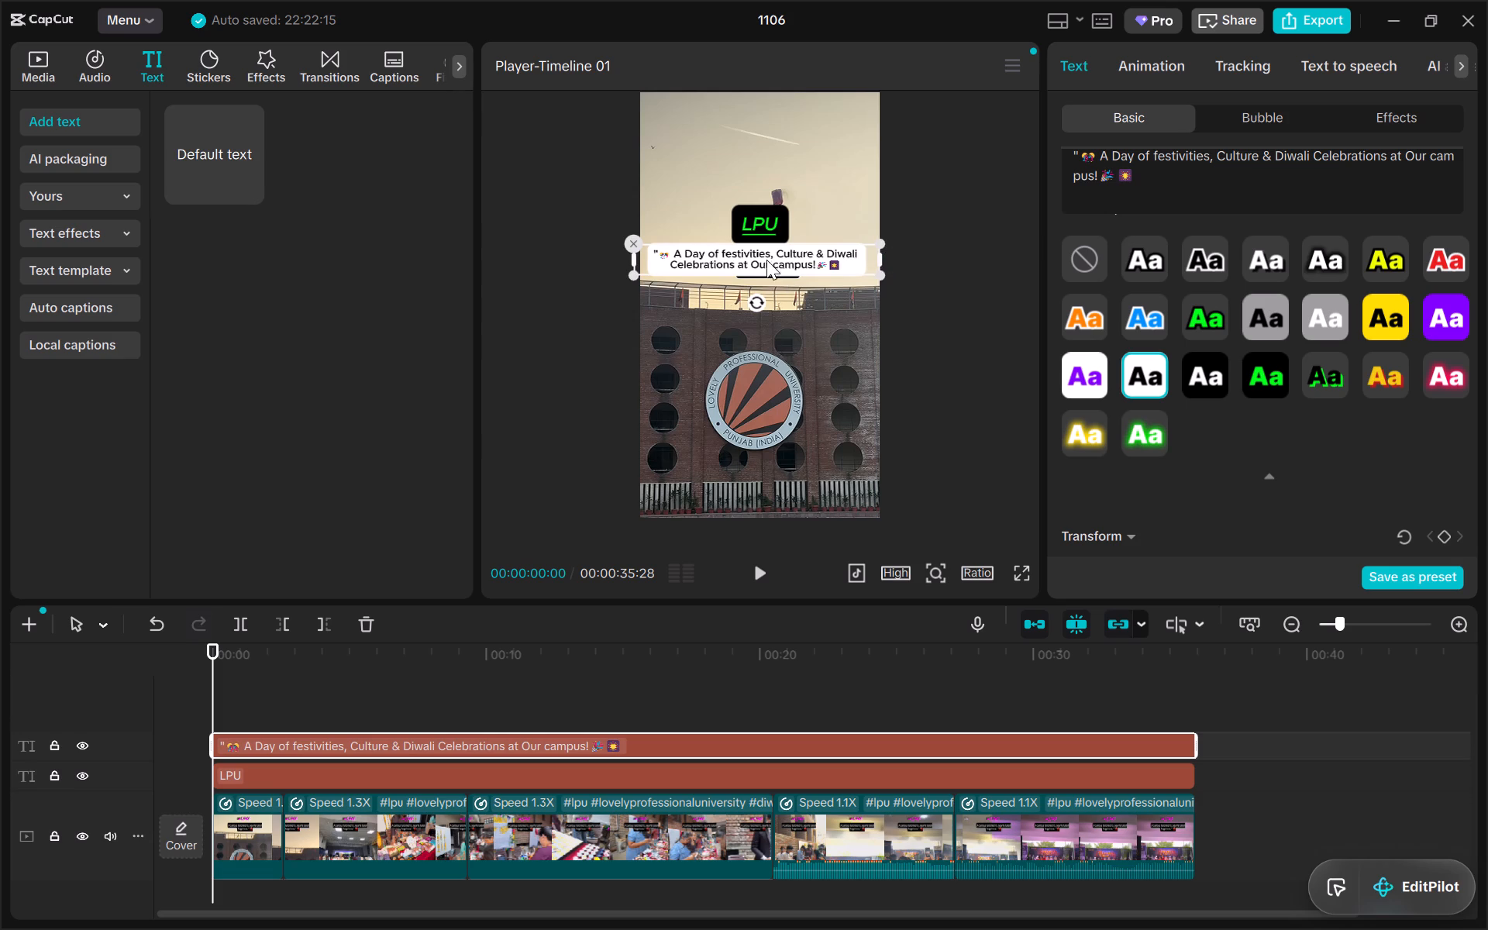
# Enlarge the two-line overlay until its white background spans nearly the full frame width, and centre it over the caption below the LPU label.
pyautogui.click(766, 256)
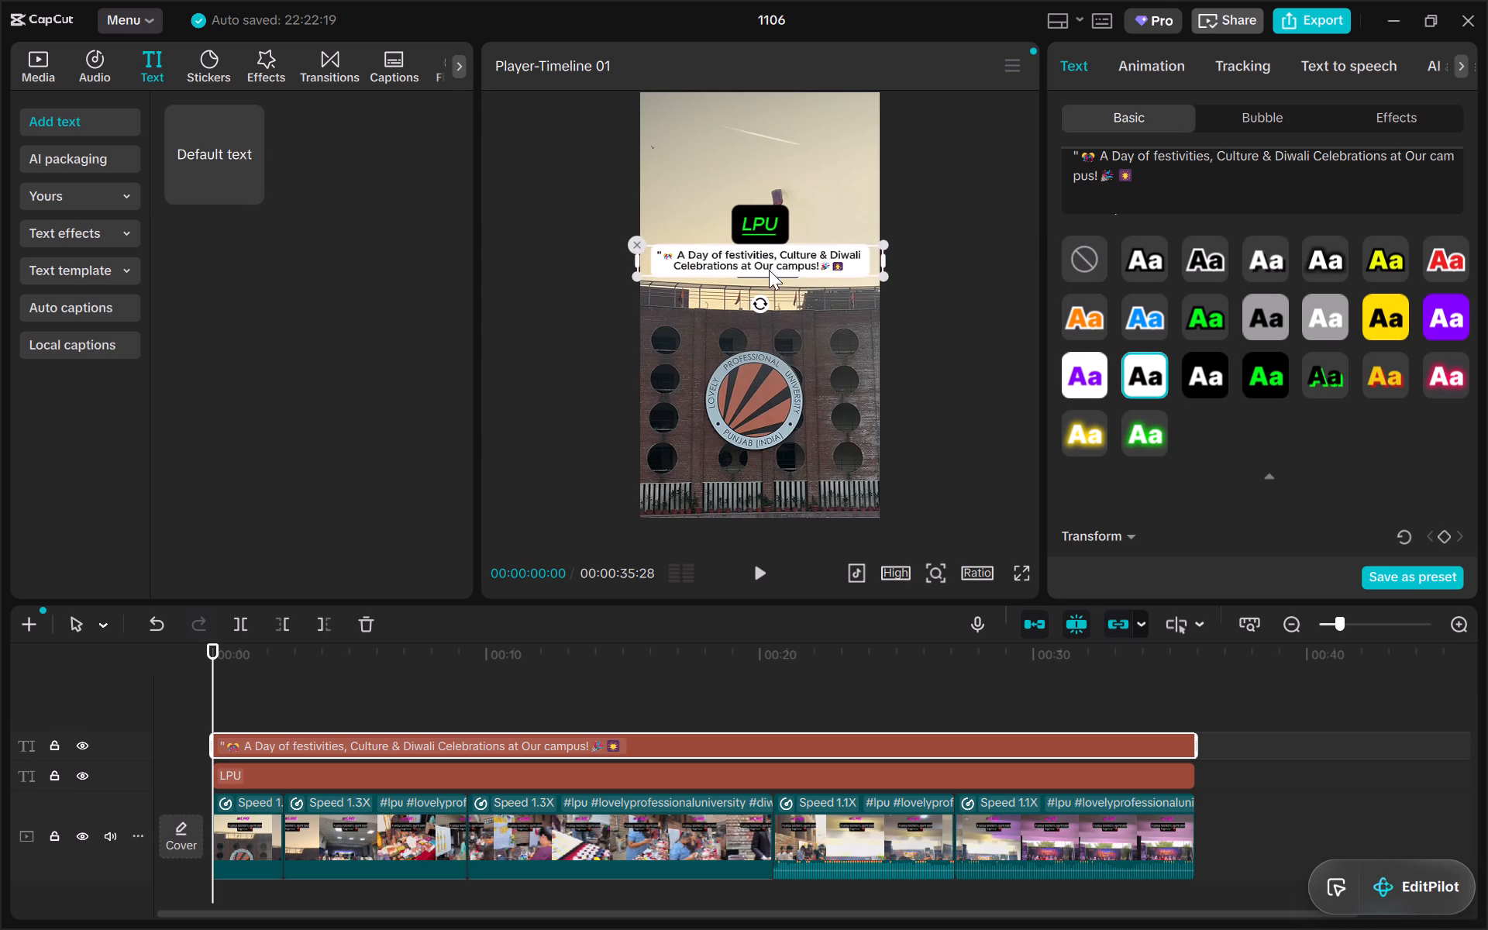
pyautogui.moveTo(880, 278); pyautogui.dragTo(881, 279)
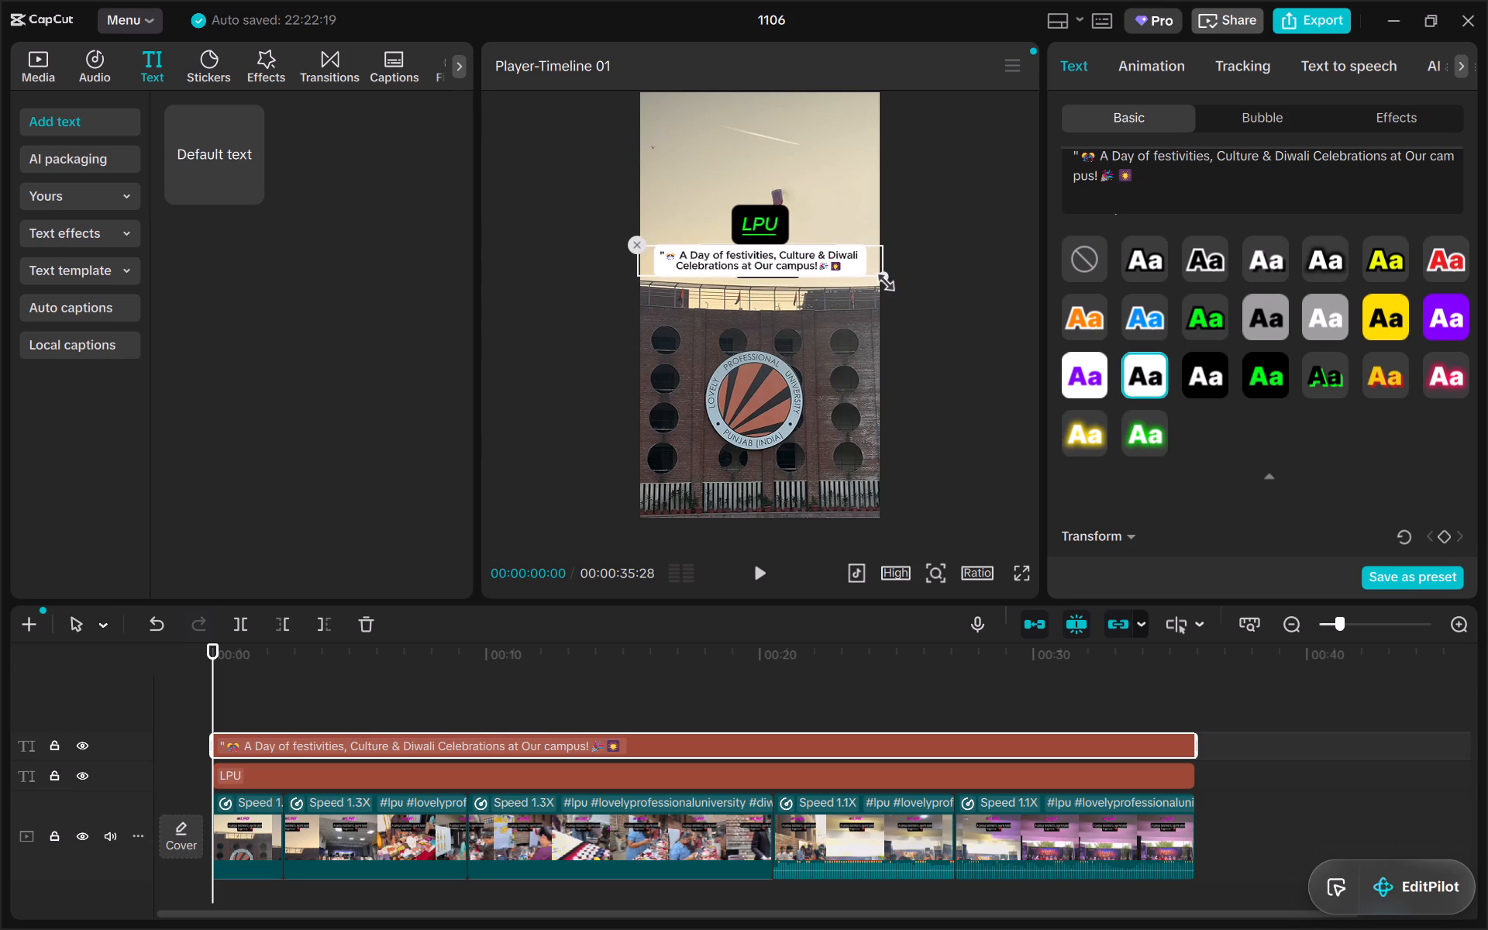
pyautogui.moveTo(881, 279); pyautogui.dragTo(883, 293)
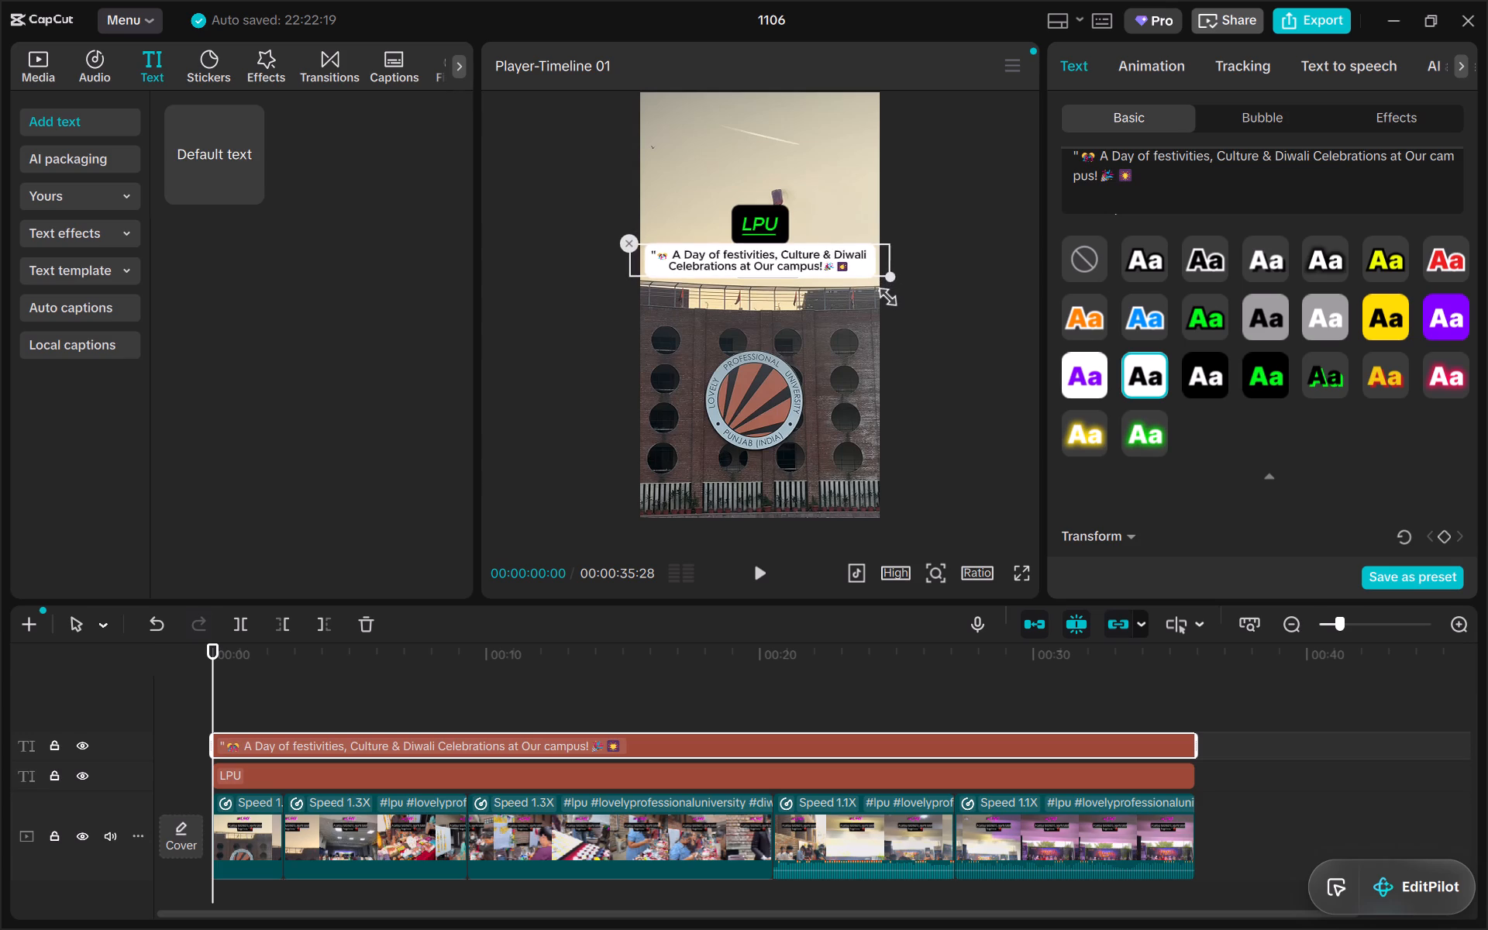
pyautogui.moveTo(883, 293); pyautogui.dragTo(883, 295)
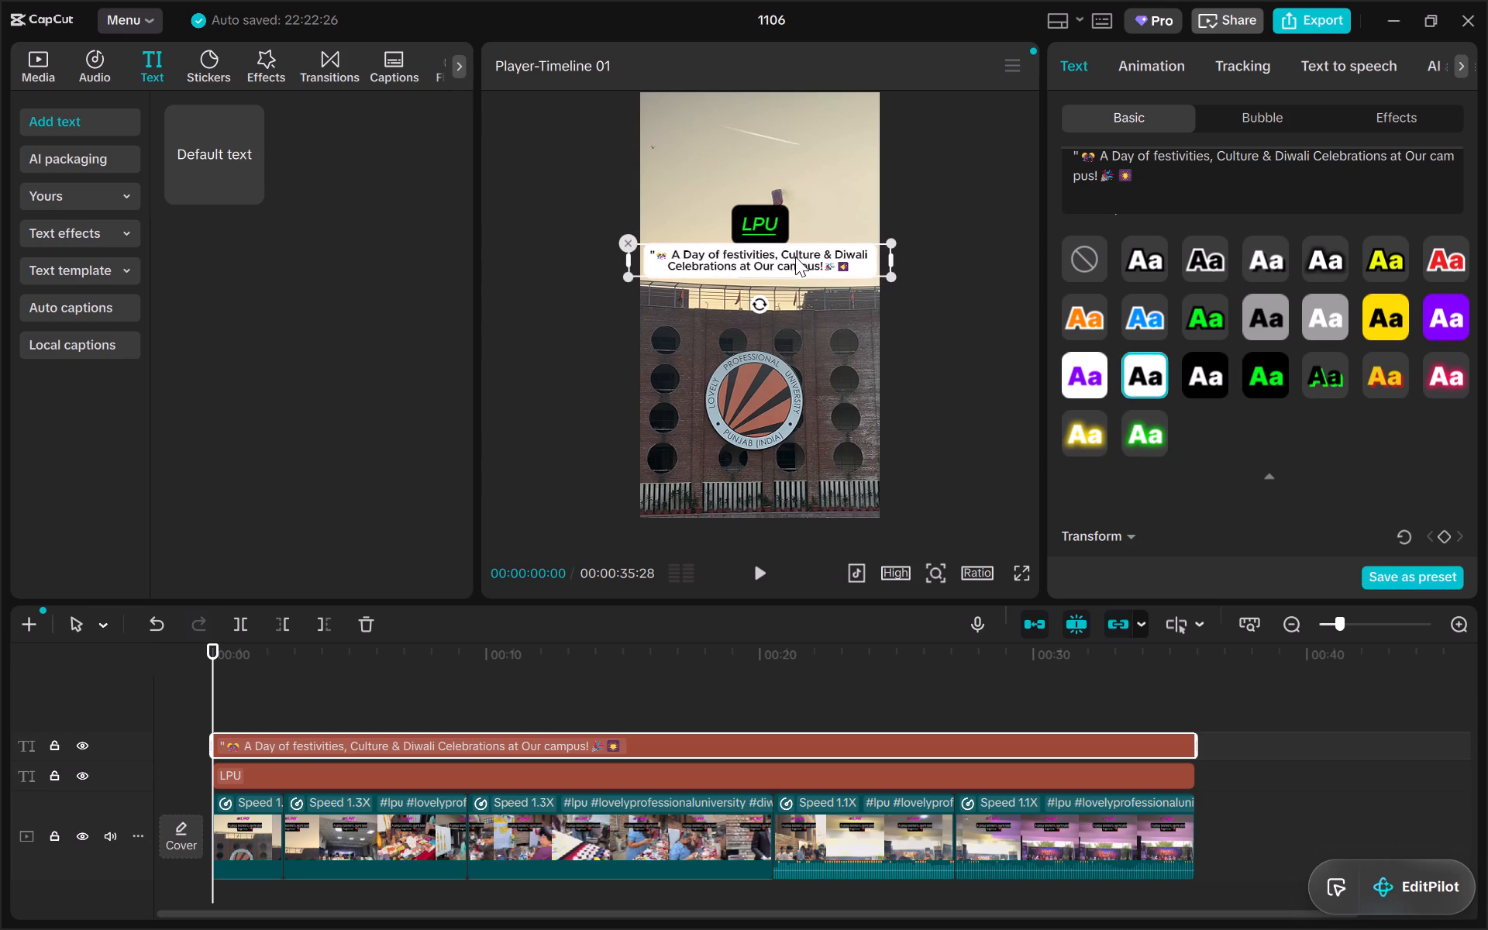
pyautogui.click(791, 253)
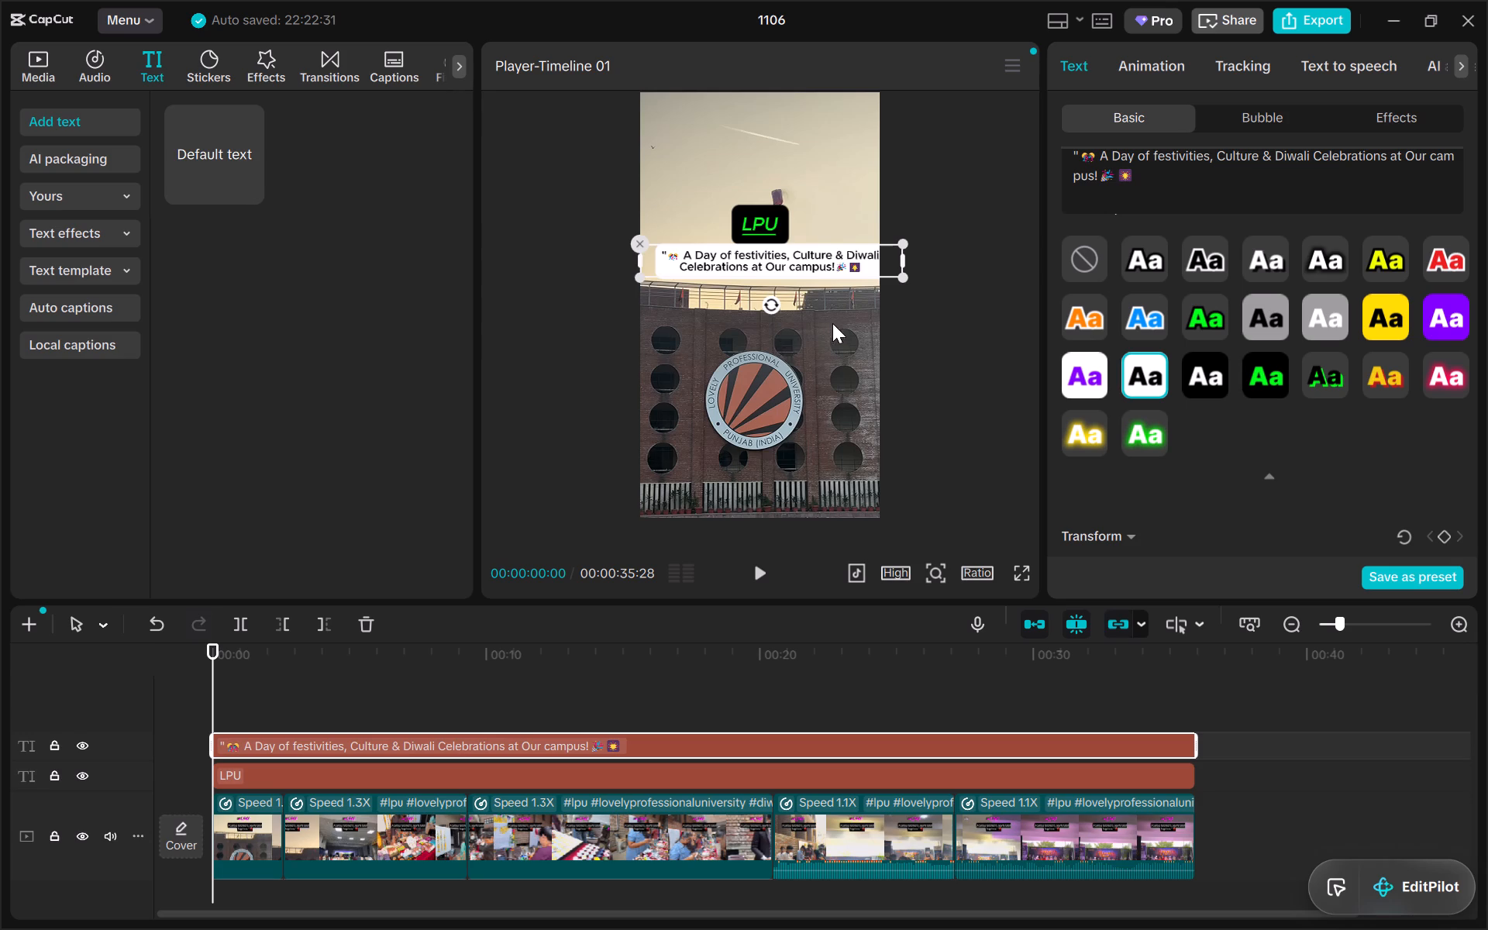
pyautogui.click(787, 263)
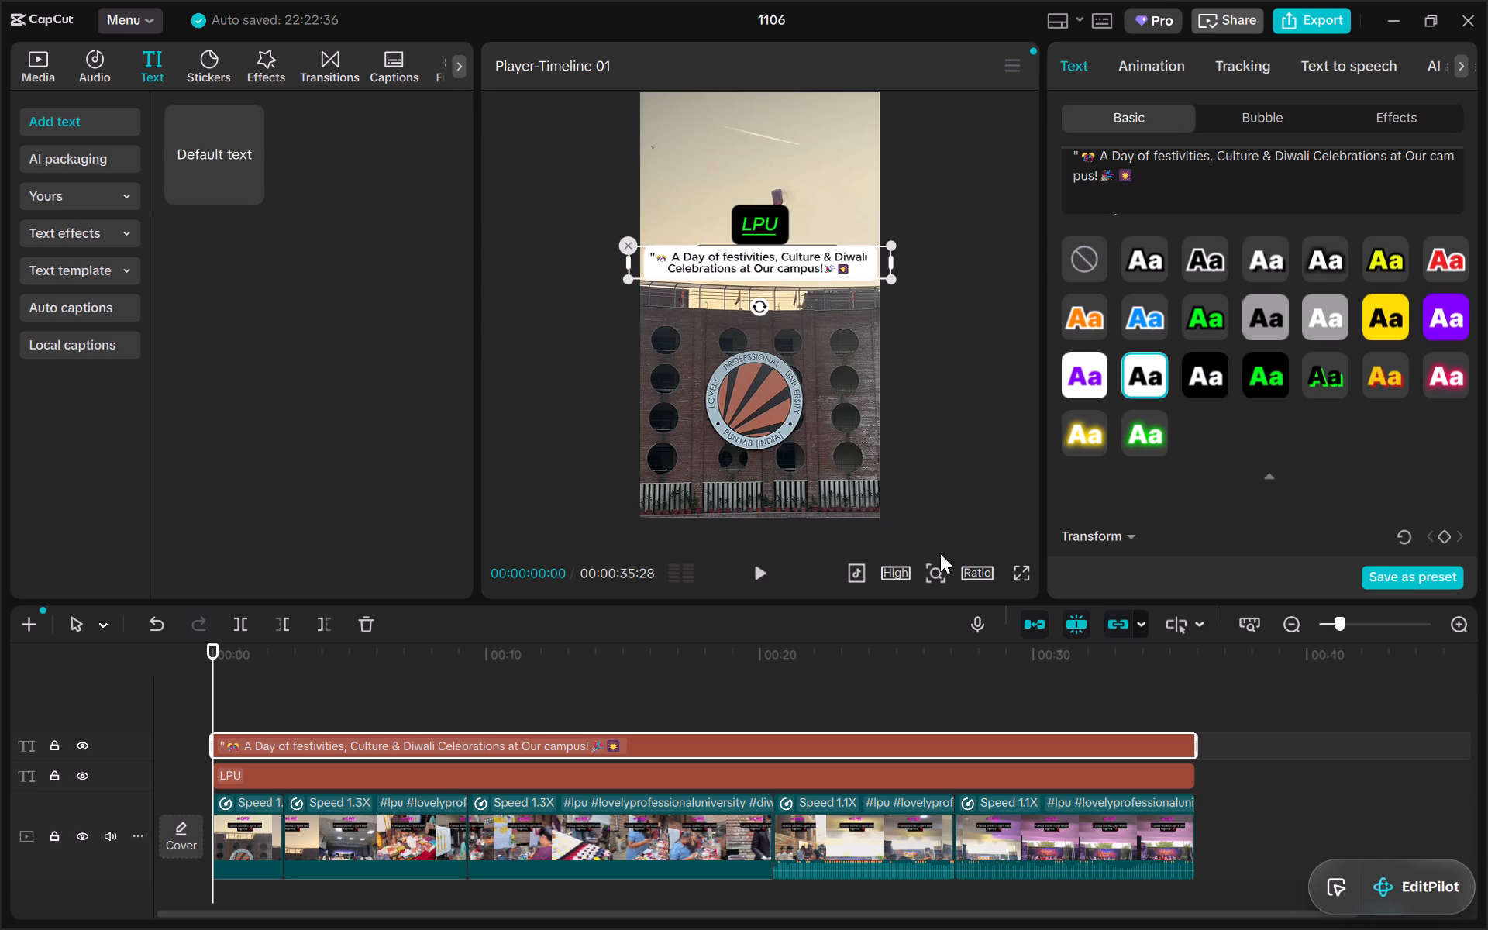
# Play the video from the start to check how the overlay covers the caption.
pyautogui.click(959, 420)
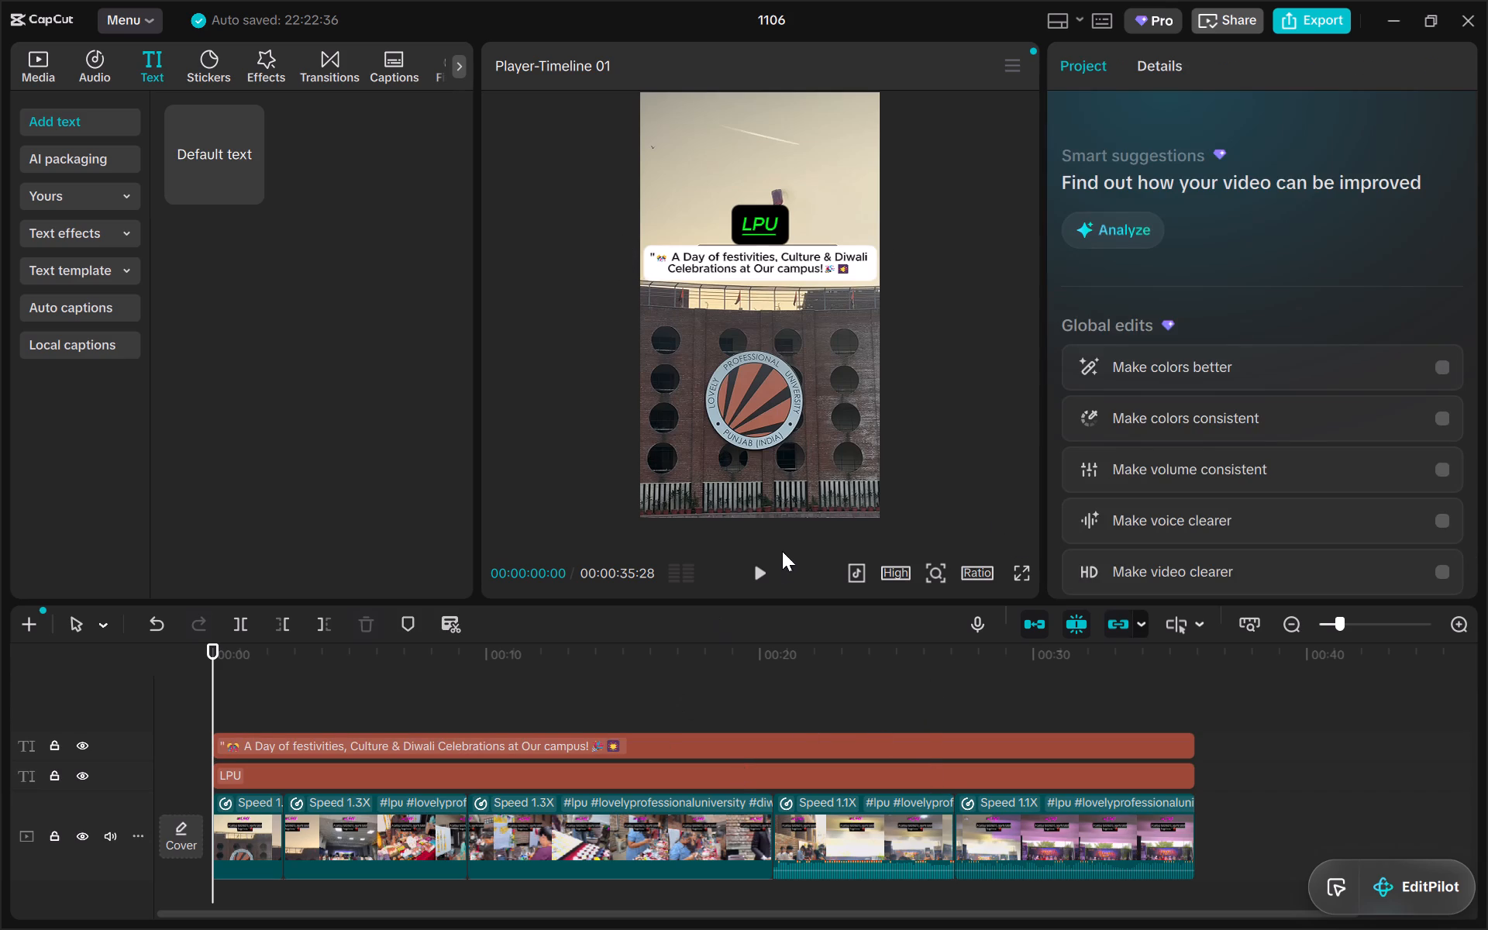
pyautogui.click(759, 577)
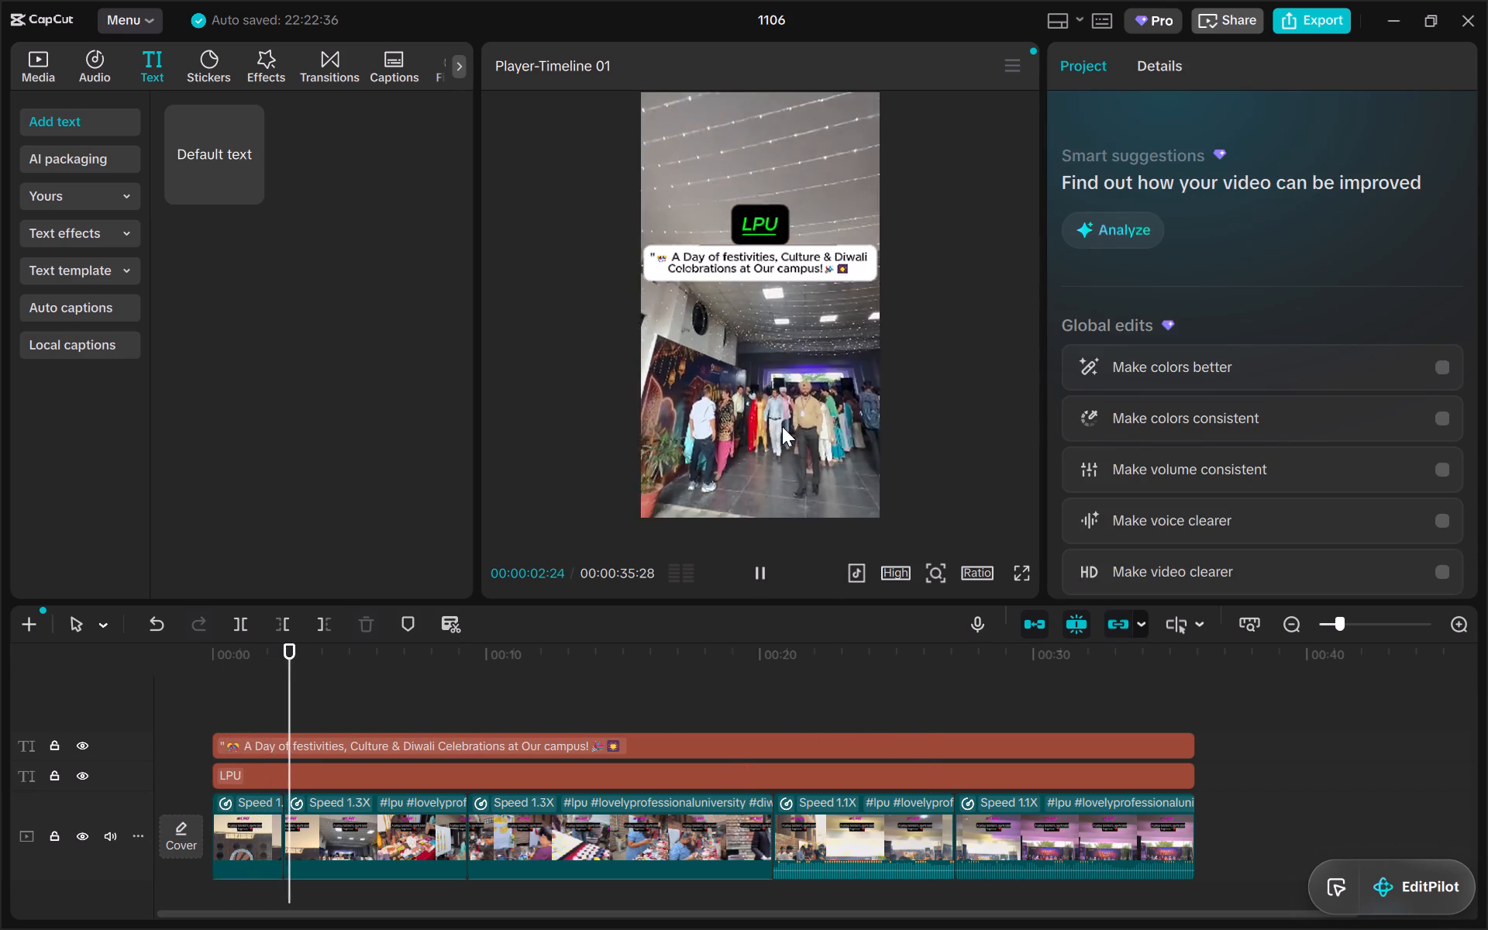
# Pause the preview at about 4 seconds and nudge the festivities overlay slightly upward toward the LPU label.
pyautogui.click(782, 262)
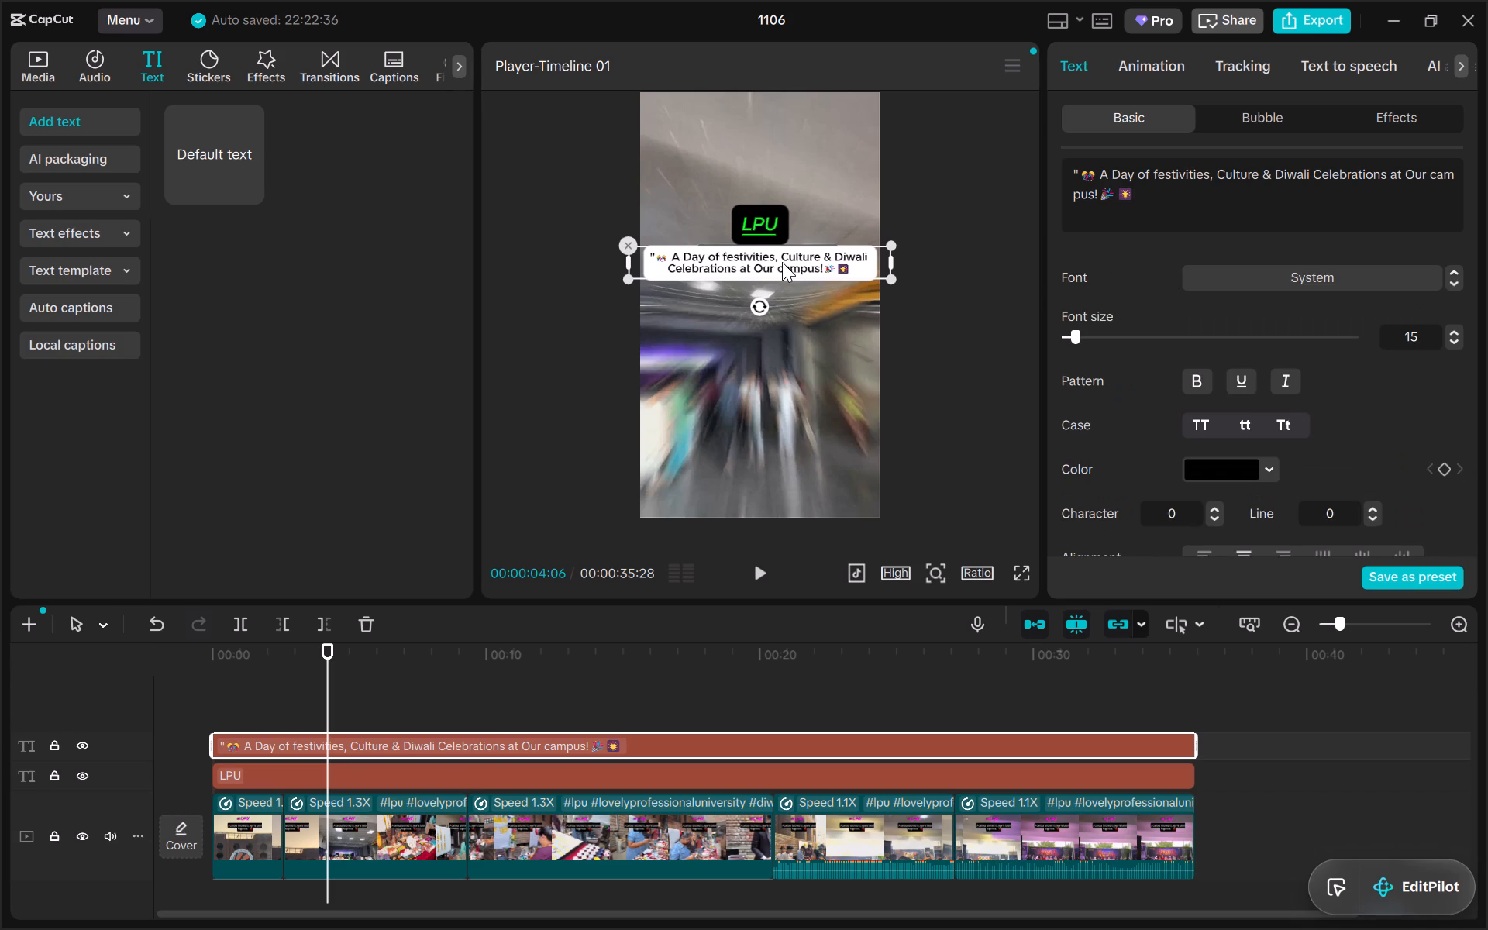
pyautogui.click(792, 250)
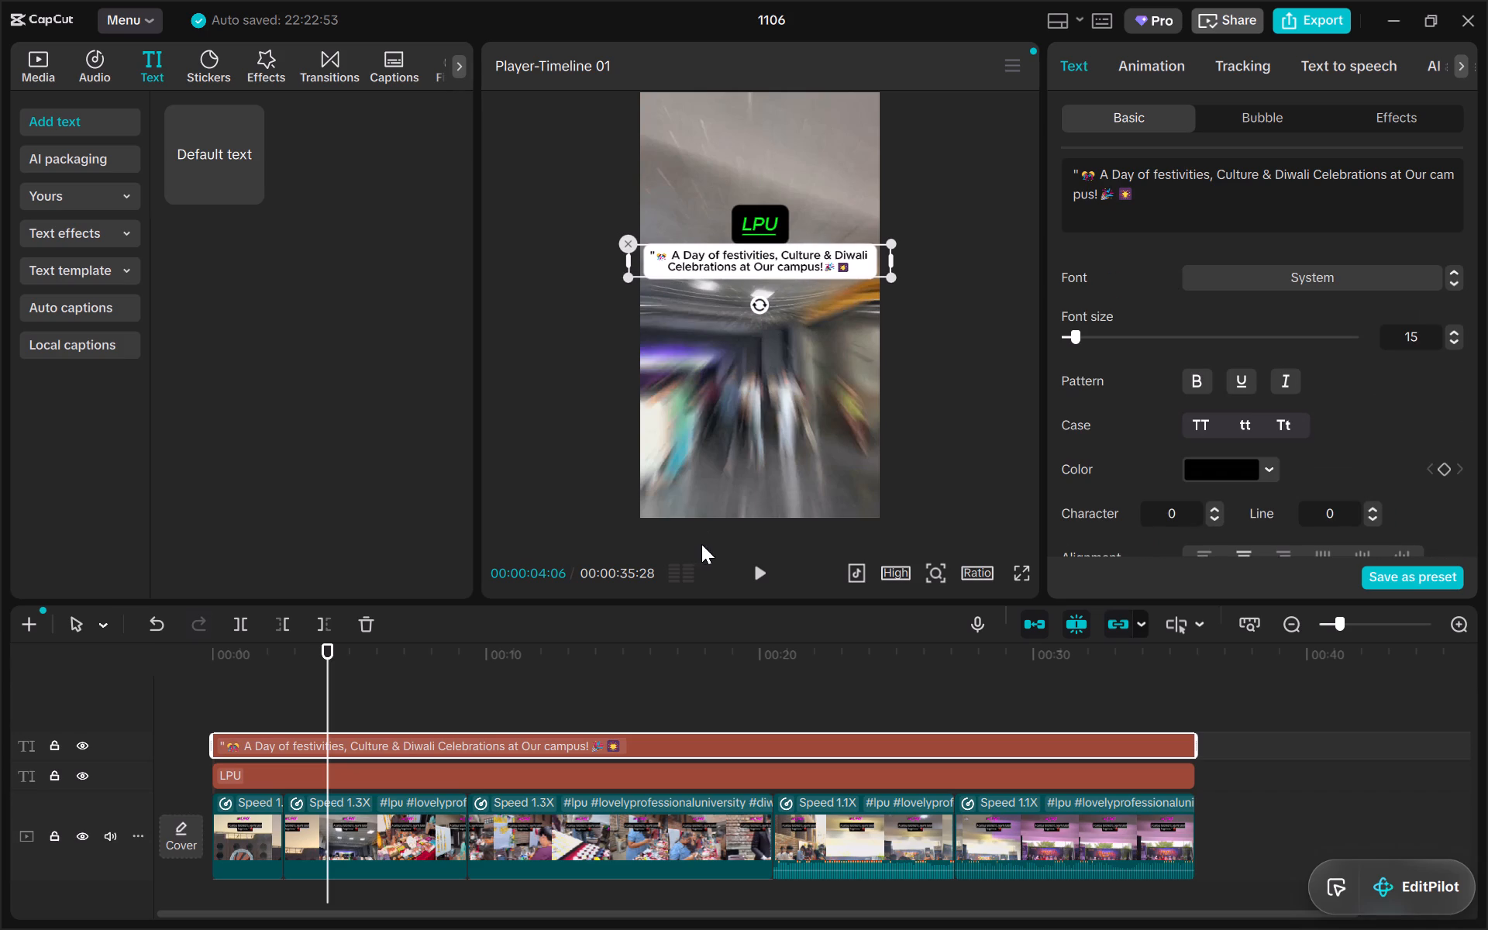
# Play the video on from about 4 seconds, then replay it from about 20 seconds to check the overlay's coverage.
pyautogui.click(760, 580)
pyautogui.click(914, 498)
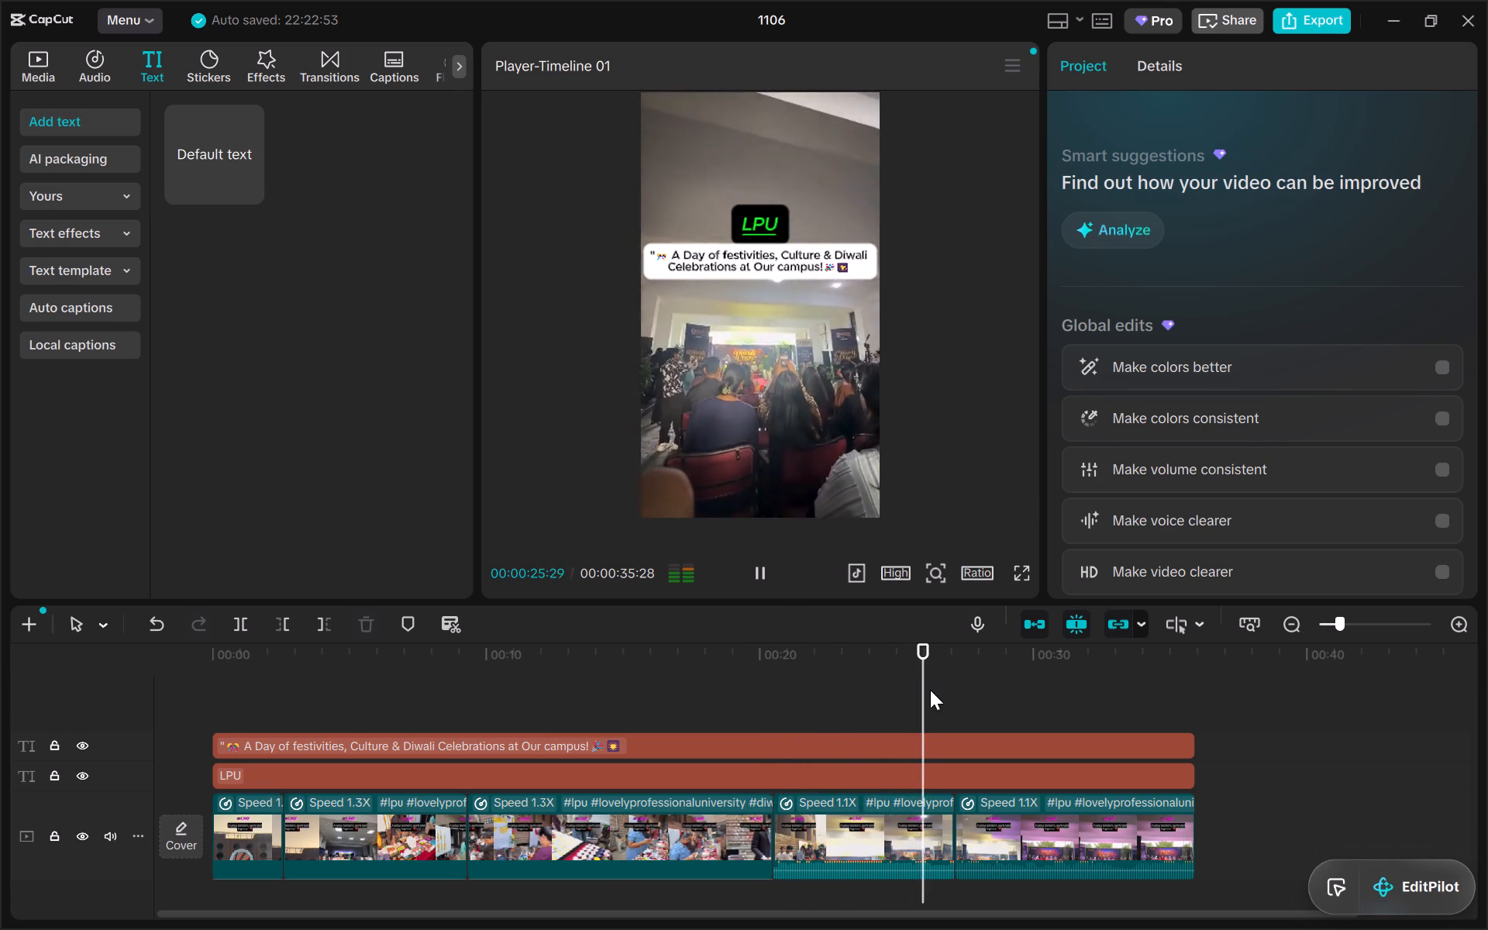
pyautogui.moveTo(930, 690); pyautogui.dragTo(761, 690)
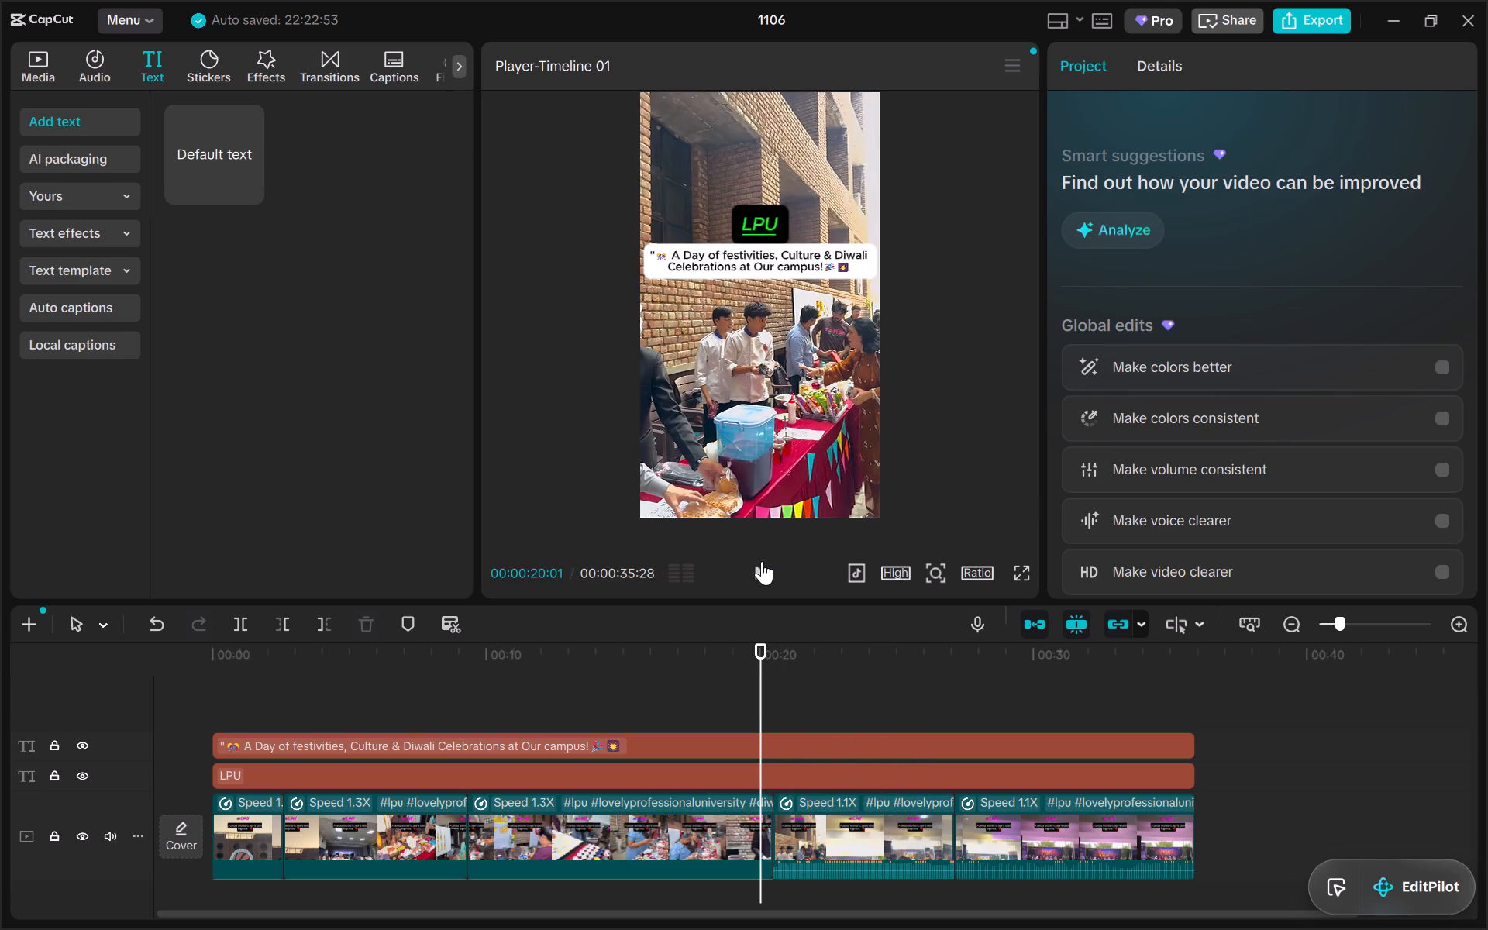
pyautogui.click(759, 575)
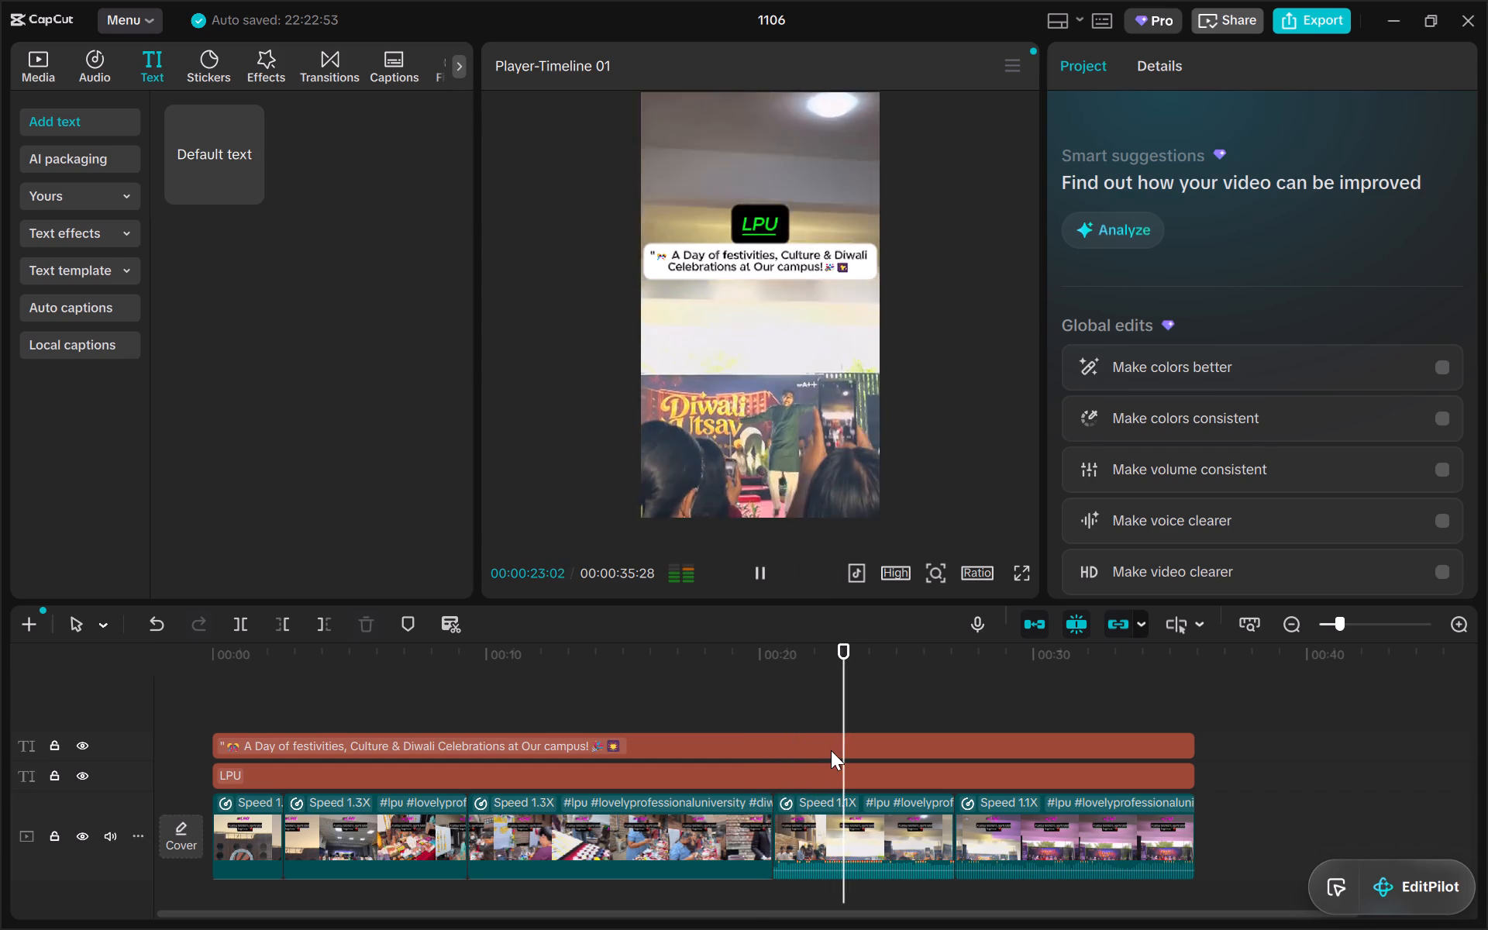
# Replay the video from about 20 seconds through to its end, and move the playhead back to about 11 seconds.
pyautogui.moveTo(865, 700); pyautogui.dragTo(754, 701)
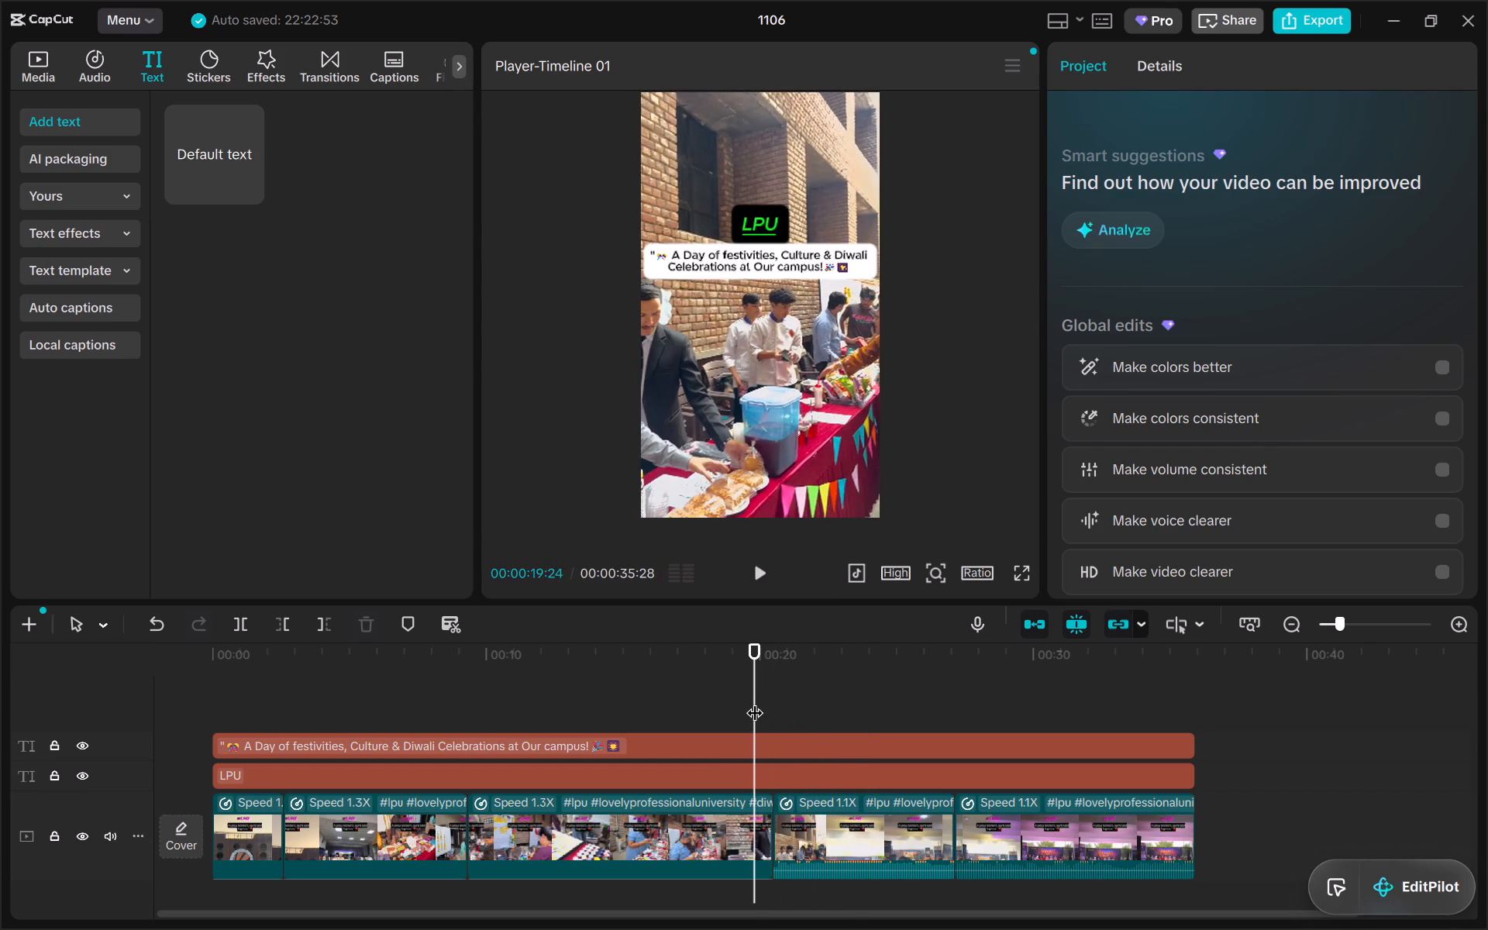
pyautogui.click(760, 577)
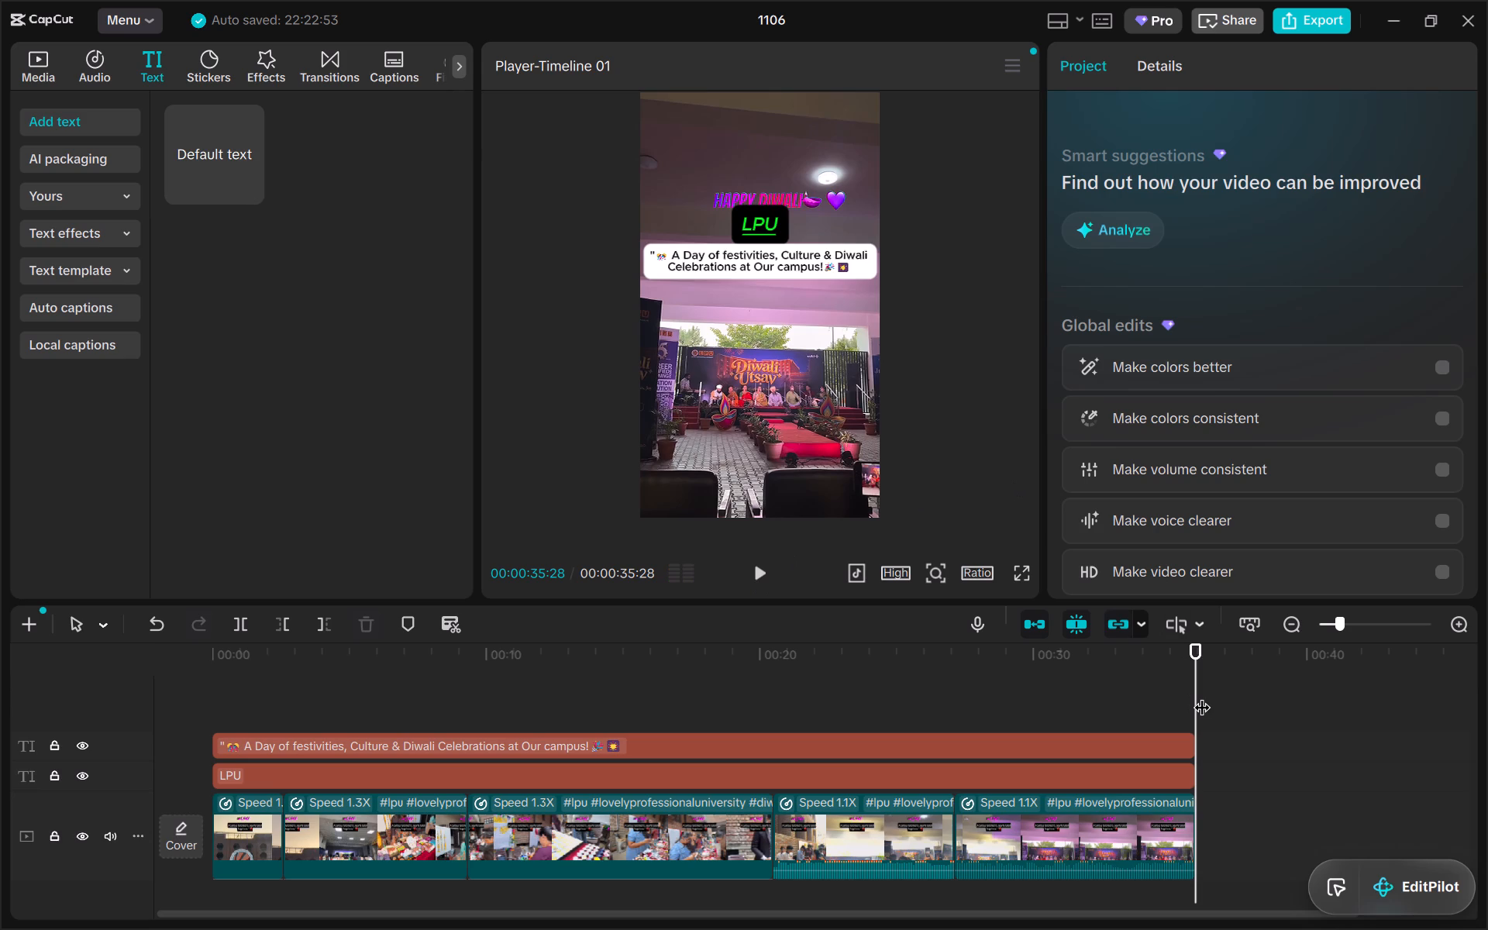
pyautogui.moveTo(1193, 691); pyautogui.dragTo(519, 604)
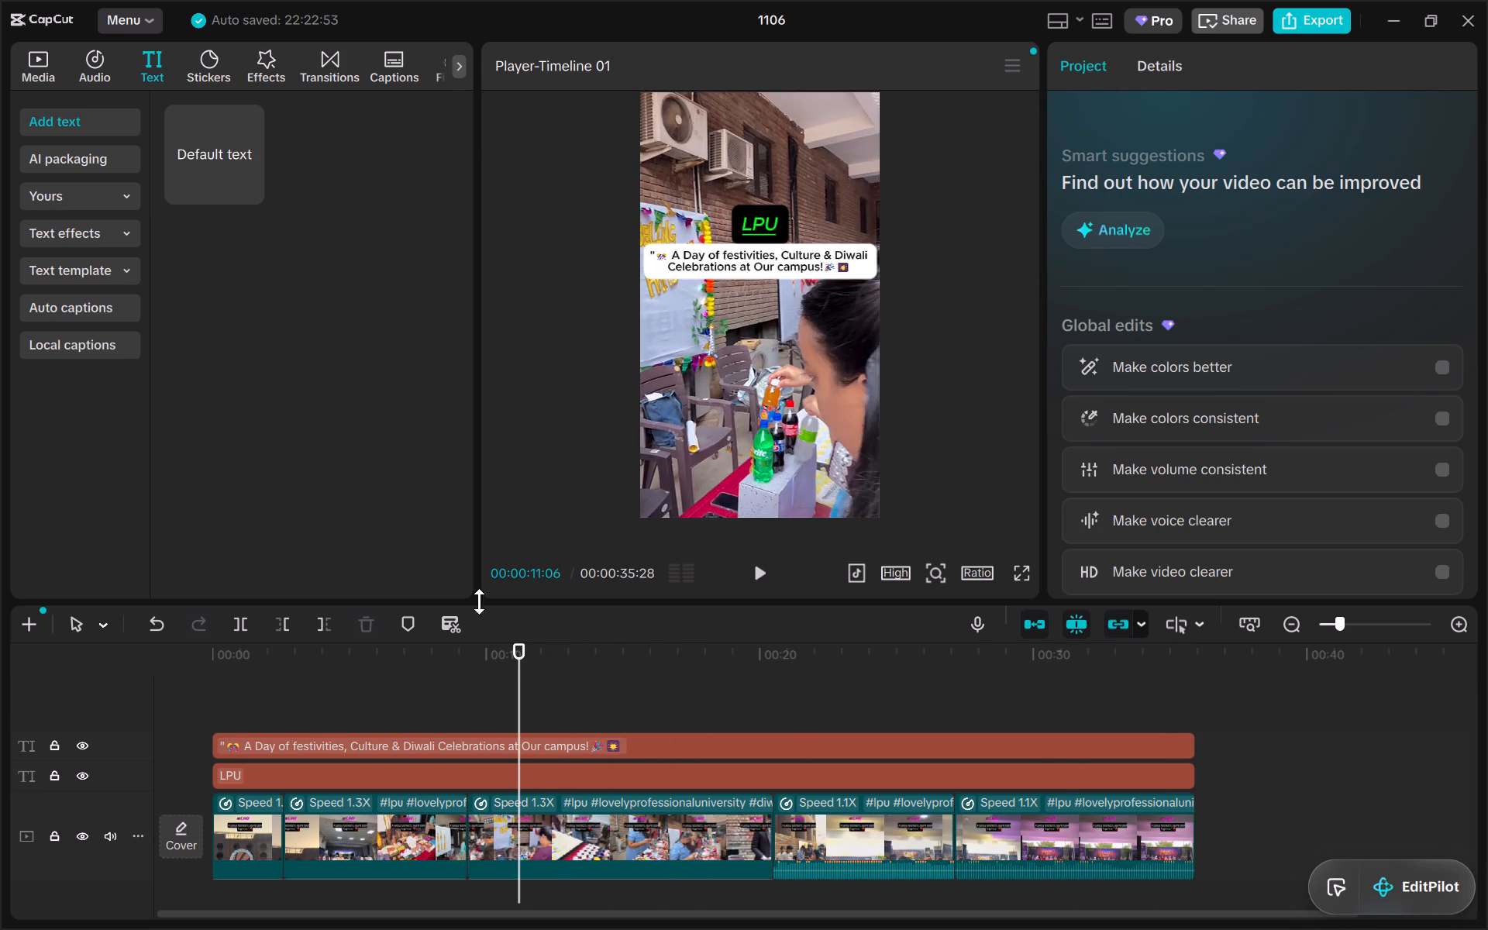
pyautogui.scroll(-2, 370, 676)
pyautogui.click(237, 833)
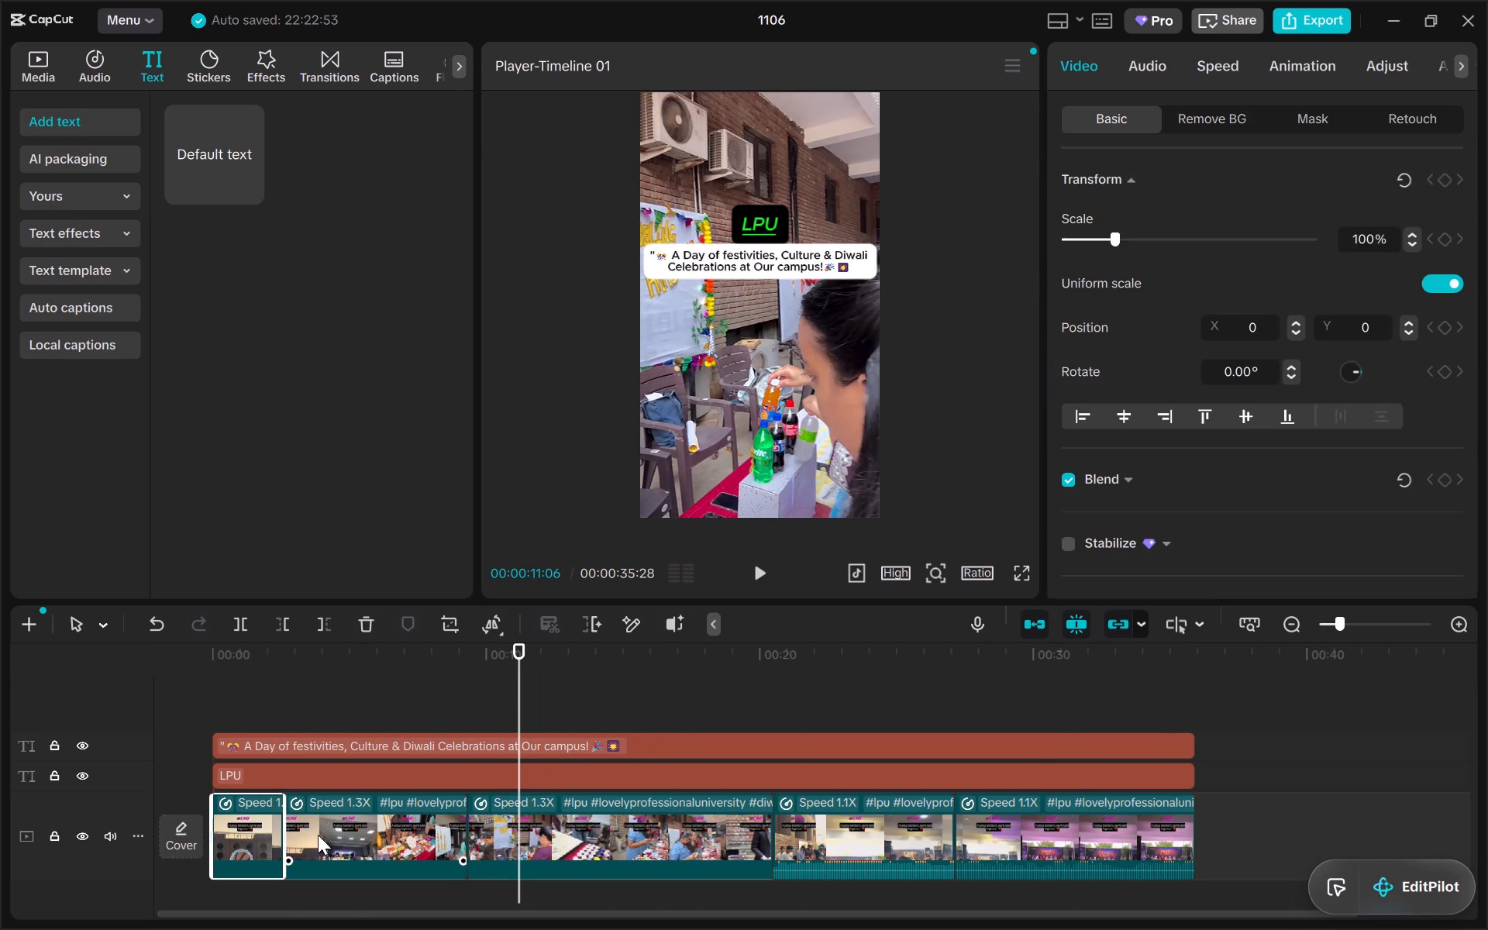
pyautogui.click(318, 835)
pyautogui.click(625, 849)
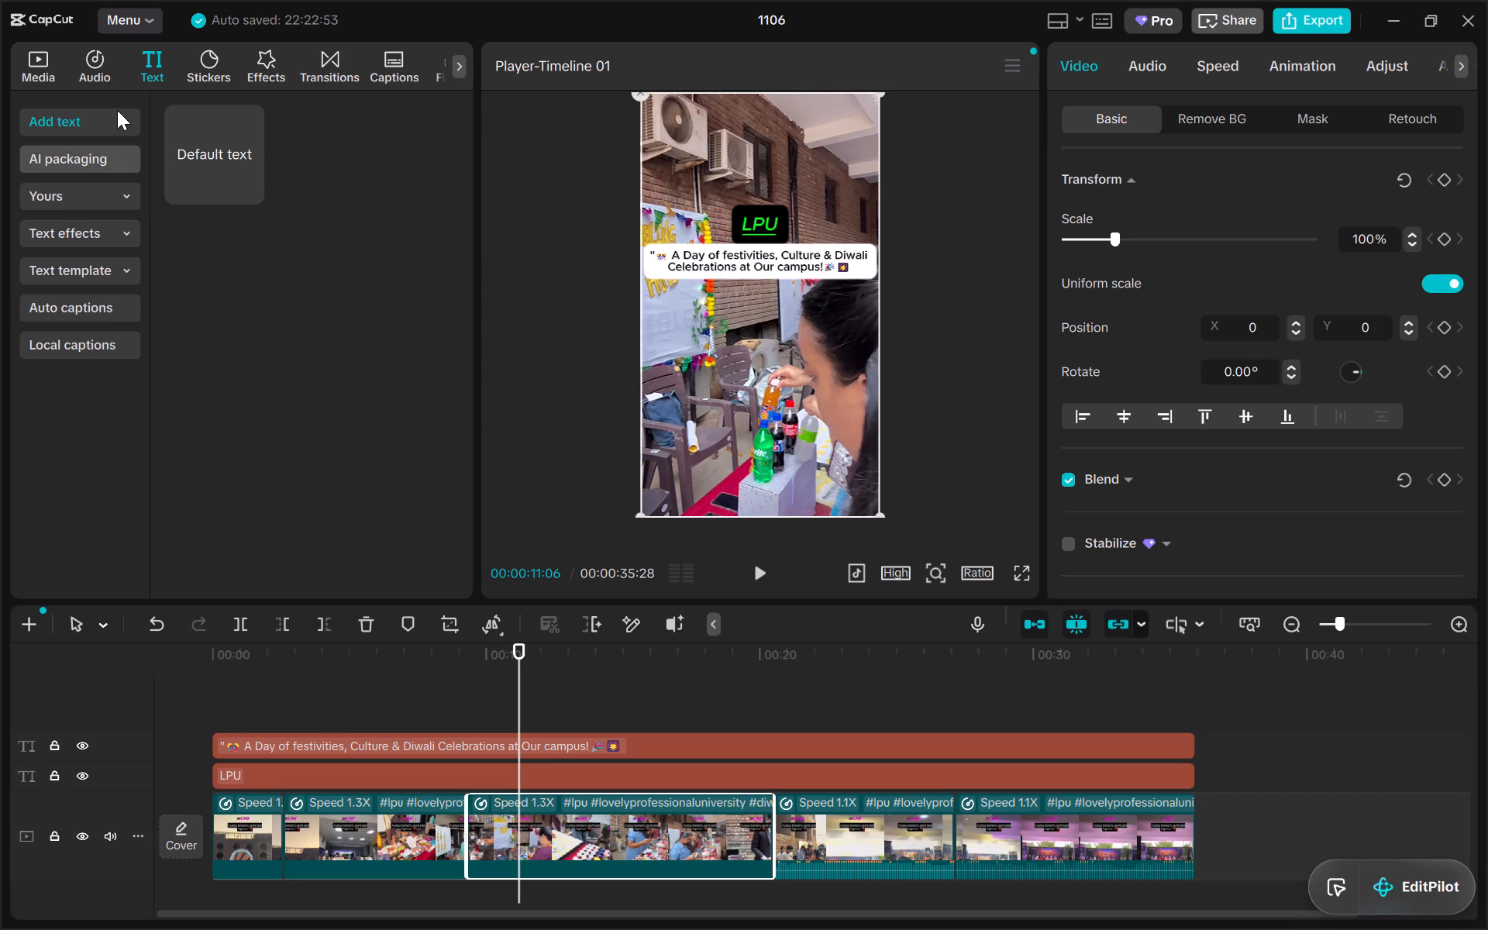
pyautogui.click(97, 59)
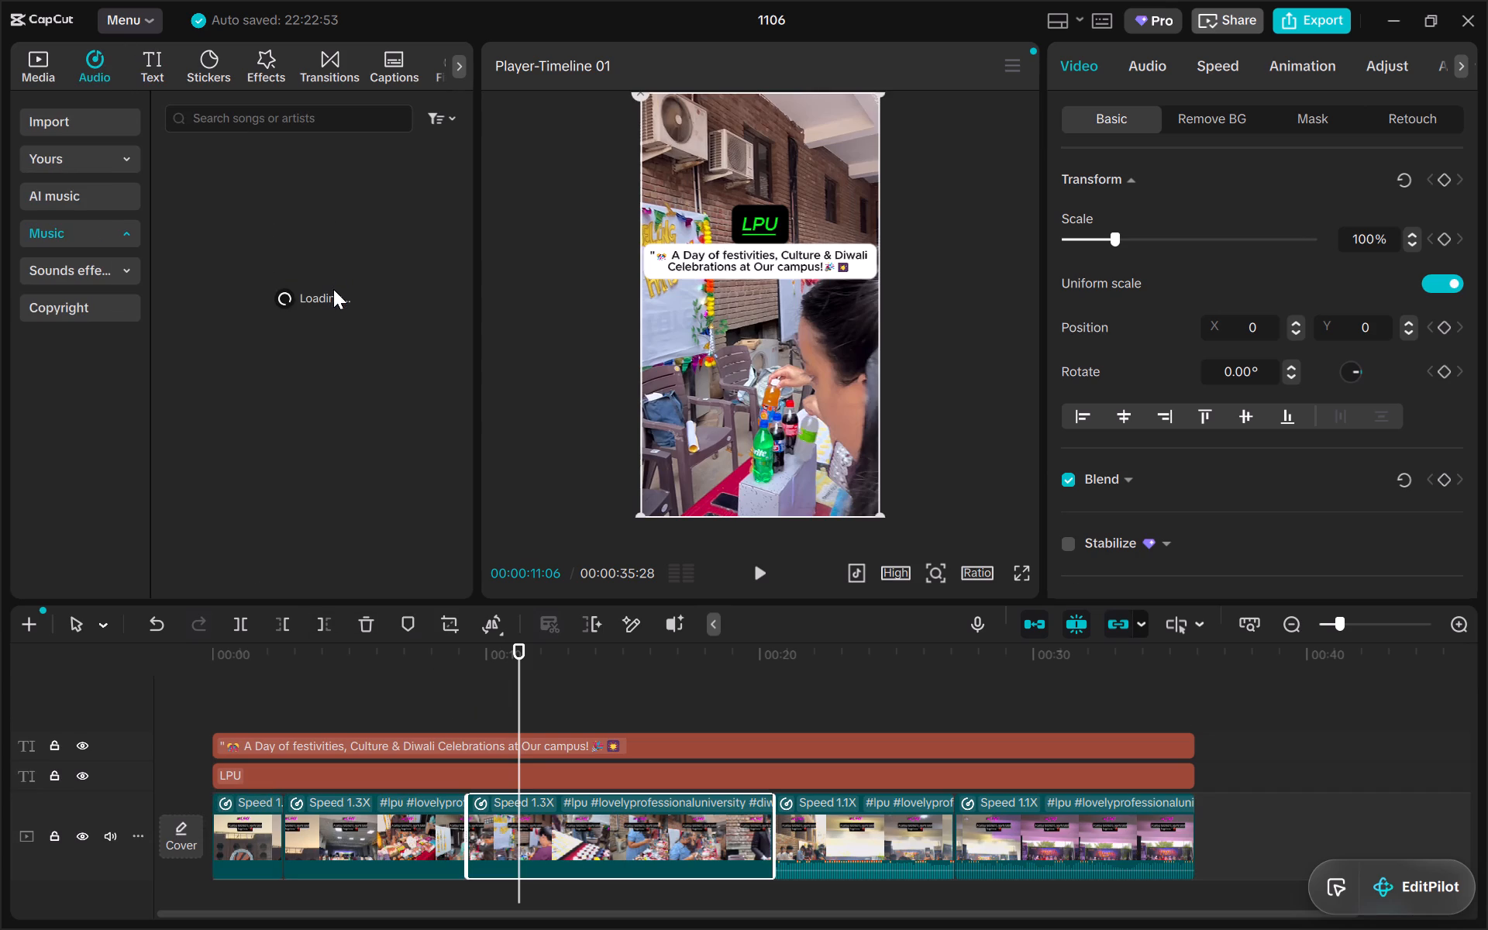
# Search the sticker library for "diwali", and clear the search.
pyautogui.click(208, 60)
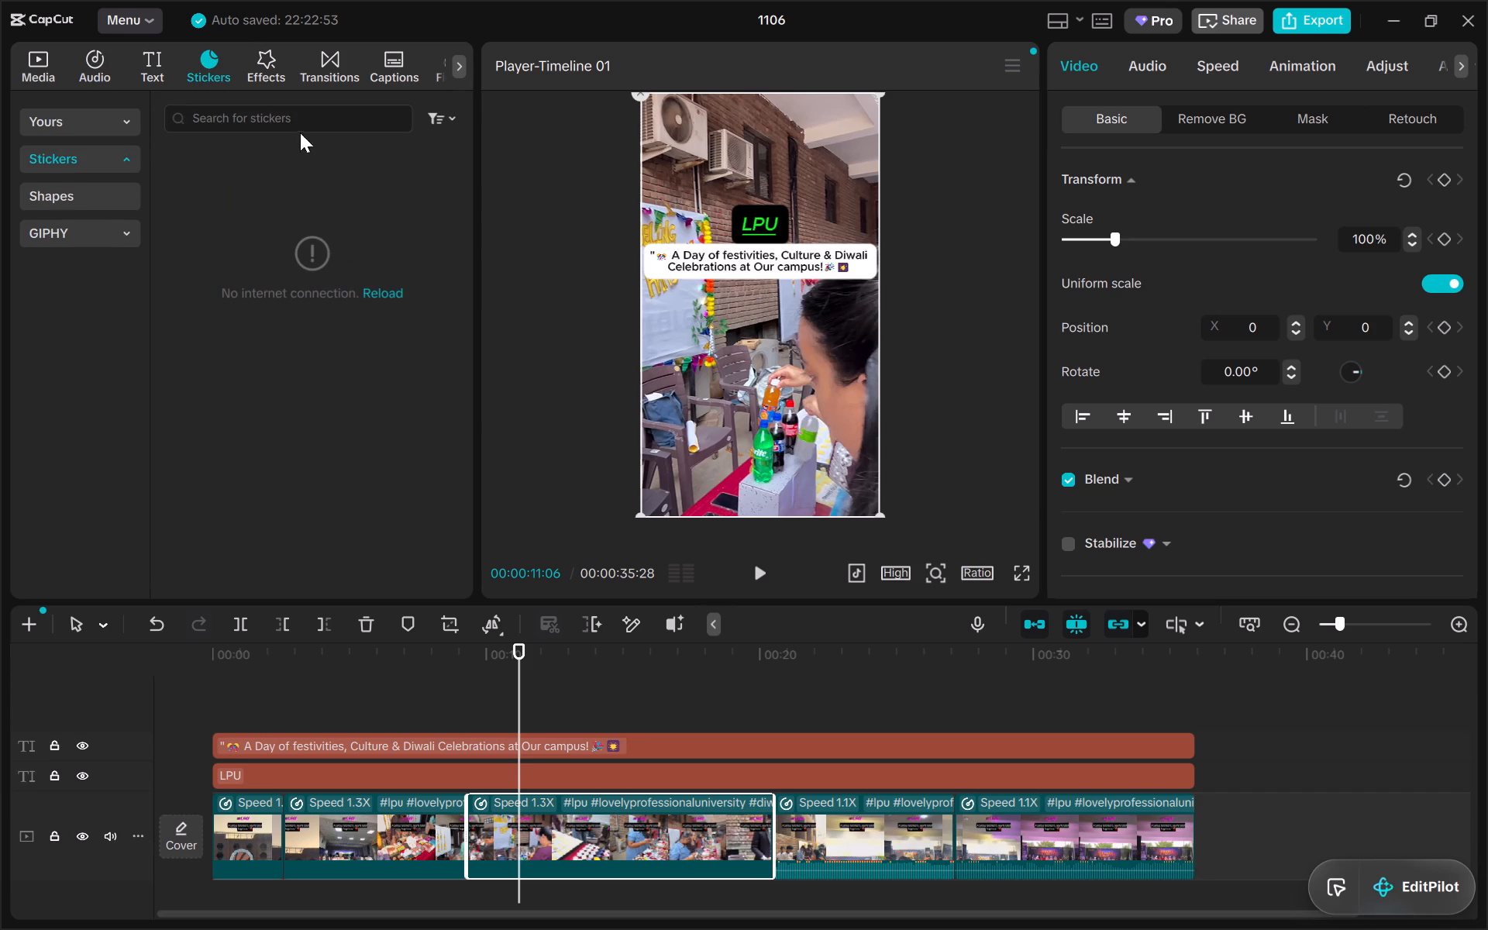
pyautogui.click(301, 120)
pyautogui.write('diwali')
pyautogui.press('Return')
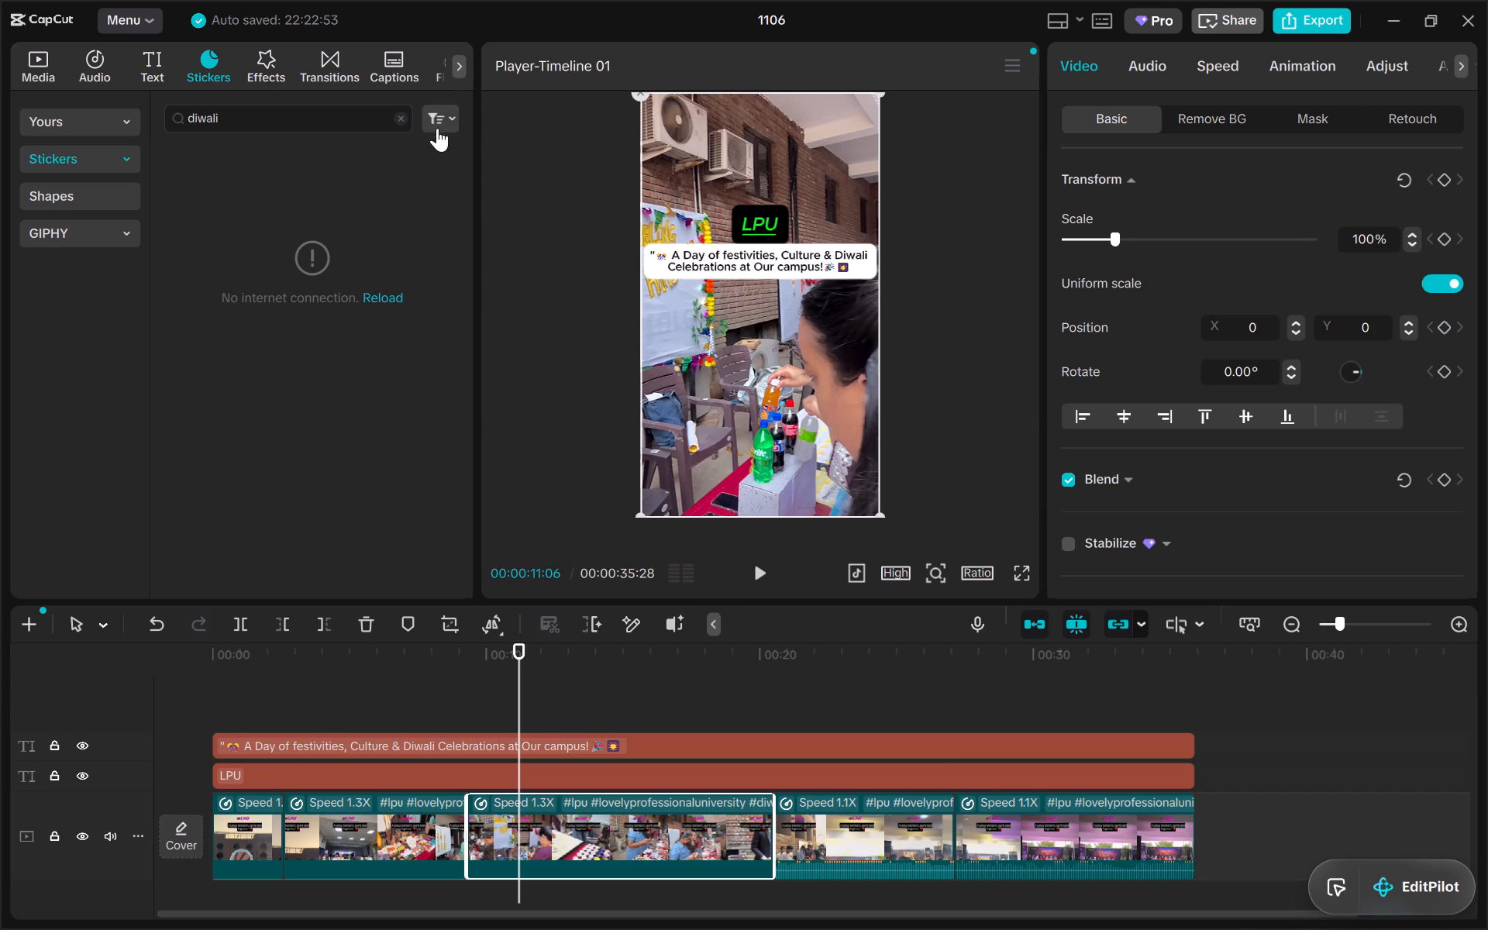
pyautogui.click(401, 115)
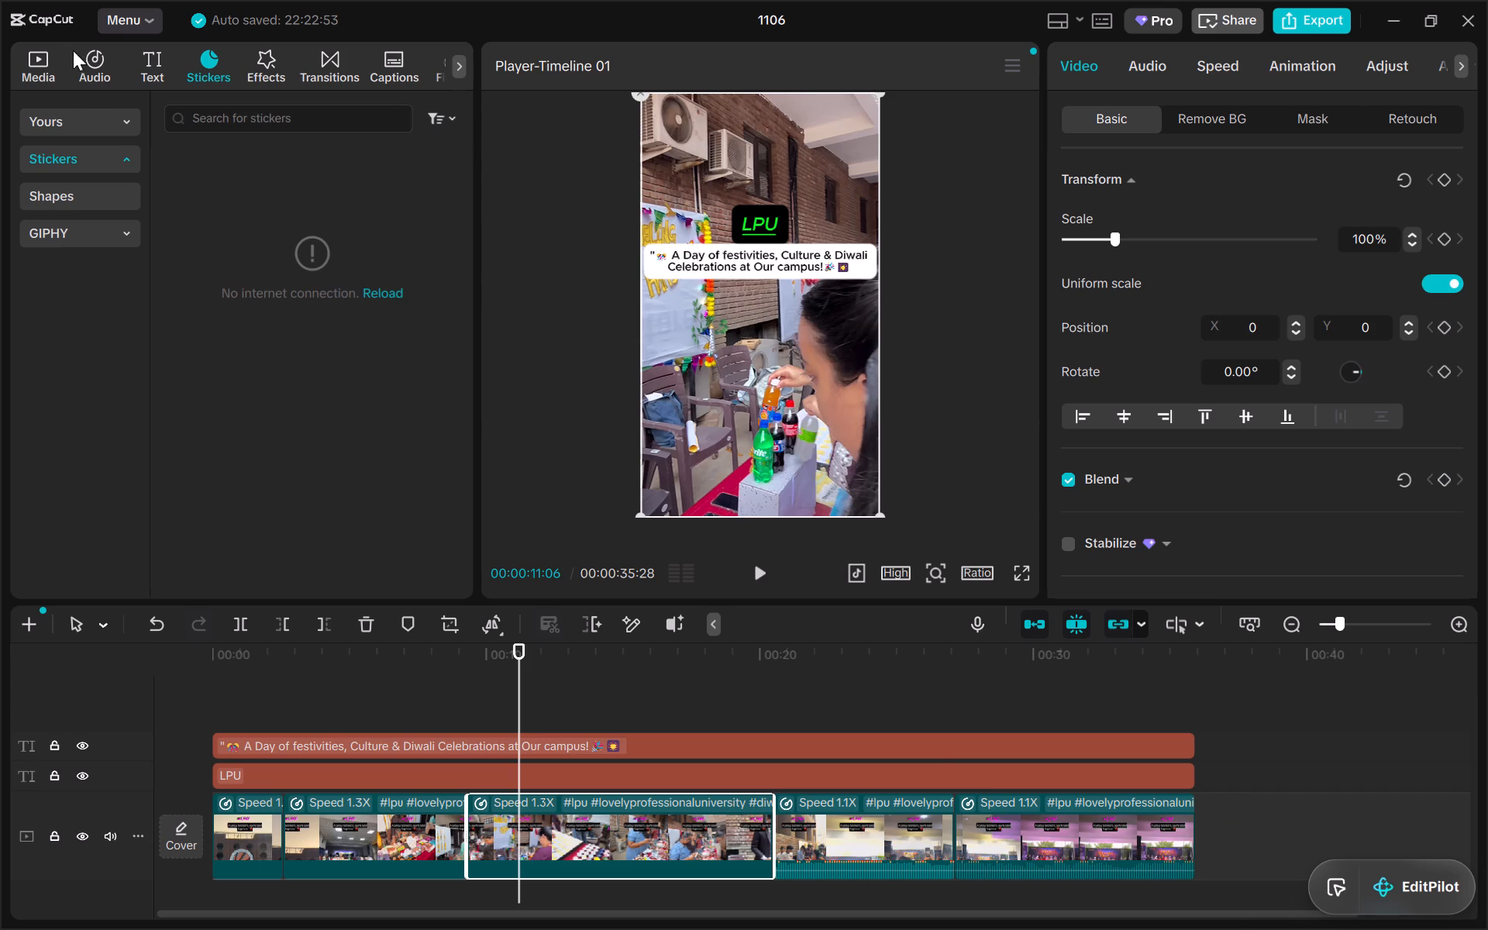
# Search the music library for "diwali song".
pyautogui.click(104, 71)
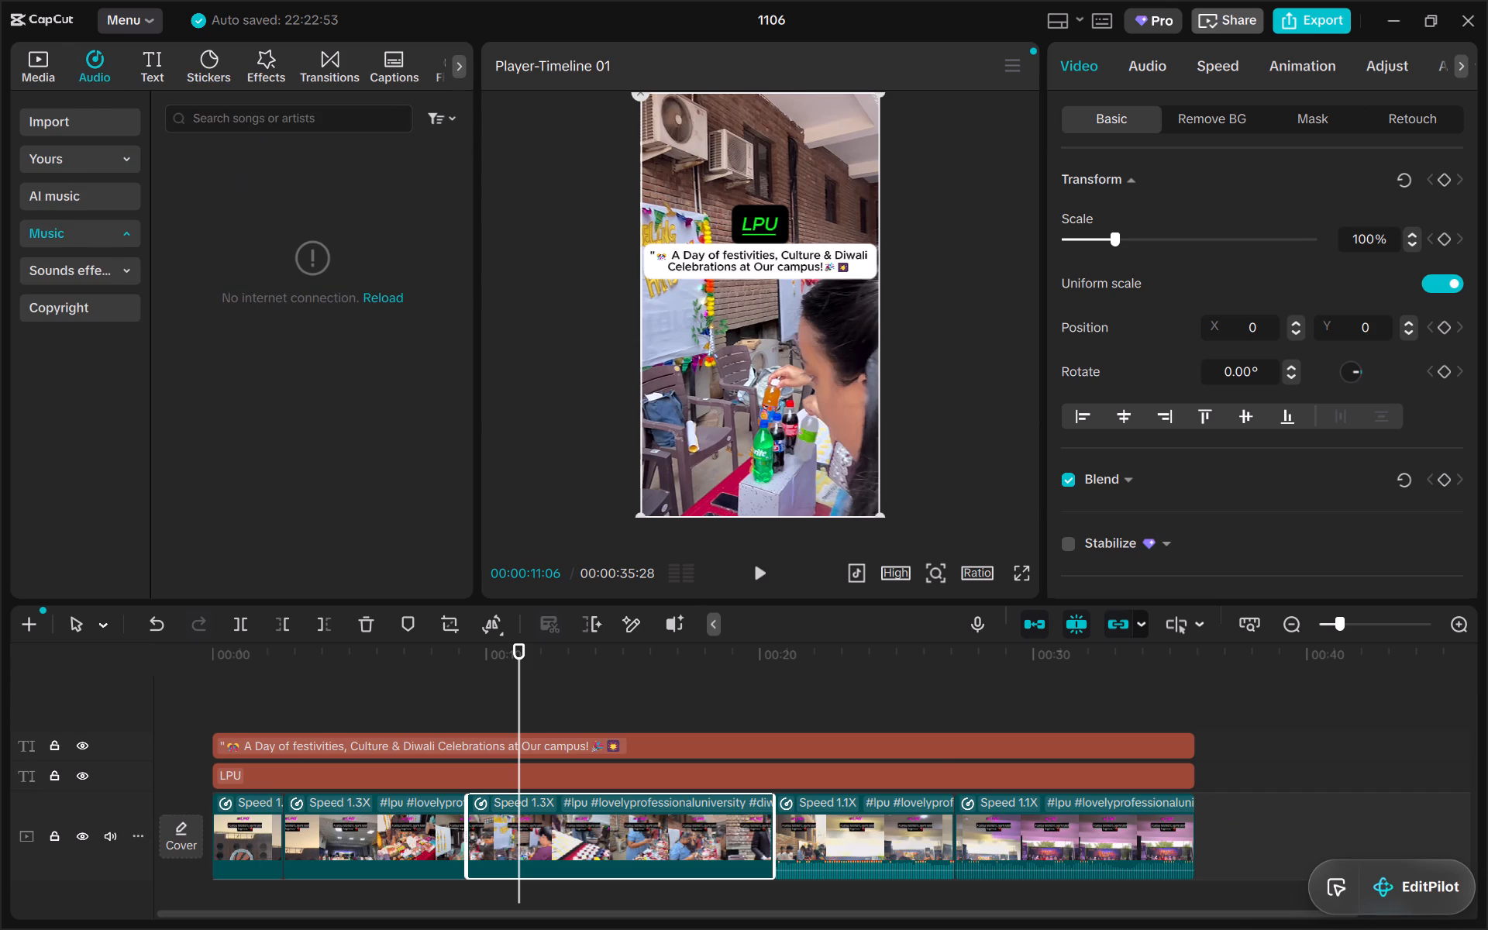
pyautogui.click(261, 118)
pyautogui.write('hind')
pyautogui.press('u')
pyautogui.press('BackSpace')
pyautogui.press('BackSpace')
pyautogui.press('BackSpace')
pyautogui.press('BackSpace')
pyautogui.press('BackSpace')
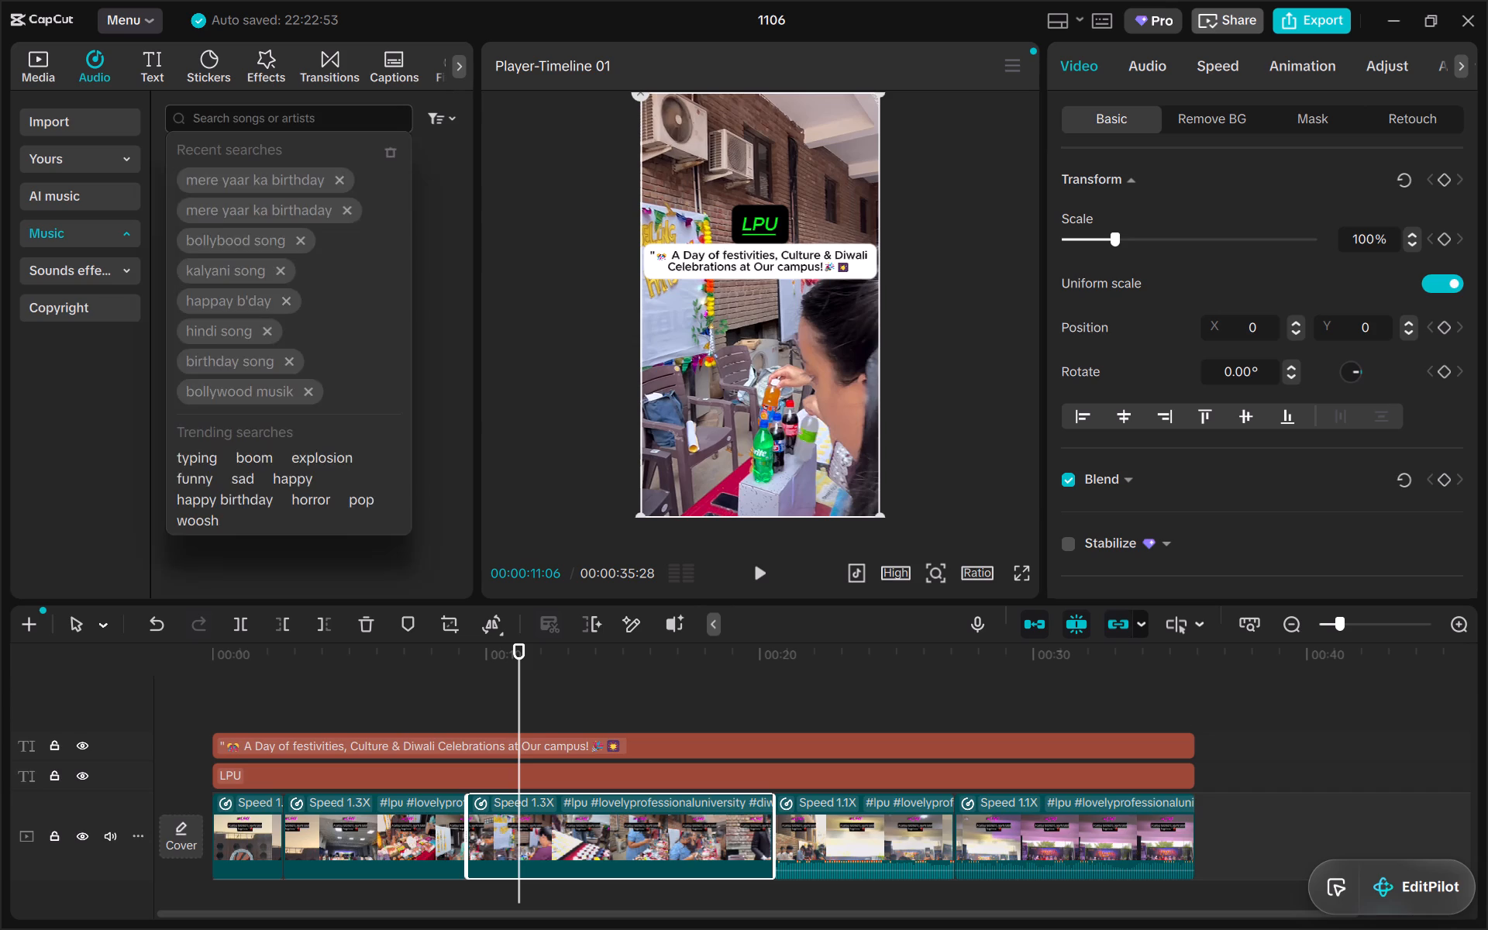
pyautogui.press('d')
pyautogui.write('iwali')
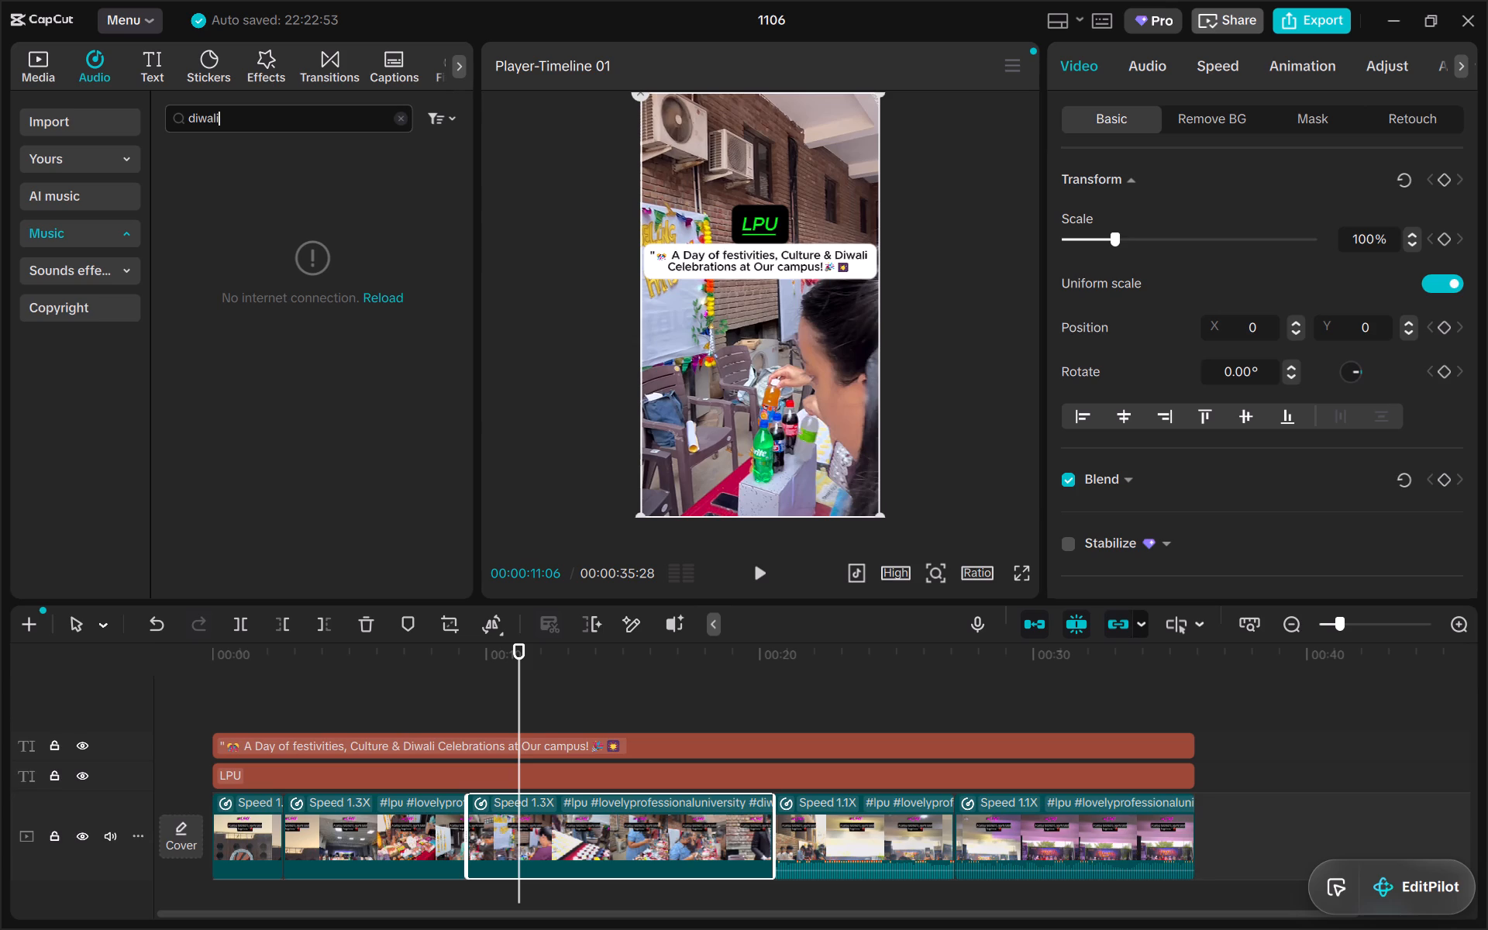
pyautogui.press('space')
pyautogui.write('song')
pyautogui.press('Return')
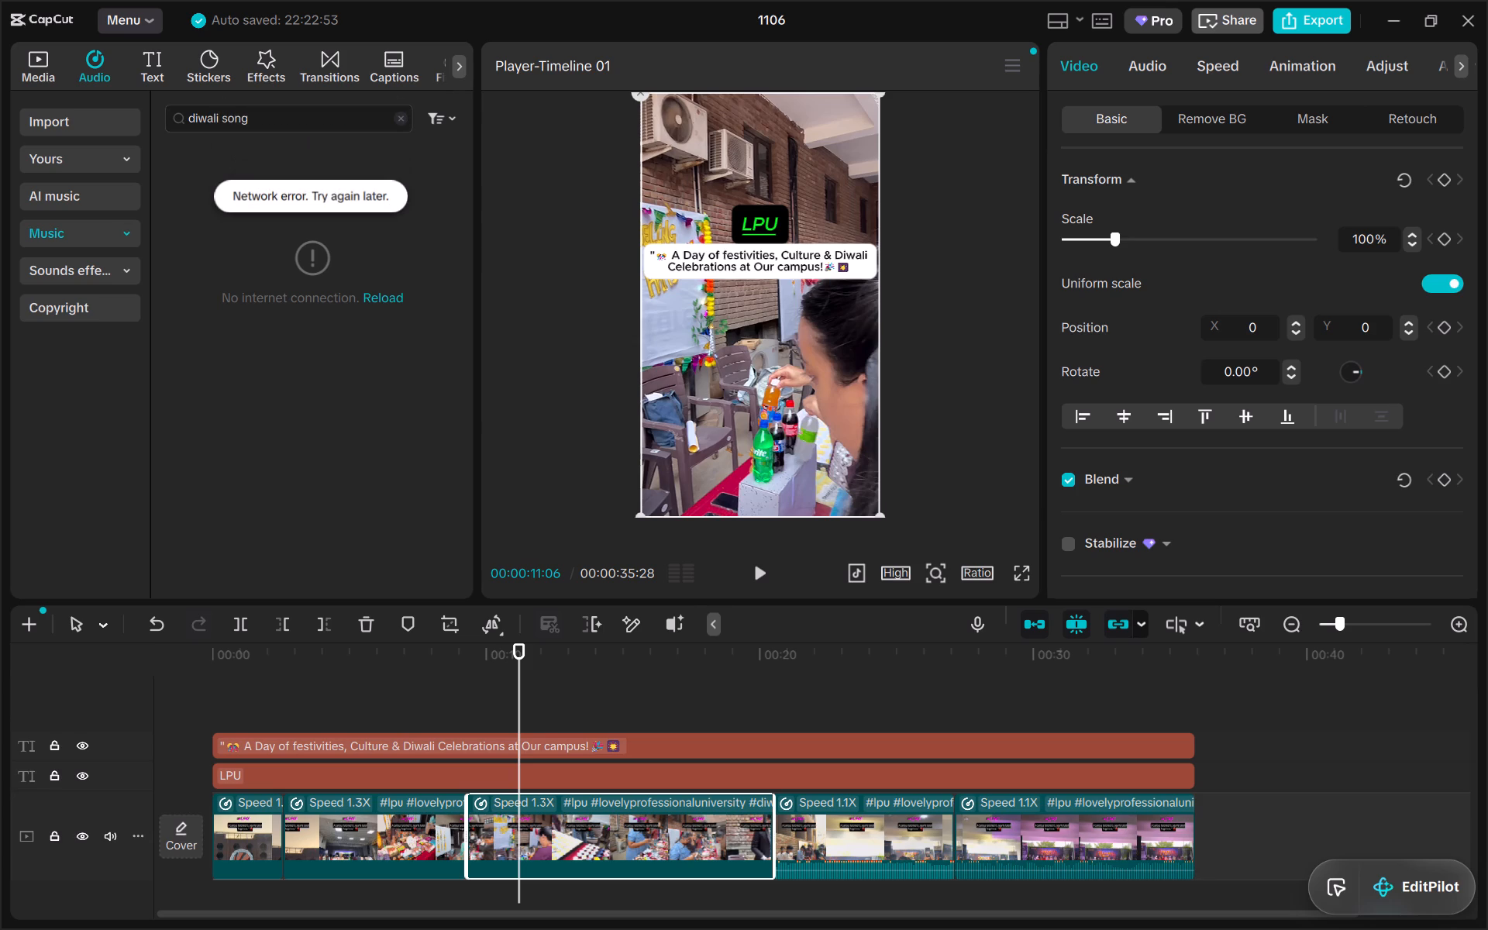
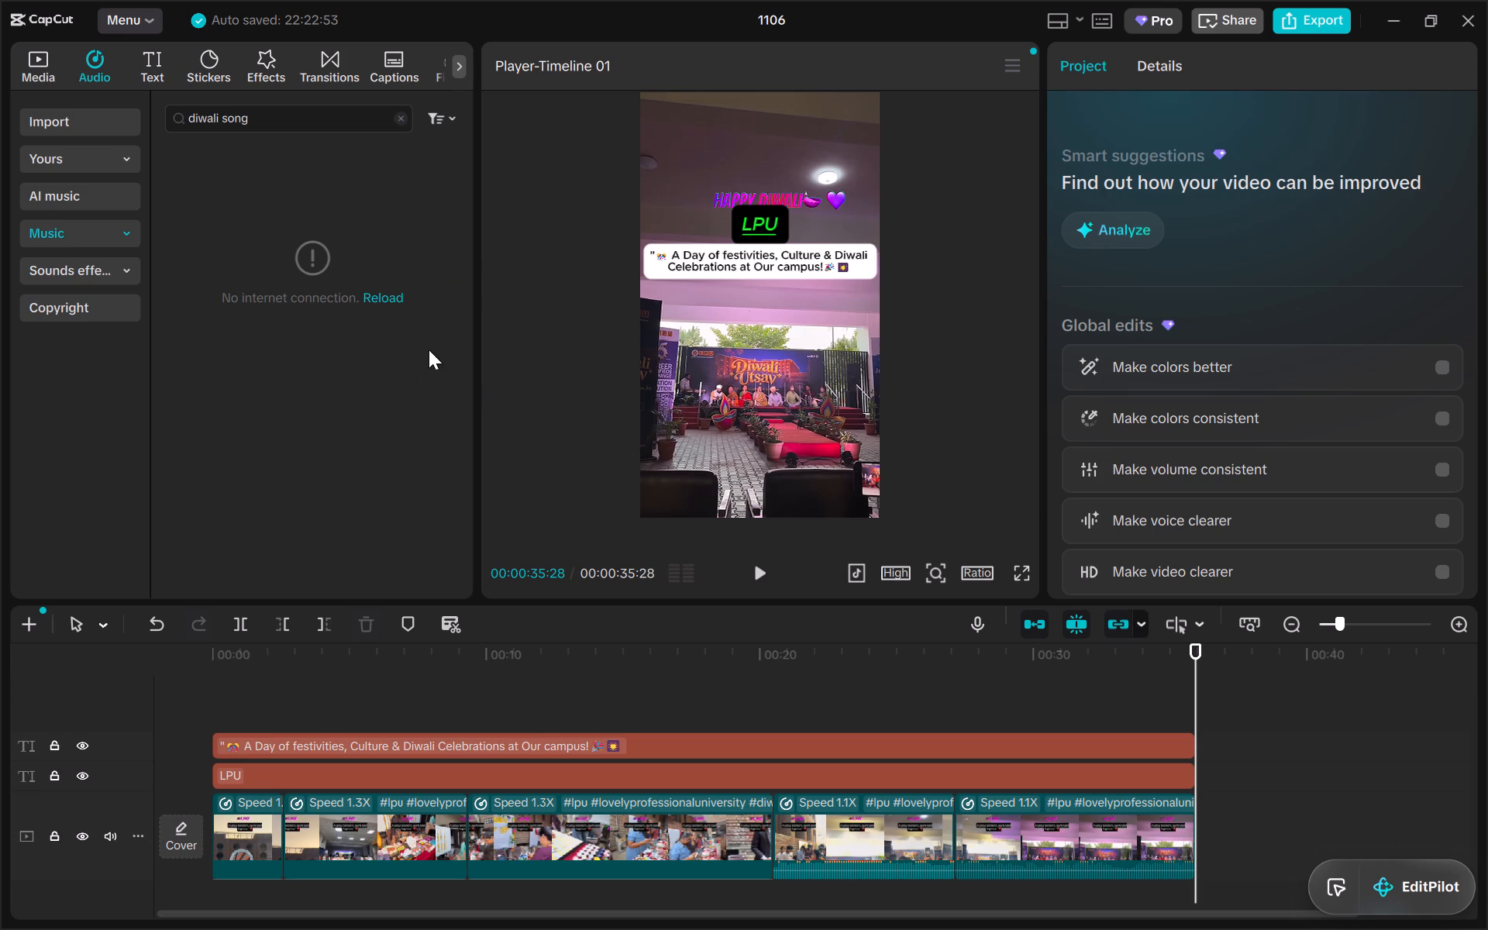
# Reload the "diwali song" music results, and open the sound effects library.
pyautogui.click(301, 125)
pyautogui.click(382, 300)
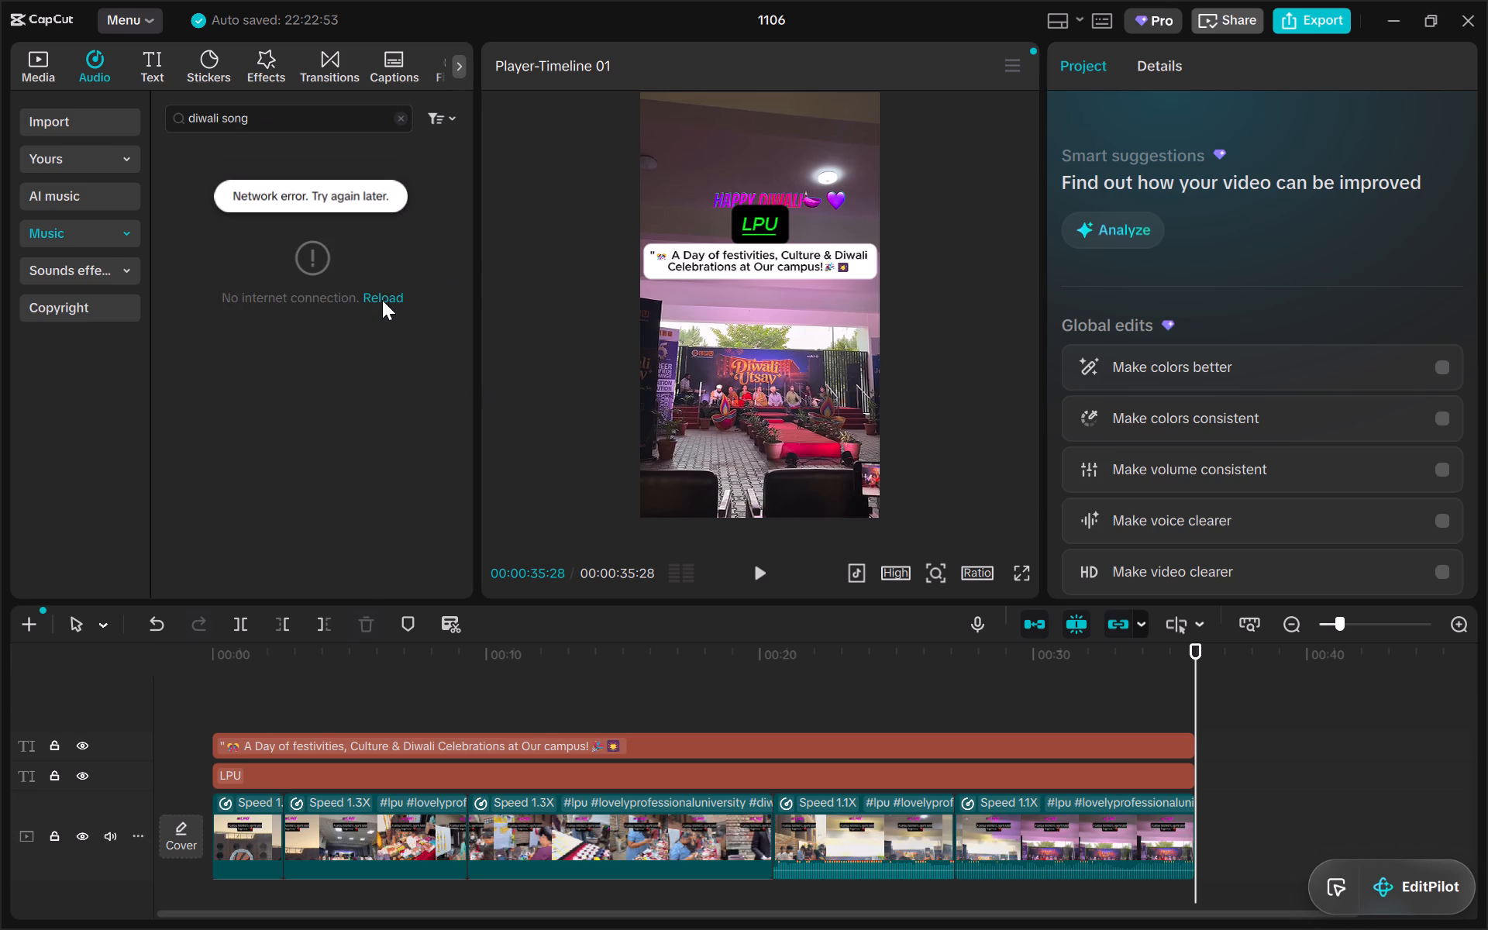
pyautogui.click(97, 269)
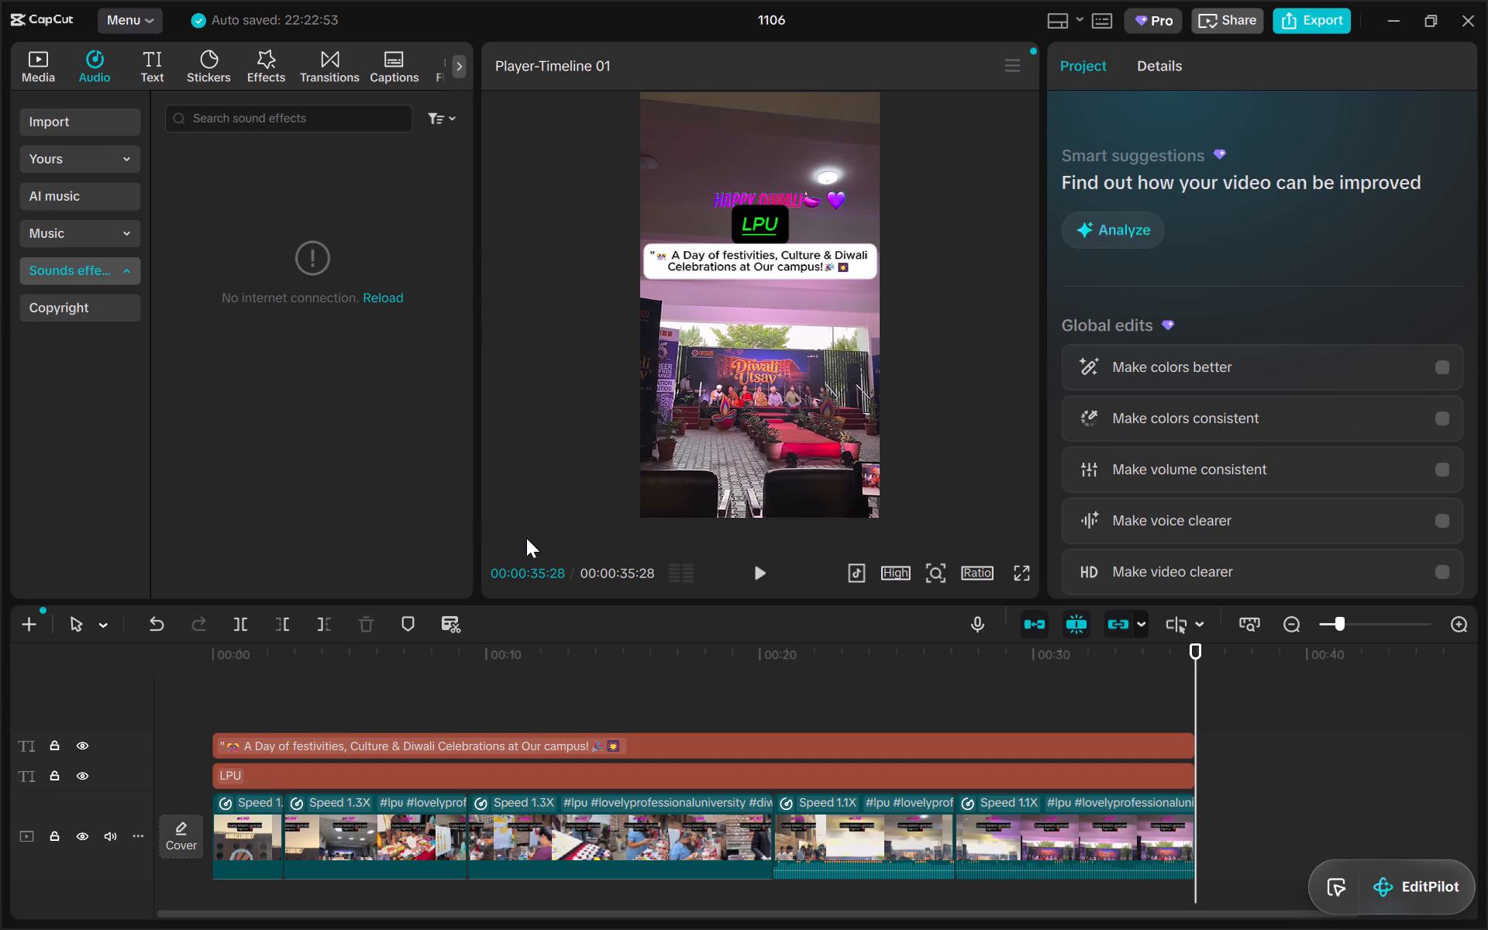
pyautogui.scroll(-2, 687, 666)
pyautogui.scroll(4, 642, 472)
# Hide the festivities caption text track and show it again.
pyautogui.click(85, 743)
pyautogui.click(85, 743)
# Lock the main video track, the LPU text track and the festivities caption text track.
pyautogui.click(57, 833)
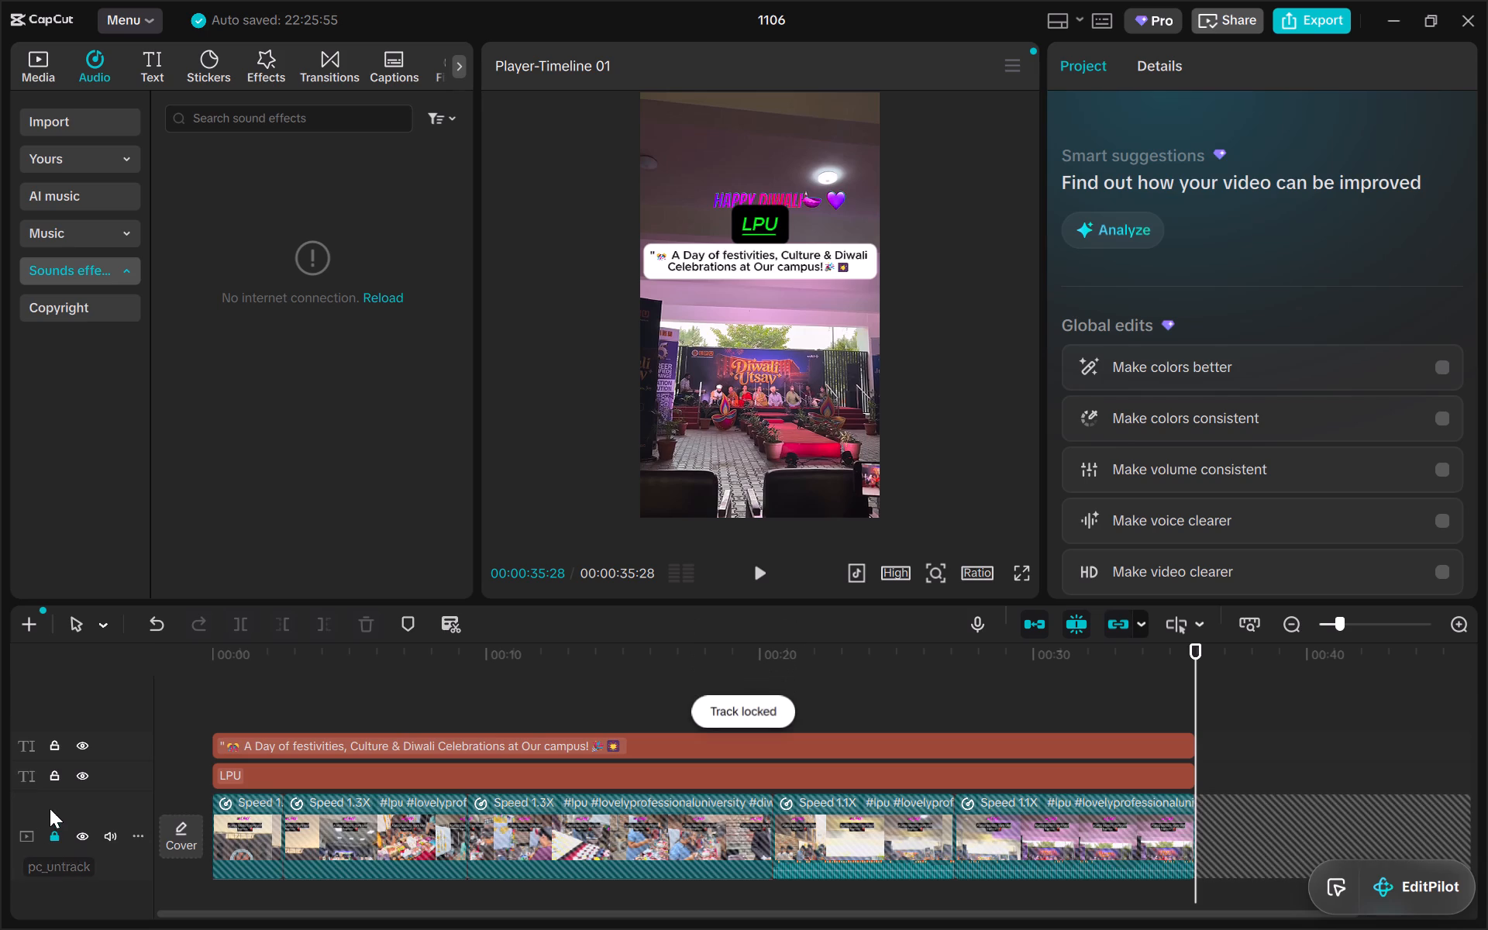
pyautogui.click(57, 768)
pyautogui.click(57, 738)
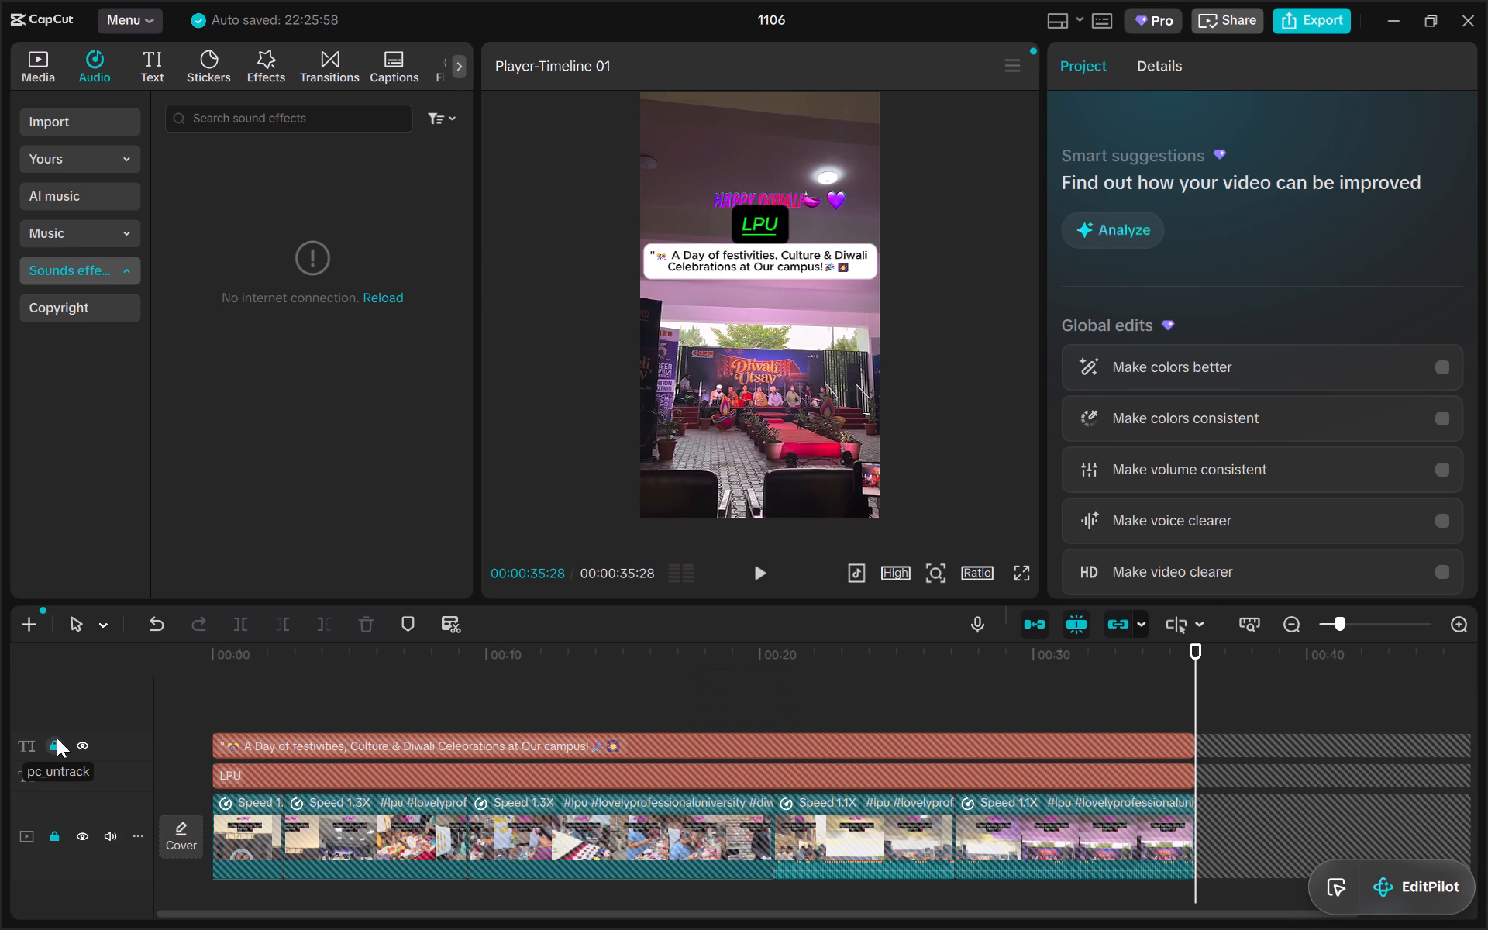
# Launch PlanetVPN and connect to the free USA Portland server.
pyautogui.click(102, 62)
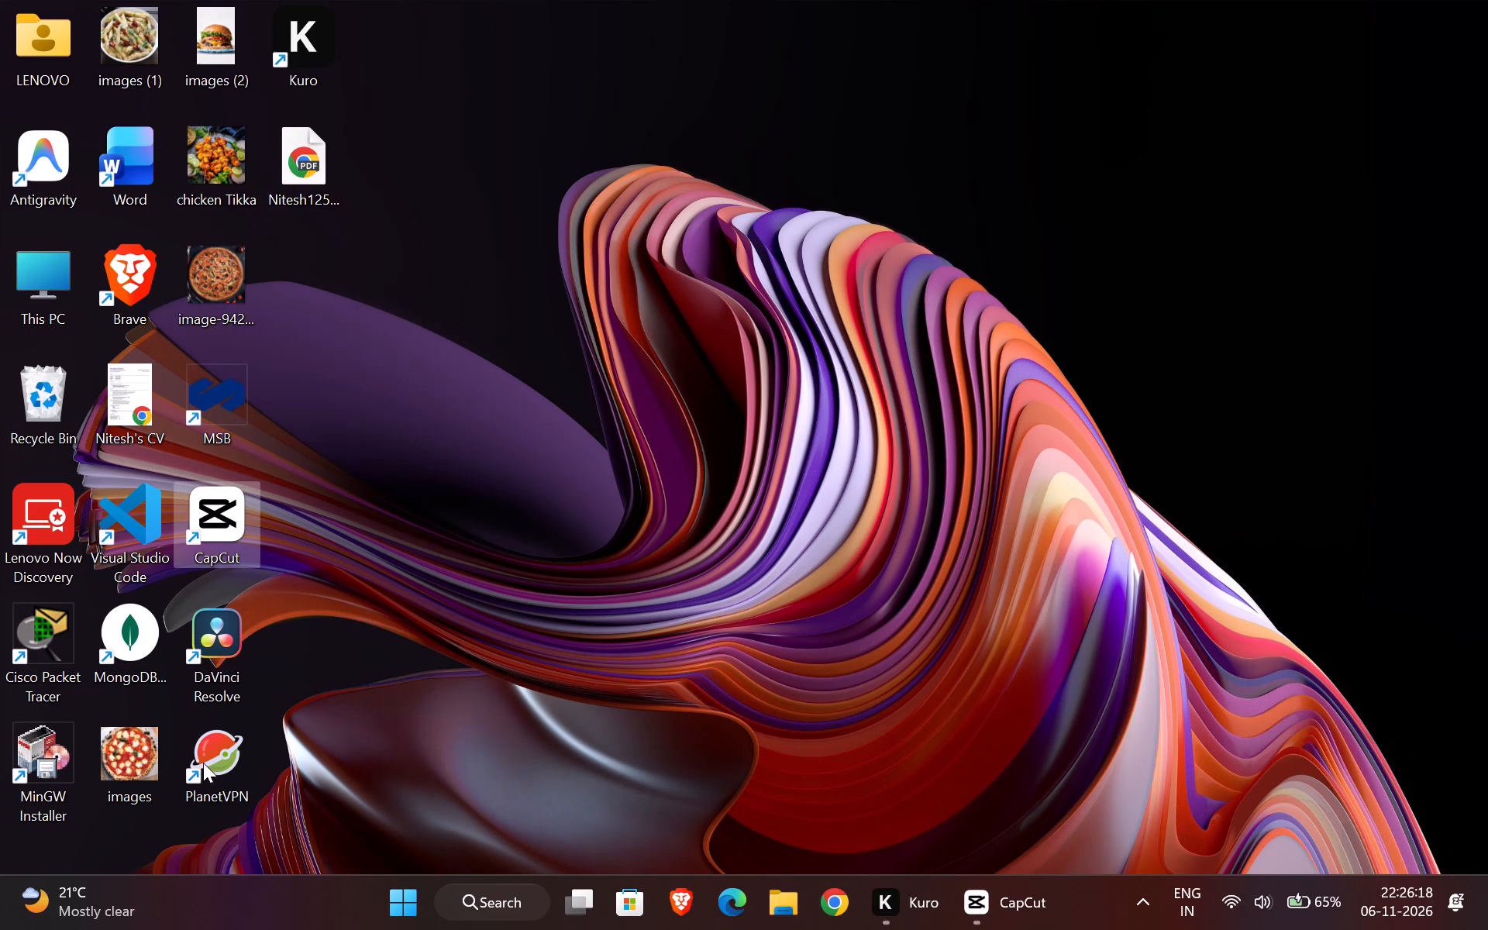
pyautogui.doubleClick(203, 763)
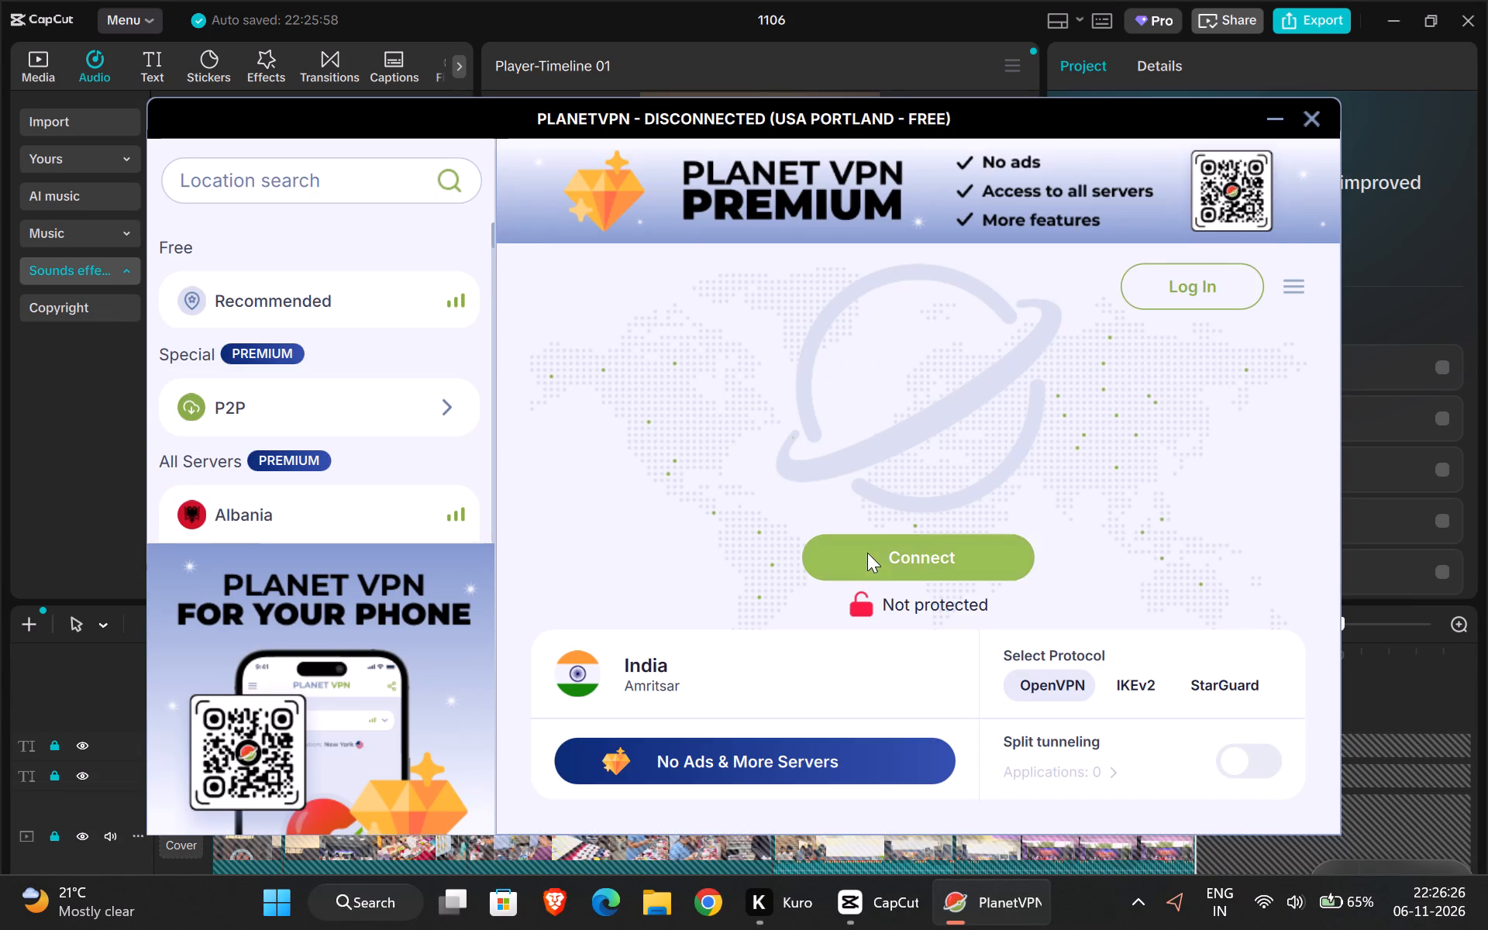
pyautogui.click(871, 553)
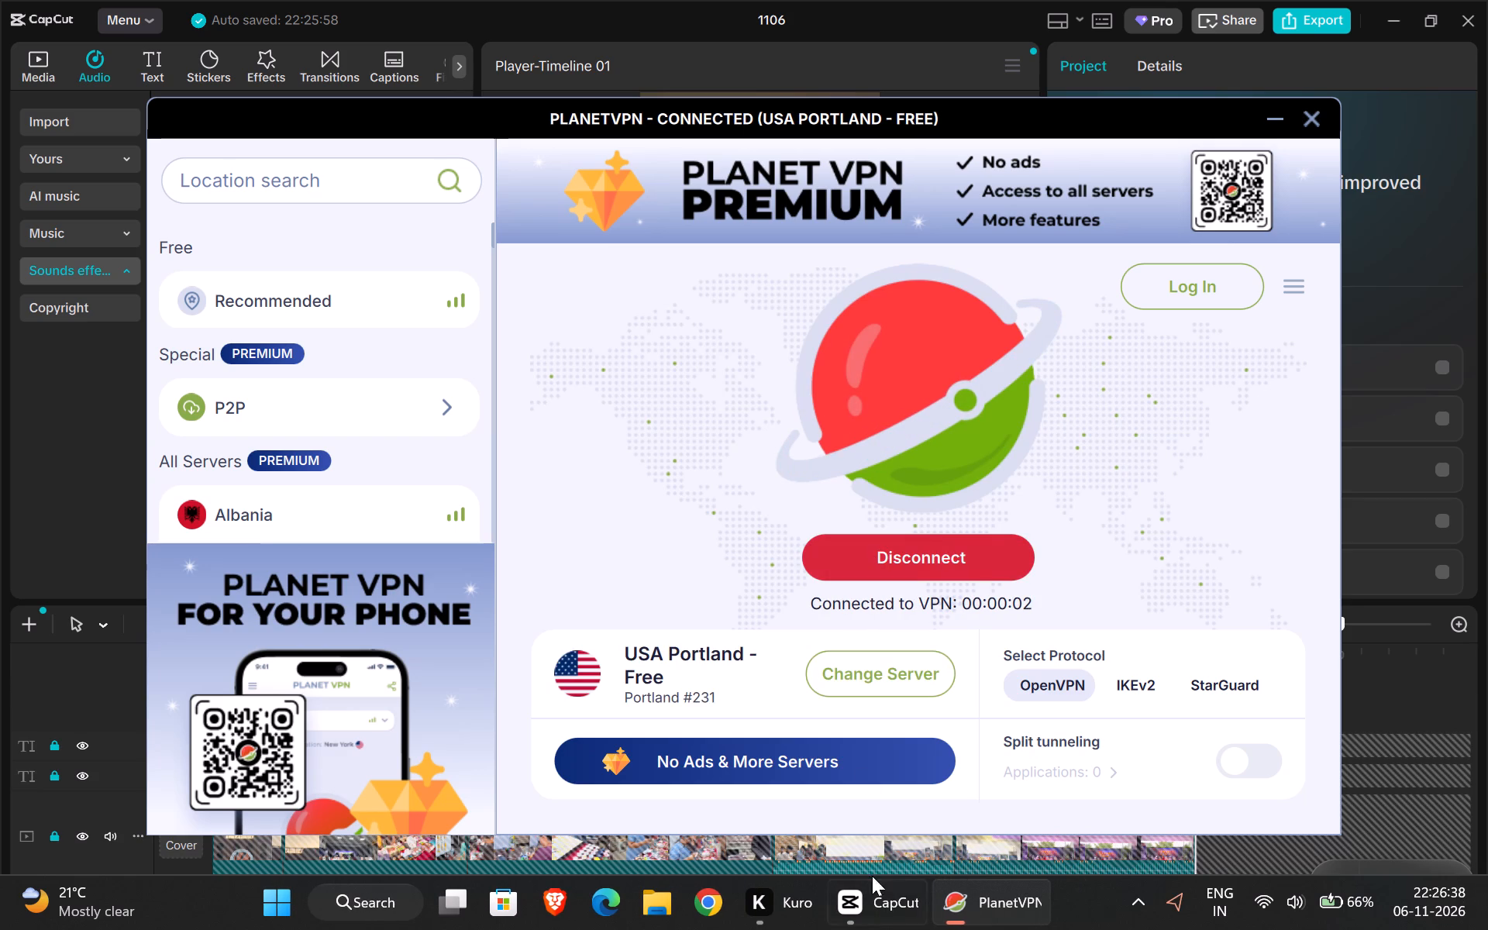
# Switch back to CapCut, search the sound effects library for "diwali song", and reload the results.
pyautogui.click(872, 914)
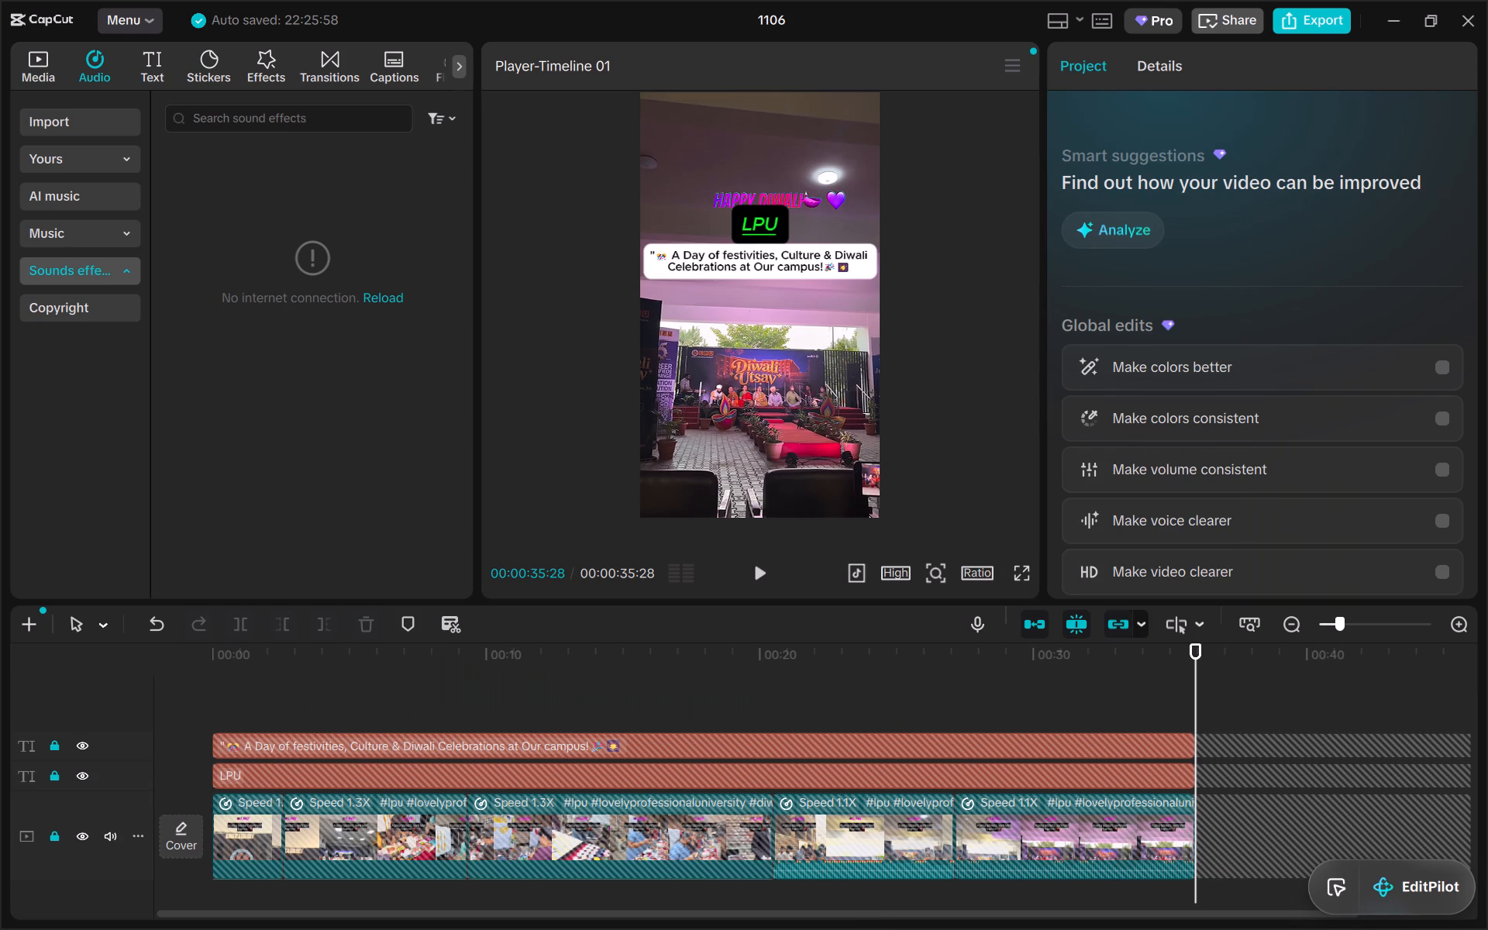
pyautogui.click(270, 115)
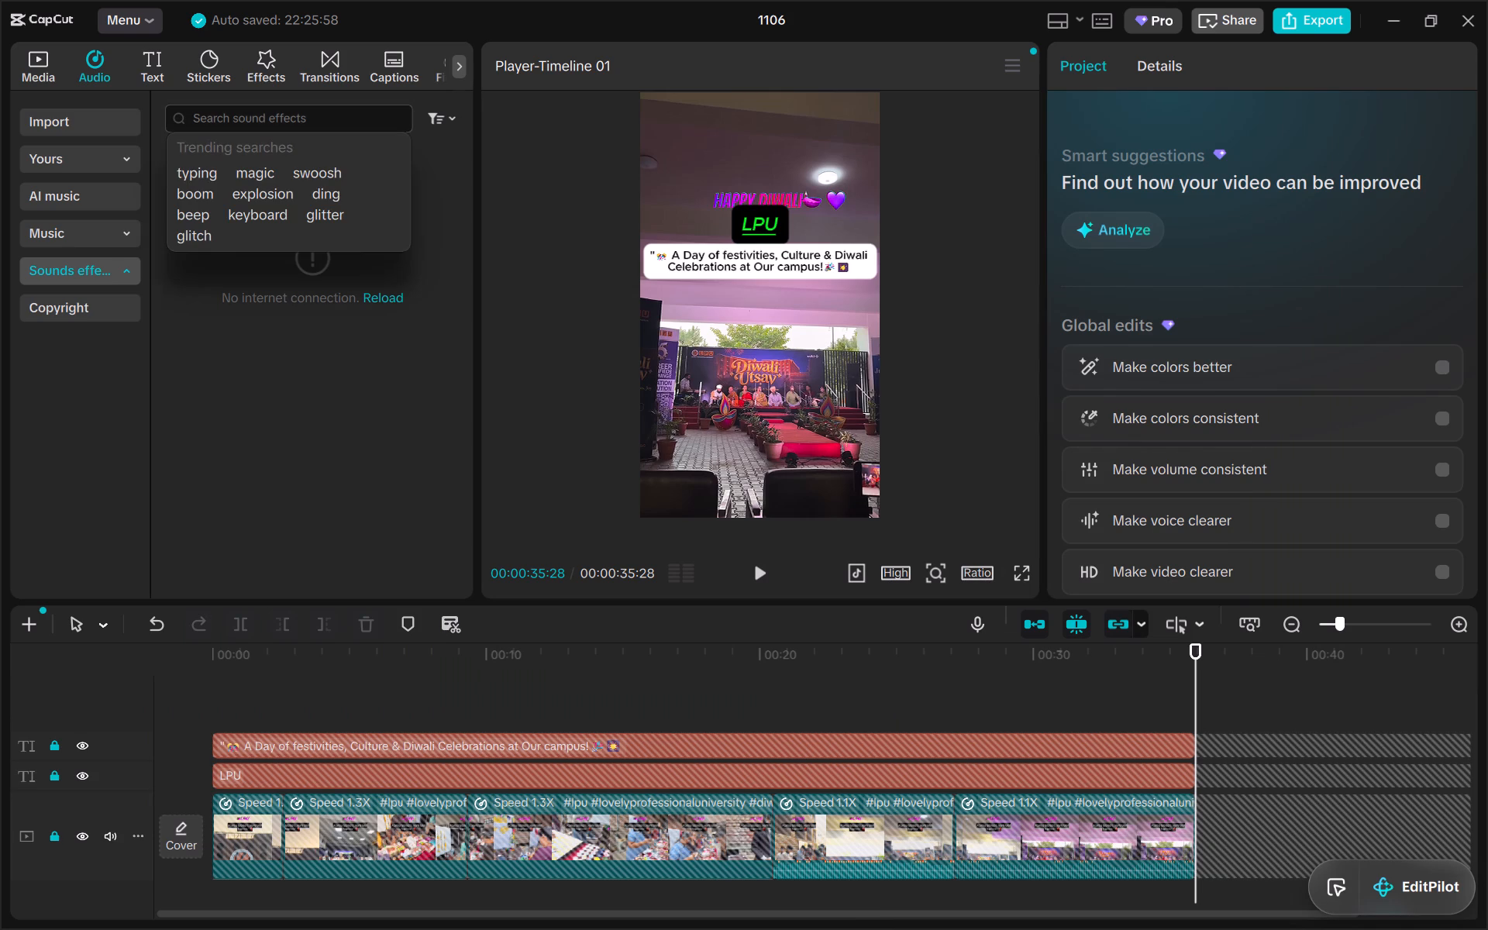
pyautogui.write('di')
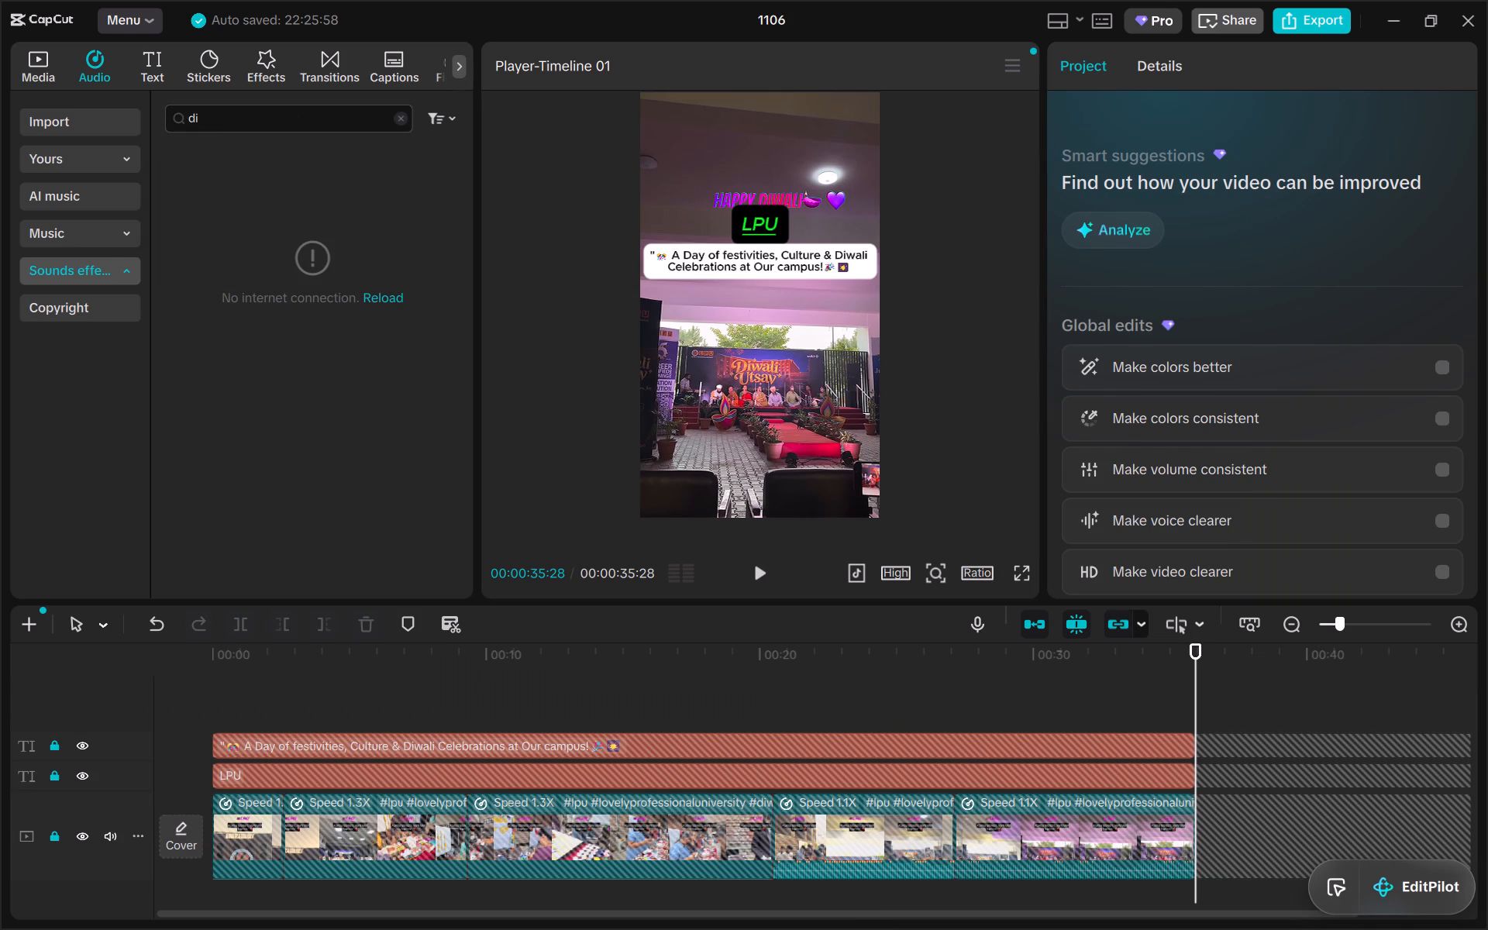
pyautogui.write('wali song')
pyautogui.press('Return')
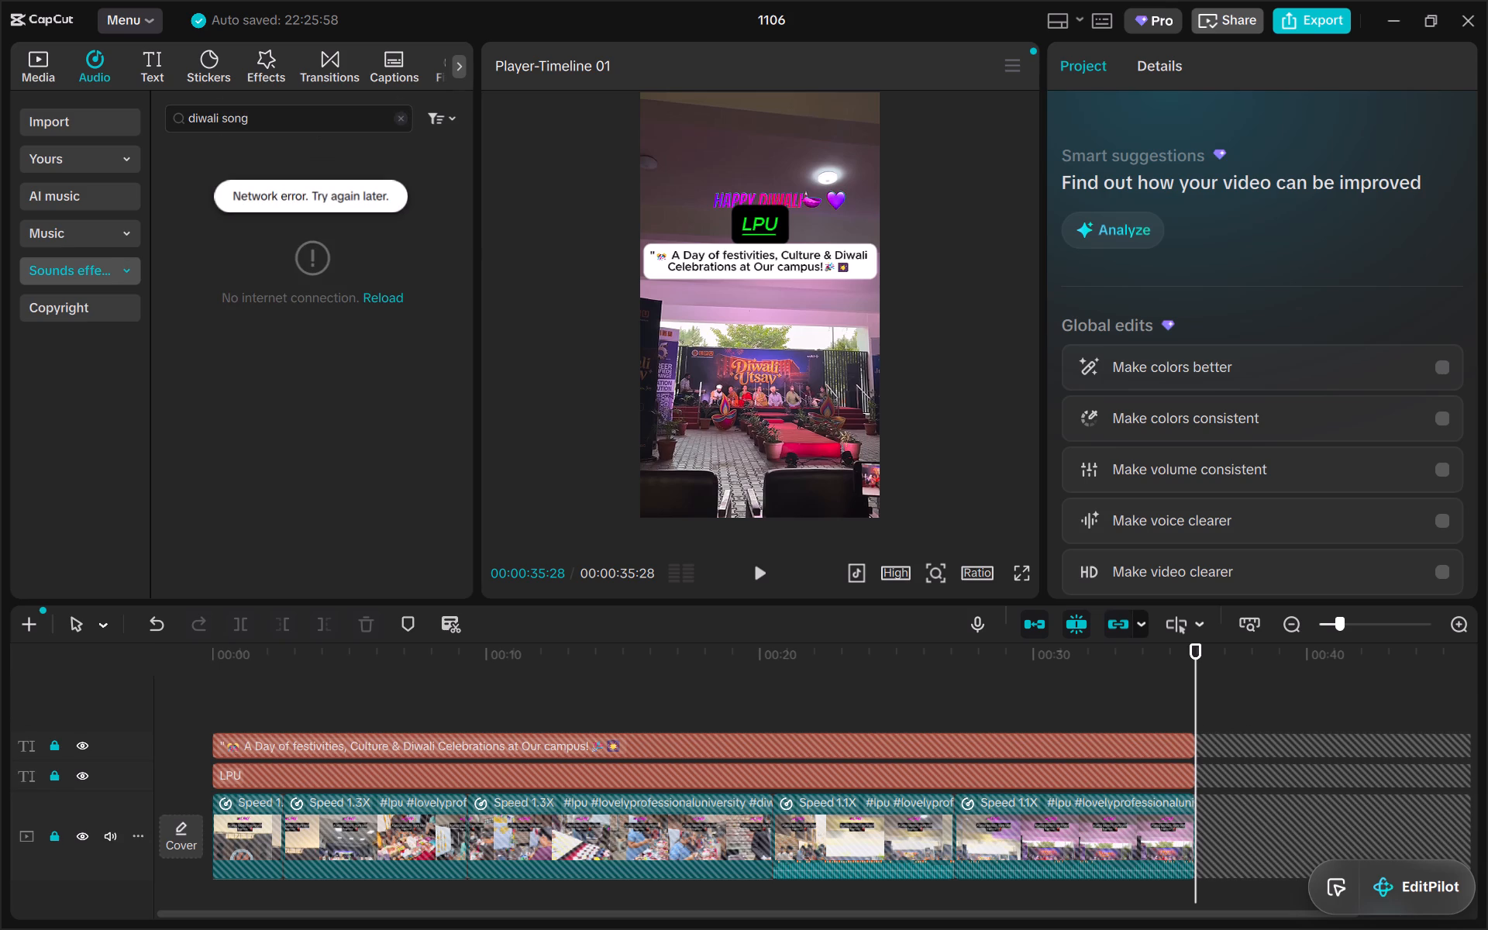
pyautogui.click(300, 111)
pyautogui.click(360, 123)
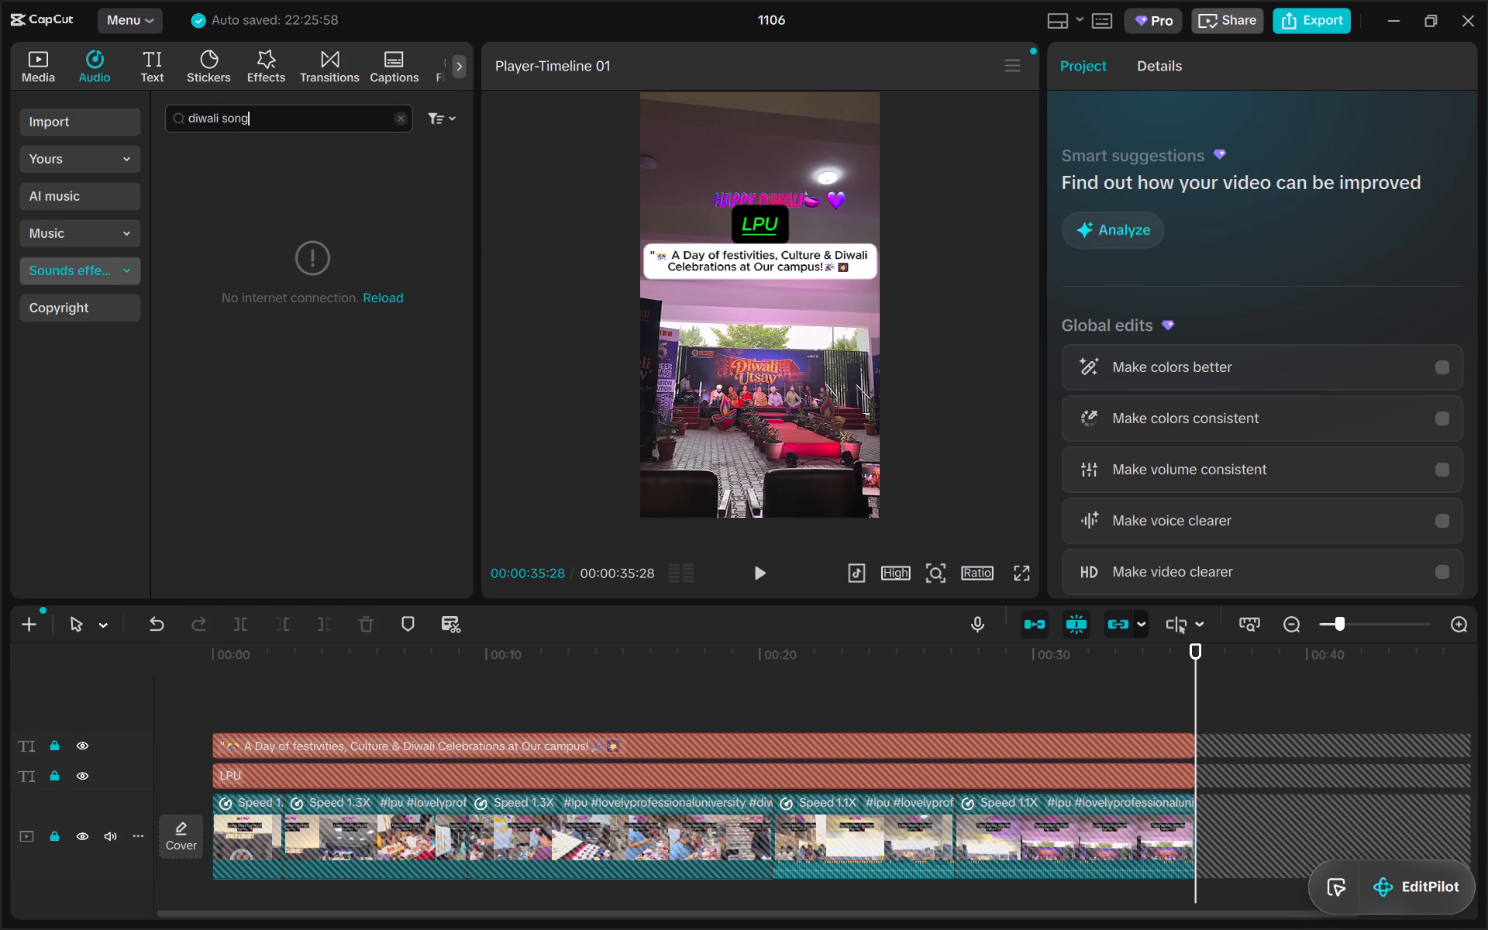
pyautogui.click(318, 120)
pyautogui.click(376, 295)
pyautogui.tripleClick(376, 295)
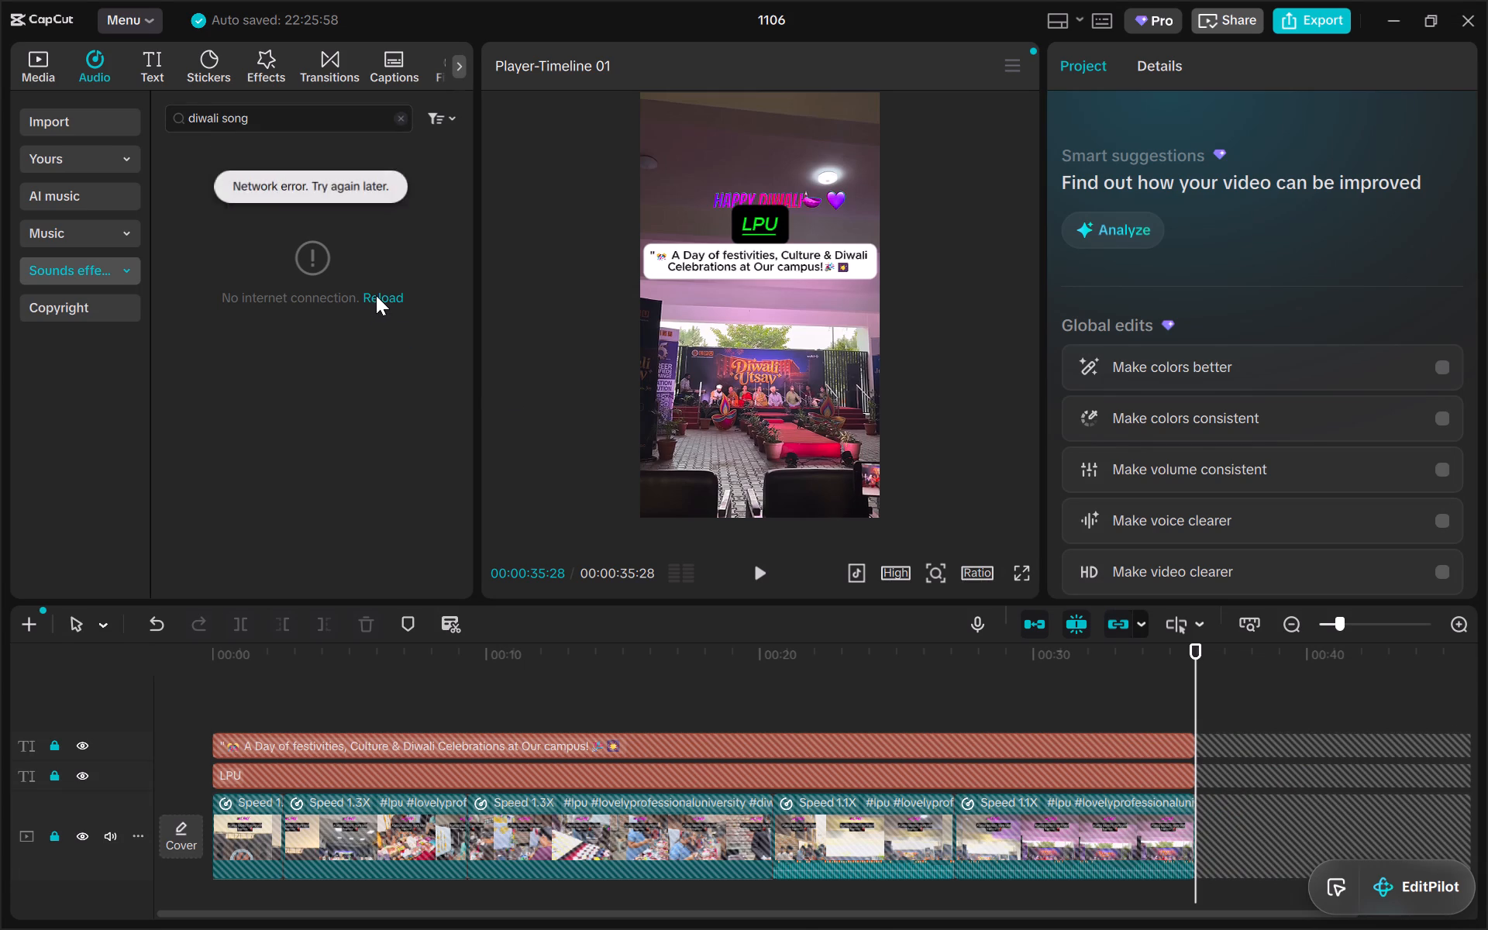
pyautogui.tripleClick(376, 295)
pyautogui.click(376, 295)
# Search the music library for "diwali" and reload the results.
pyautogui.moveTo(376, 295); pyautogui.dragTo(91, 212)
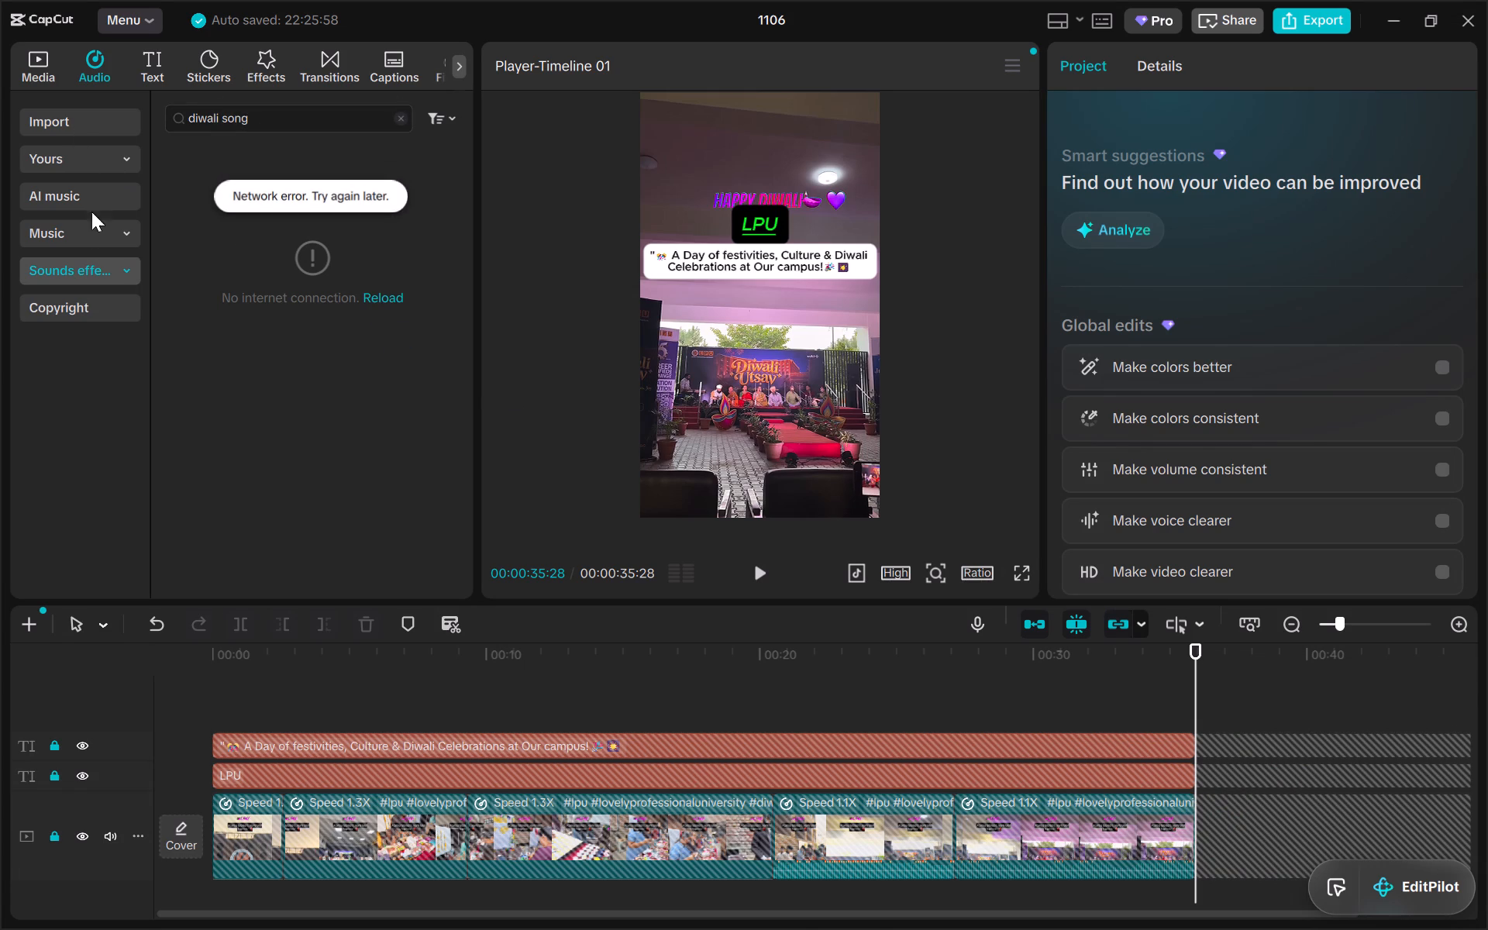
pyautogui.moveTo(91, 212); pyautogui.dragTo(73, 237)
pyautogui.click(73, 237)
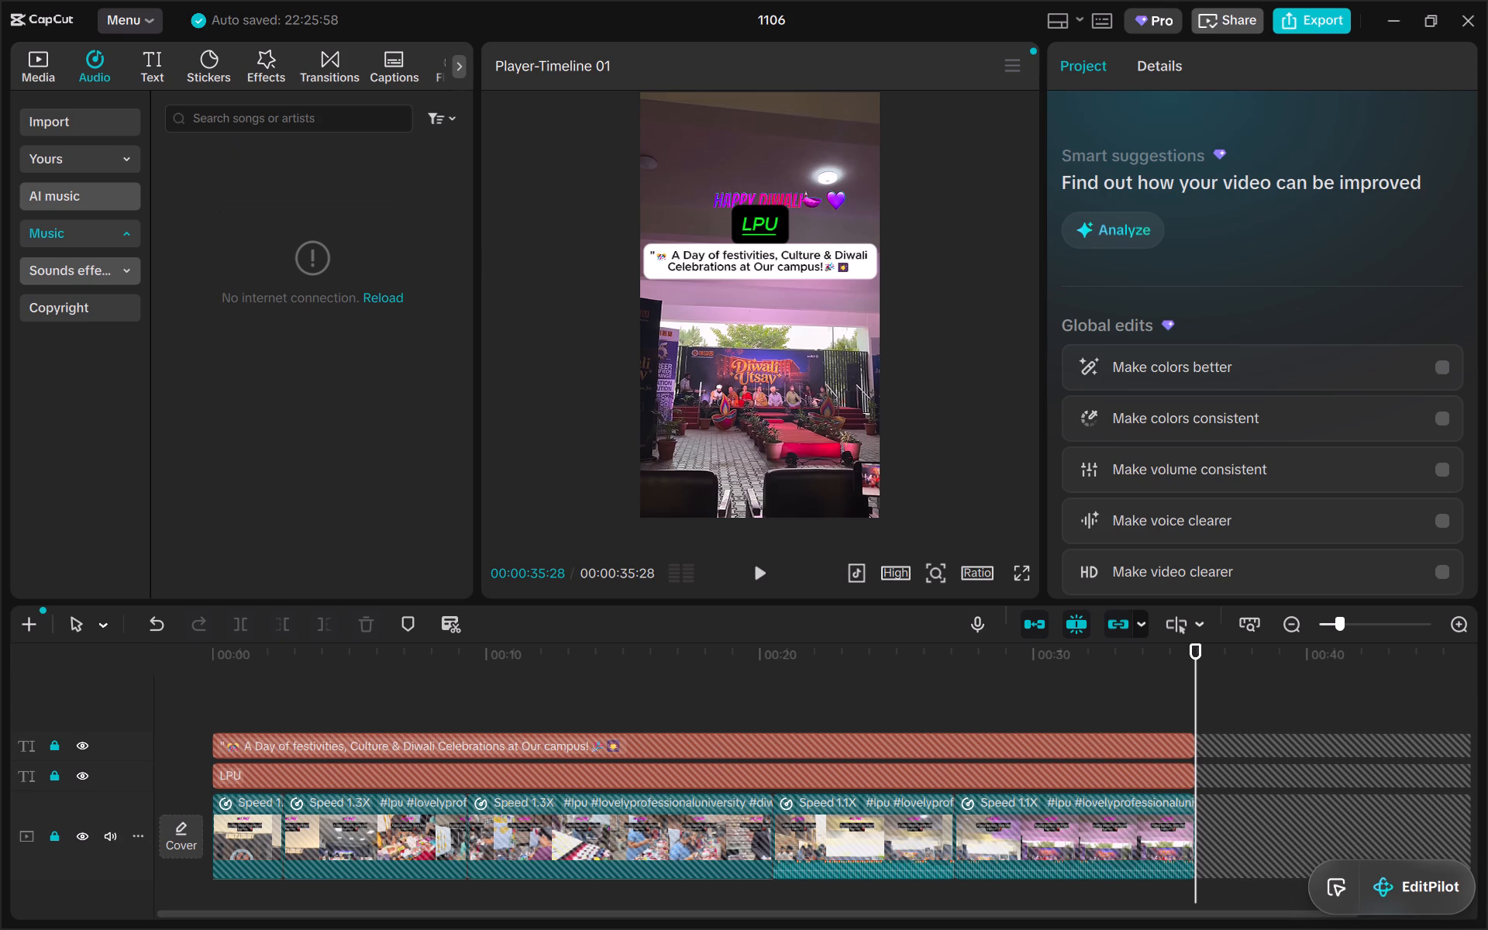
pyautogui.click(46, 52)
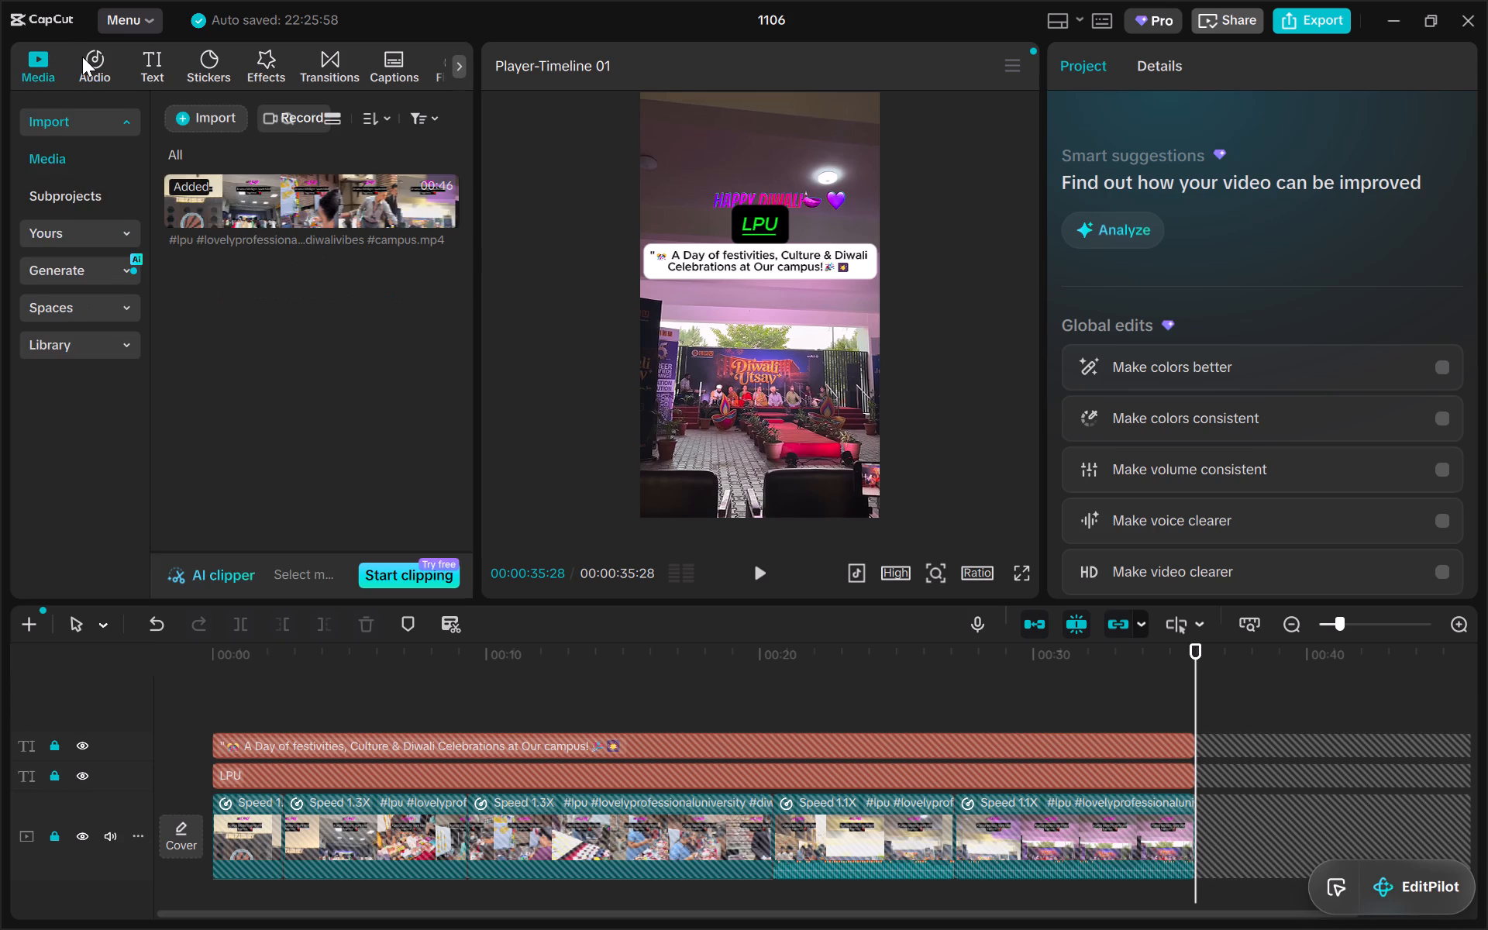
pyautogui.click(82, 57)
pyautogui.click(217, 115)
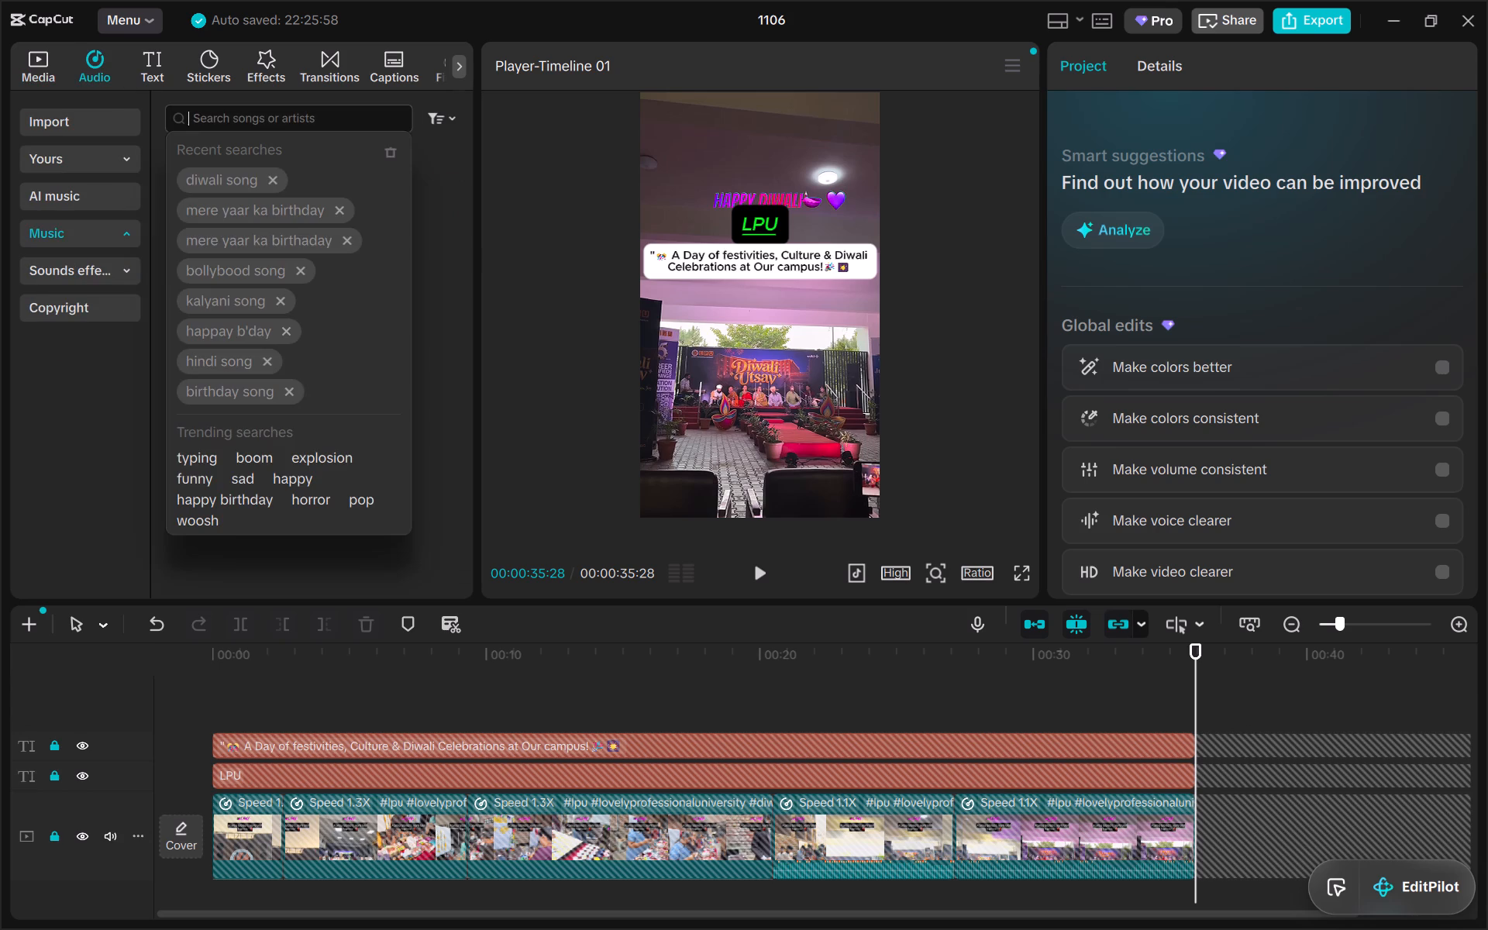
pyautogui.write('diwali')
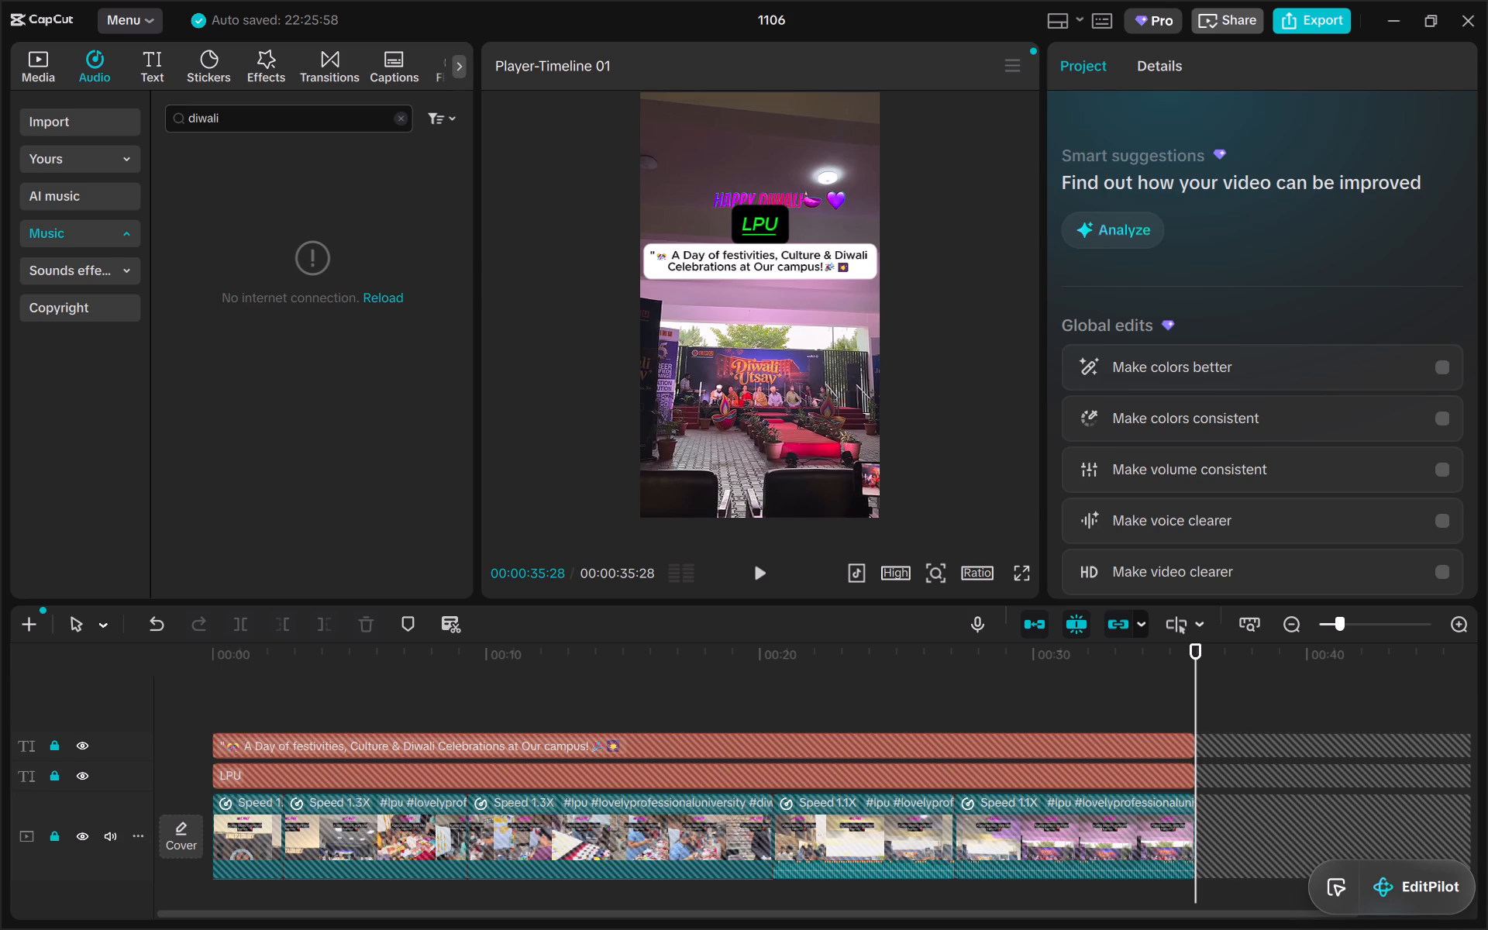
pyautogui.press('Return')
pyautogui.click(390, 296)
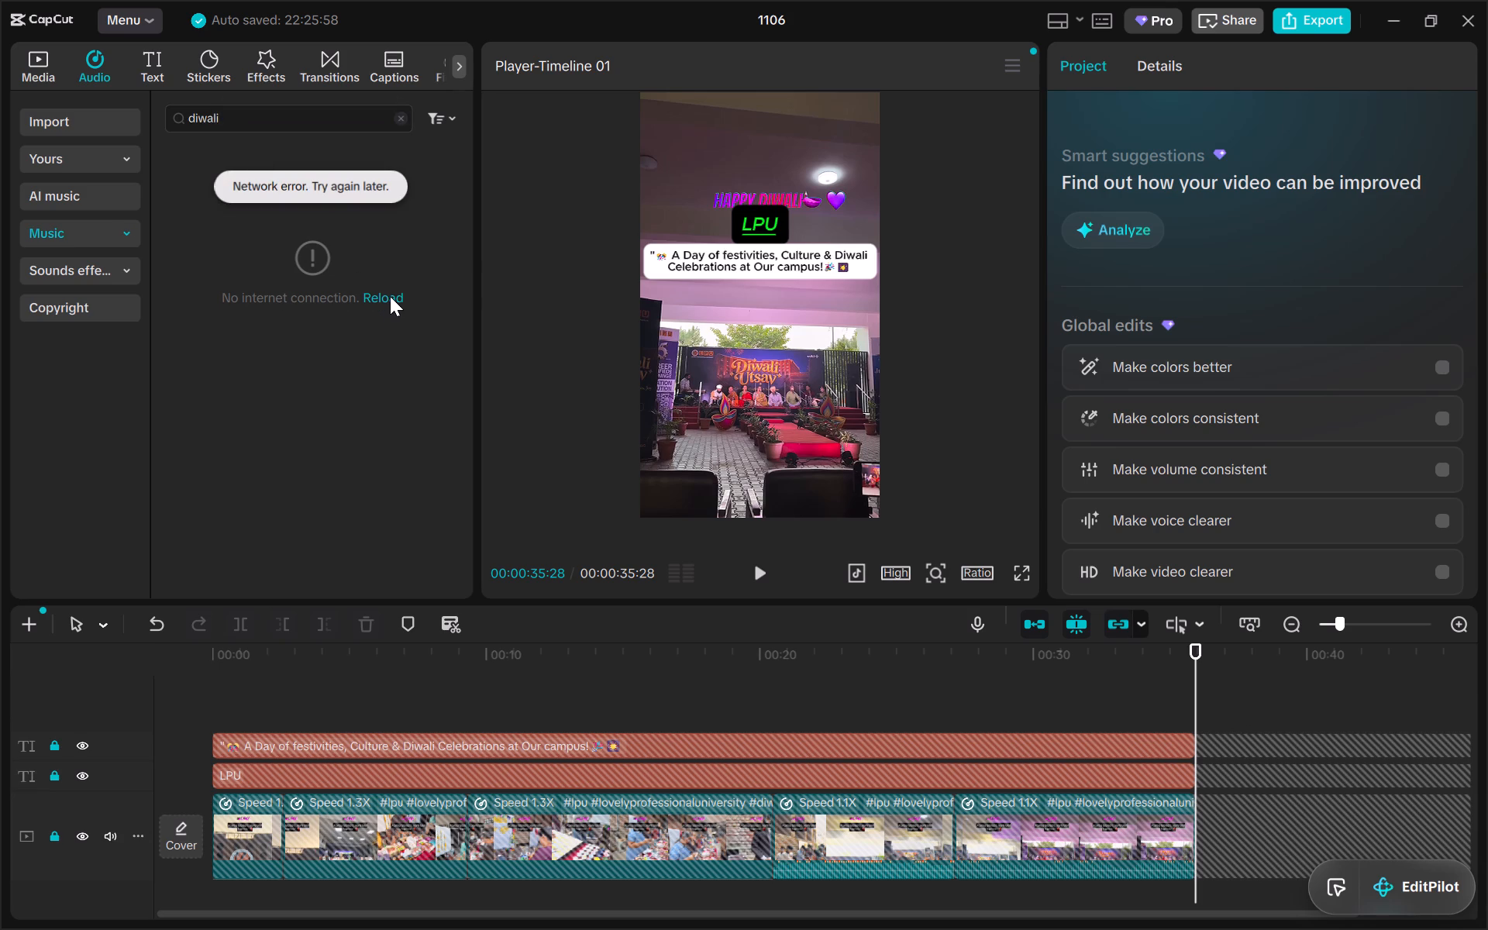
# Look through the AI music, brand music and audio import sections.
pyautogui.click(94, 196)
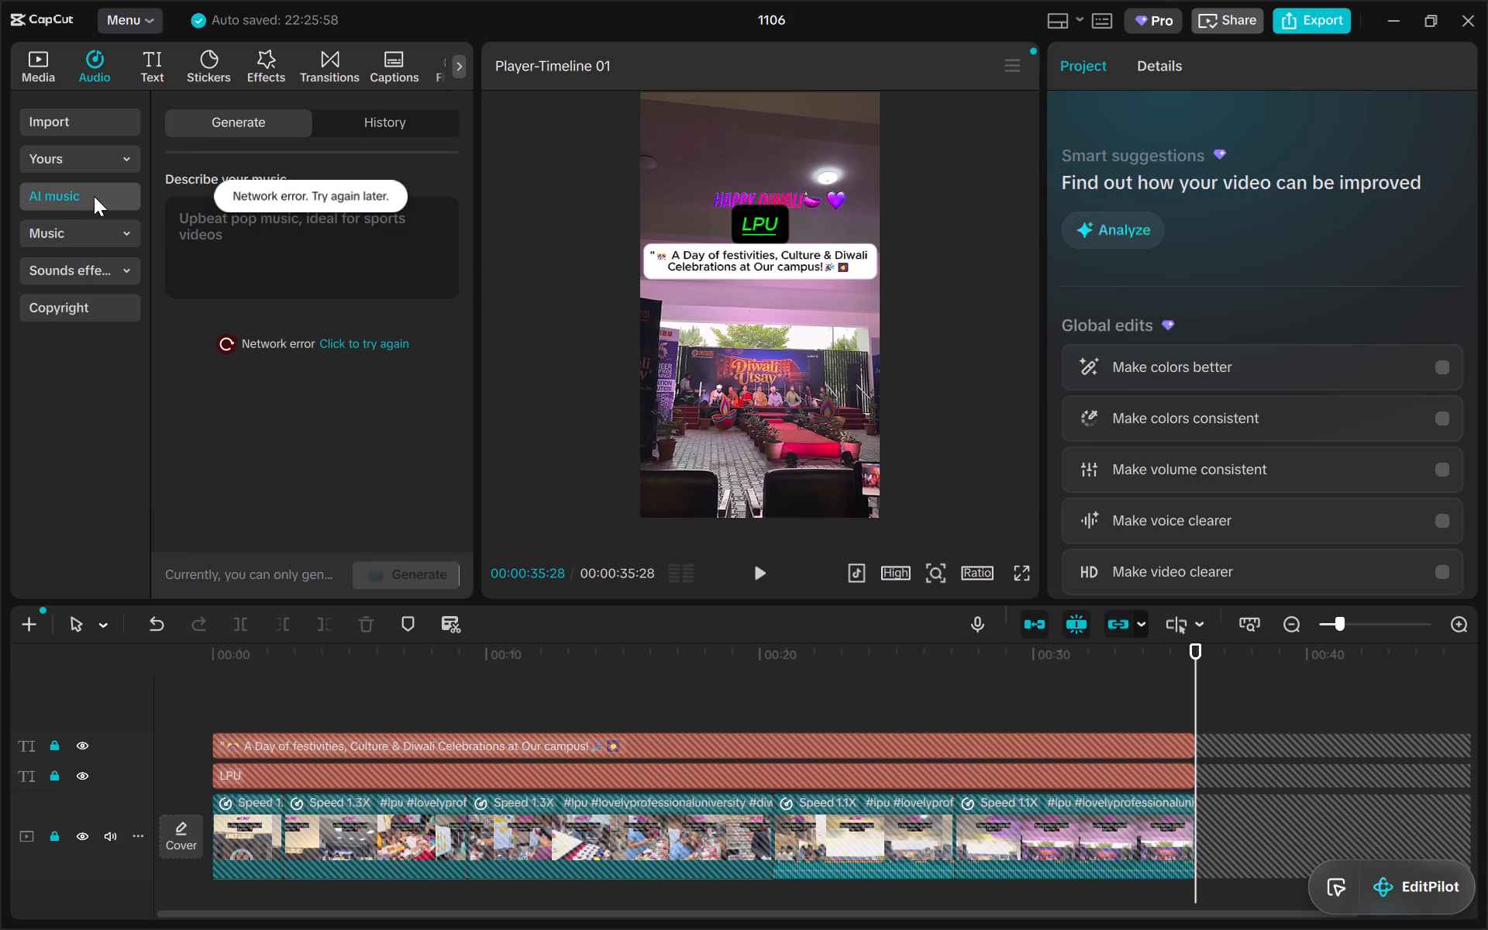
pyautogui.click(79, 159)
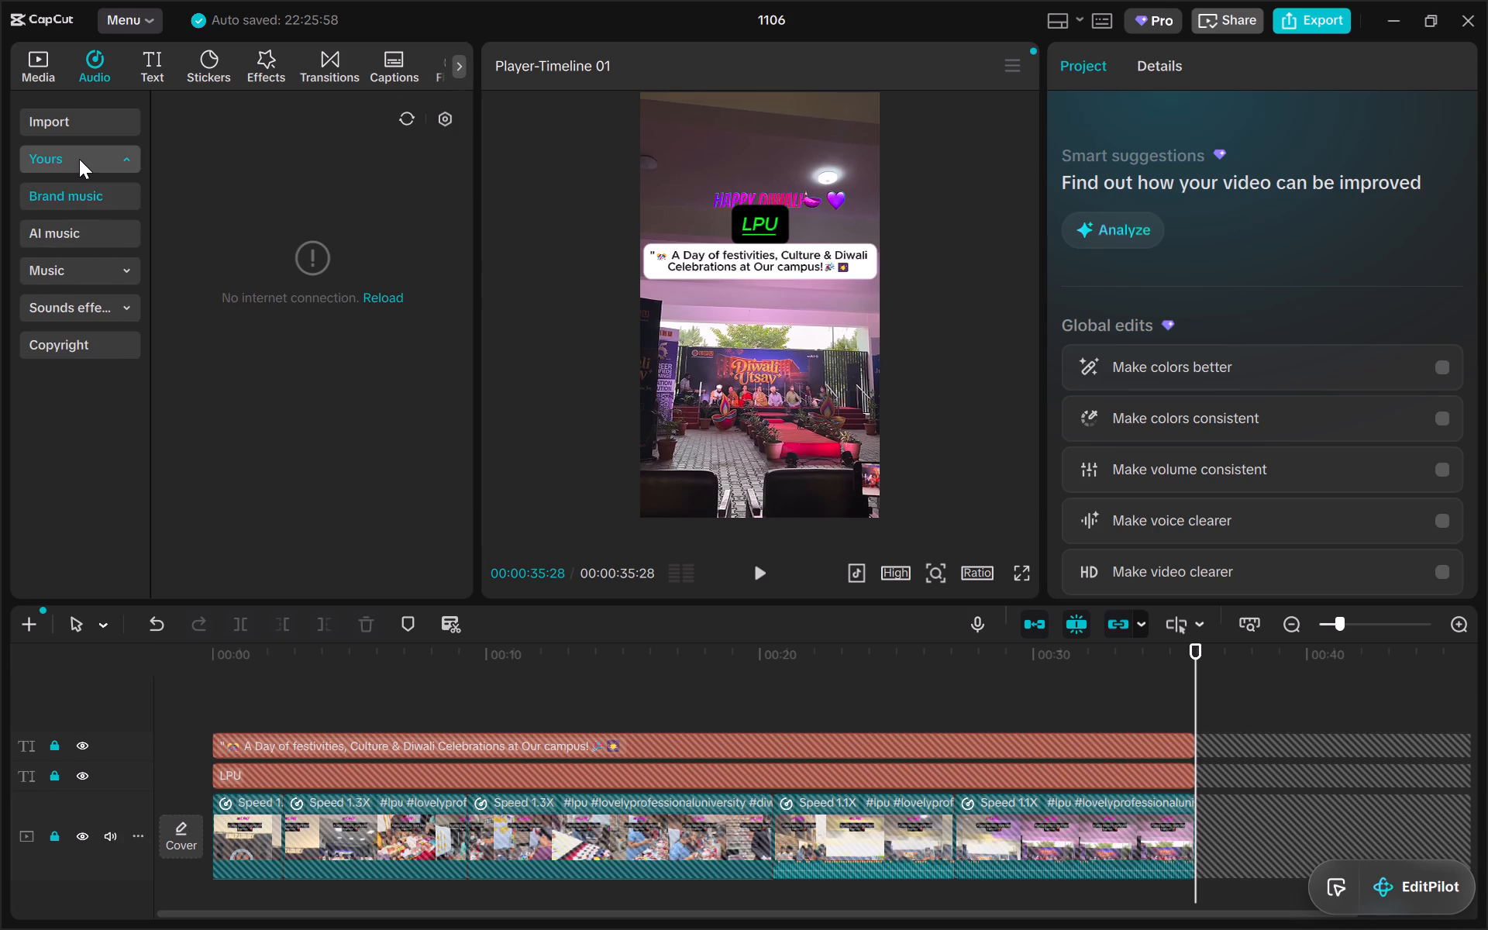
pyautogui.click(70, 116)
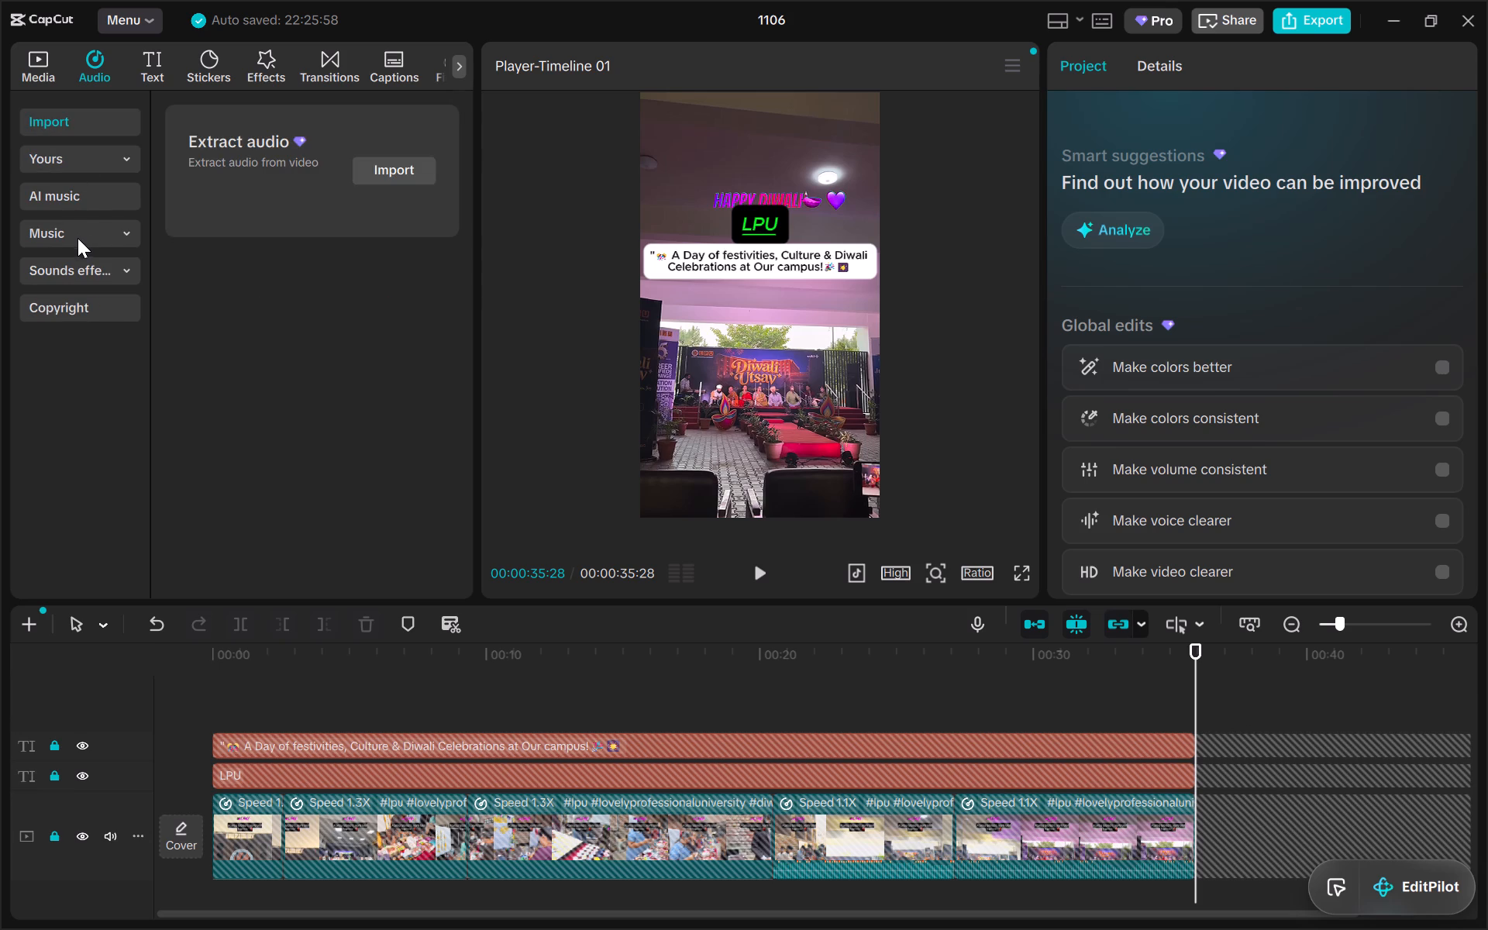
# Search the music library again for the recent term "diwali song".
pyautogui.click(77, 239)
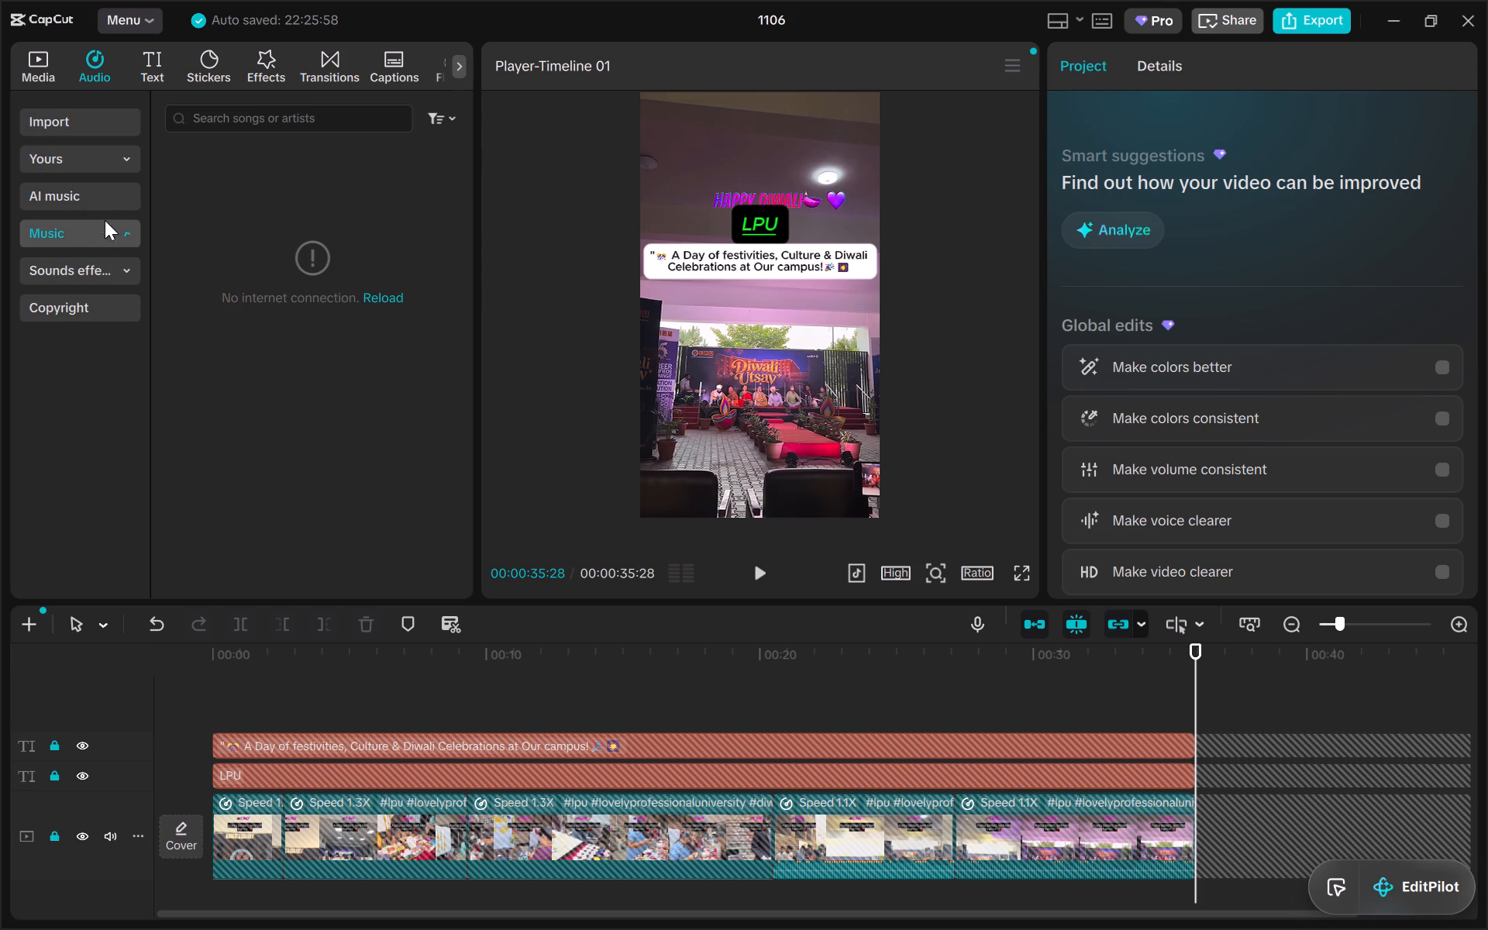
pyautogui.click(257, 124)
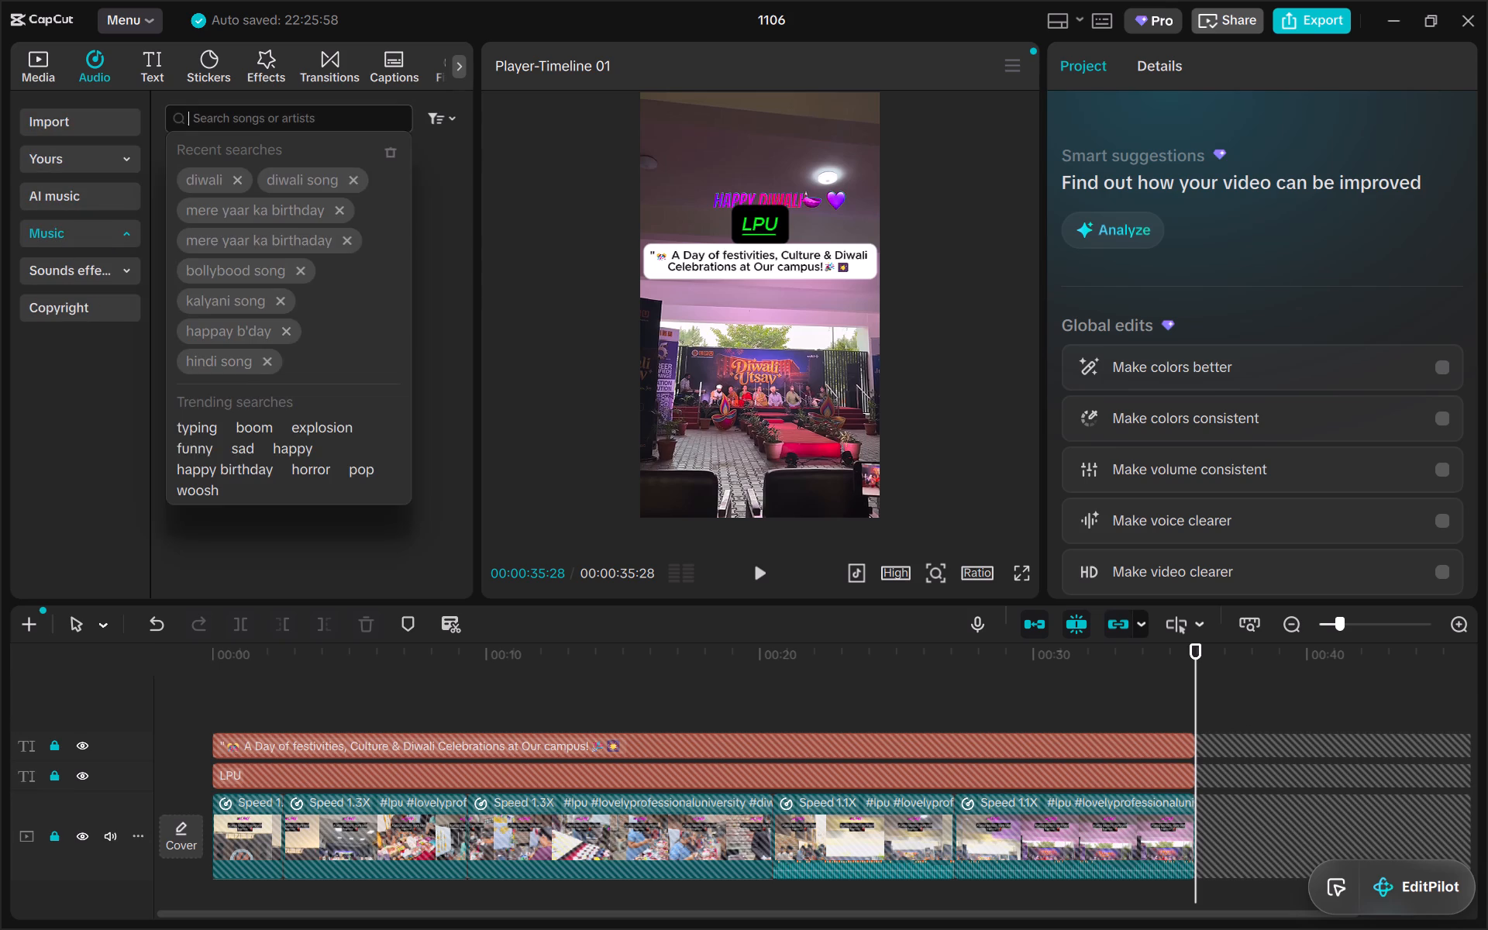
pyautogui.click(294, 174)
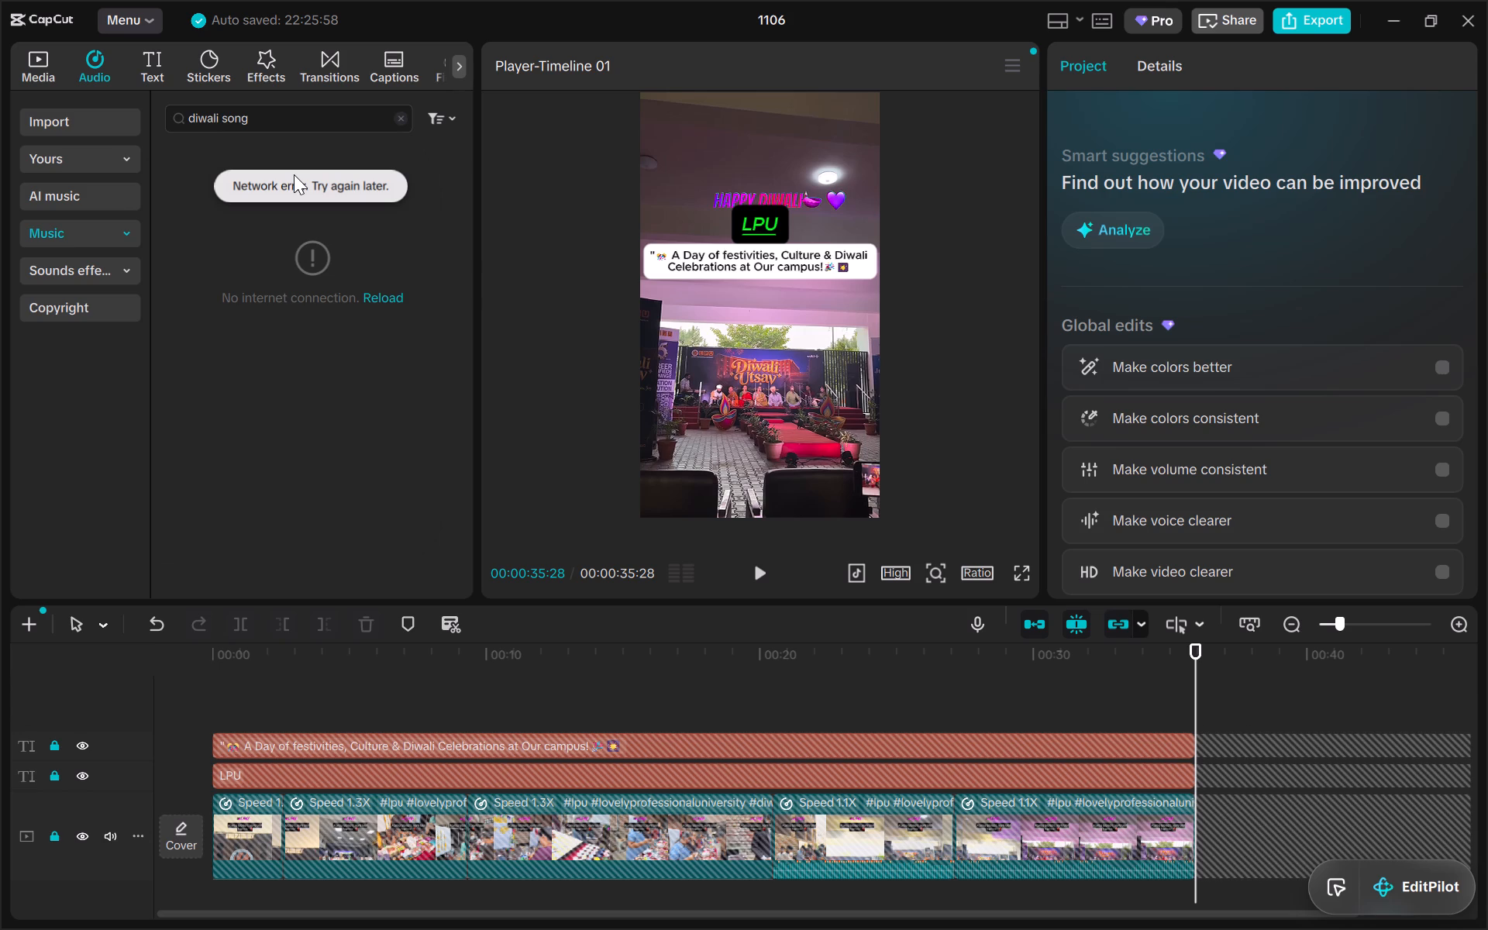
# Search the music library for the recent term "diwali" and reload the results repeatedly.
pyautogui.click(68, 228)
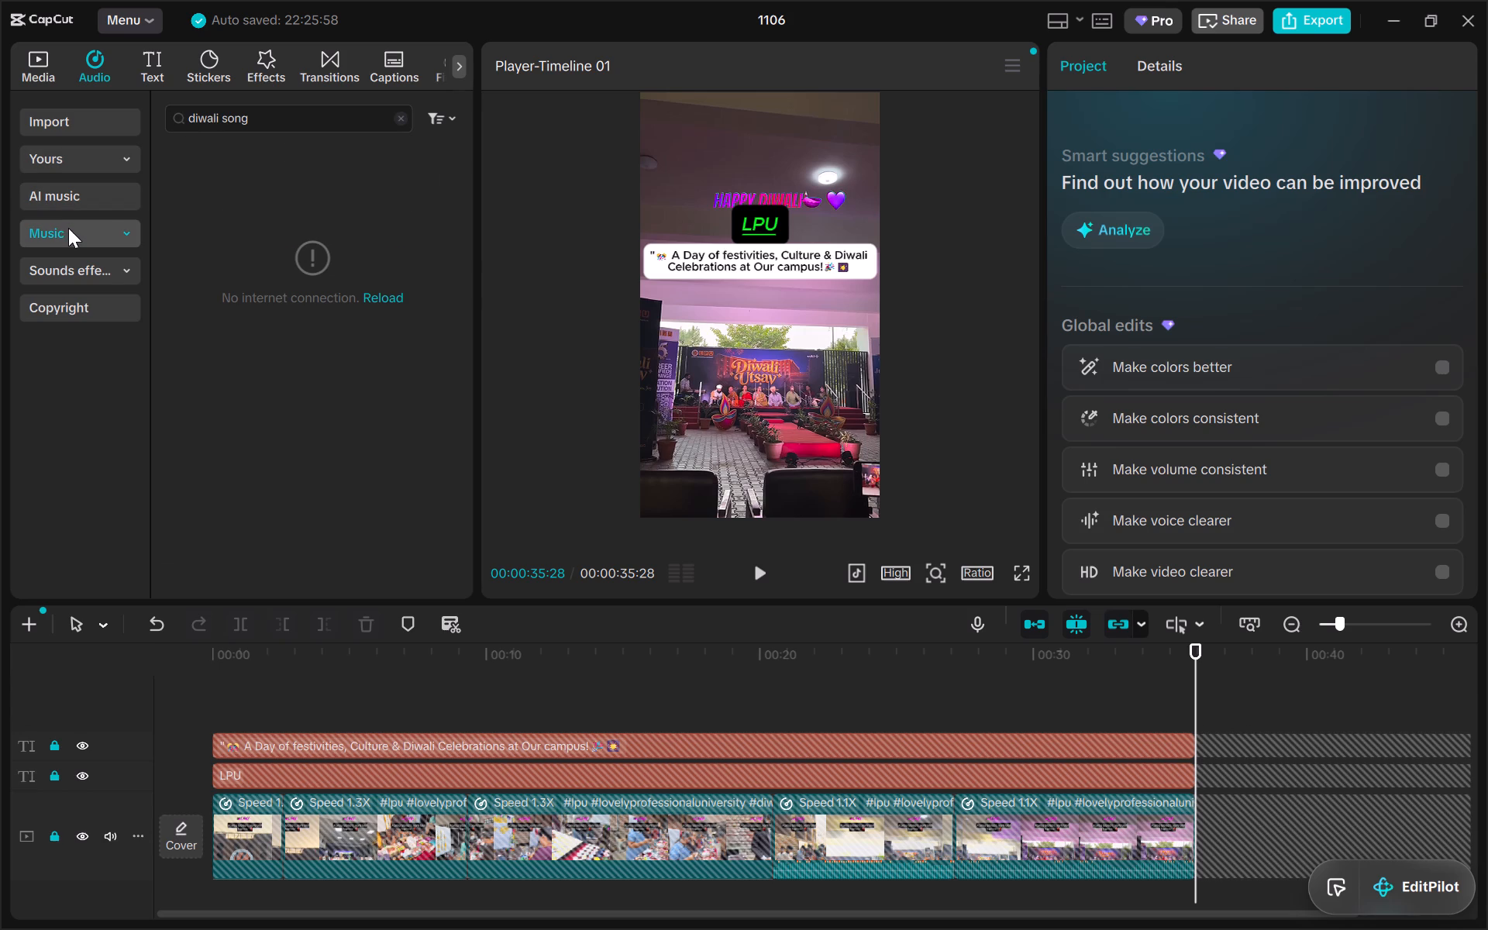
pyautogui.click(284, 123)
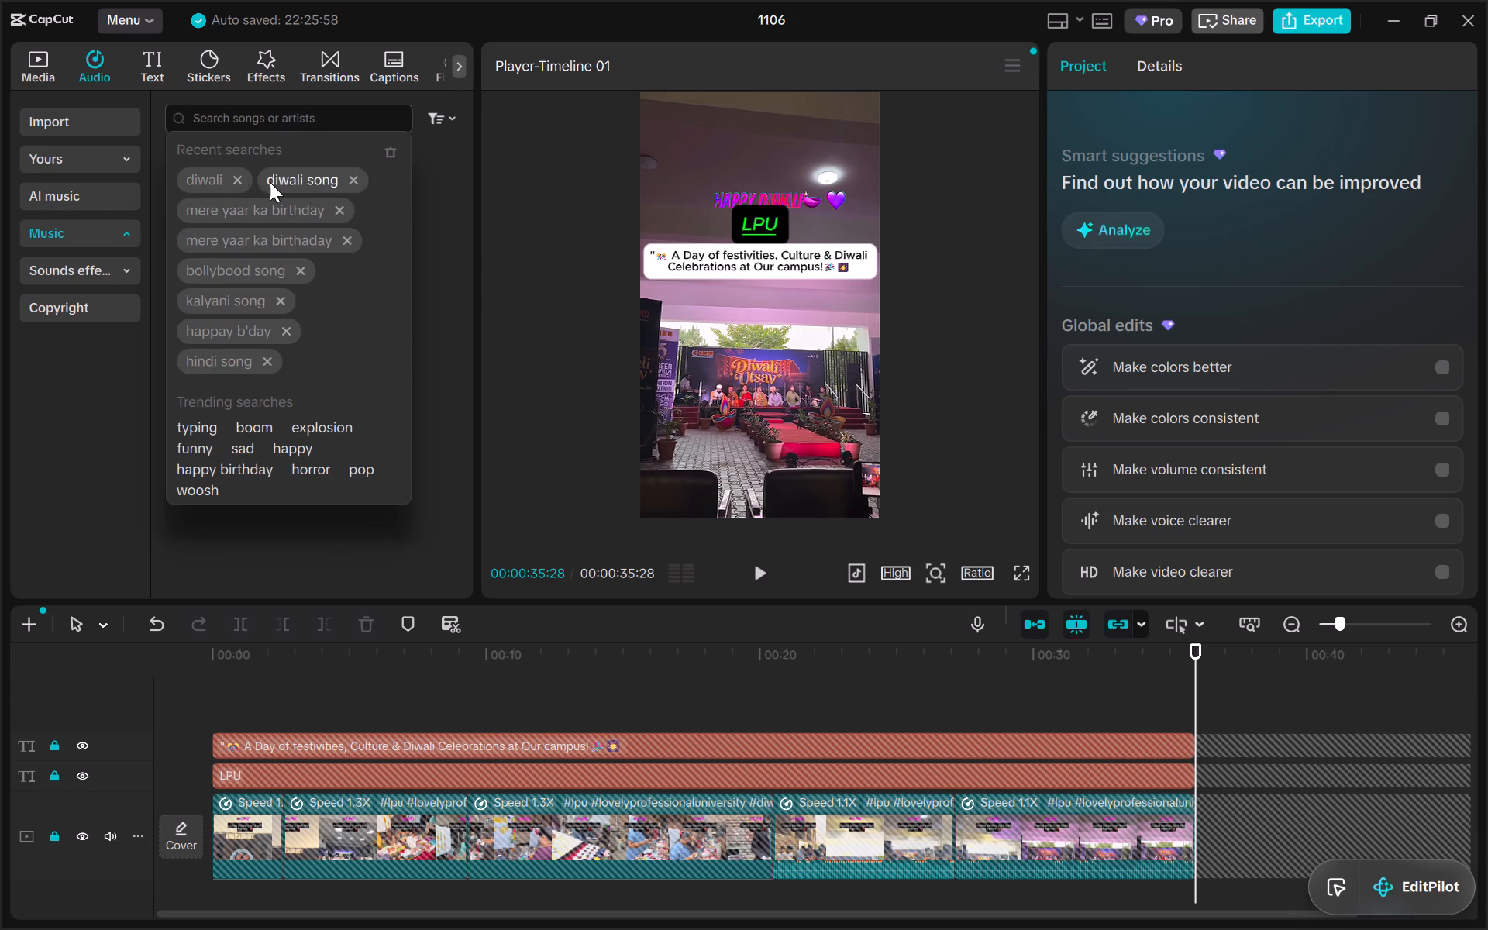
pyautogui.click(203, 176)
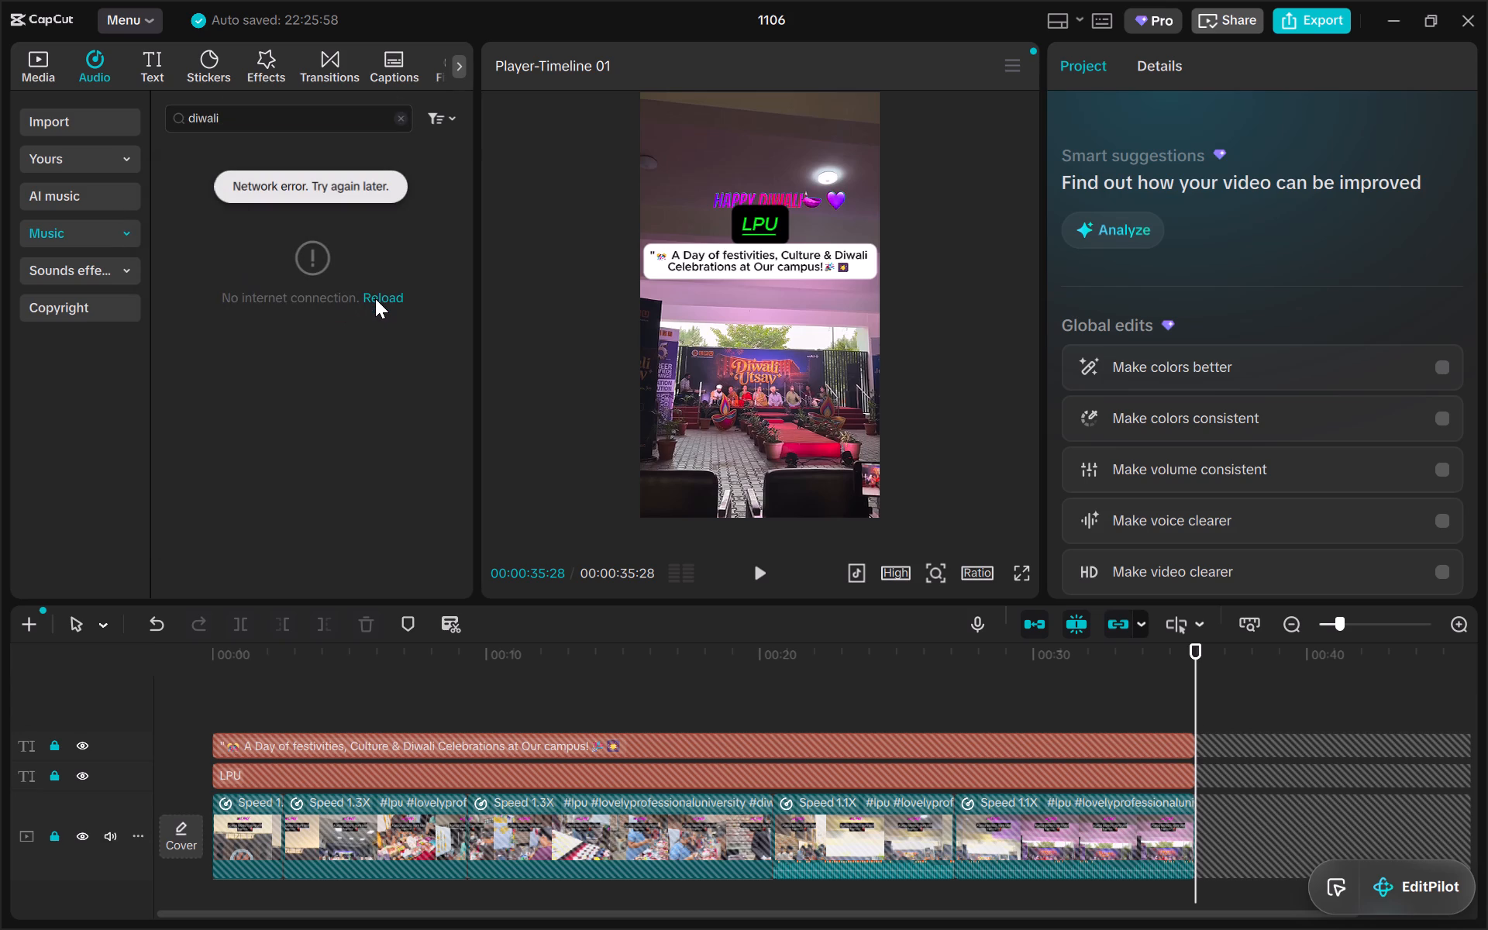
pyautogui.click(375, 299)
pyautogui.click(393, 296)
pyautogui.click(393, 296)
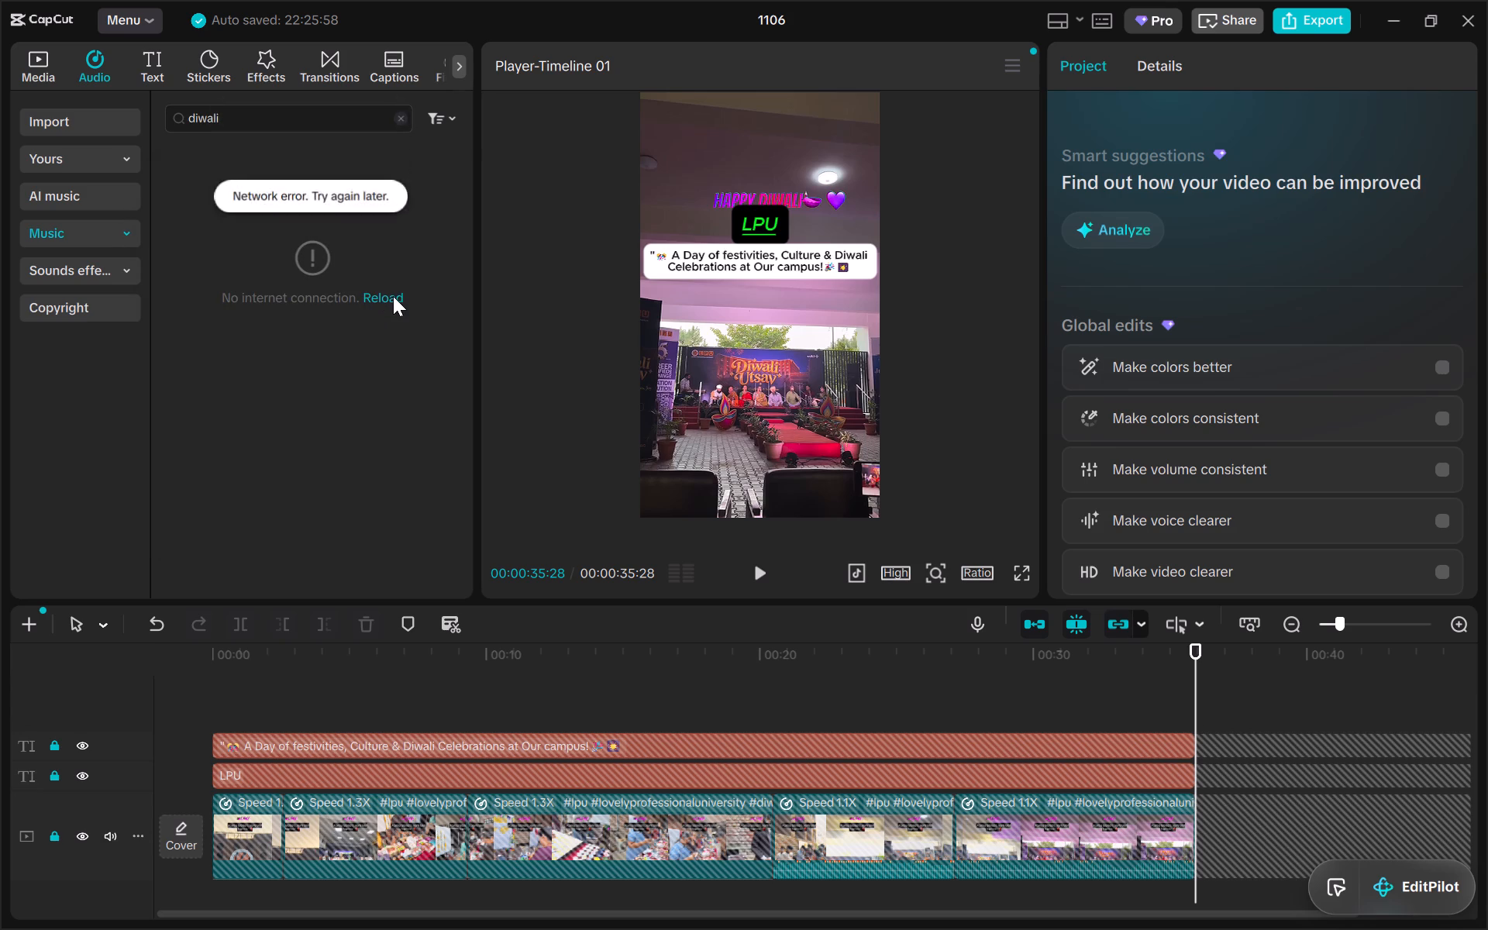
# Keep reloading the "diwali" music results, checking the PlanetVPN connection between attempts.
pyautogui.tripleClick(393, 296)
pyautogui.tripleClick(393, 296)
pyautogui.click(98, 60)
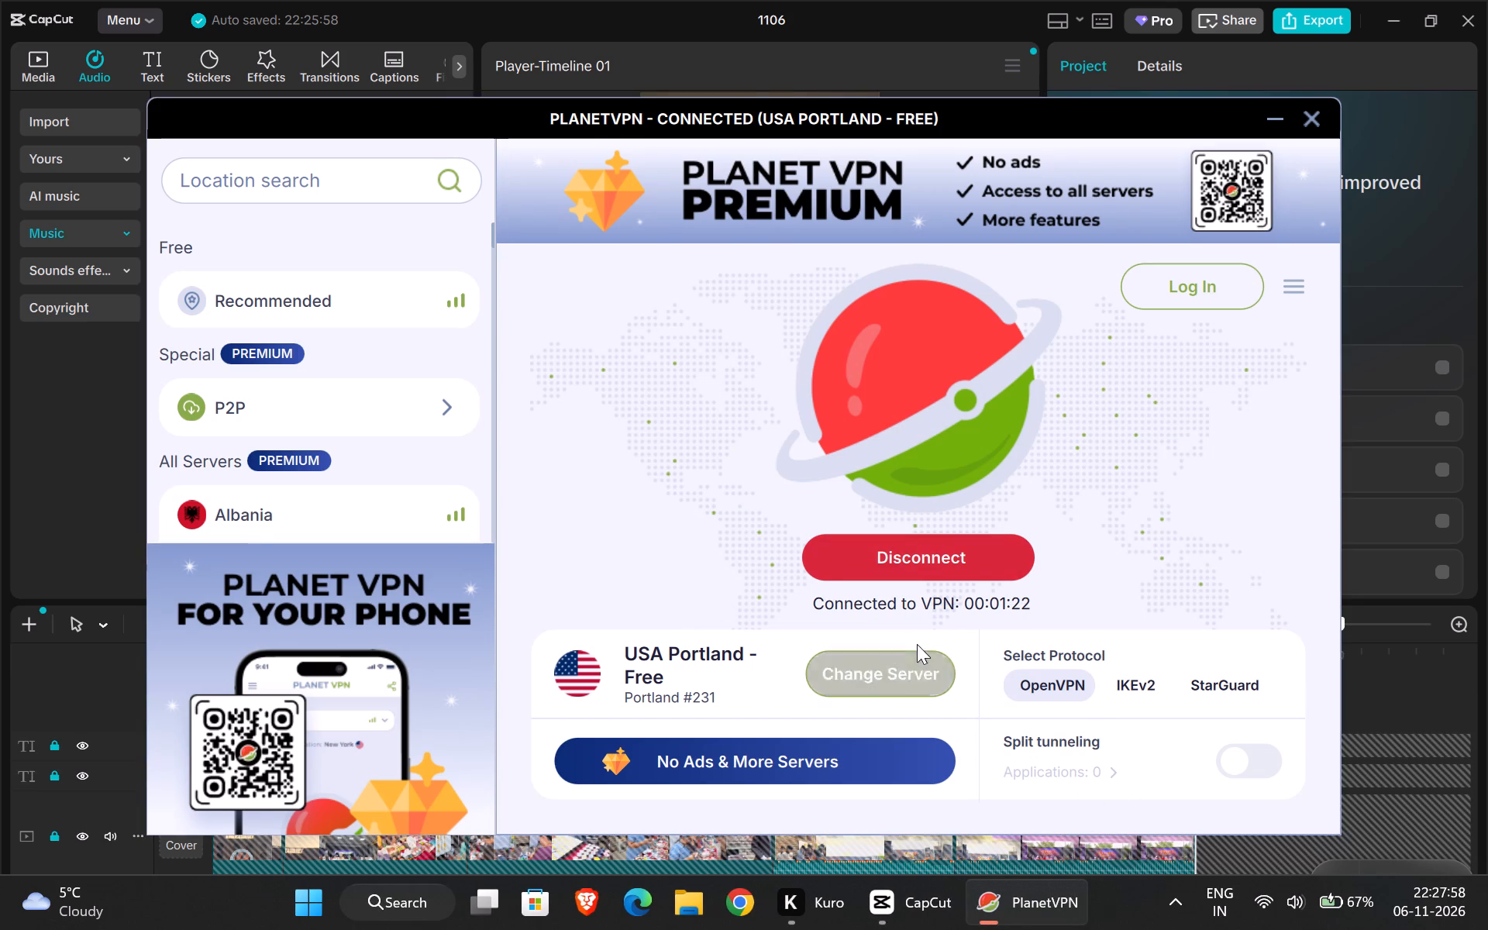
pyautogui.click(1414, 274)
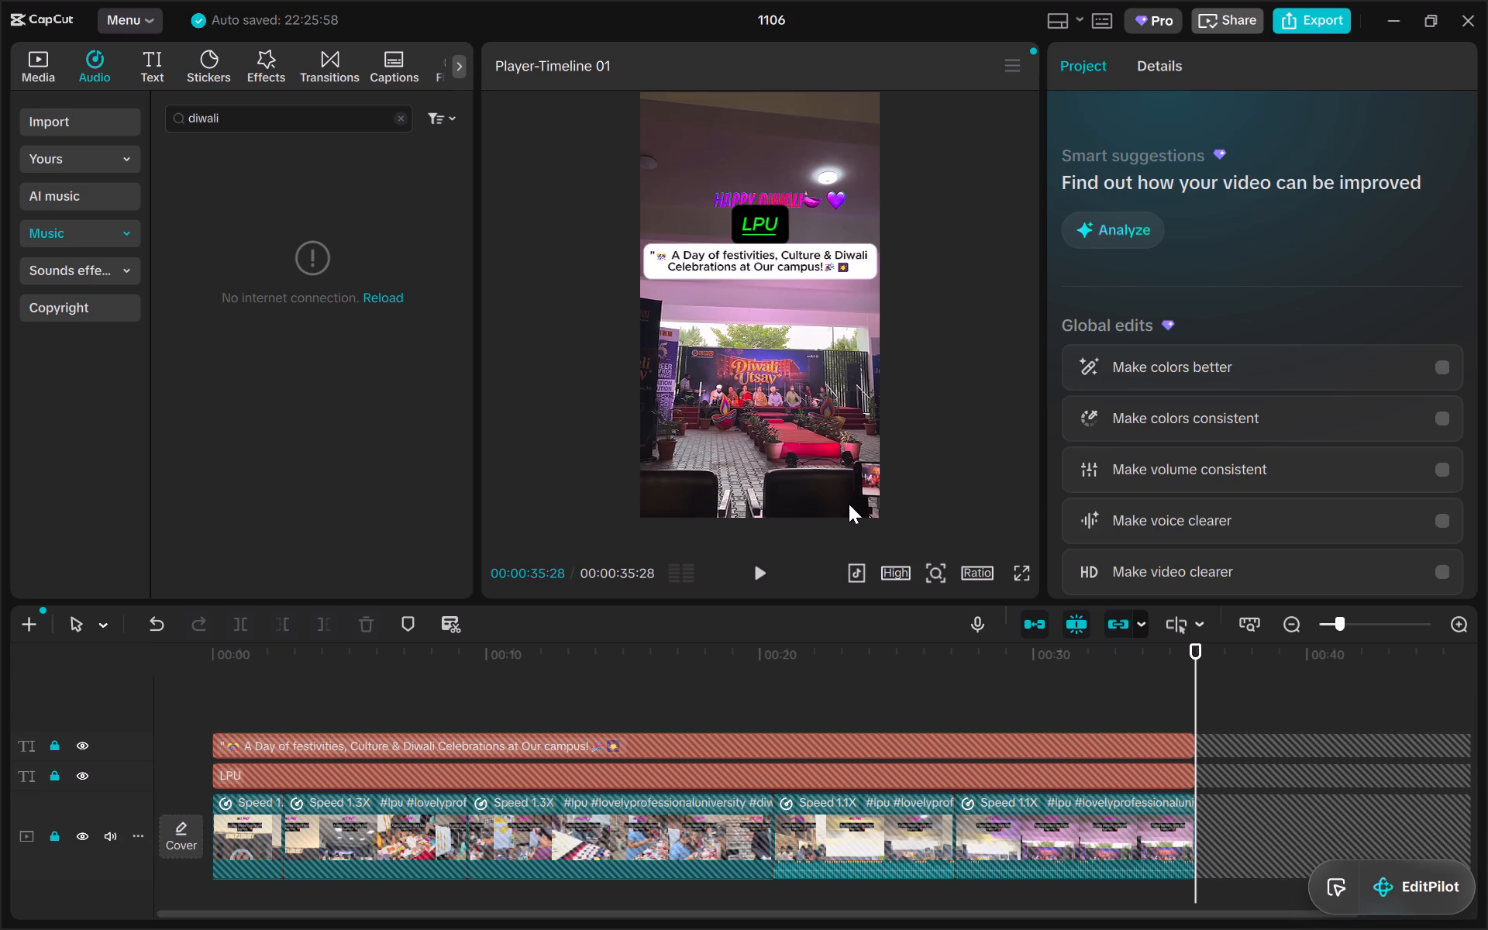
pyautogui.scroll(-3, 849, 504)
pyautogui.scroll(5, 809, 283)
pyautogui.click(387, 294)
pyautogui.tripleClick(387, 294)
pyautogui.tripleClick(387, 294)
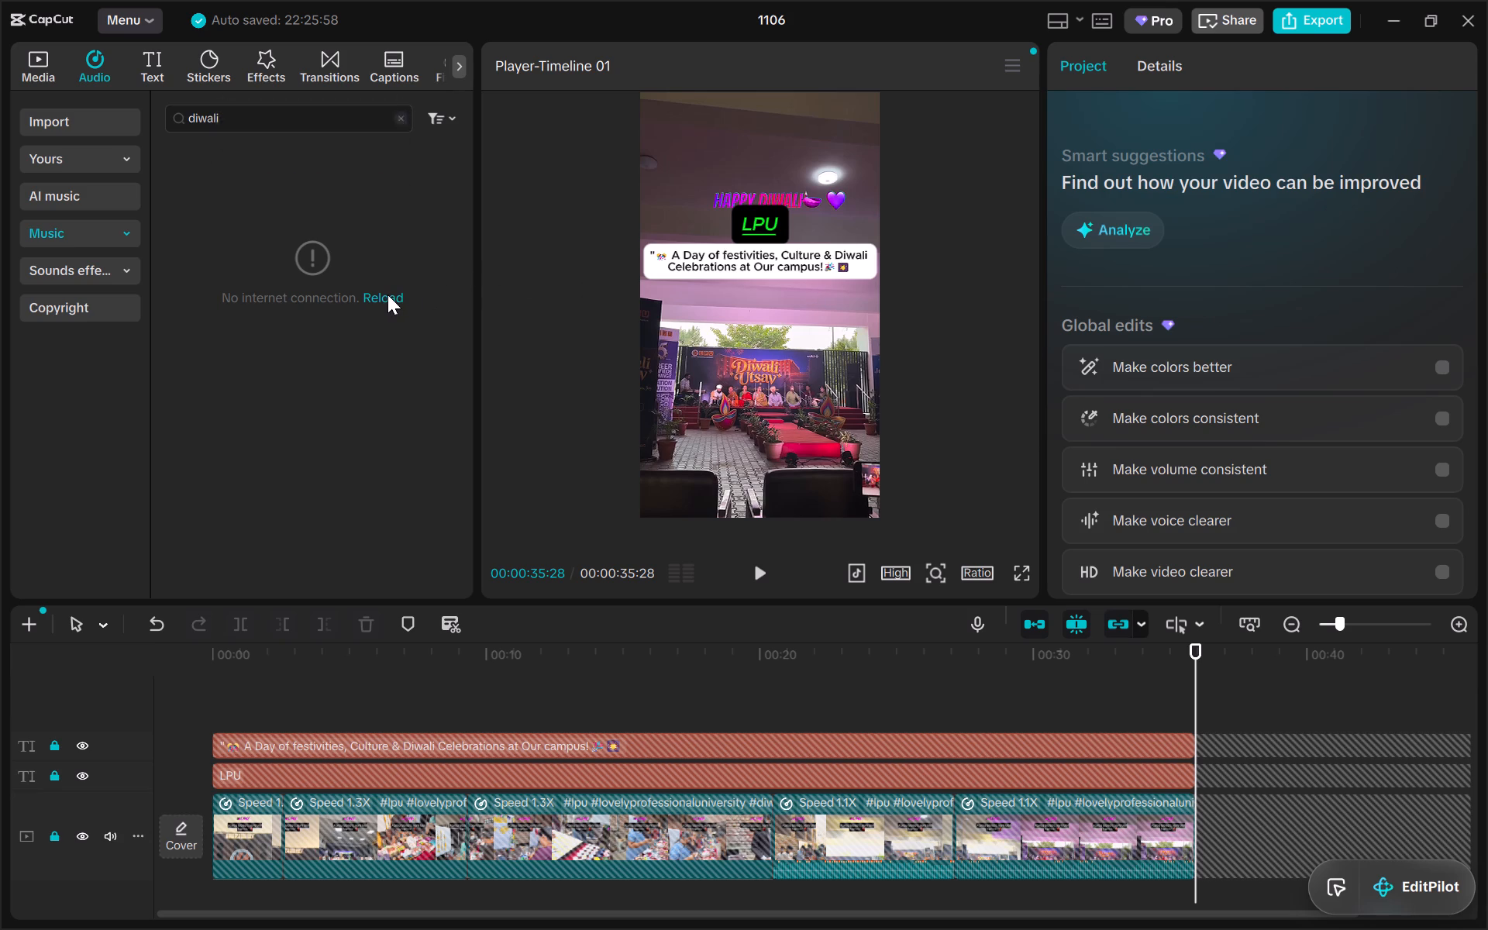
pyautogui.click(387, 294)
pyautogui.moveTo(387, 294); pyautogui.dragTo(264, 114)
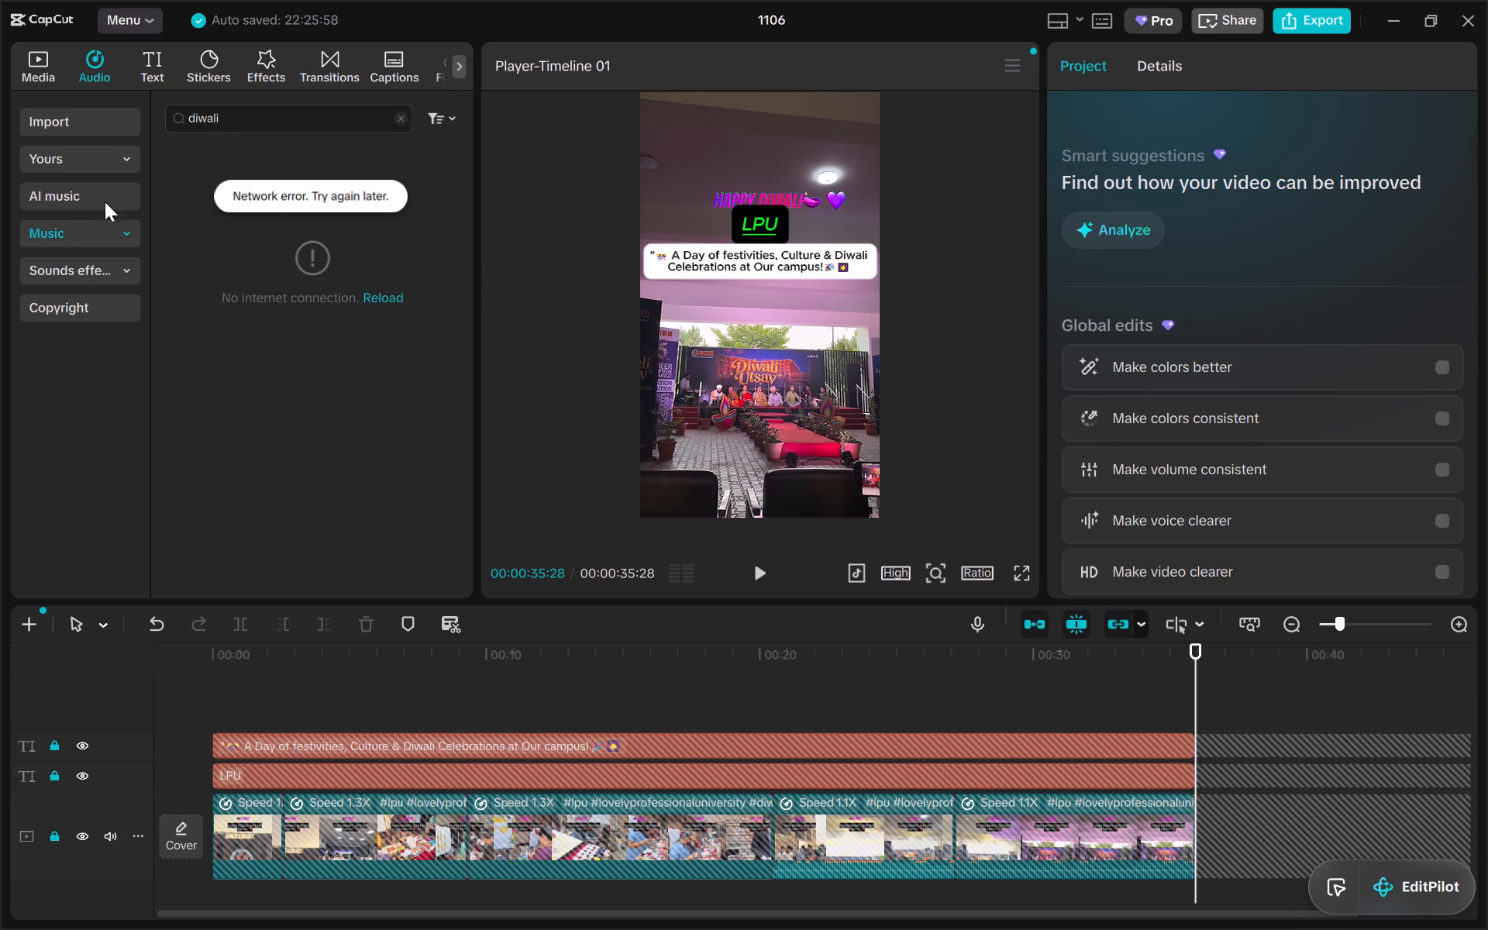
# Try to run the copyright check on the sounds in the video.
pyautogui.click(67, 311)
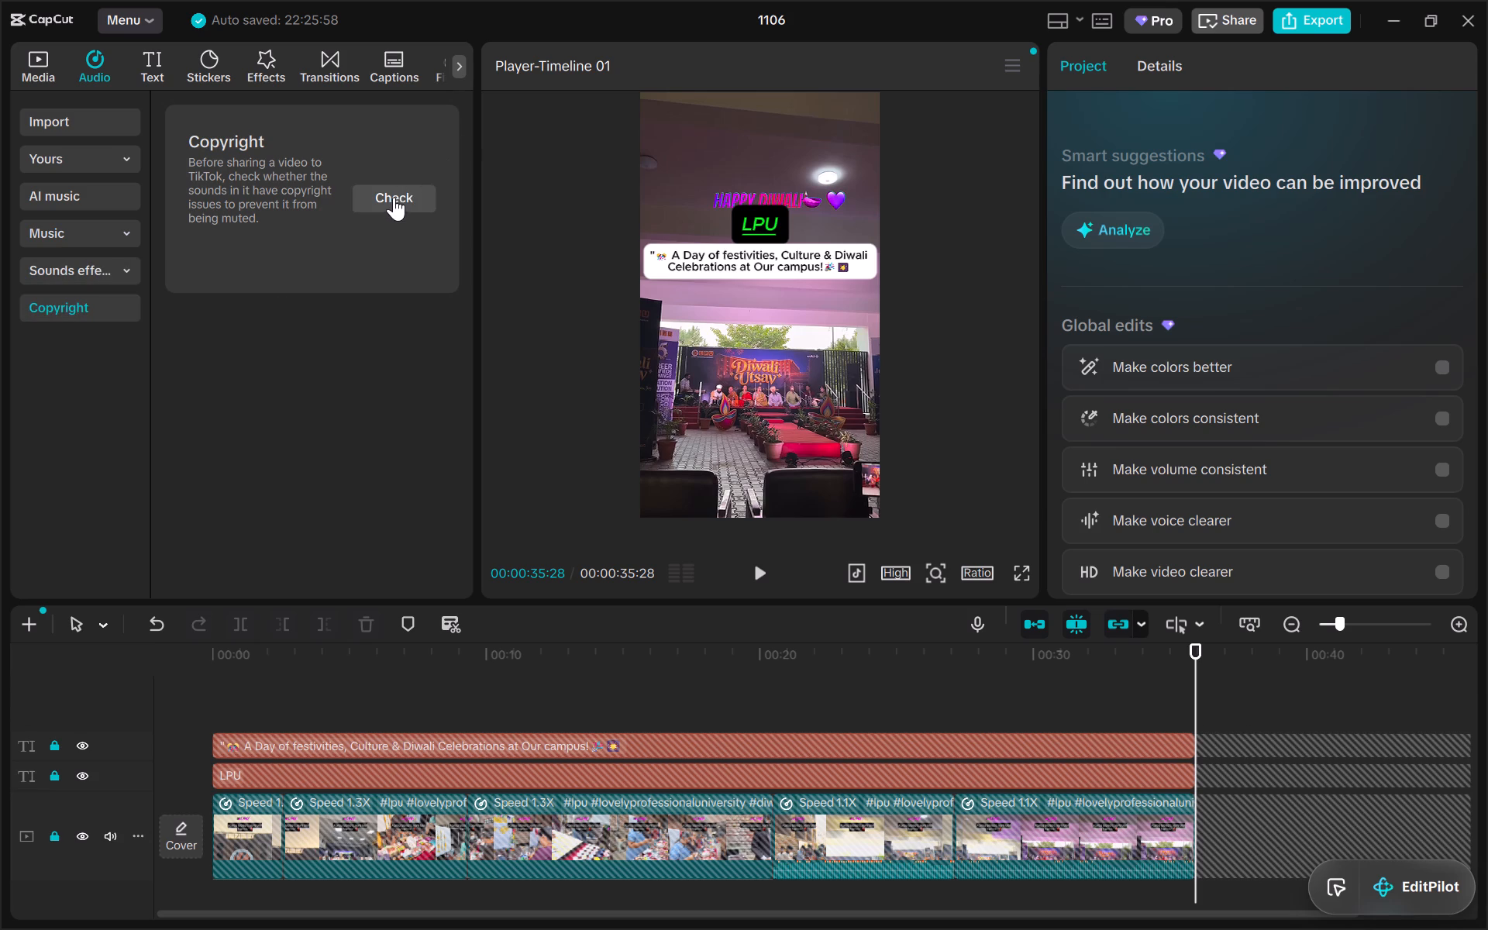
pyautogui.click(392, 198)
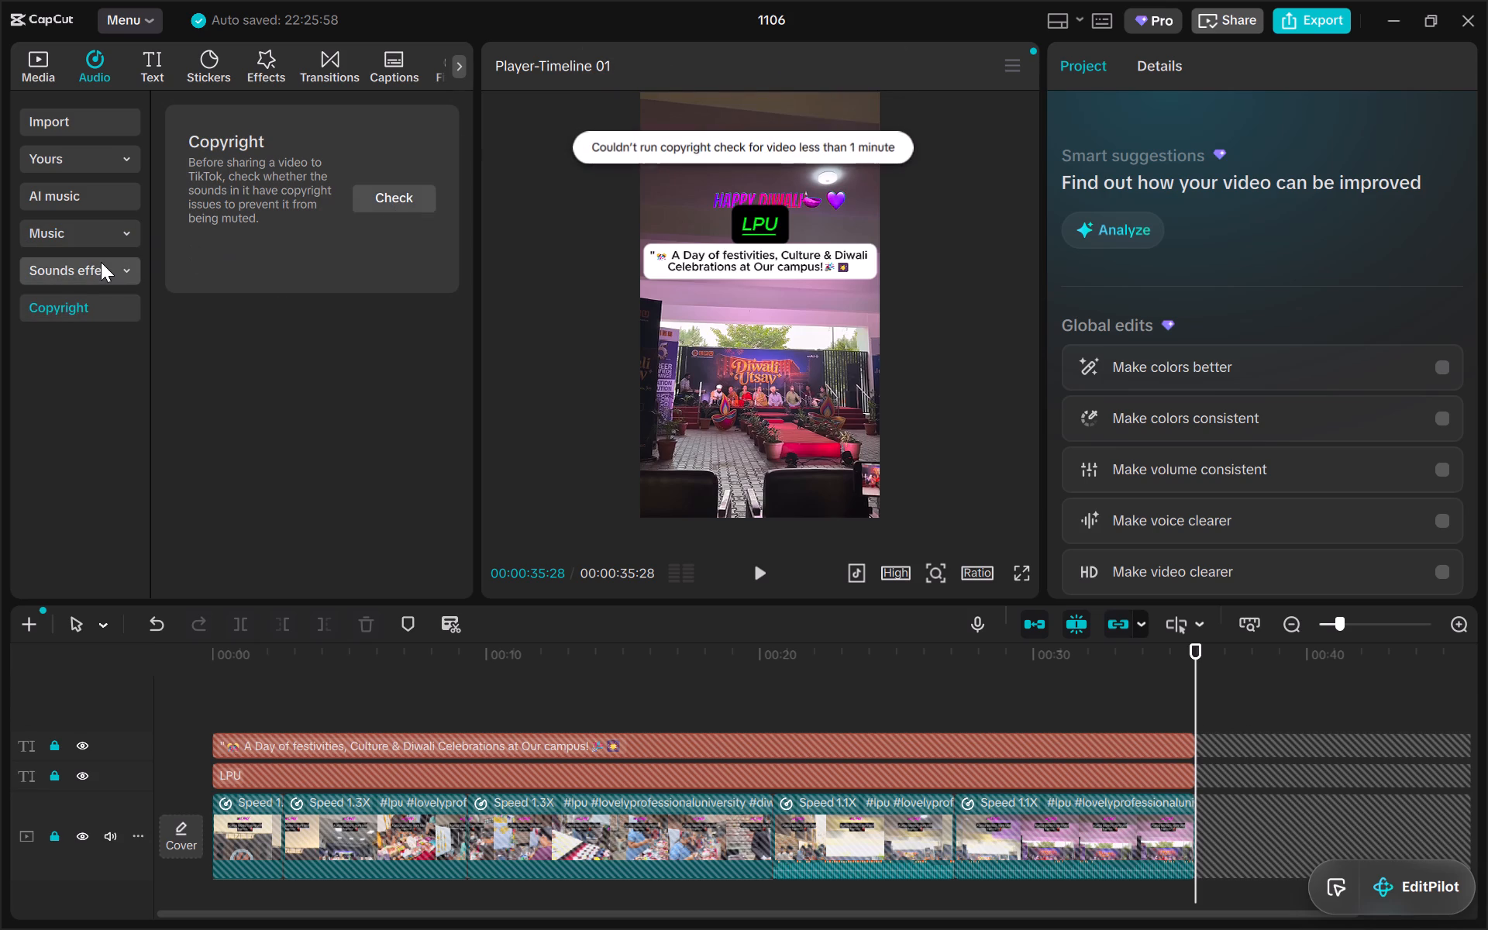
# Search the music library for the recent term "hindi song".
pyautogui.click(101, 262)
pyautogui.click(89, 227)
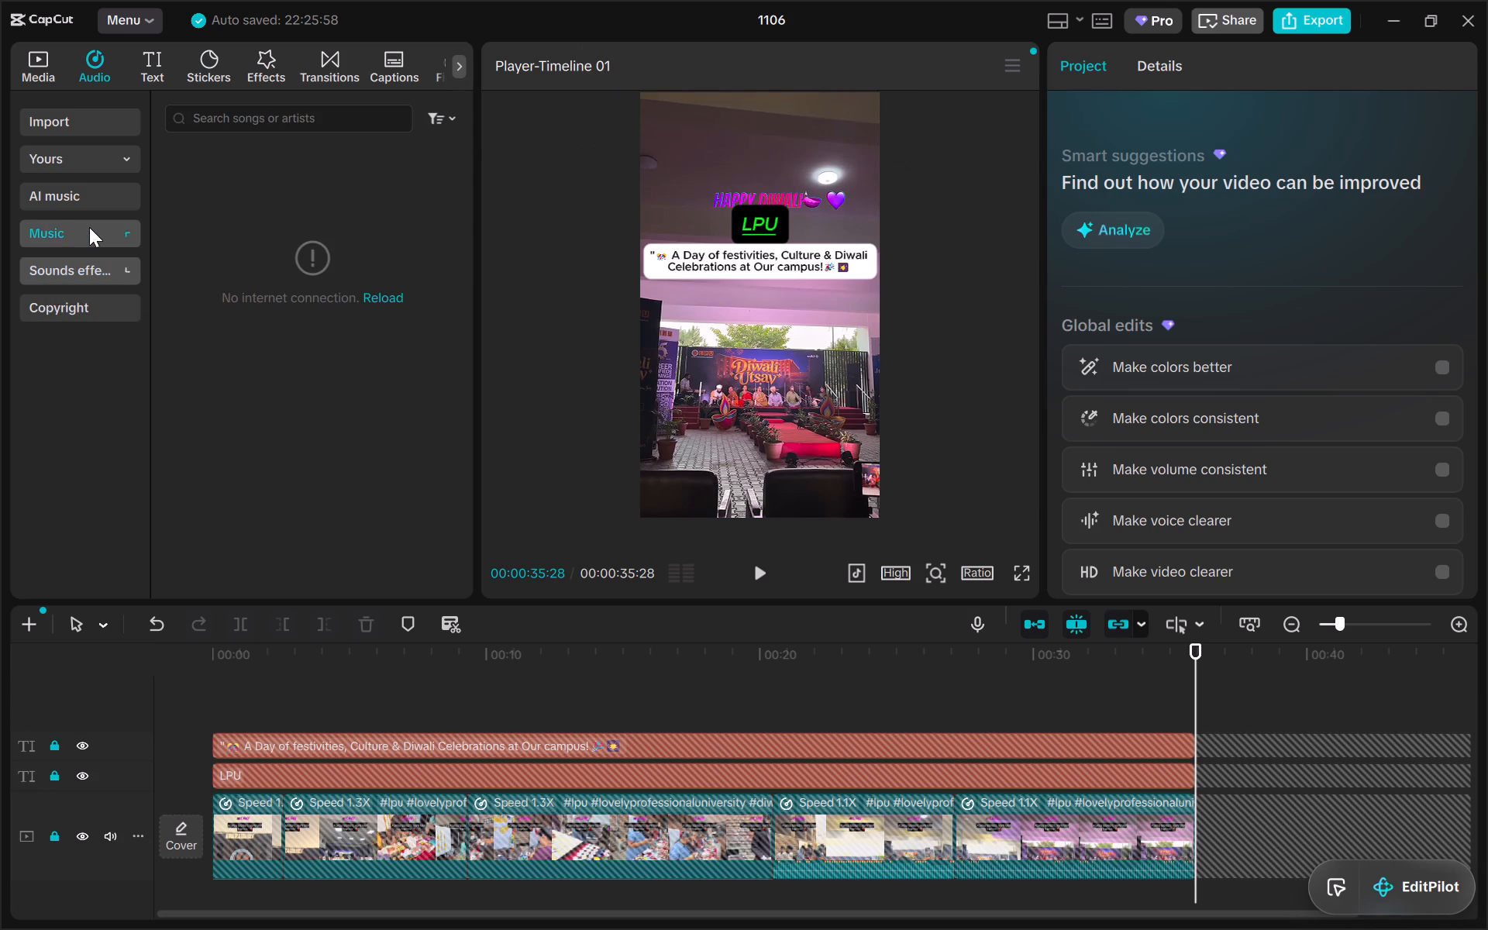
pyautogui.click(332, 125)
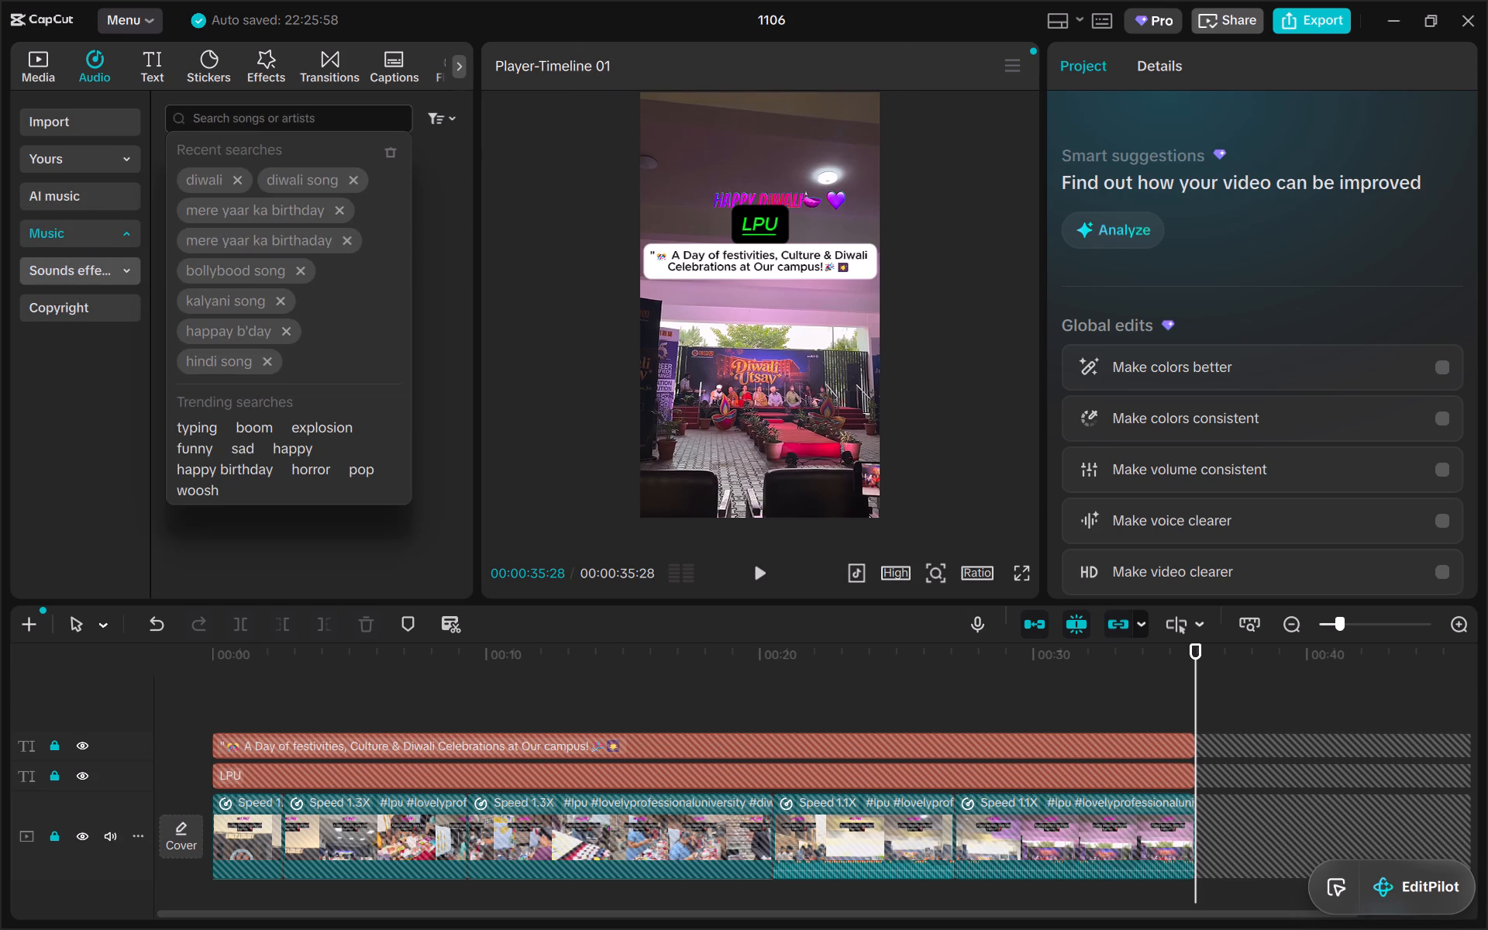
pyautogui.click(223, 367)
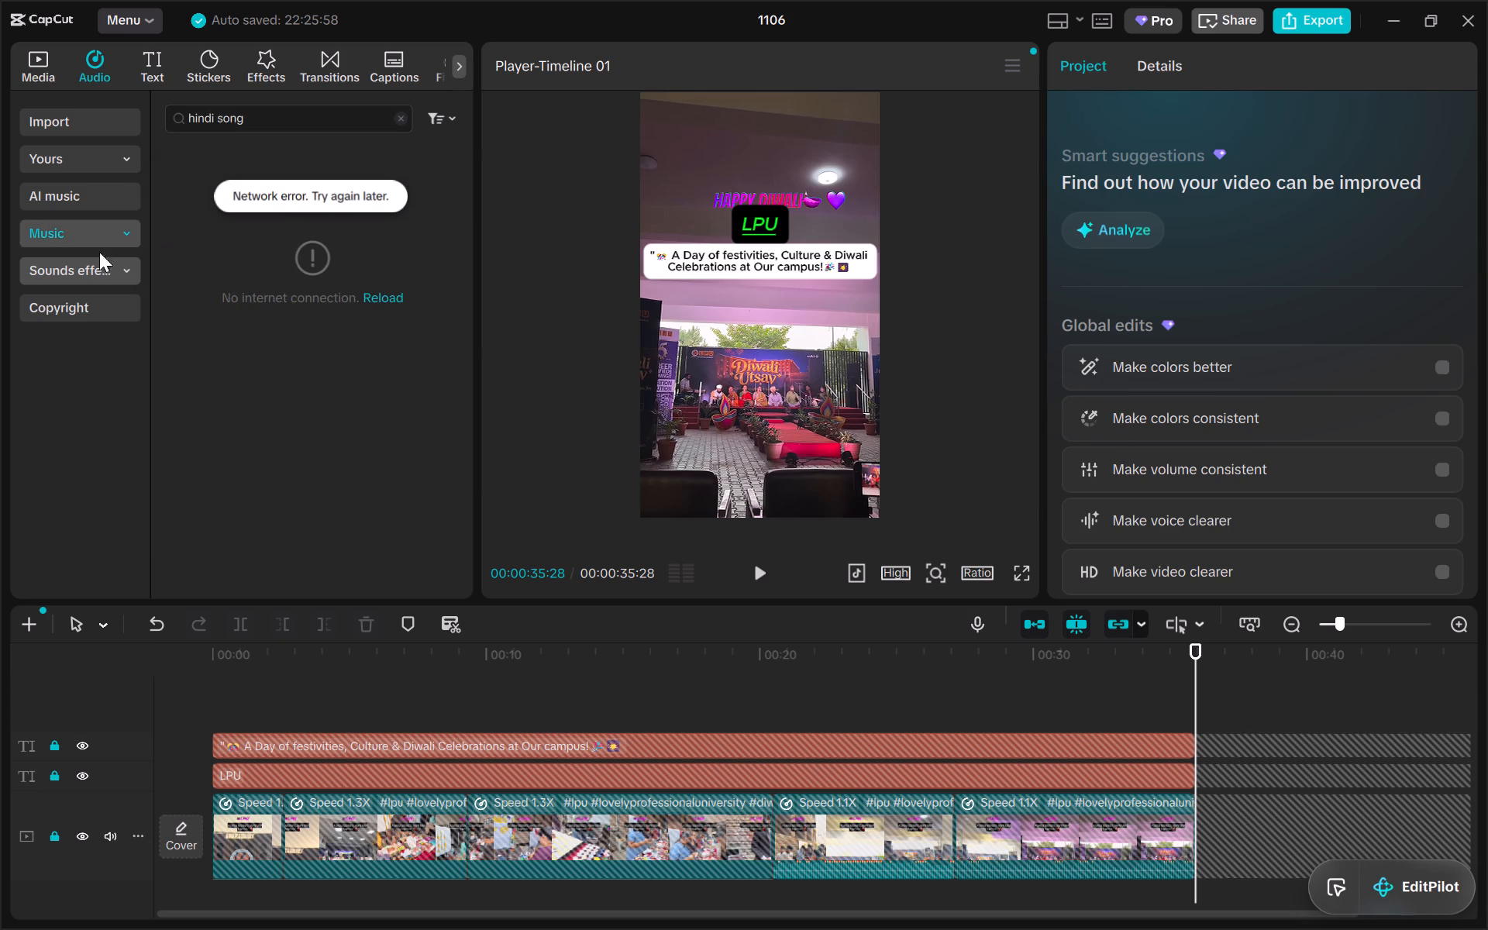
# Look through the AI music, sound effects and brand music sections for available audio.
pyautogui.click(70, 198)
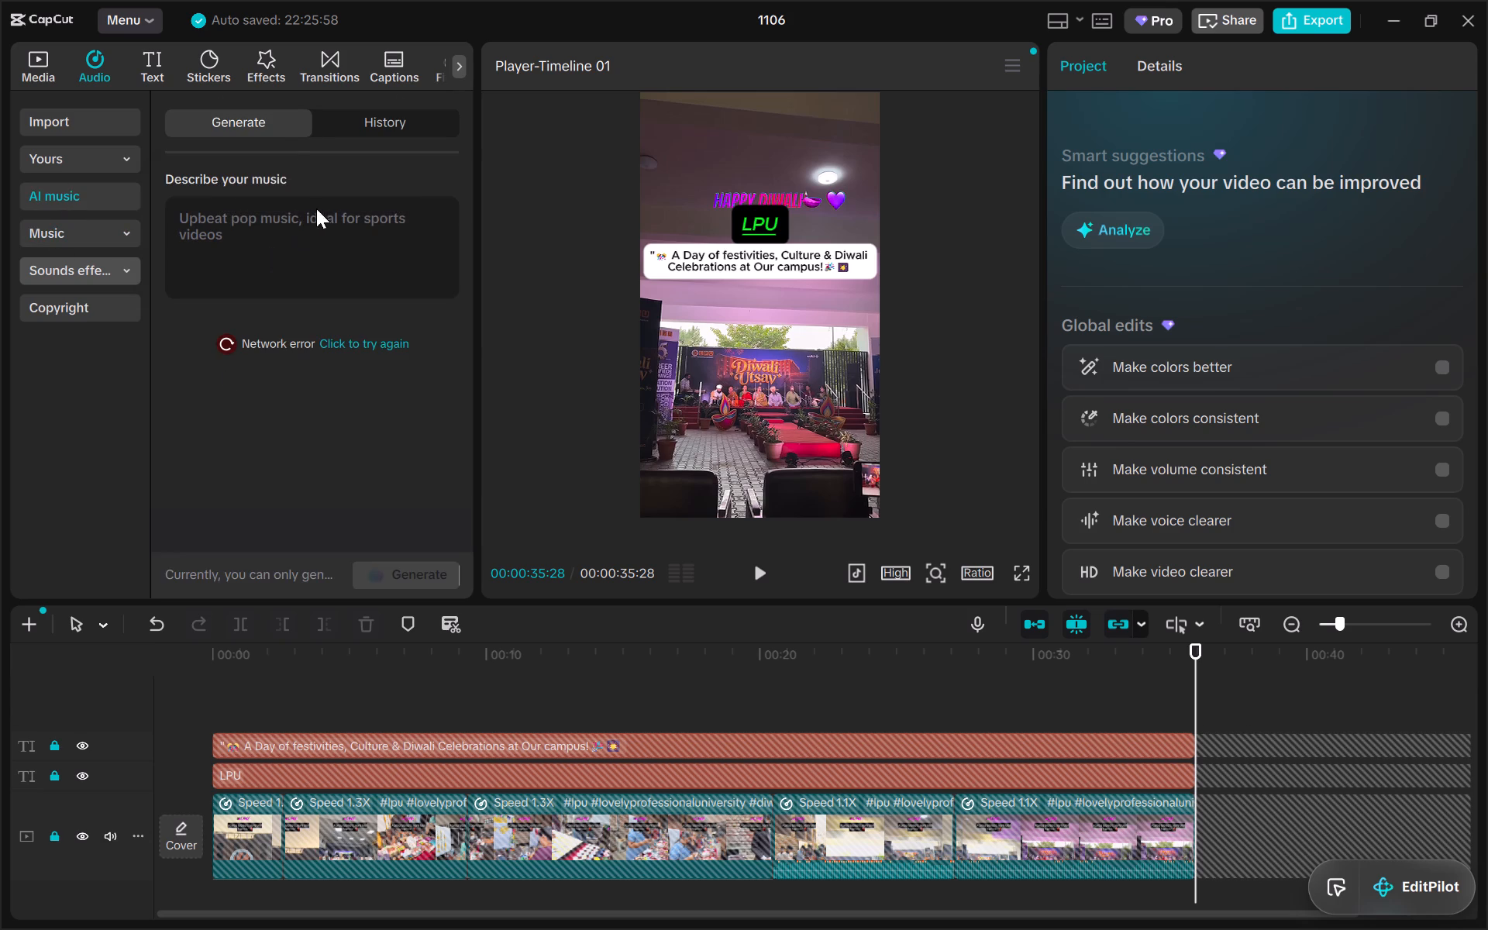
pyautogui.click(70, 262)
pyautogui.click(71, 160)
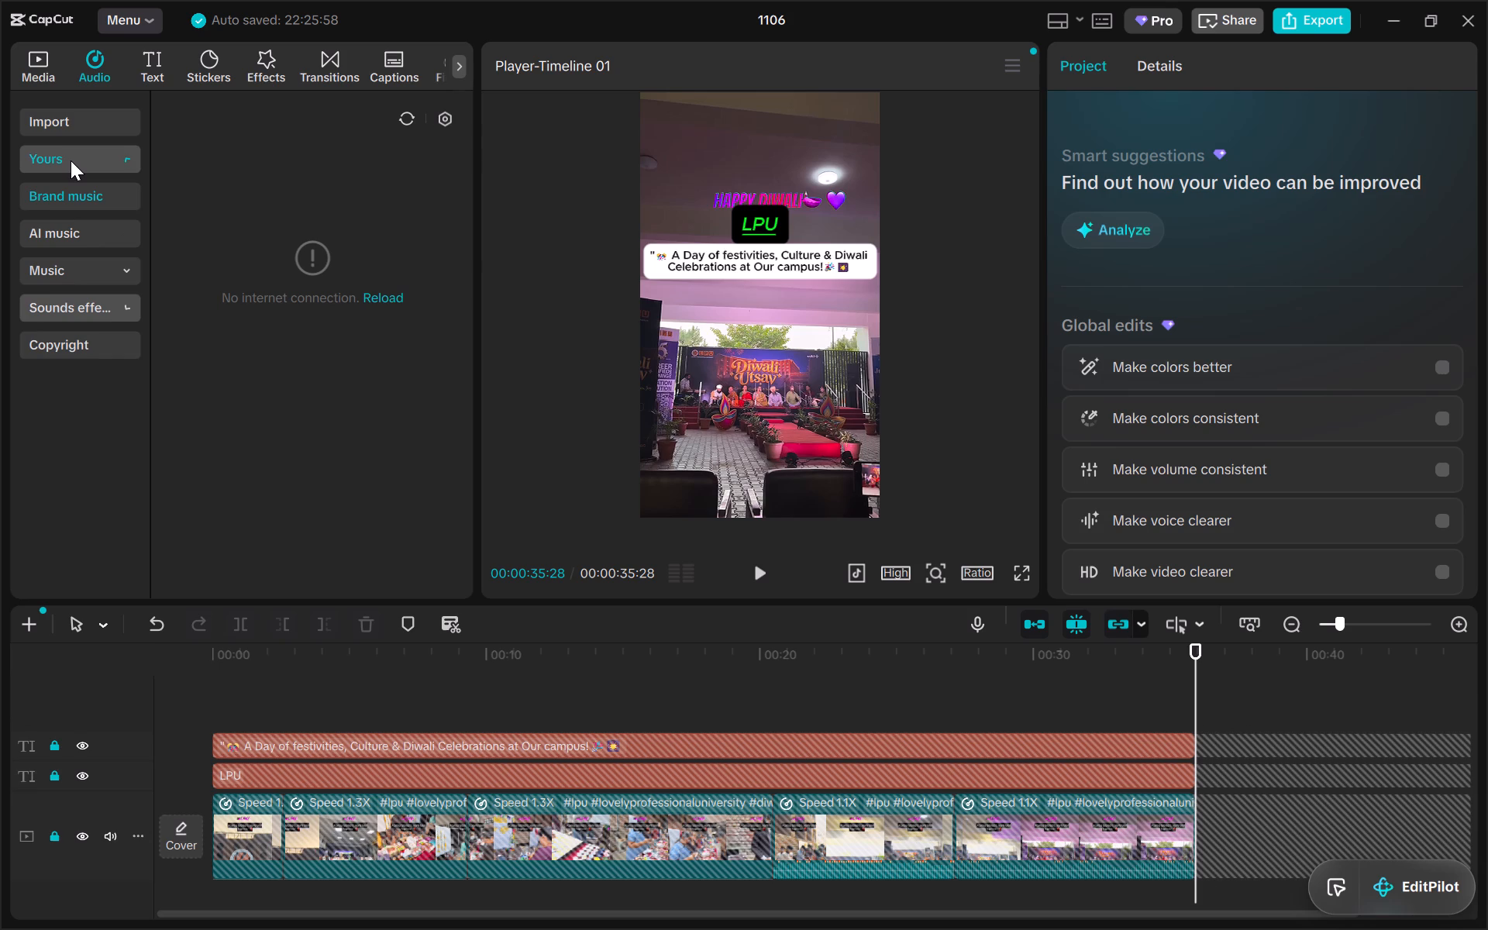
pyautogui.click(74, 197)
# Search the music library for the recent term "happay b'day".
pyautogui.moveTo(65, 256); pyautogui.dragTo(65, 265)
pyautogui.click(65, 265)
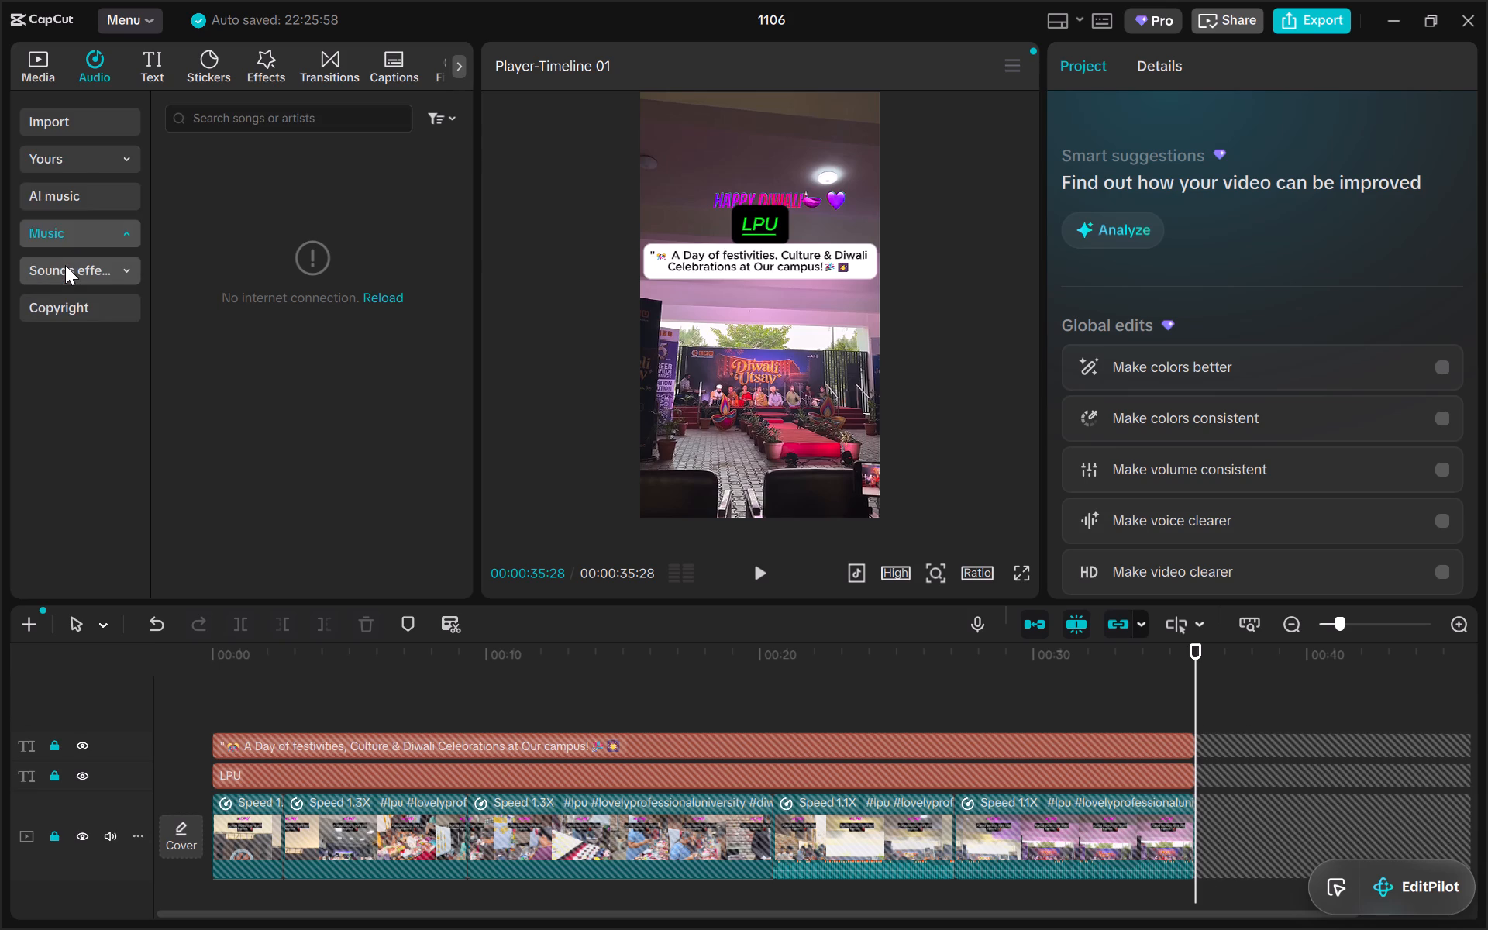
pyautogui.click(235, 127)
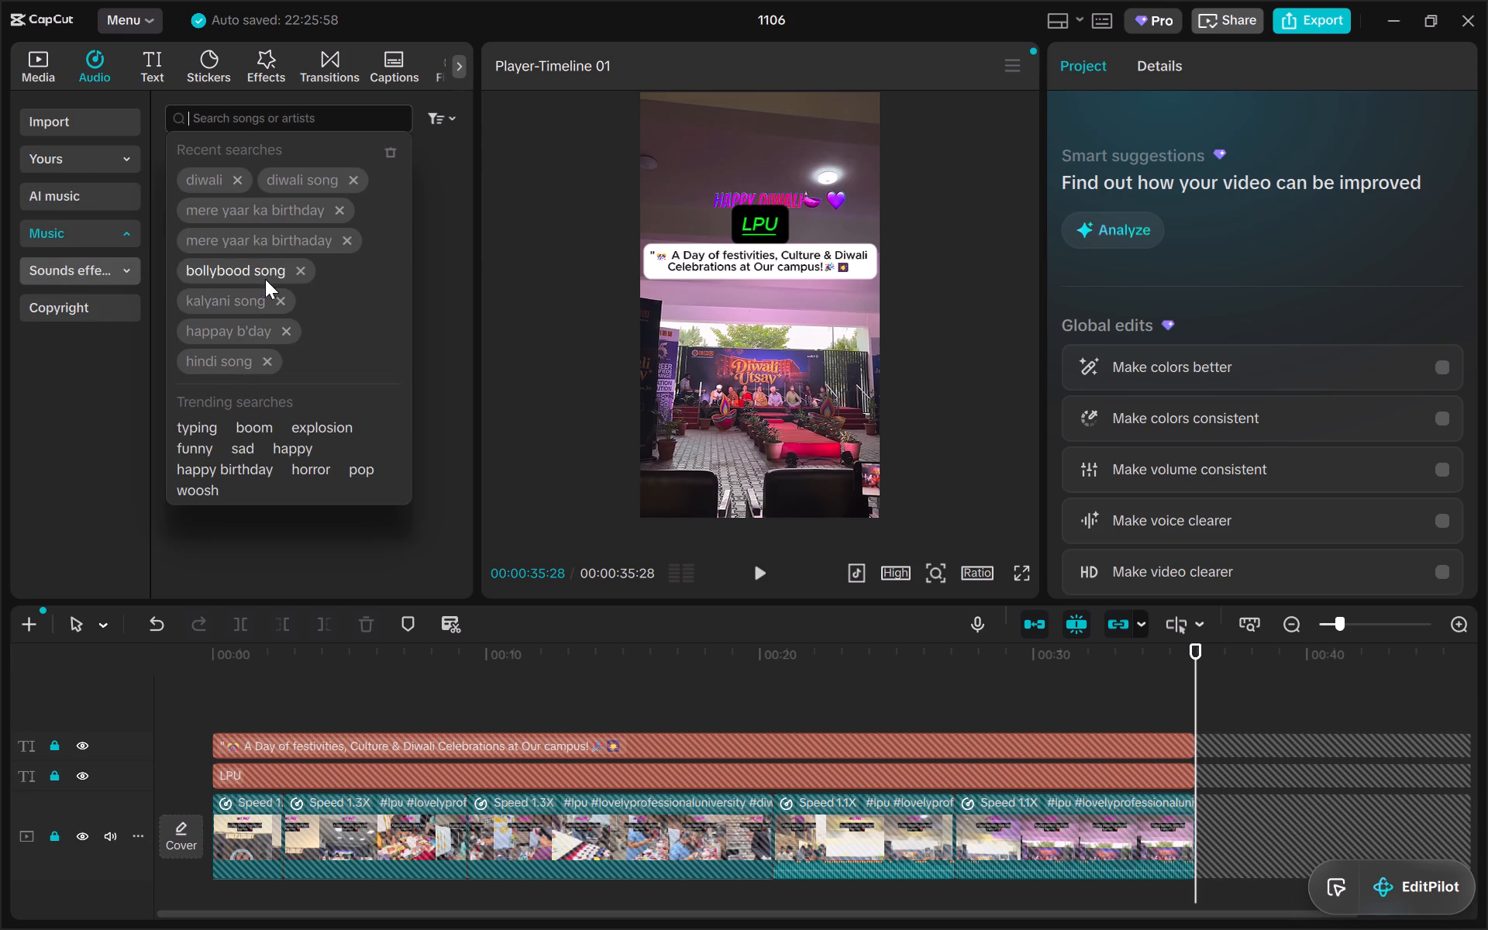
pyautogui.click(230, 330)
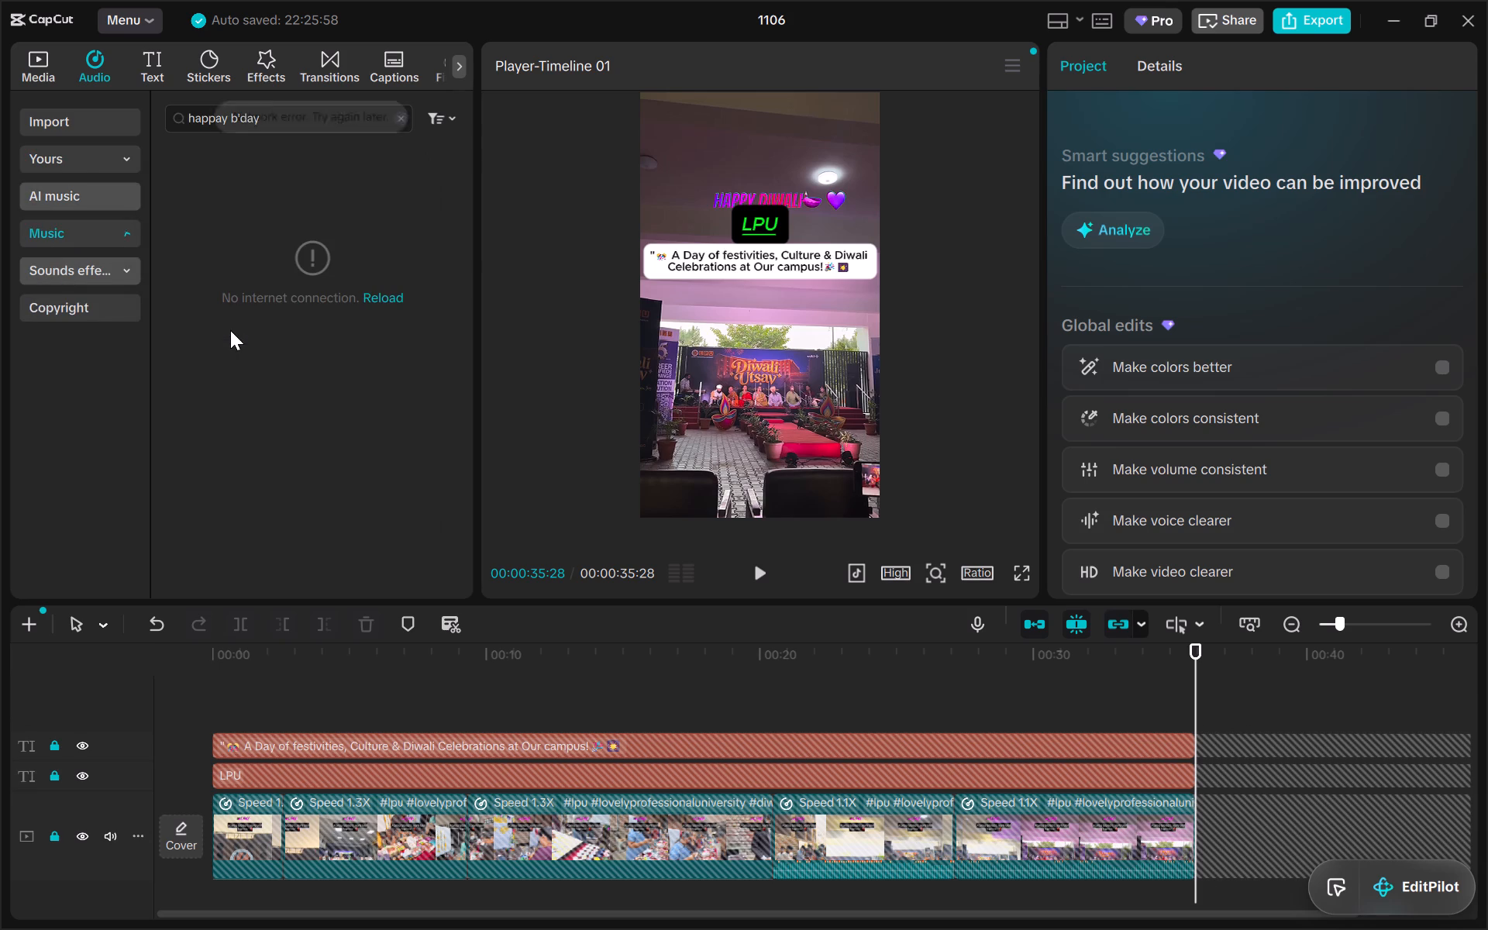
# Close project 1106 and exit CapCut completely, leaving PlanetVPN running.
pyautogui.click(1469, 21)
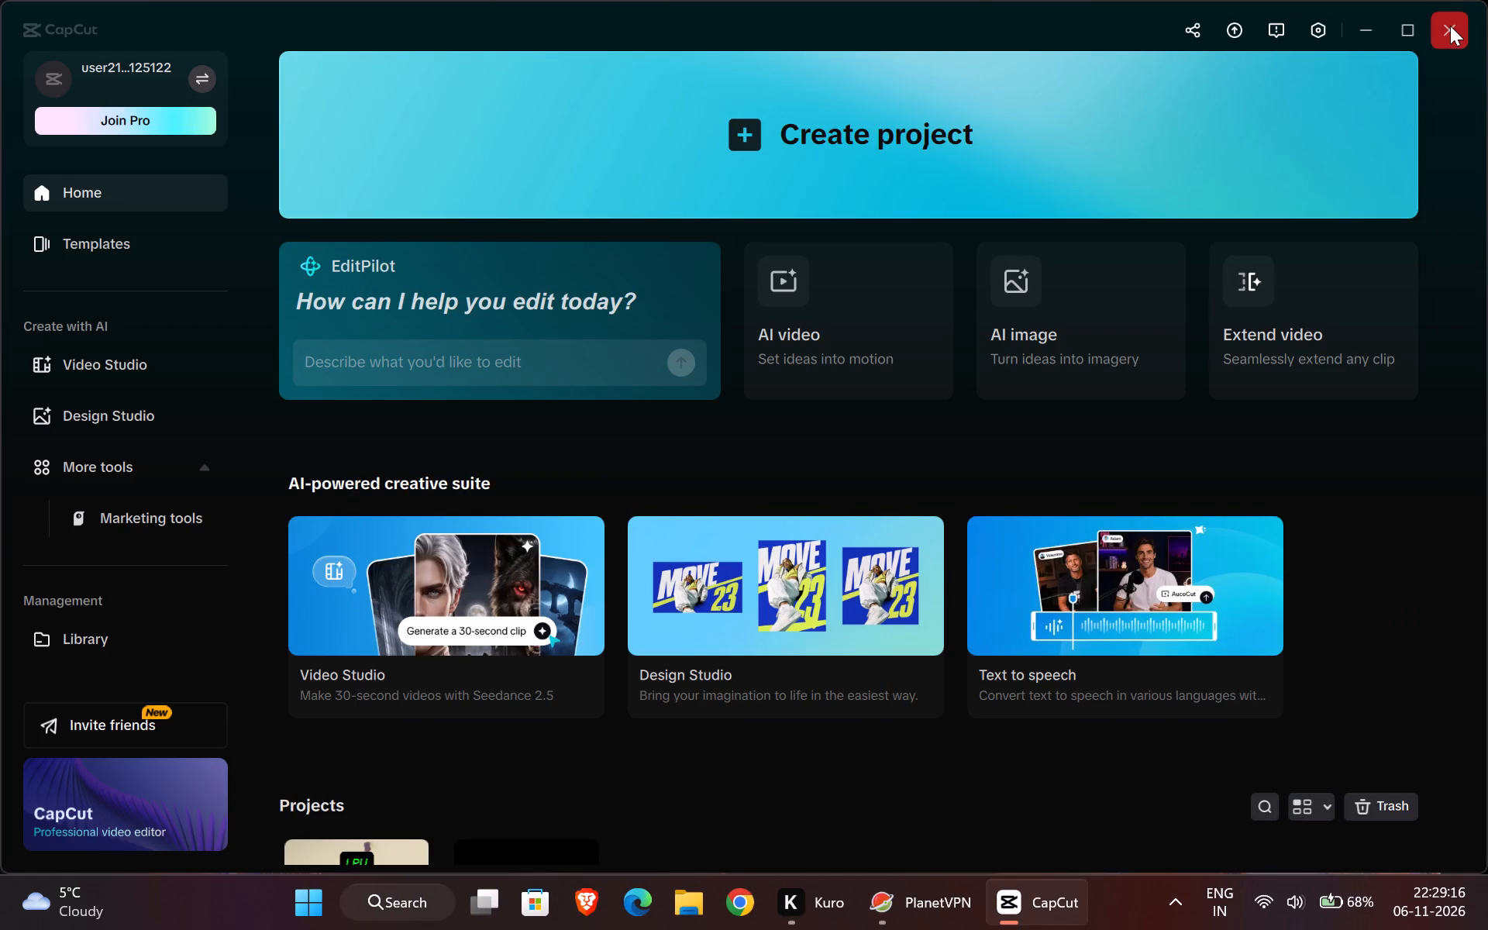
pyautogui.click(1450, 26)
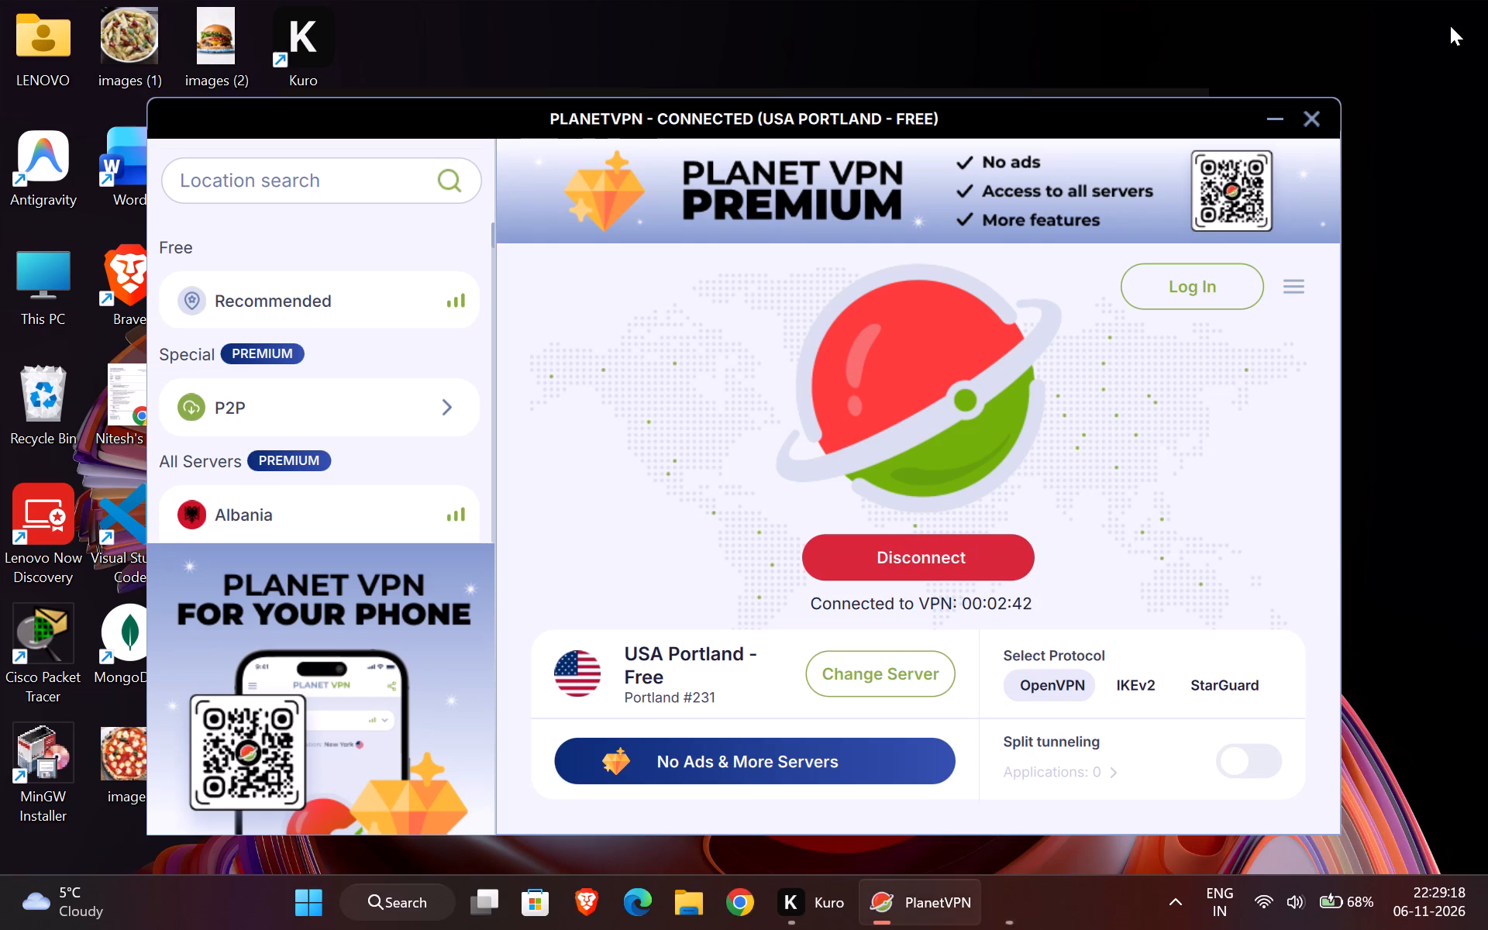
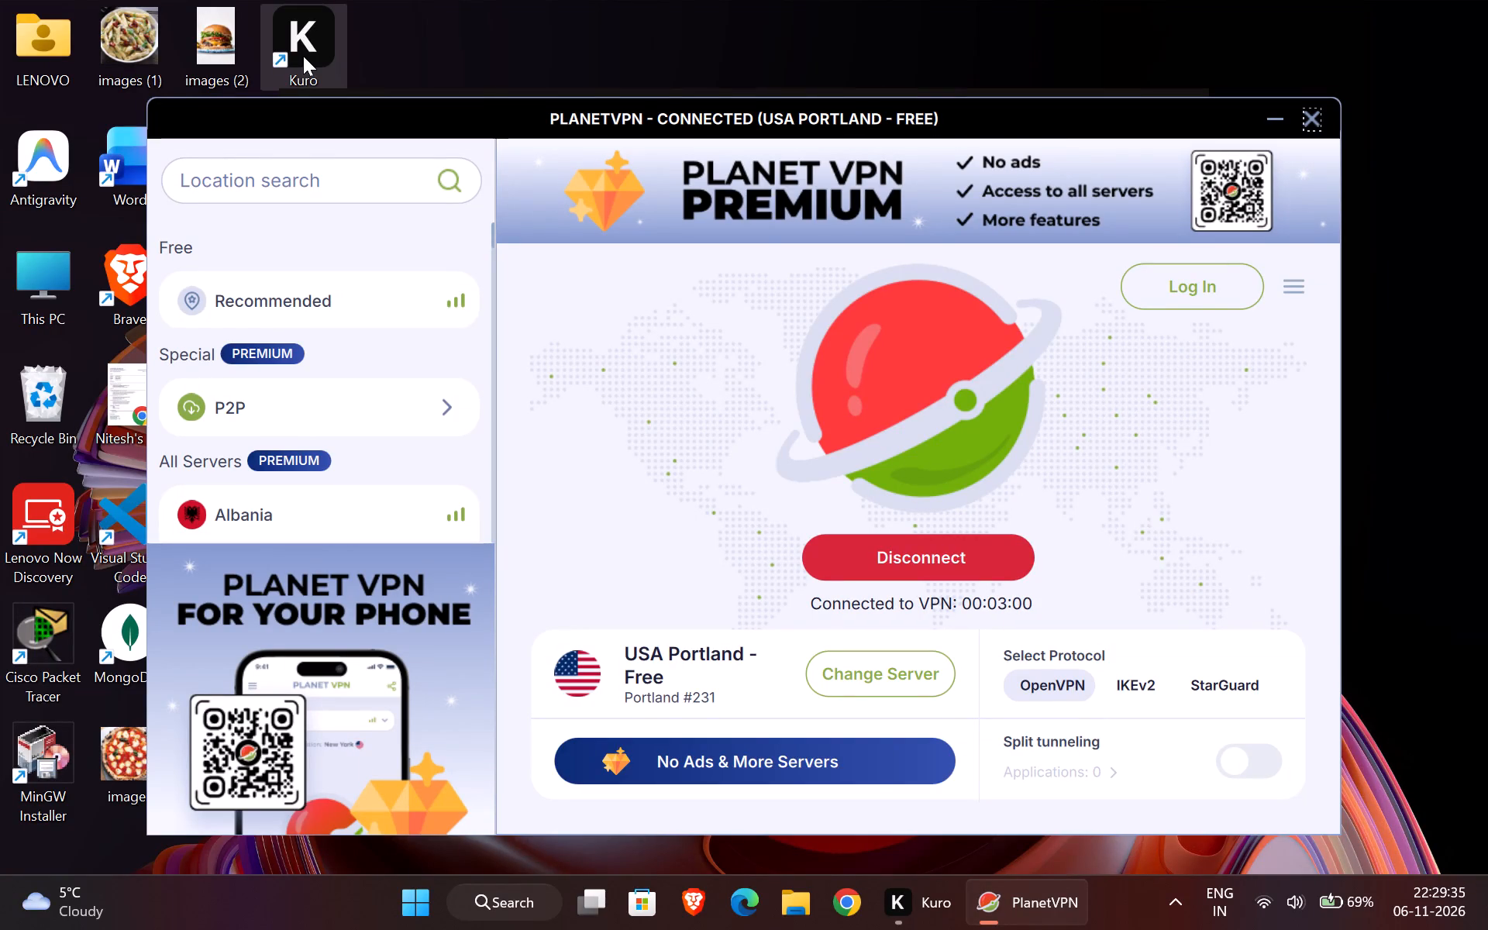
# Switch from PlanetVPN to the Kuro app by launching it from the desktop.
pyautogui.doubleClick(303, 56)
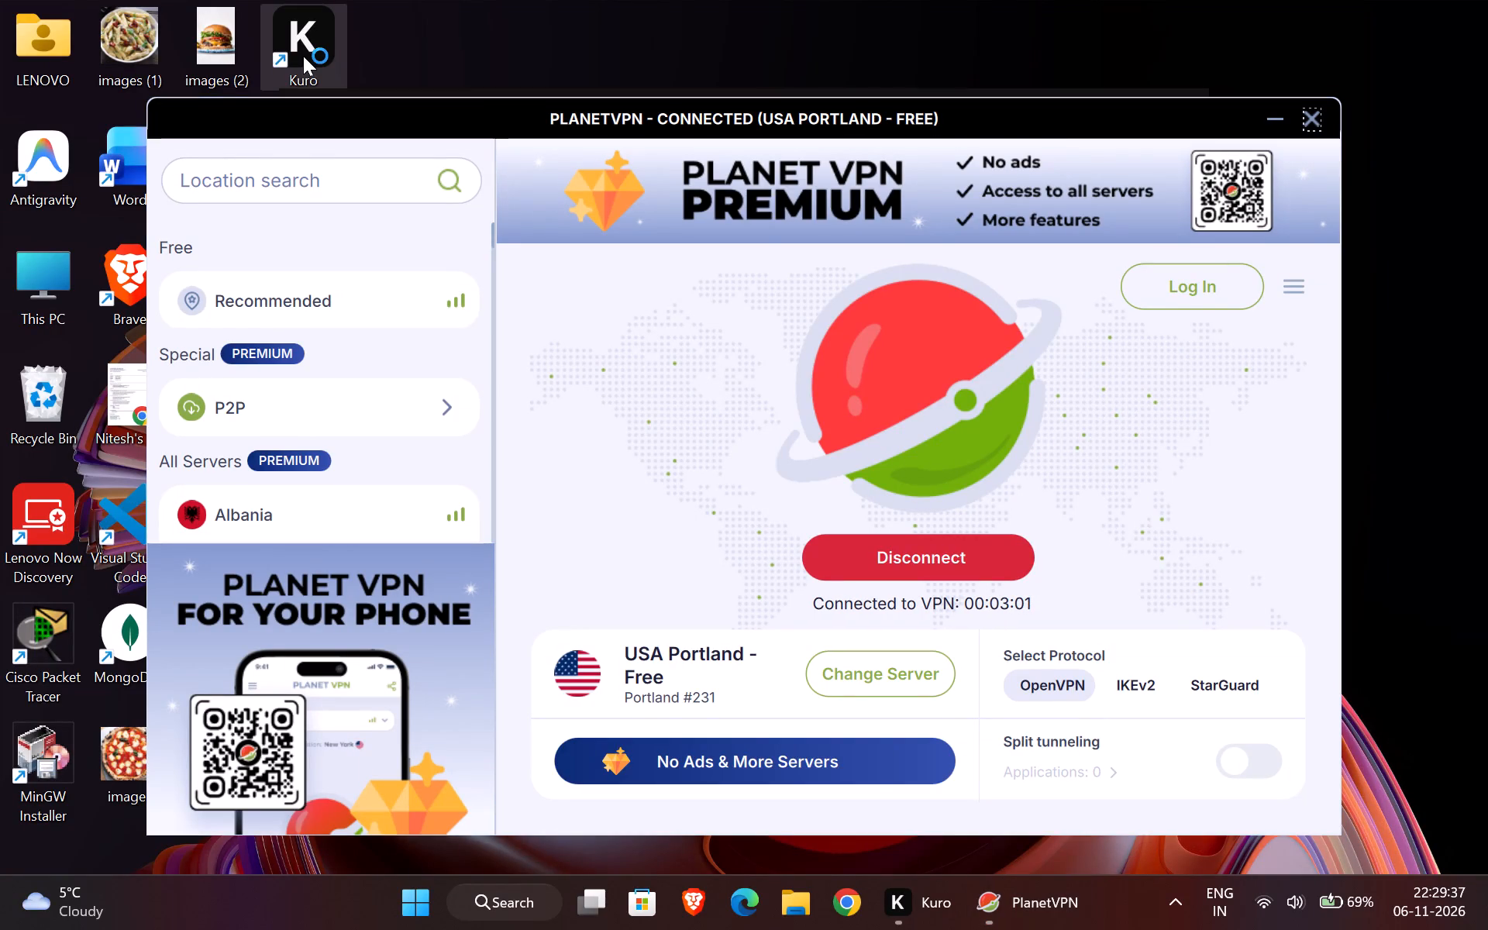
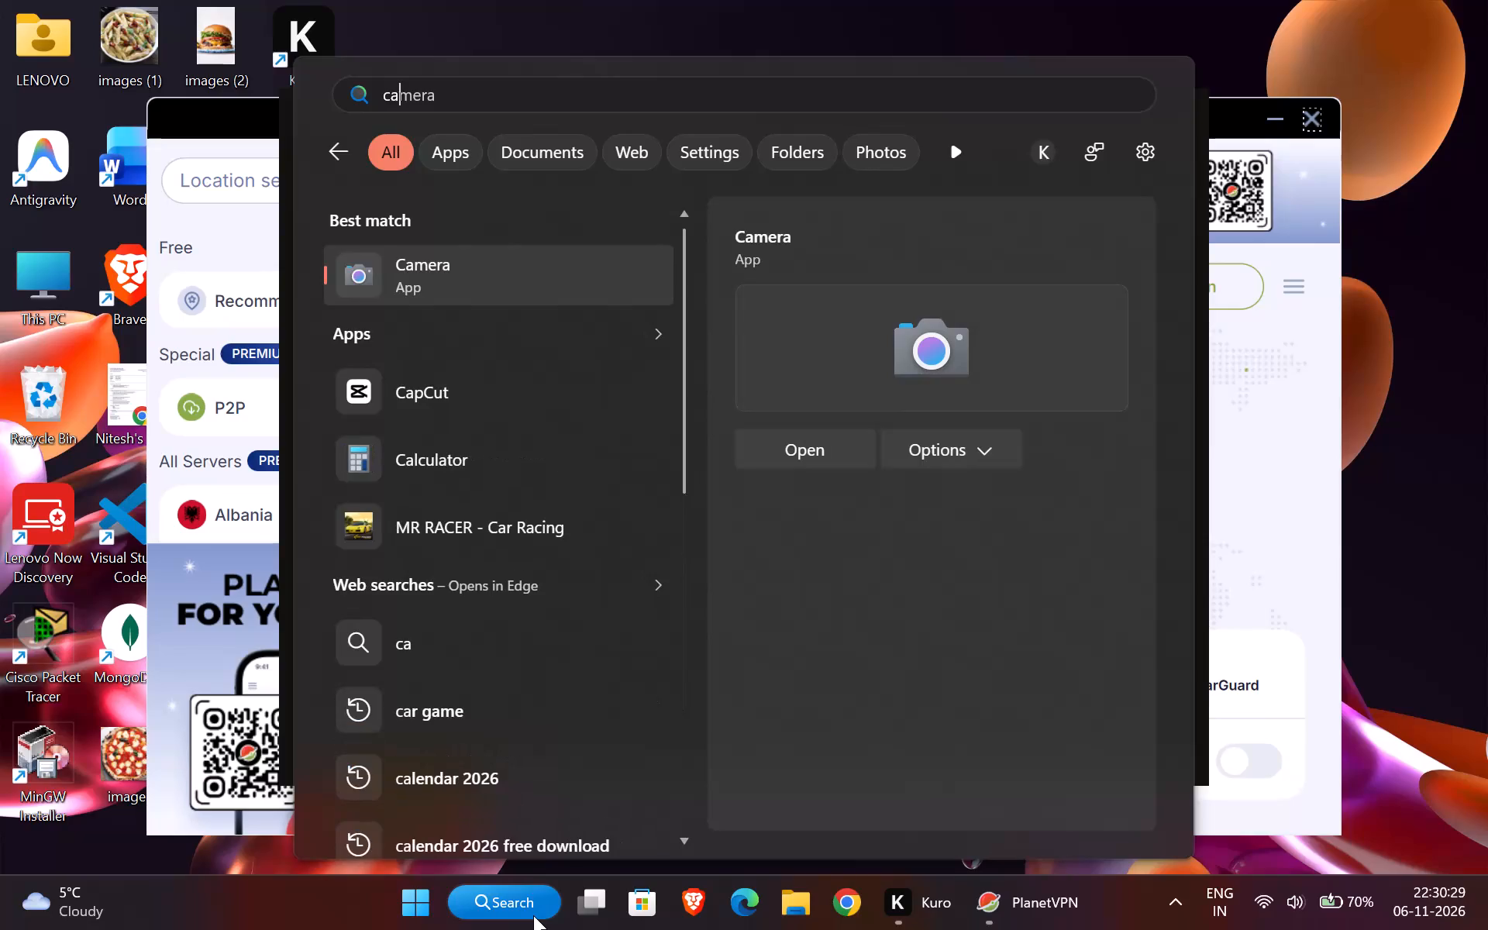
# Search the computer for CapCut, launch the app, and bring its Environment testing window to the front.
pyautogui.press('p')
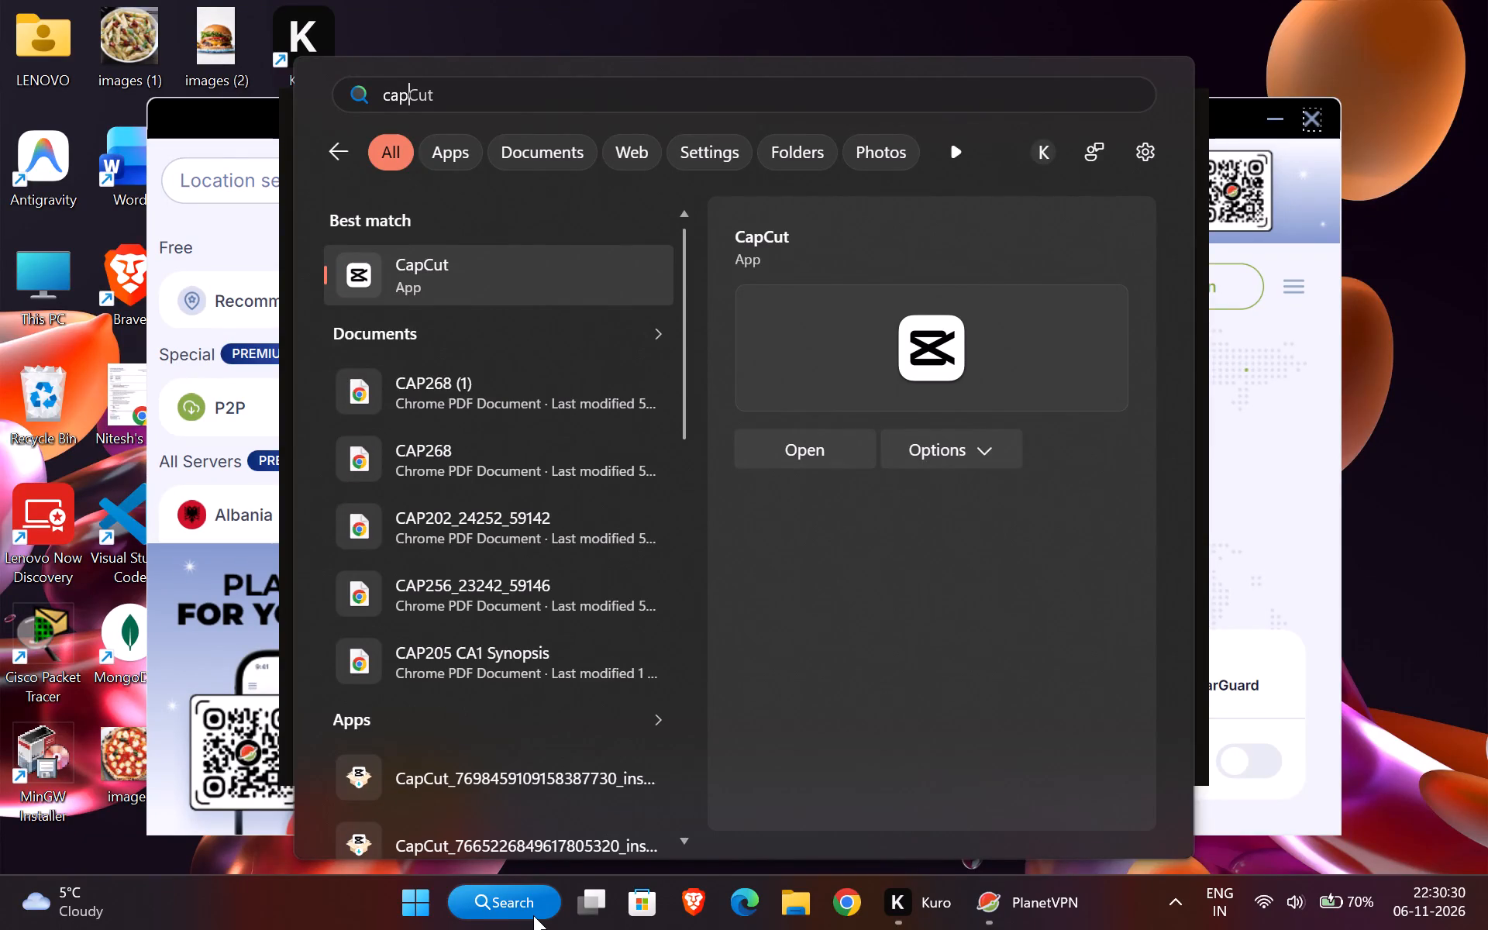
pyautogui.click(805, 449)
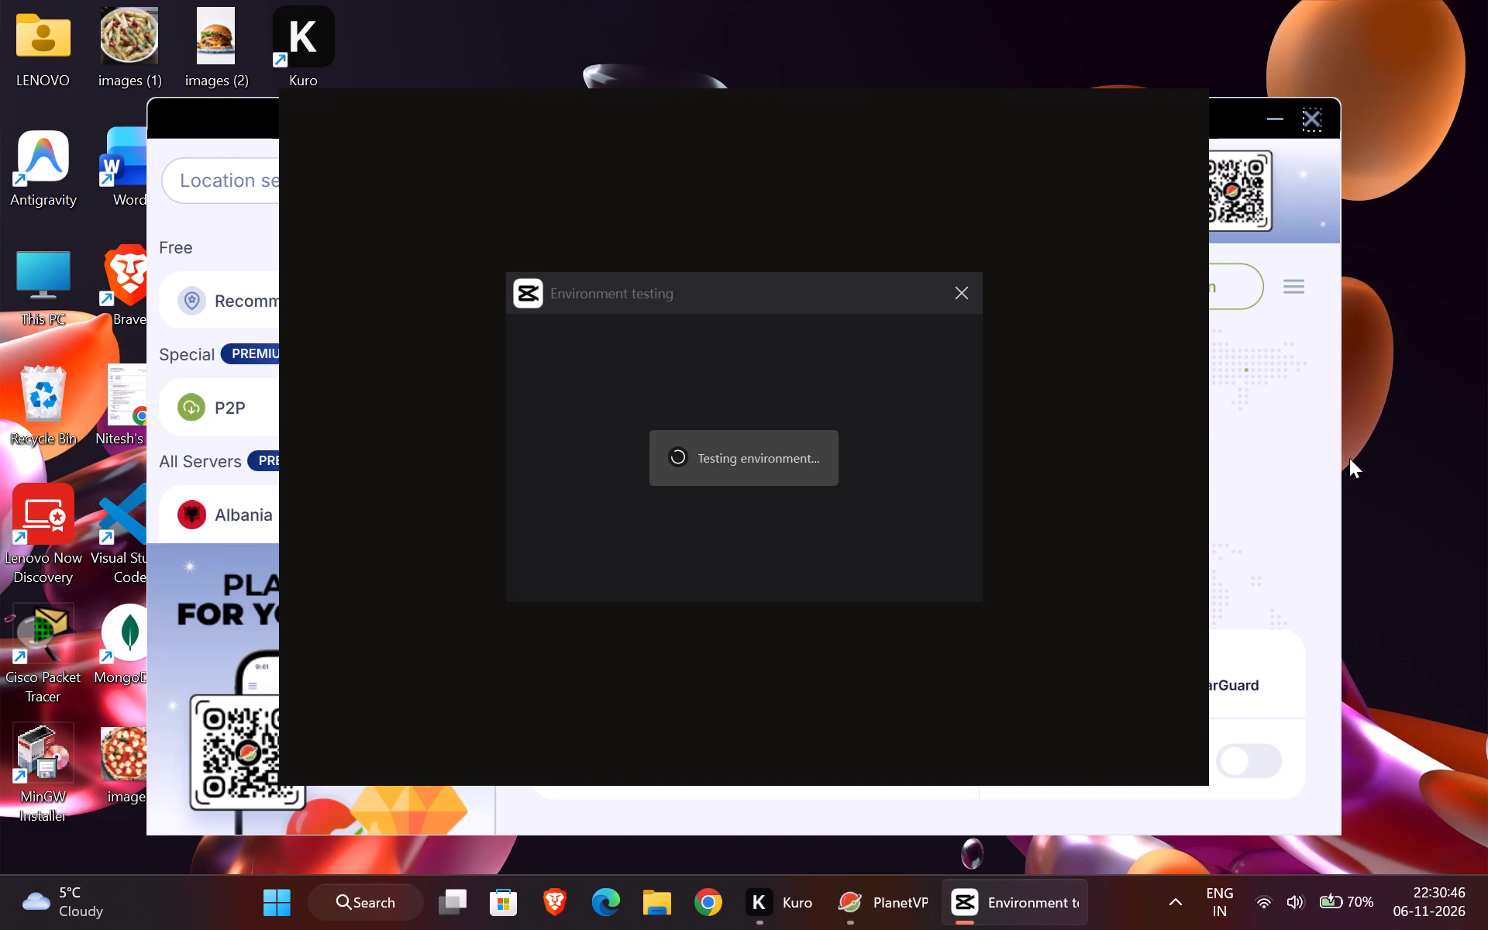
pyautogui.click(1317, 475)
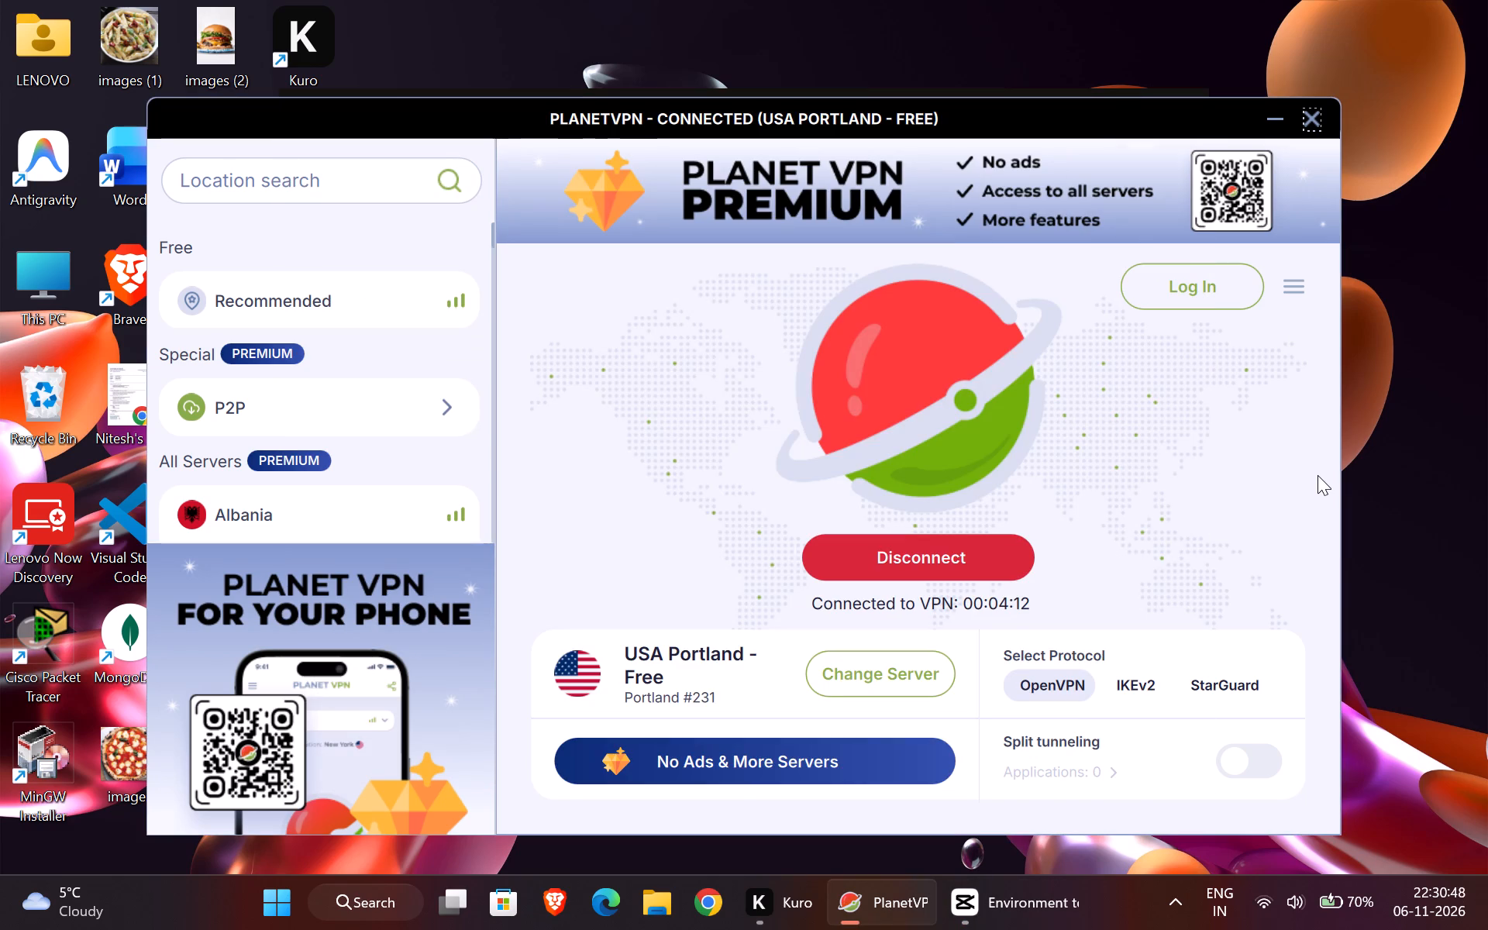
pyautogui.click(1034, 908)
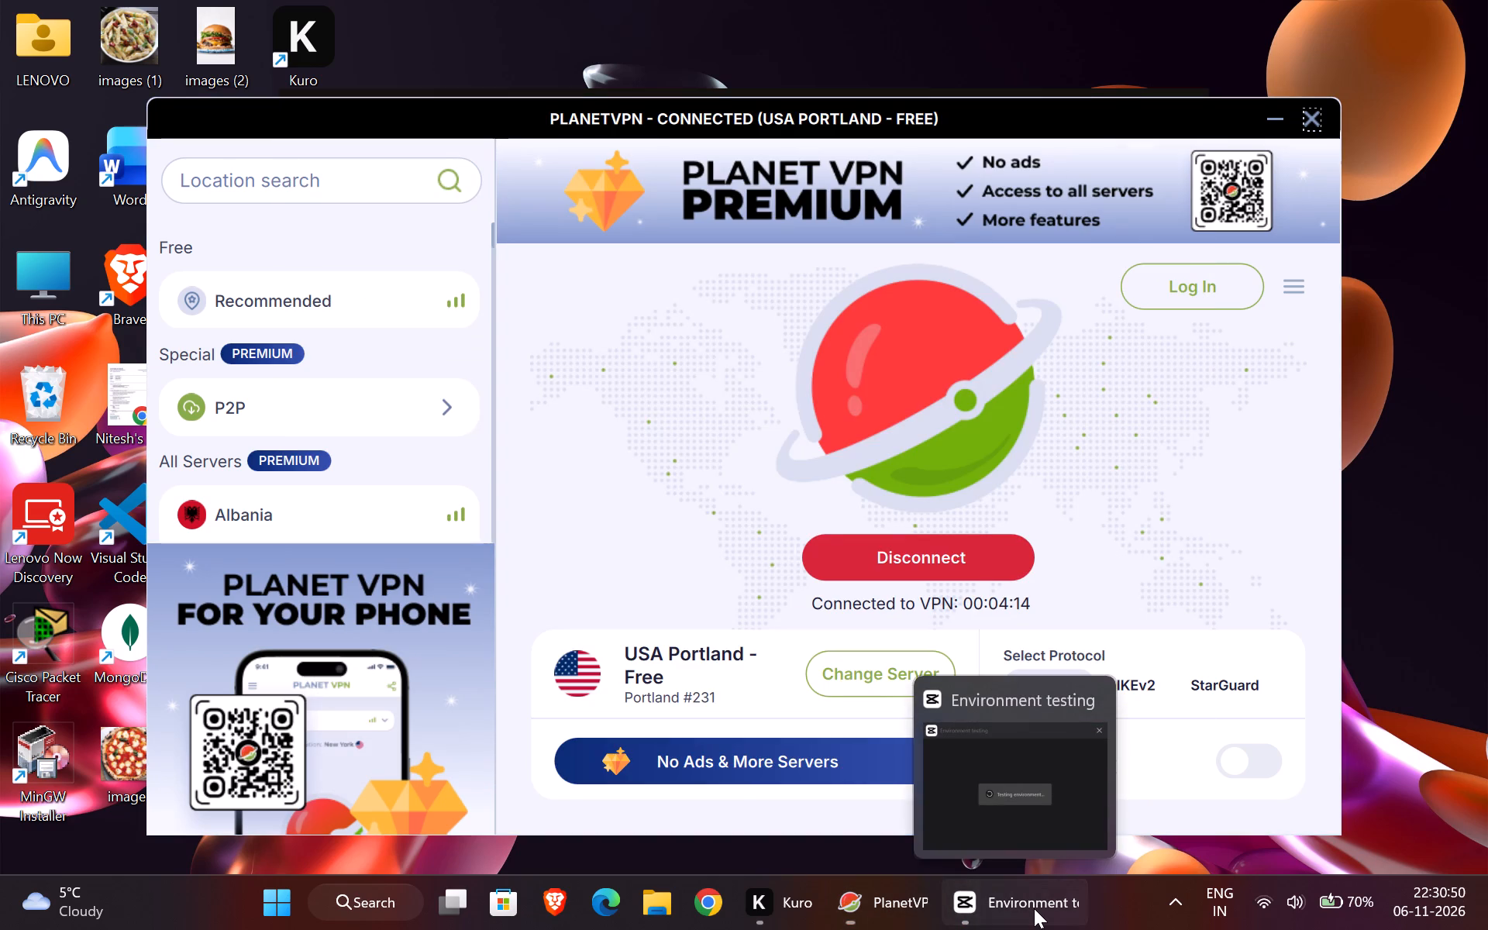
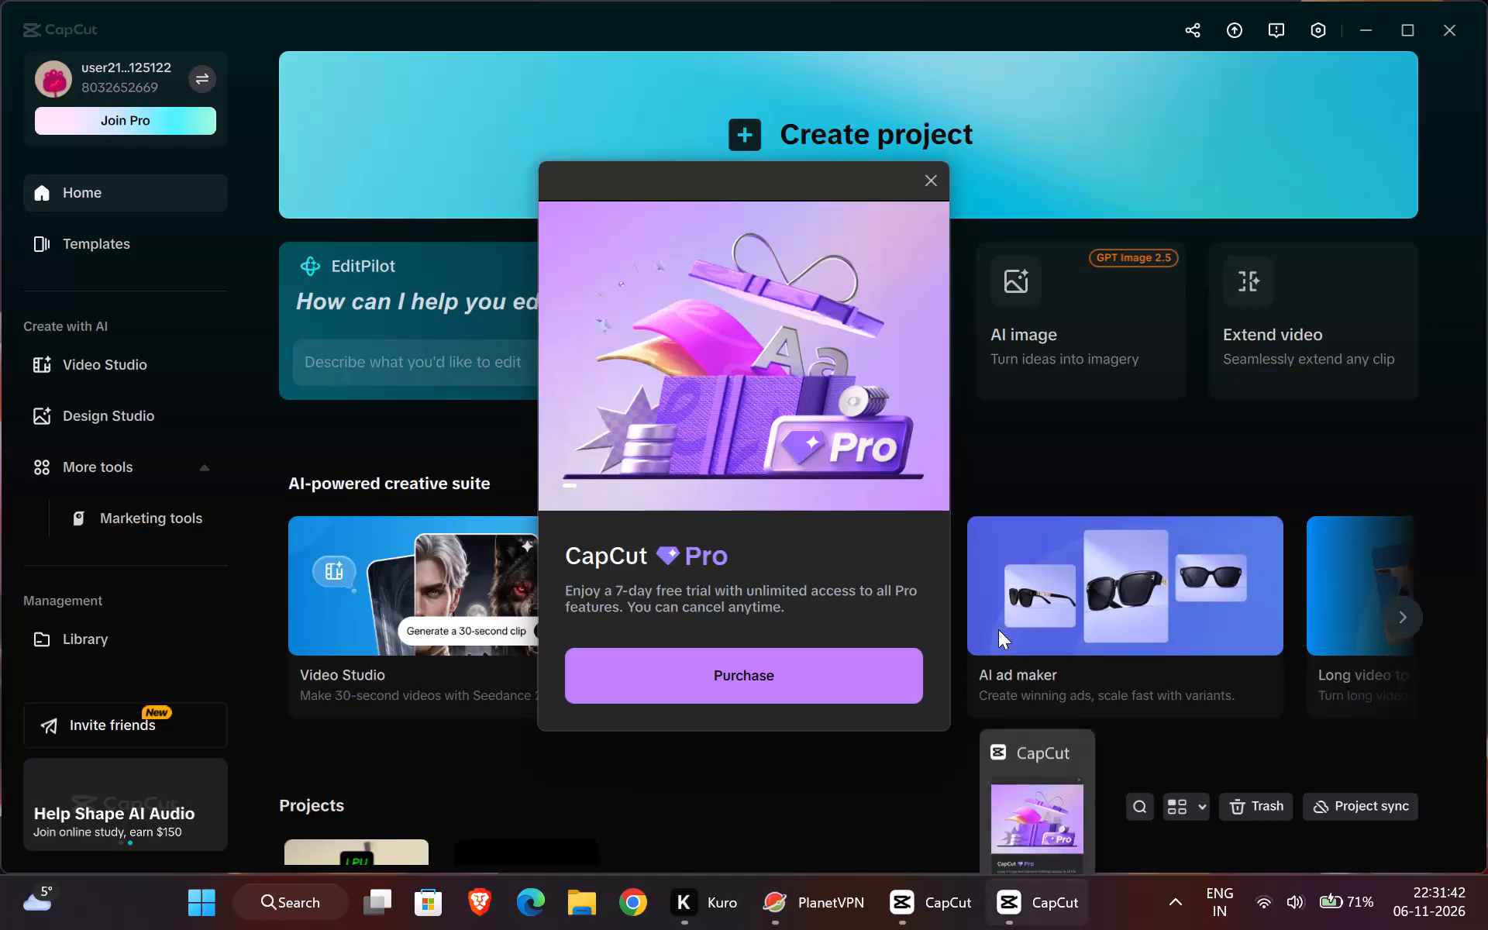
# Dismiss the CapCut Pro trial offer and open project 1106 from the Projects list.
pyautogui.click(925, 183)
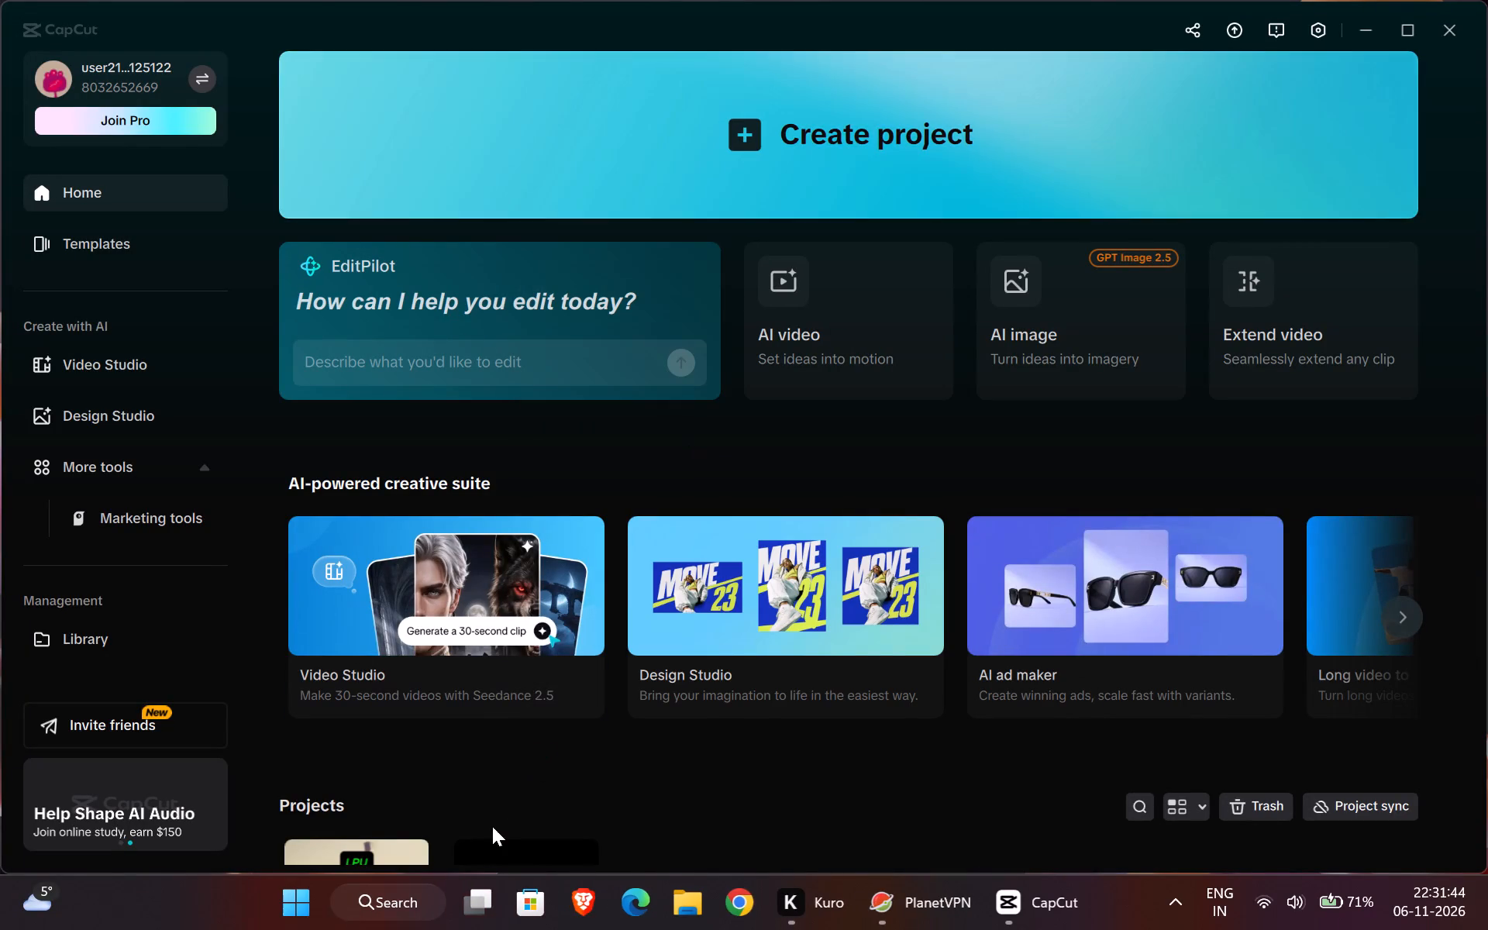
pyautogui.scroll(-3, 489, 834)
pyautogui.doubleClick(380, 774)
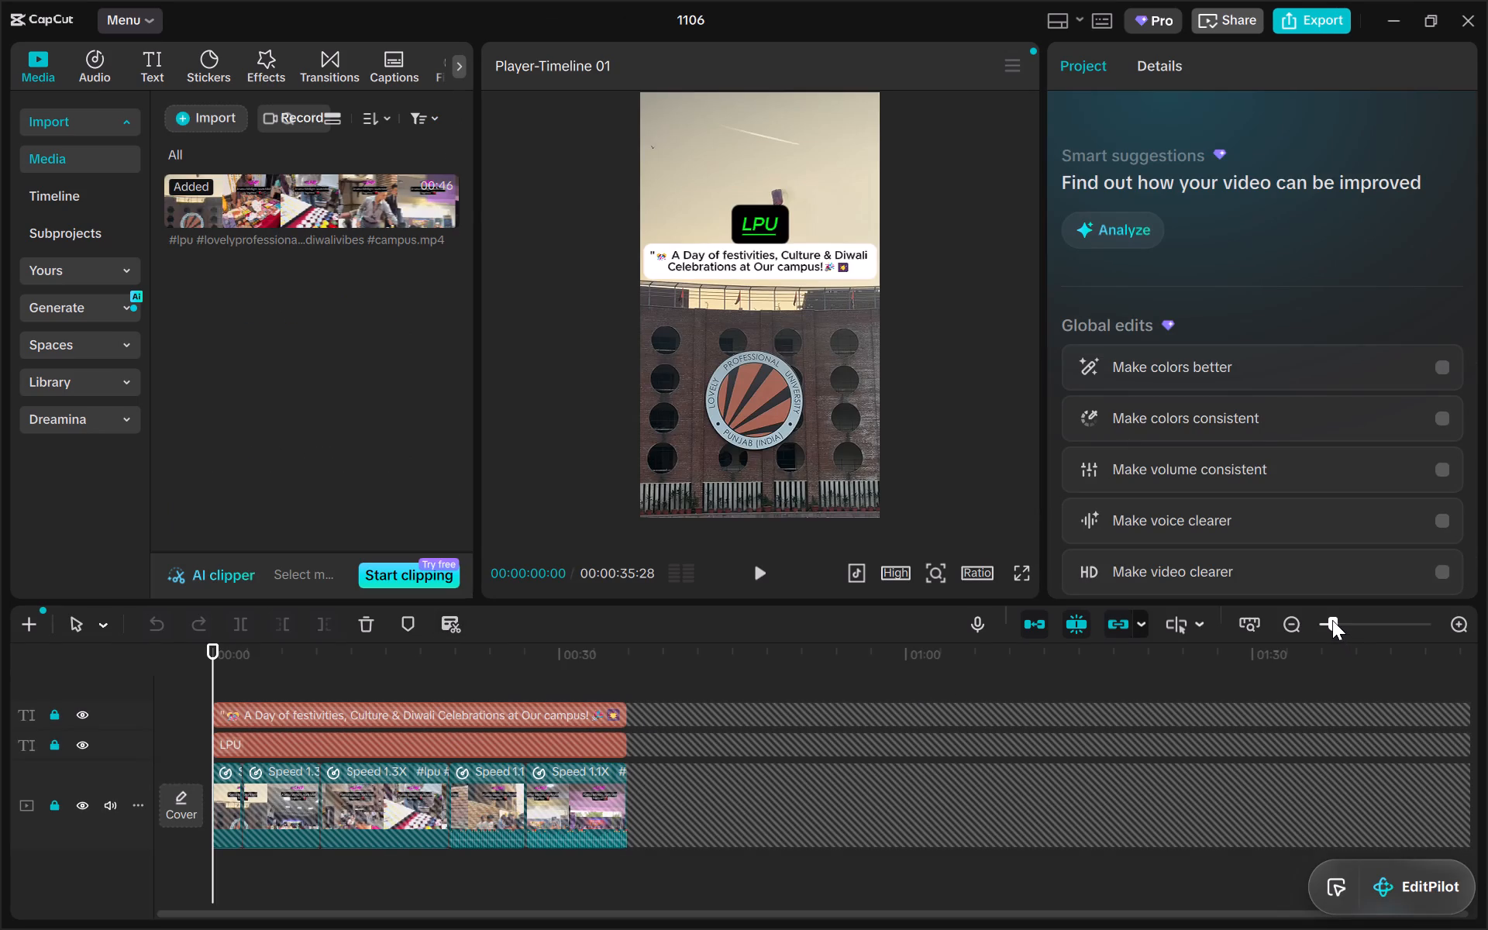
# Search the online music library for "diwali", using the recent search.
pyautogui.moveTo(1332, 620); pyautogui.dragTo(1338, 627)
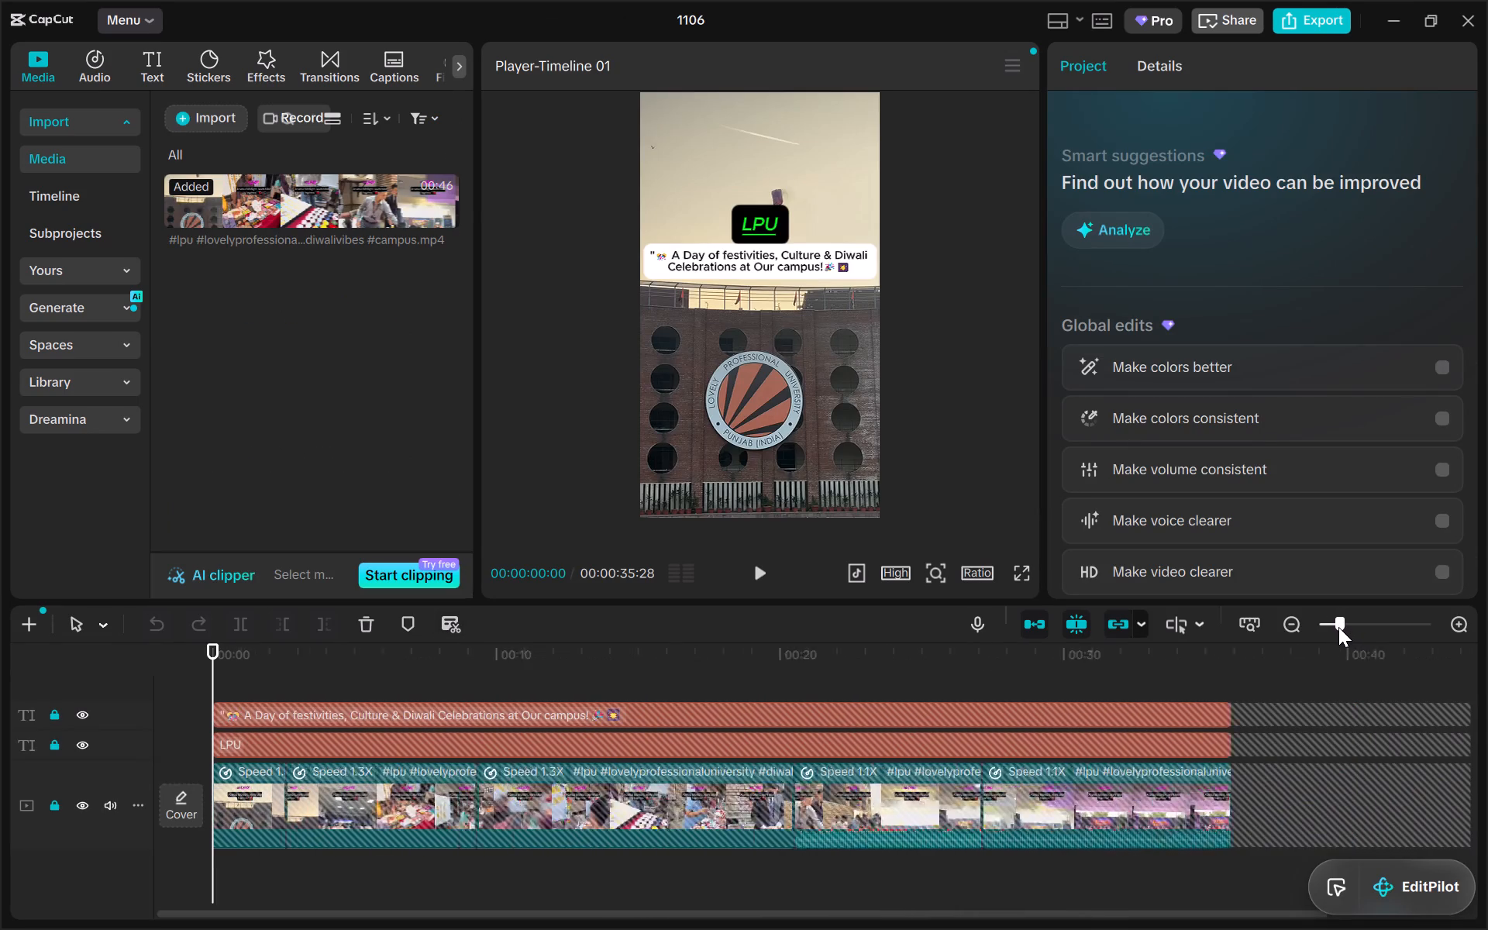
pyautogui.moveTo(1338, 627); pyautogui.dragTo(1340, 627)
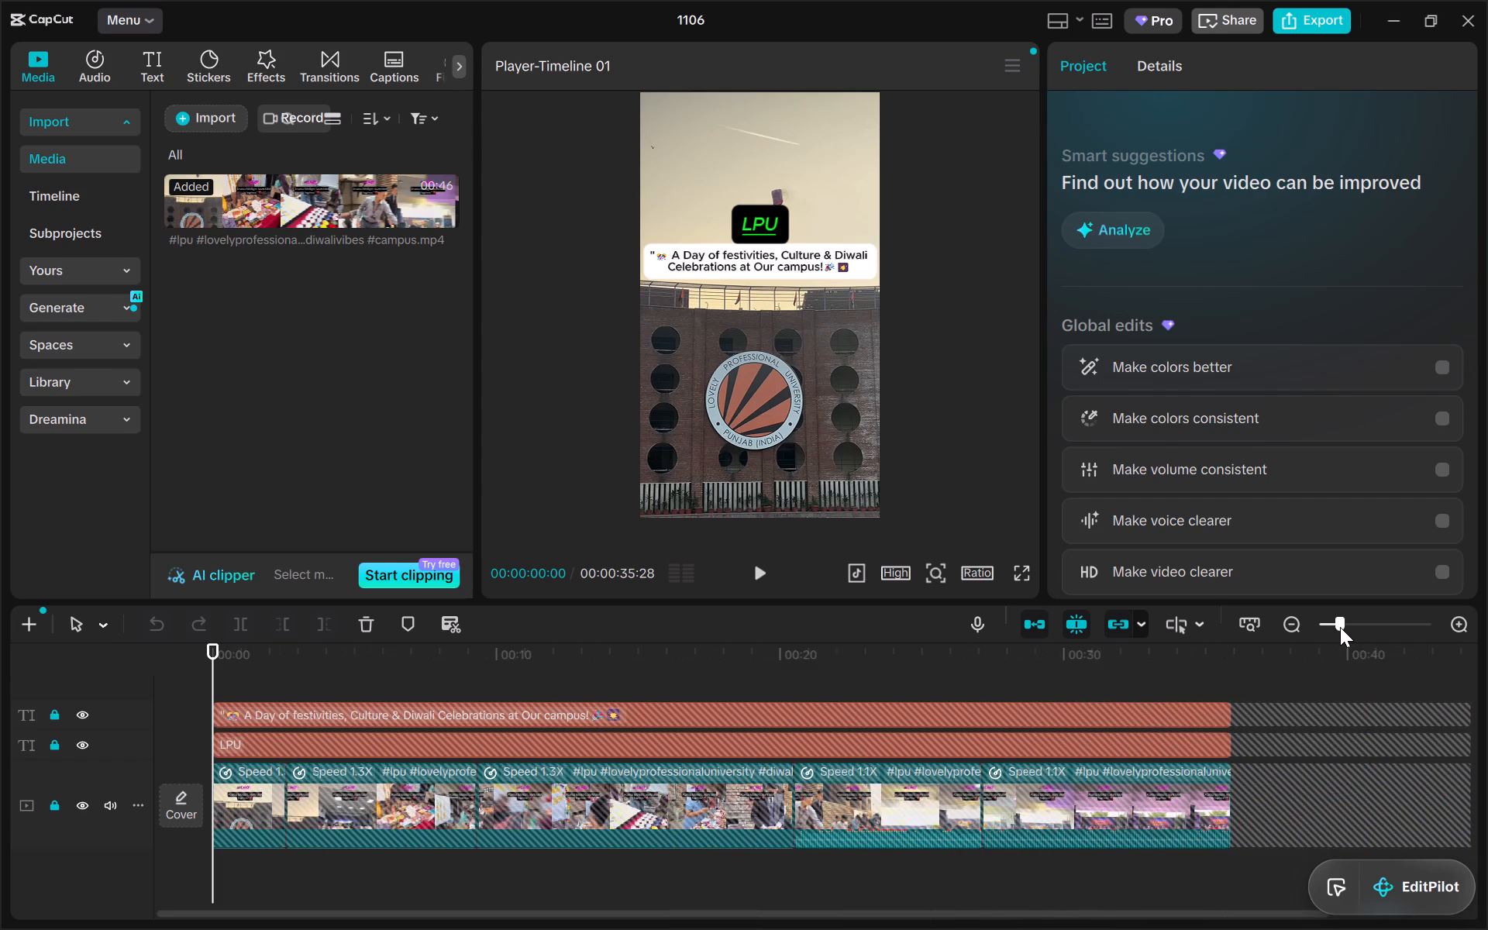
pyautogui.moveTo(1340, 627); pyautogui.dragTo(1340, 628)
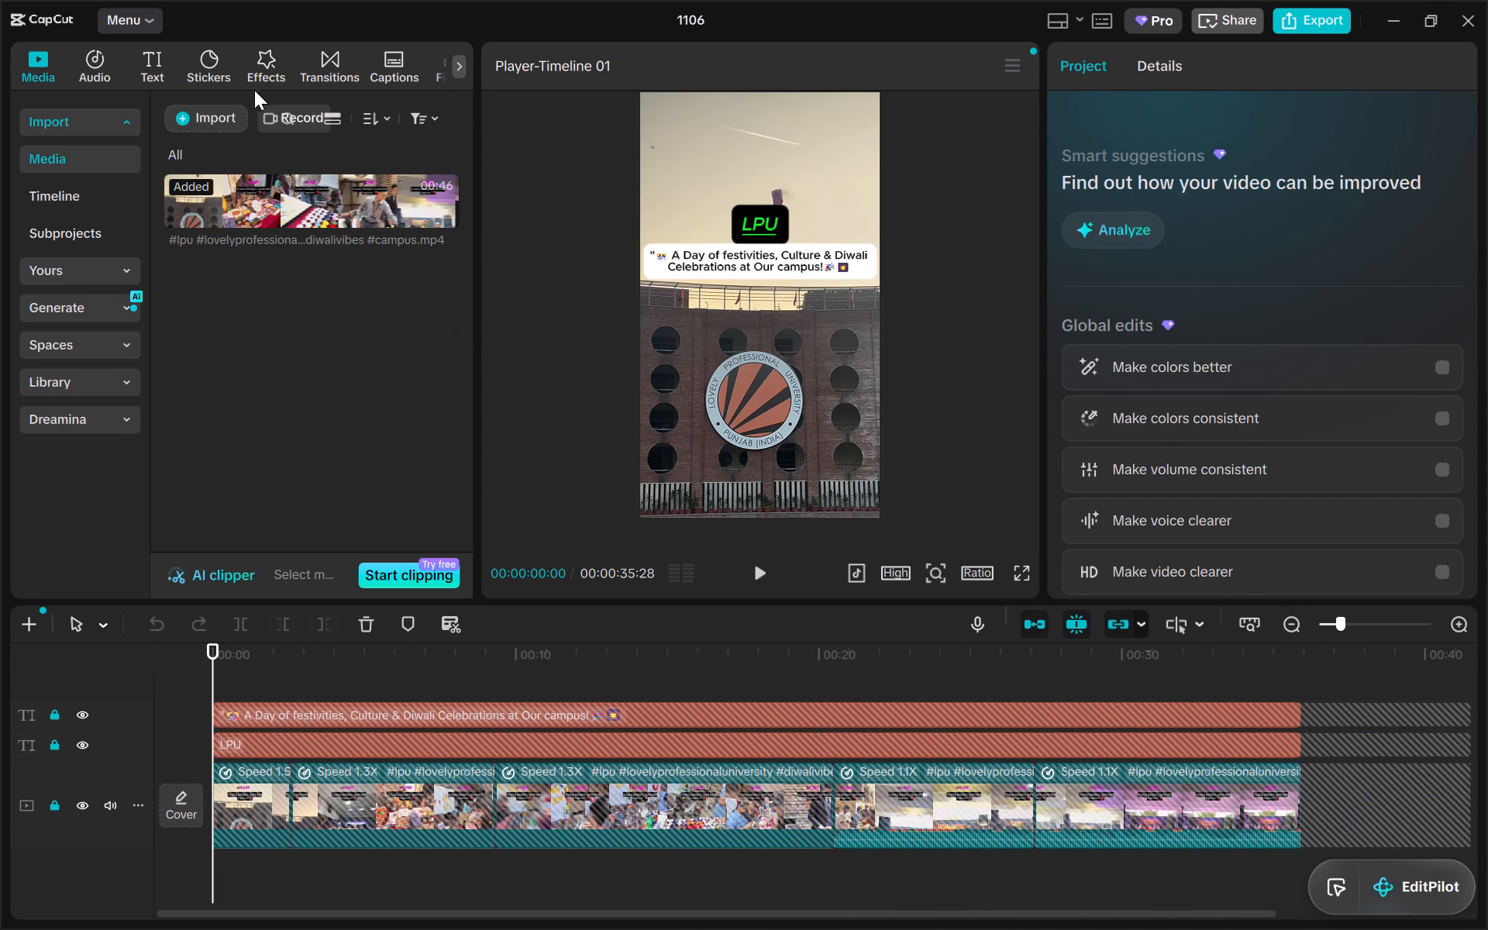
pyautogui.click(98, 53)
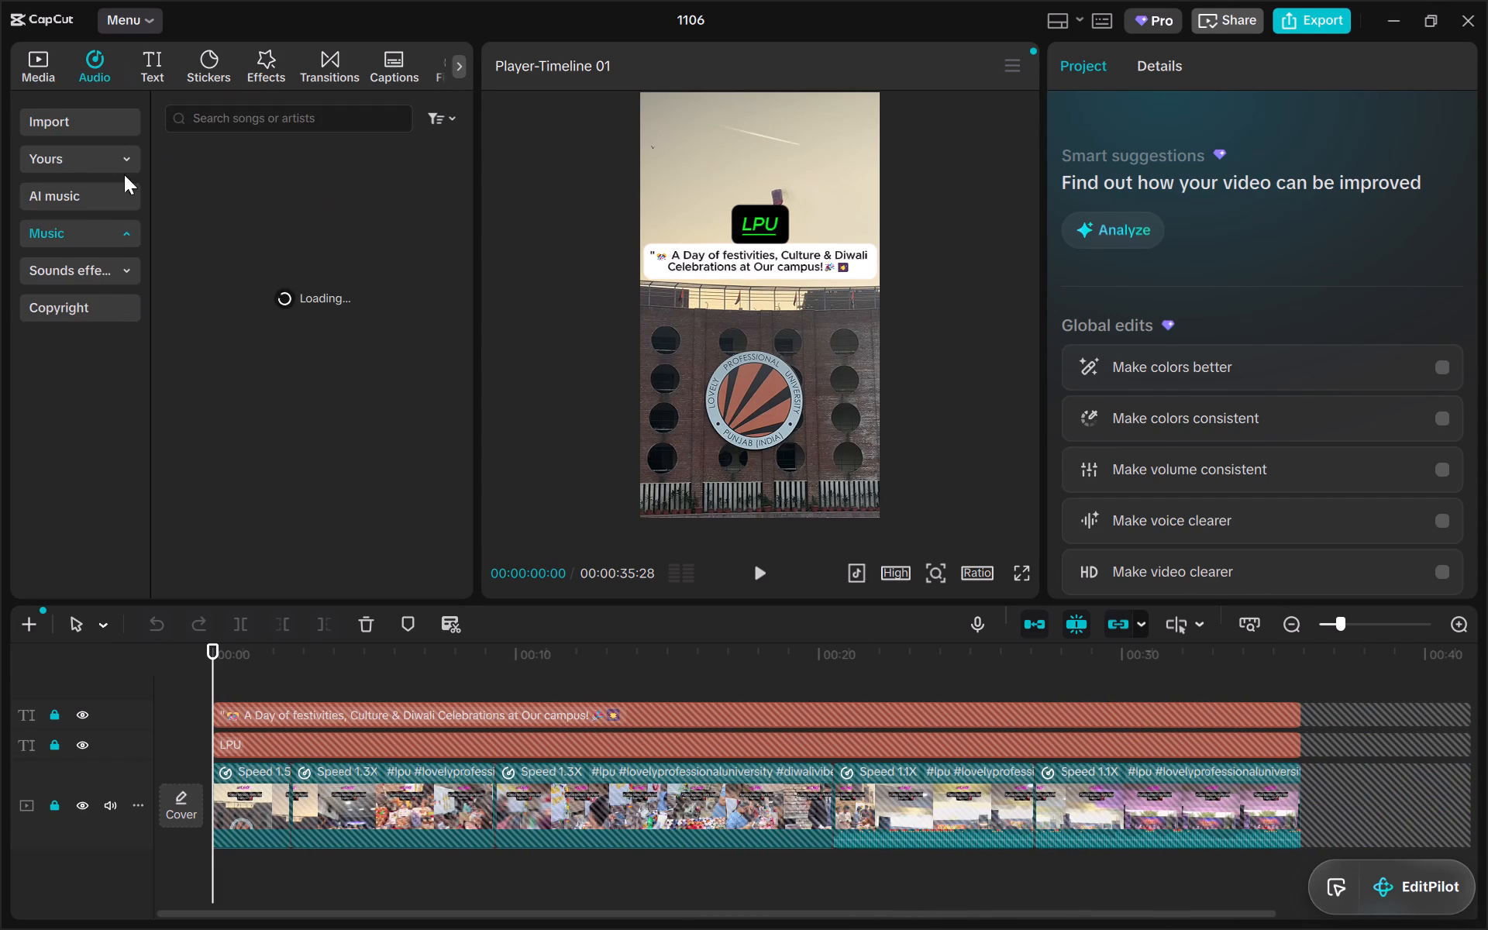
pyautogui.click(236, 119)
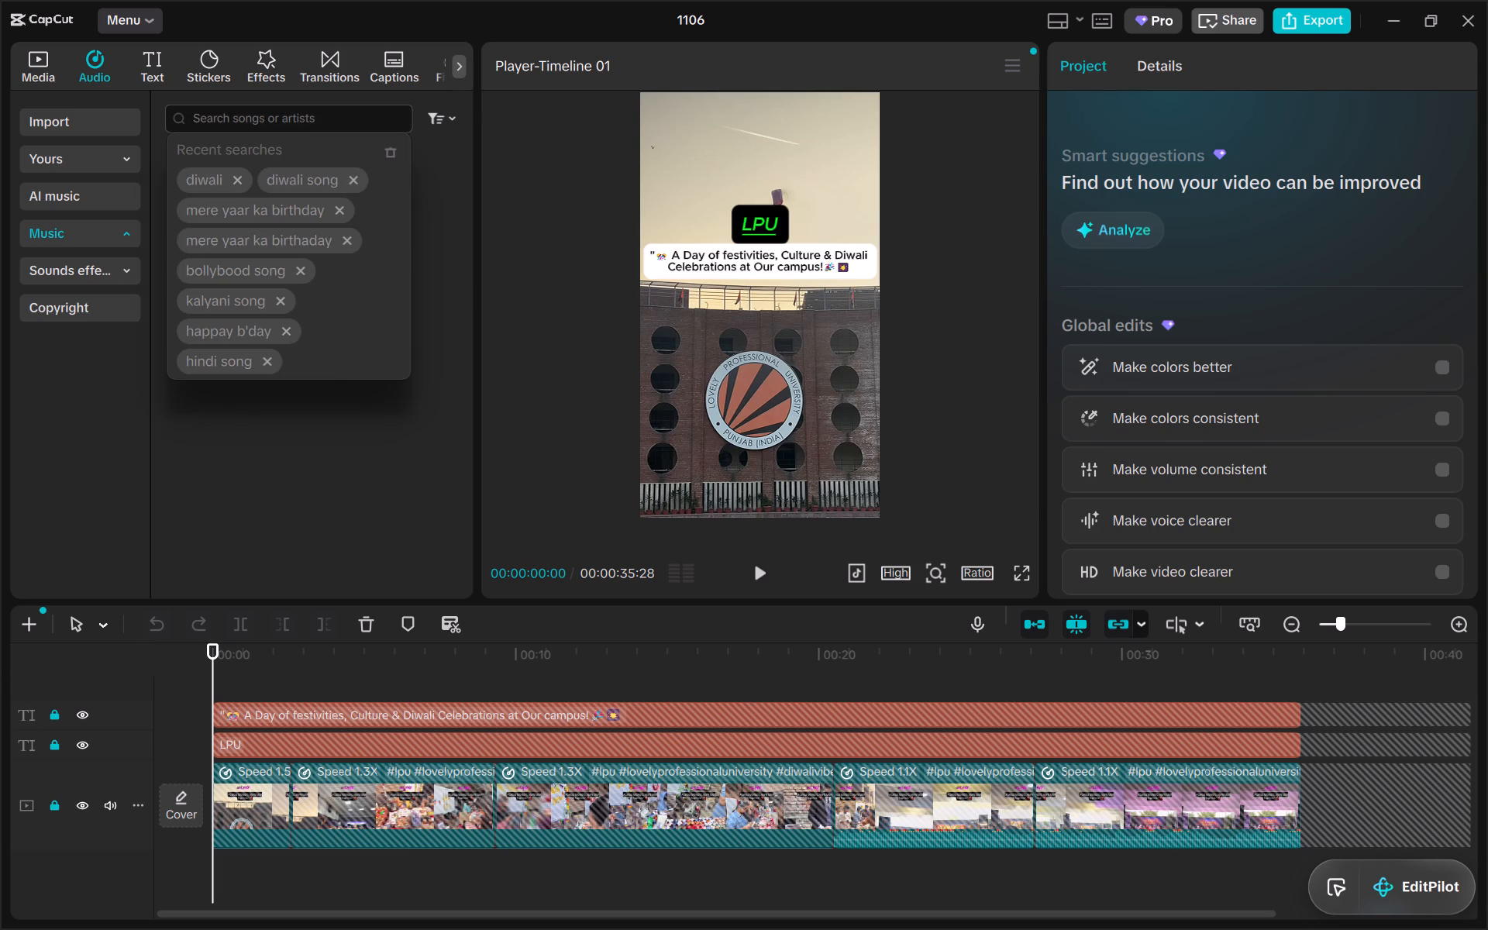
pyautogui.click(216, 173)
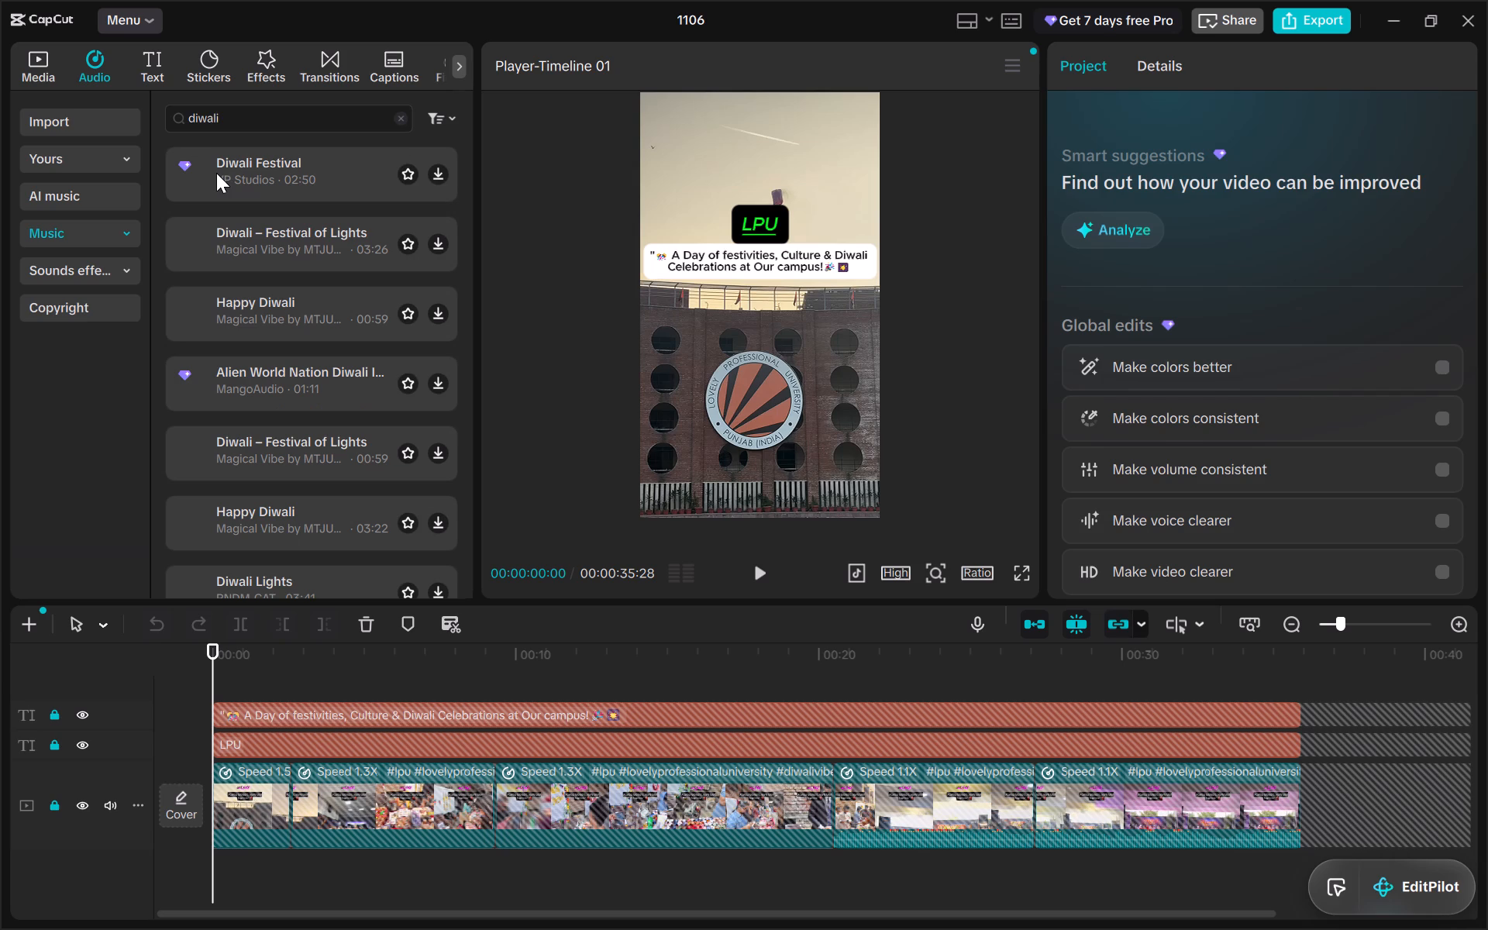
# Load and preview the tracks Diwali Festival by VP Studios and the 03:26 version of Diwali – Festival of Lights.
pyautogui.click(439, 175)
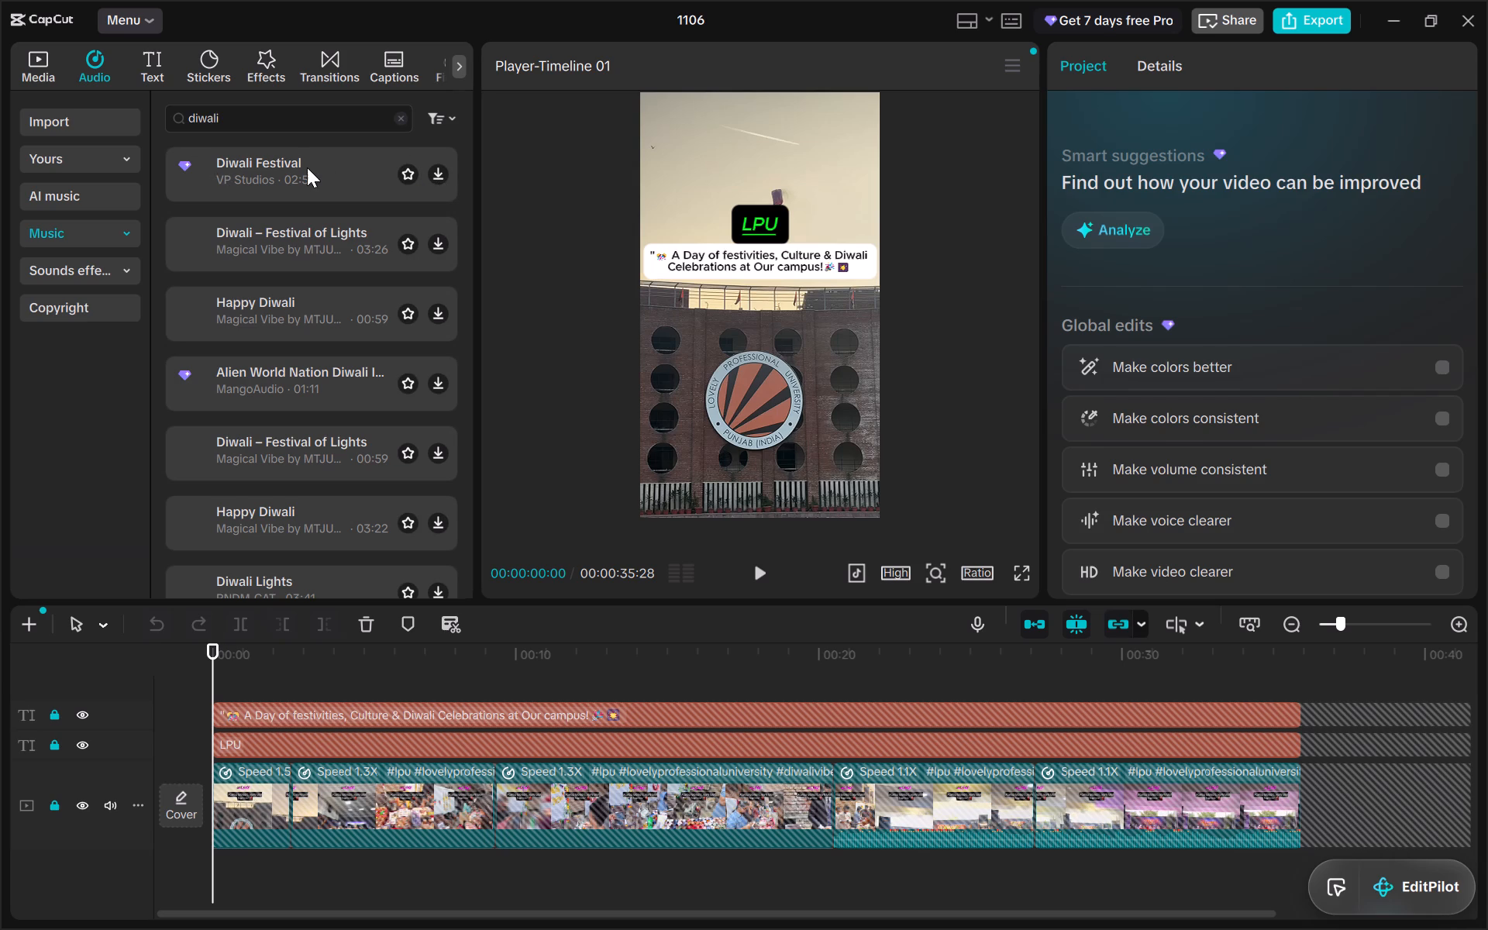
pyautogui.doubleClick(307, 167)
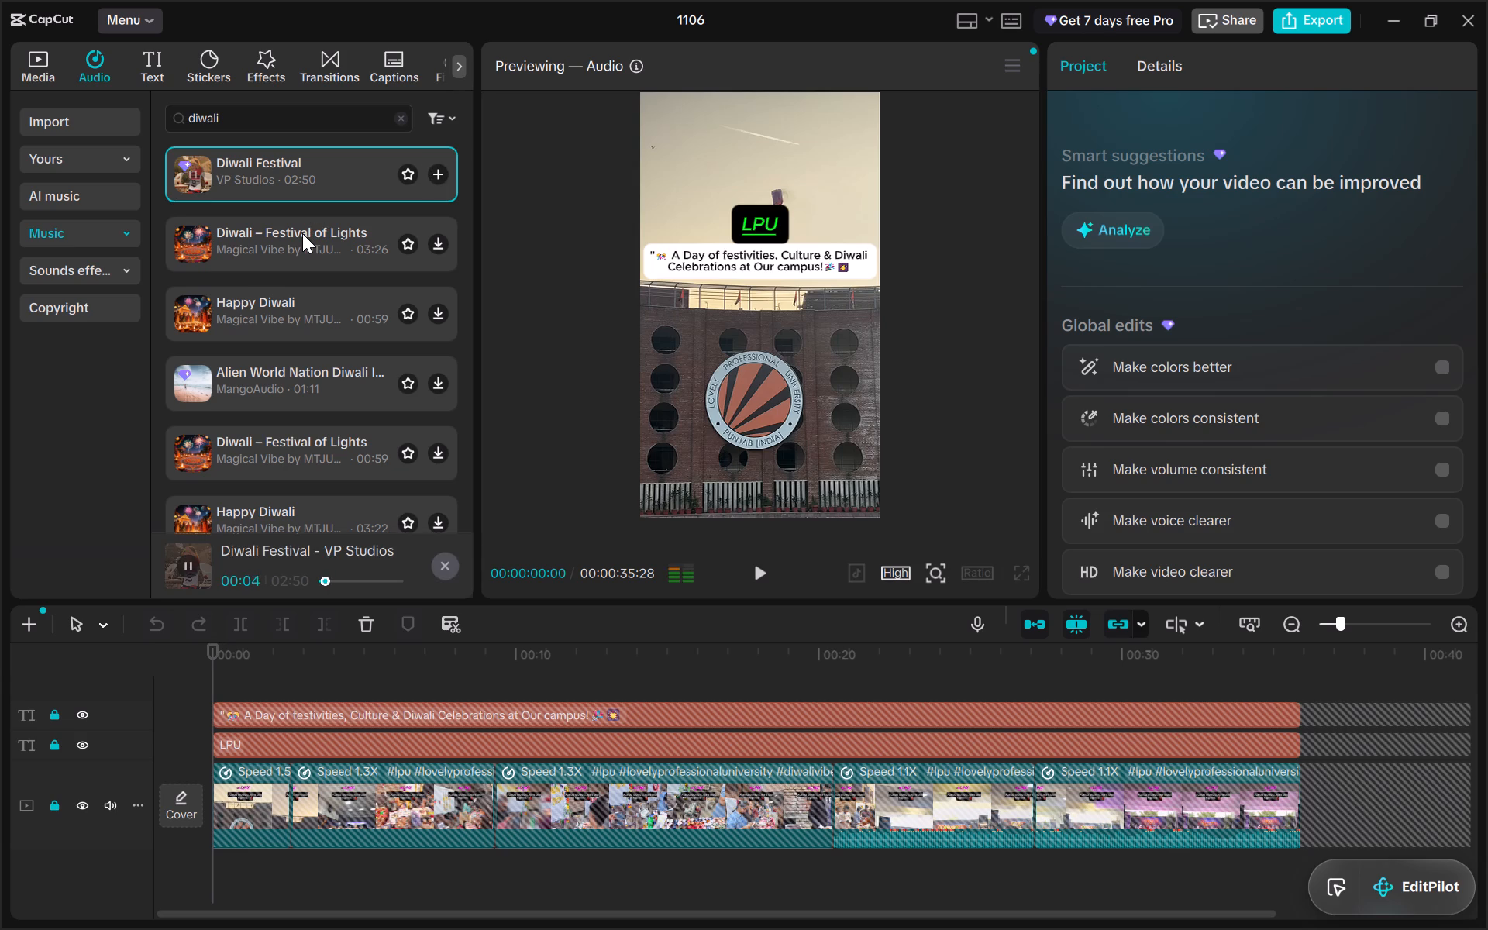
pyautogui.doubleClick(291, 235)
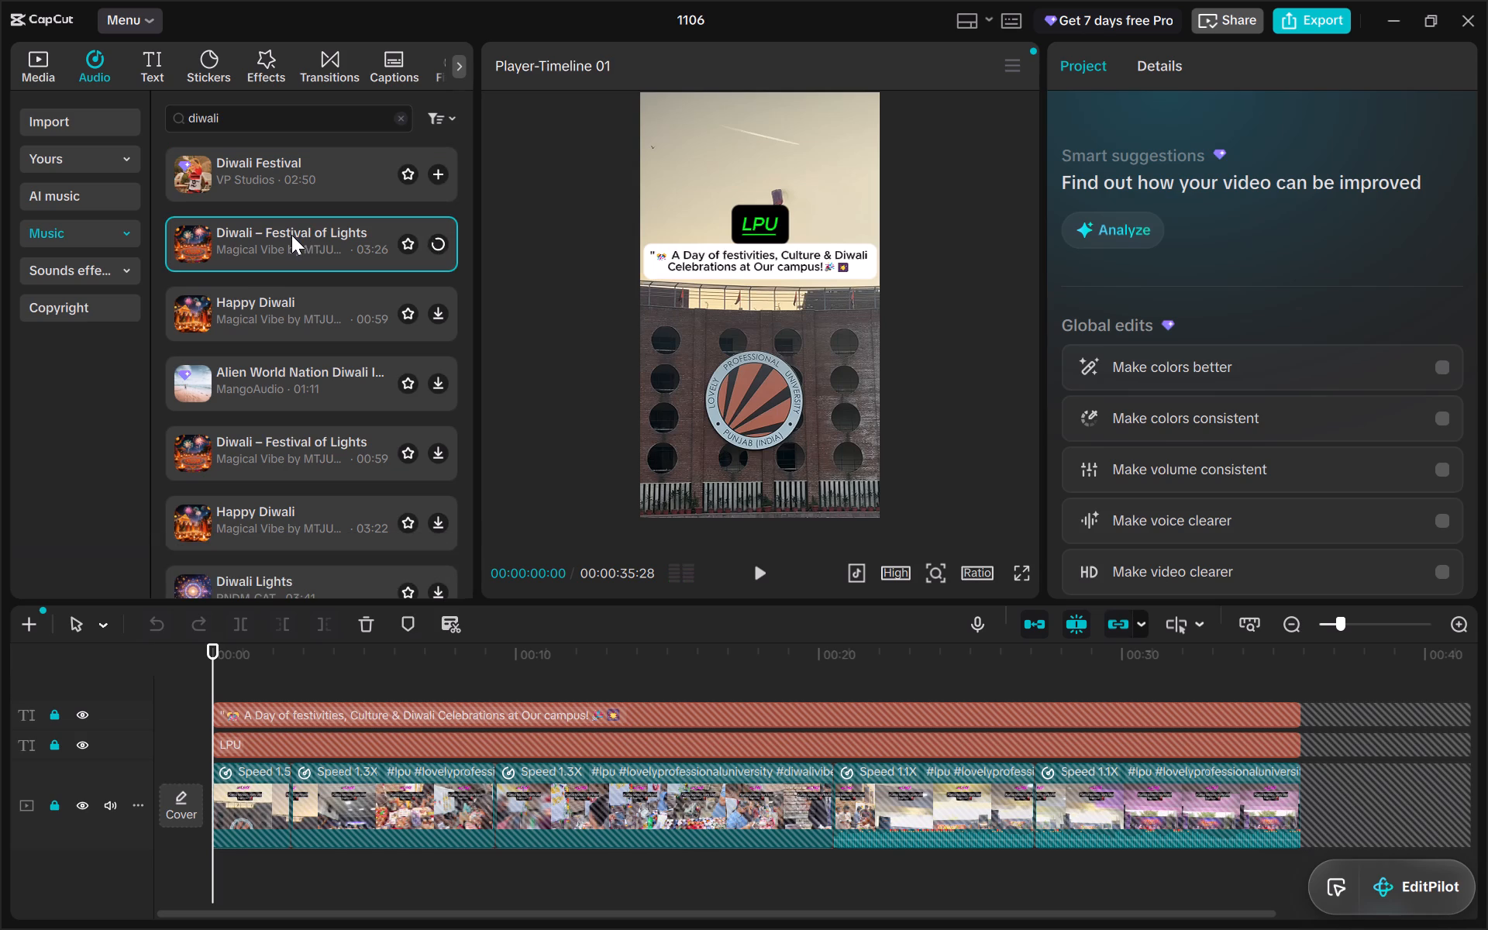
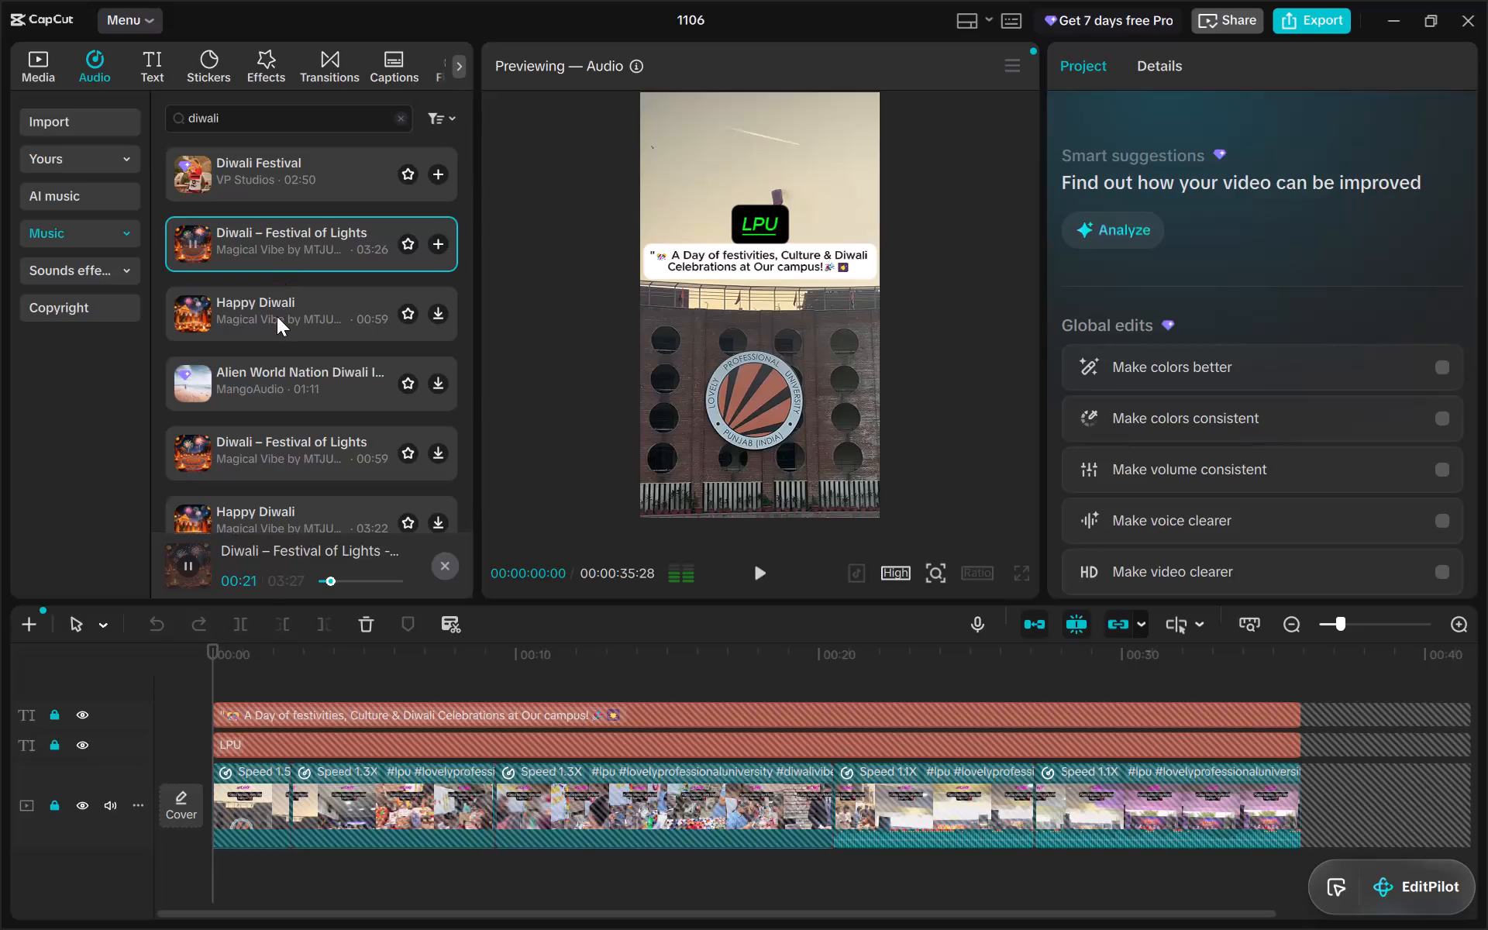
# Preview the 00:59 Happy Diwali track and add it to the start of the timeline.
pyautogui.doubleClick(277, 316)
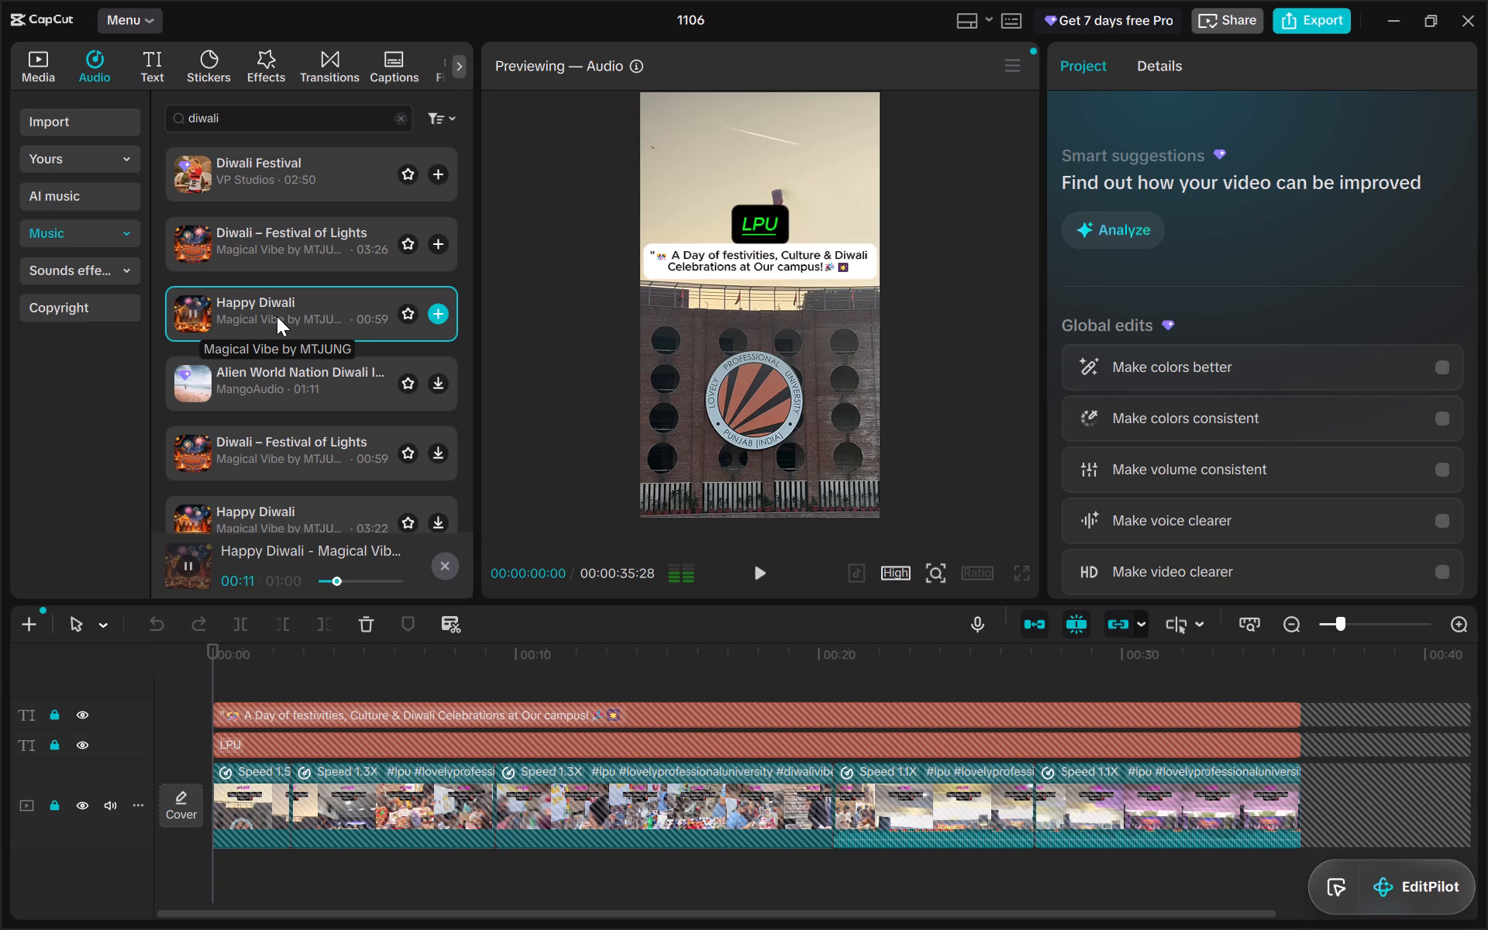
pyautogui.click(440, 314)
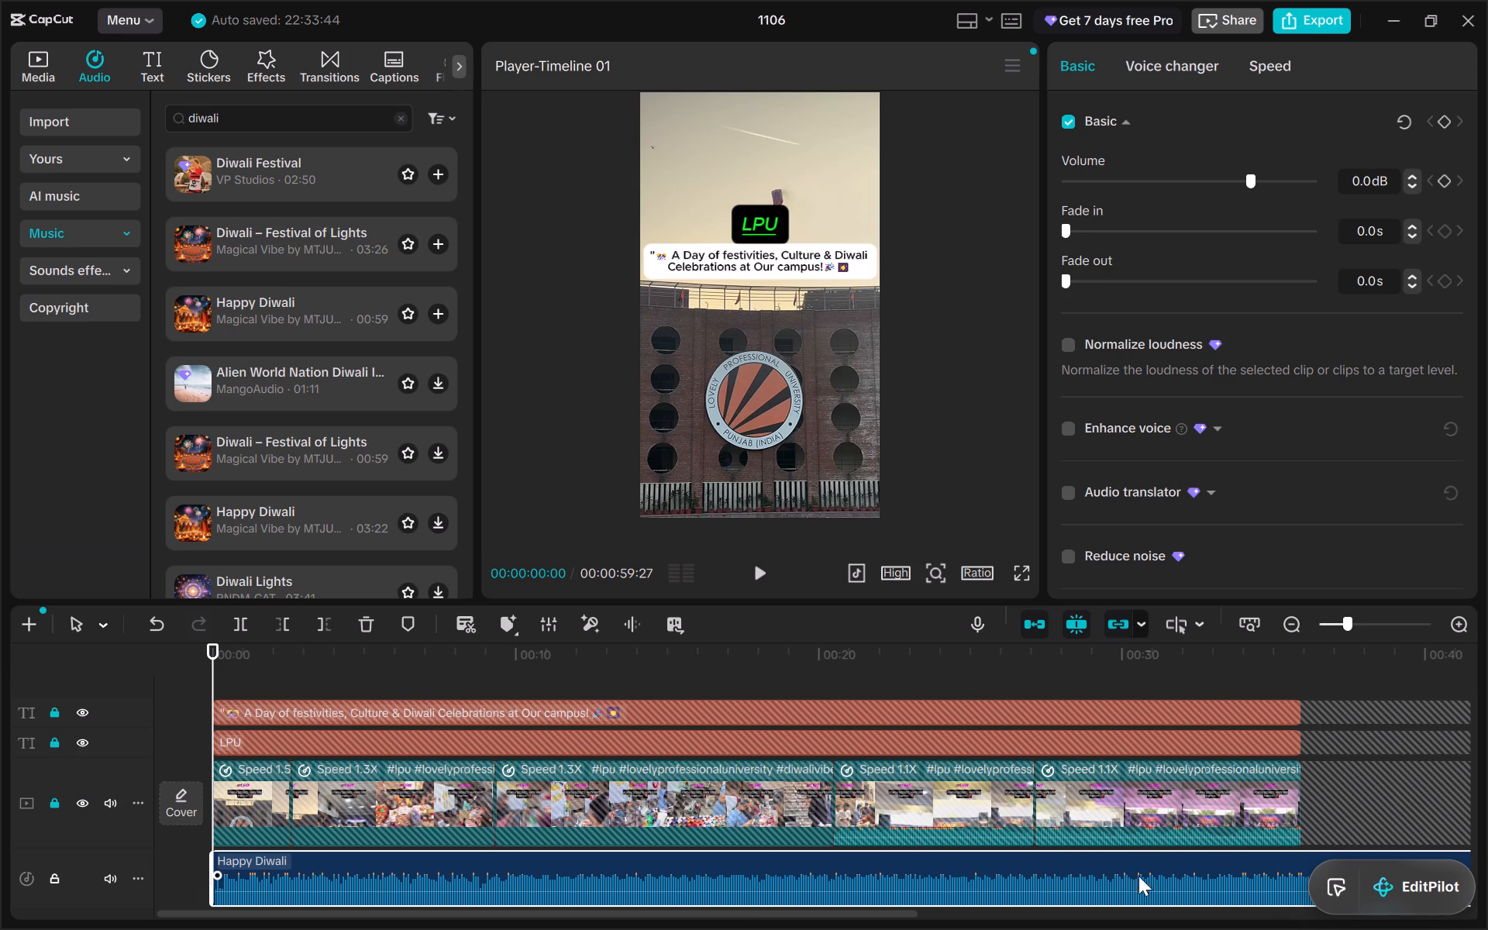
# Trim the start of the Happy Diwali audio to the beginning of the third video clip, at about 9 s.
pyautogui.click(212, 877)
pyautogui.moveTo(212, 873); pyautogui.dragTo(222, 797)
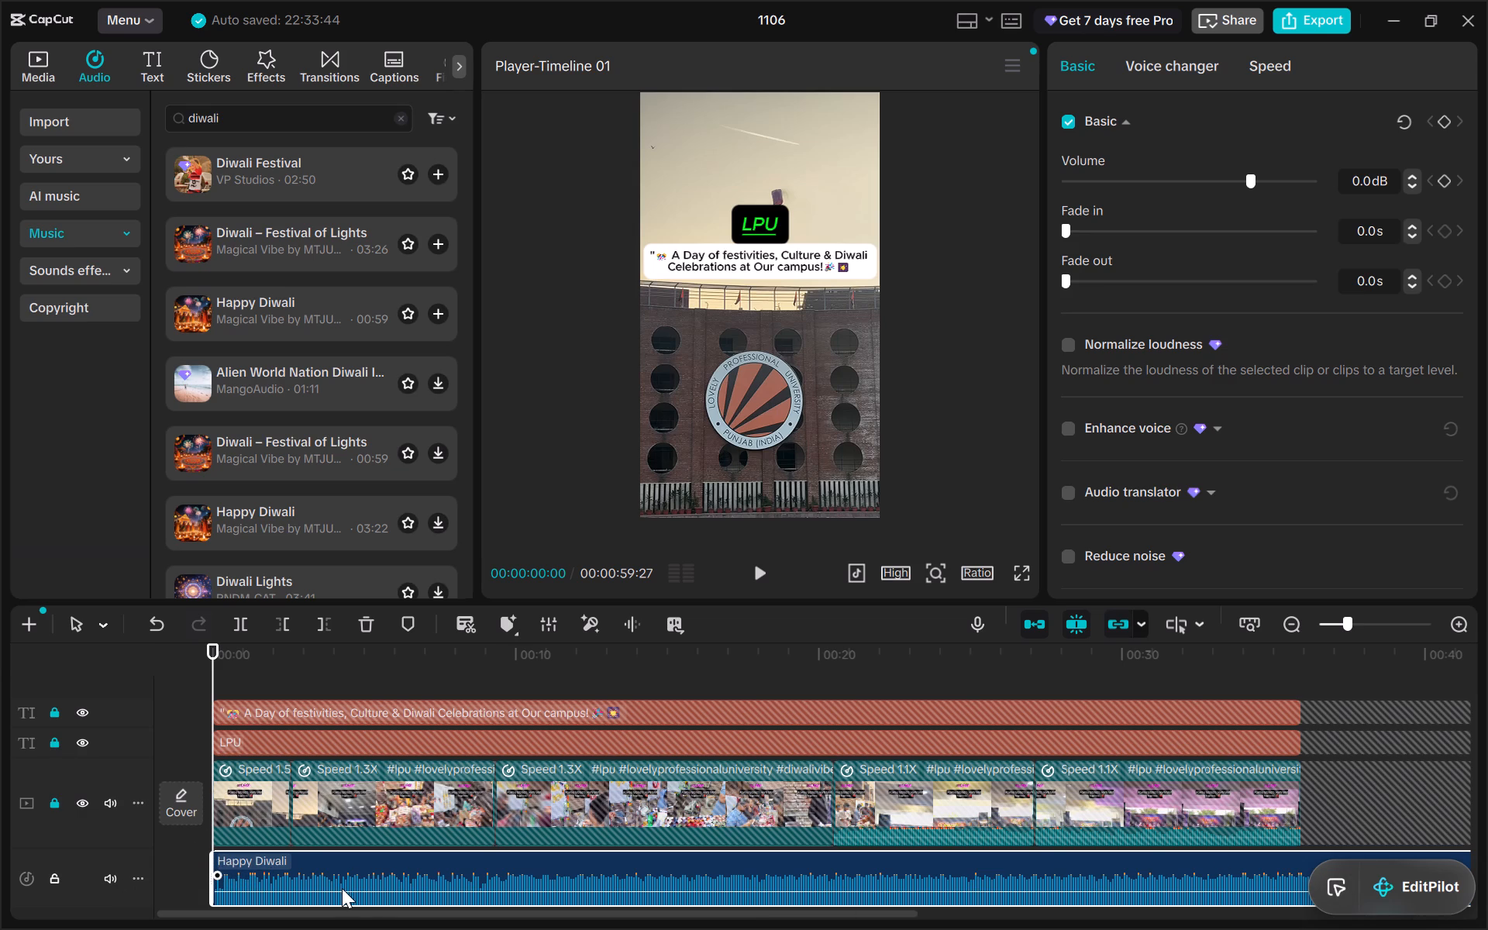
pyautogui.click(342, 888)
pyautogui.moveTo(212, 884); pyautogui.dragTo(234, 885)
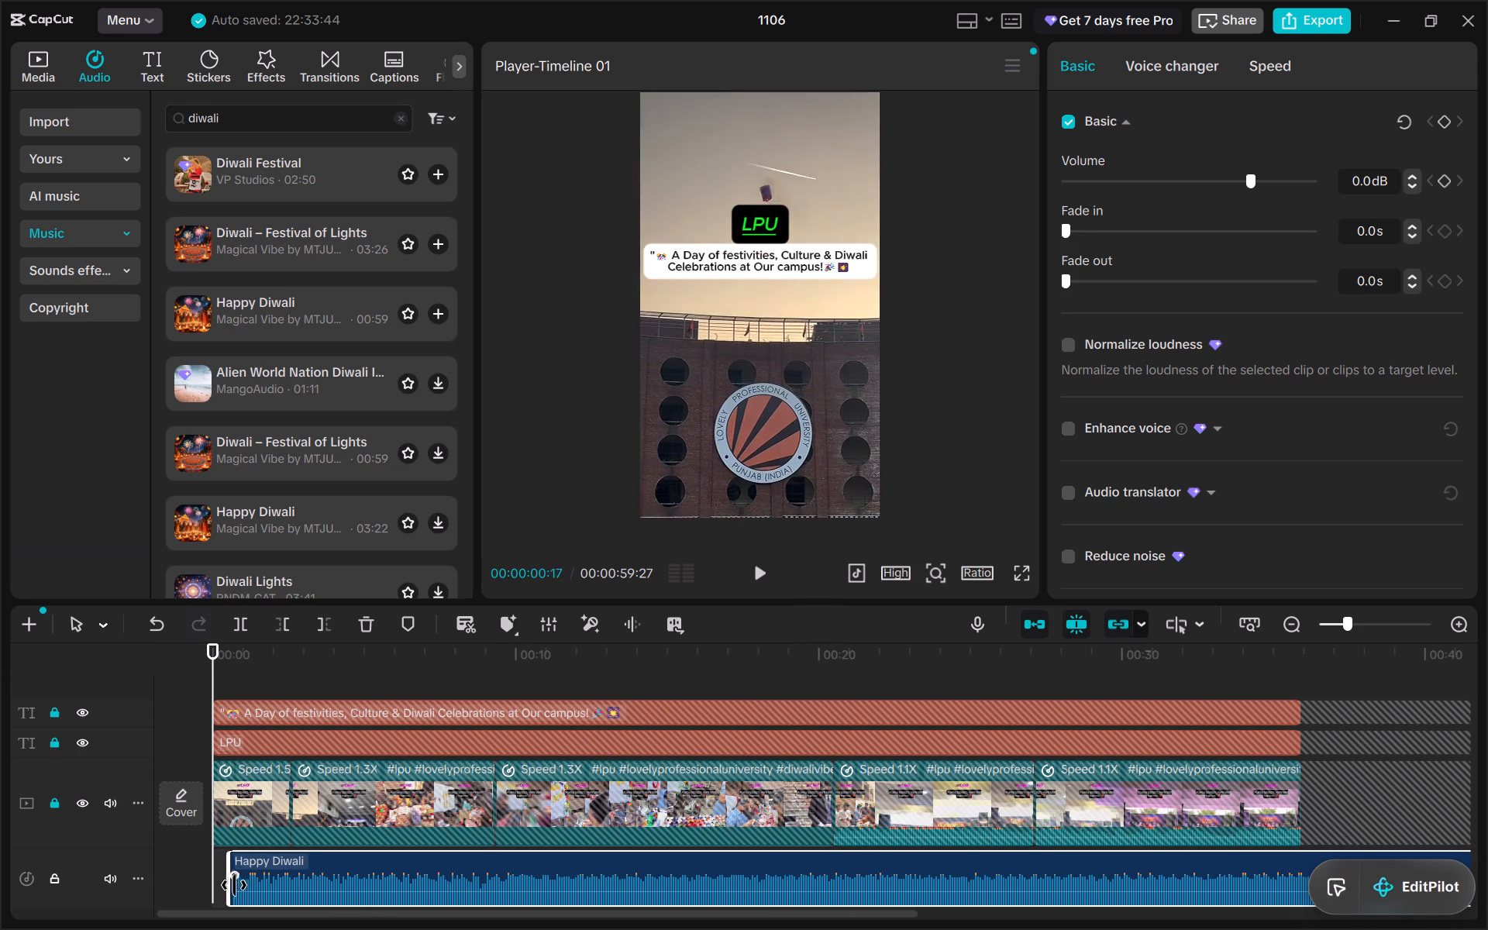
pyautogui.moveTo(234, 885); pyautogui.dragTo(448, 858)
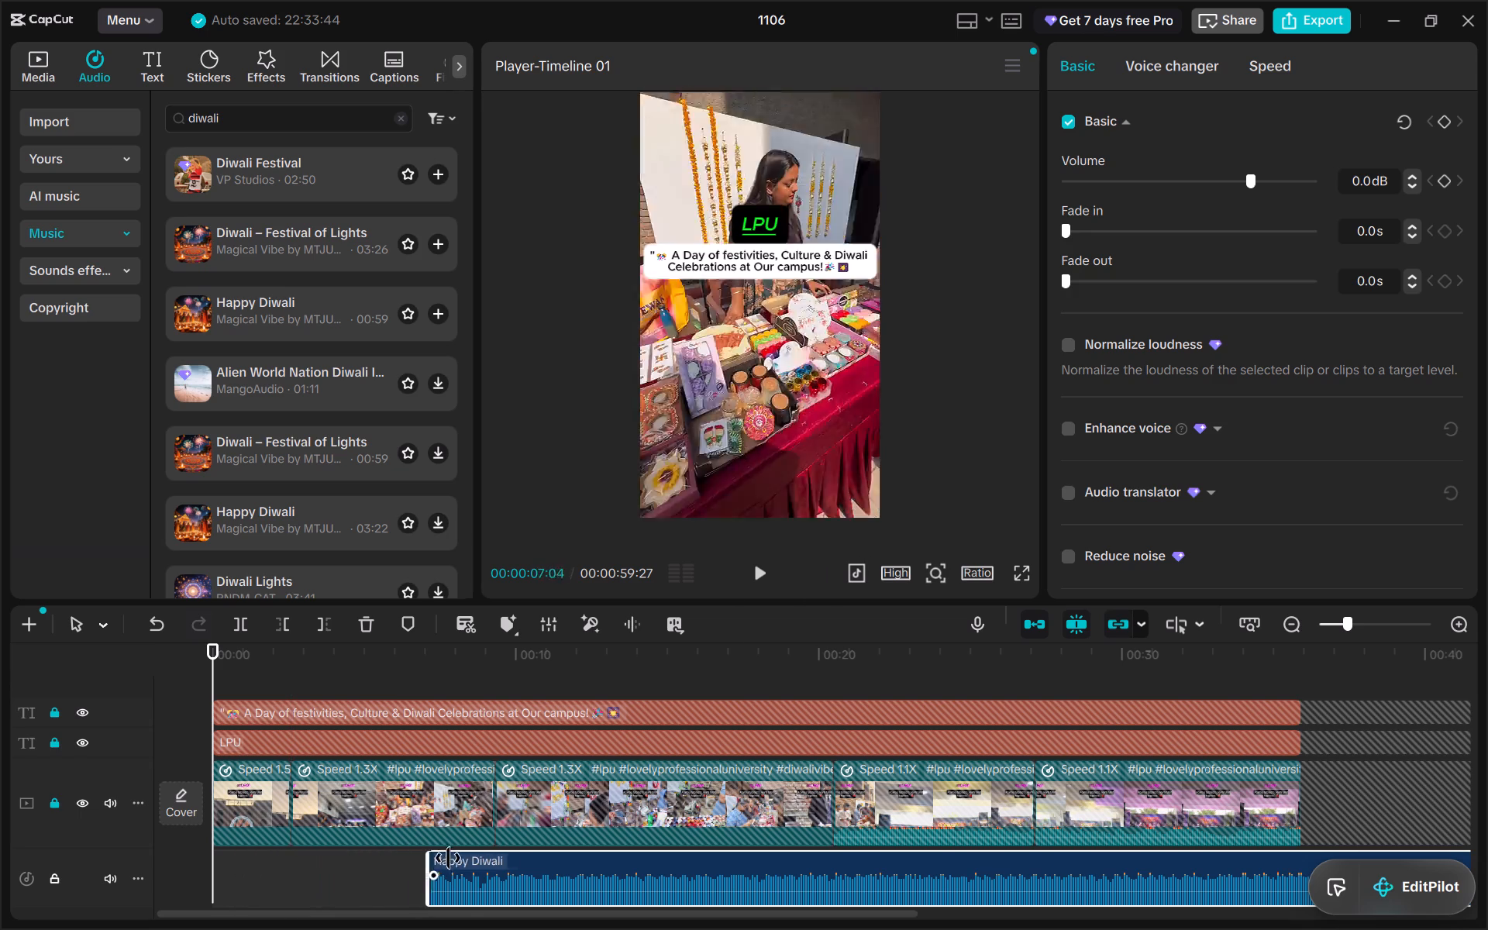
pyautogui.moveTo(448, 858); pyautogui.dragTo(496, 856)
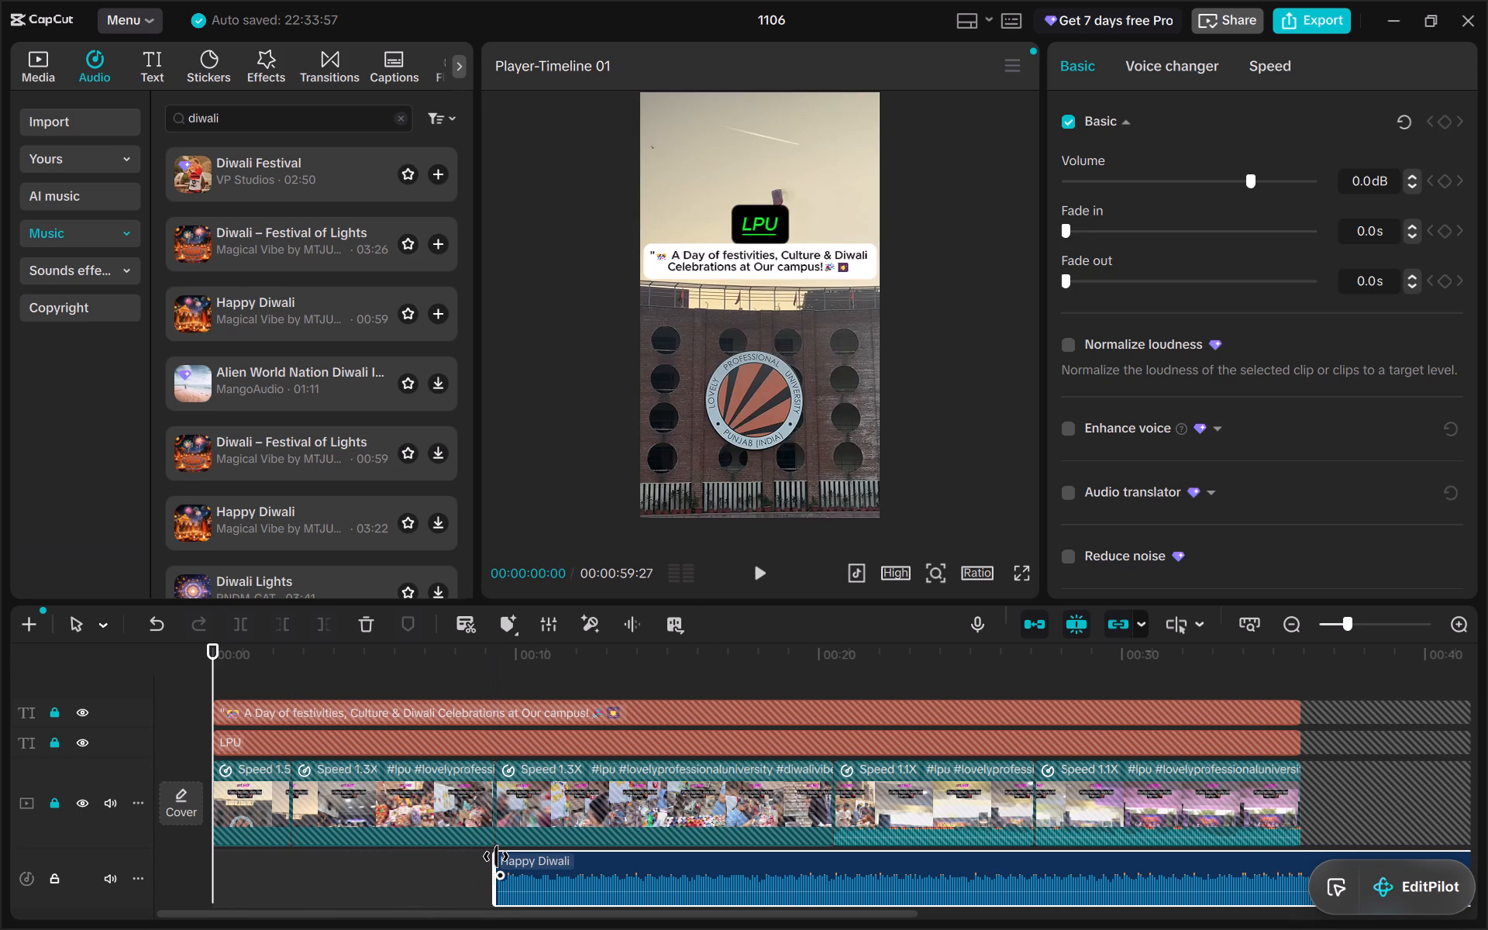
# Trim the end of the Happy Diwali audio to where the third video clip ends, at about 20 s.
pyautogui.hscroll(-2, 1231, 874)
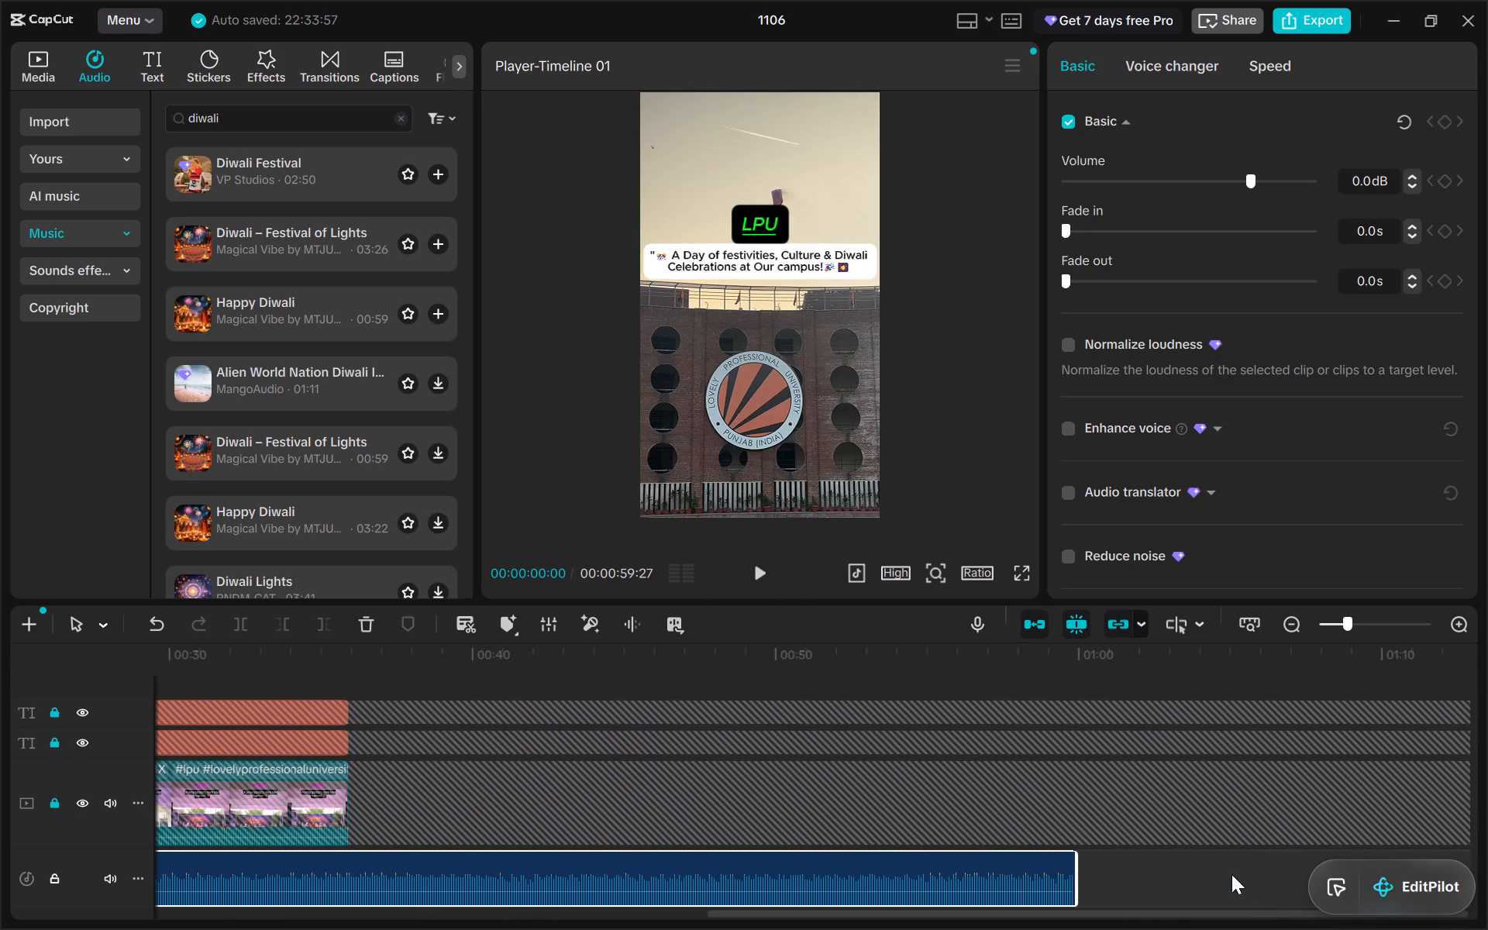
pyautogui.hscroll(-1, 1231, 874)
pyautogui.moveTo(1073, 887); pyautogui.dragTo(426, 903)
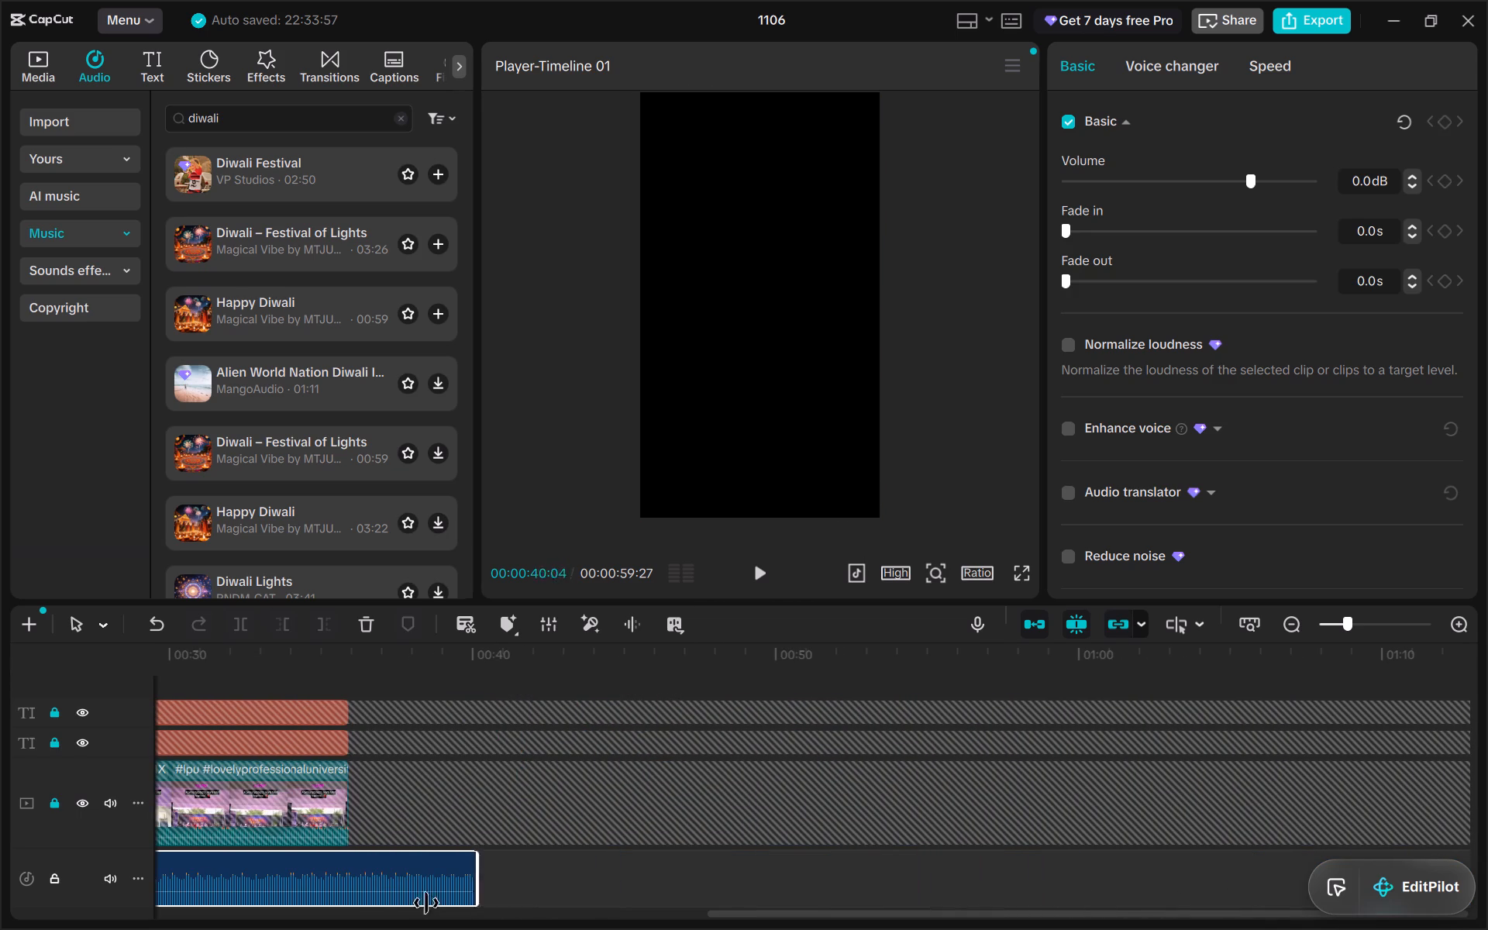
pyautogui.moveTo(426, 903); pyautogui.dragTo(635, 858)
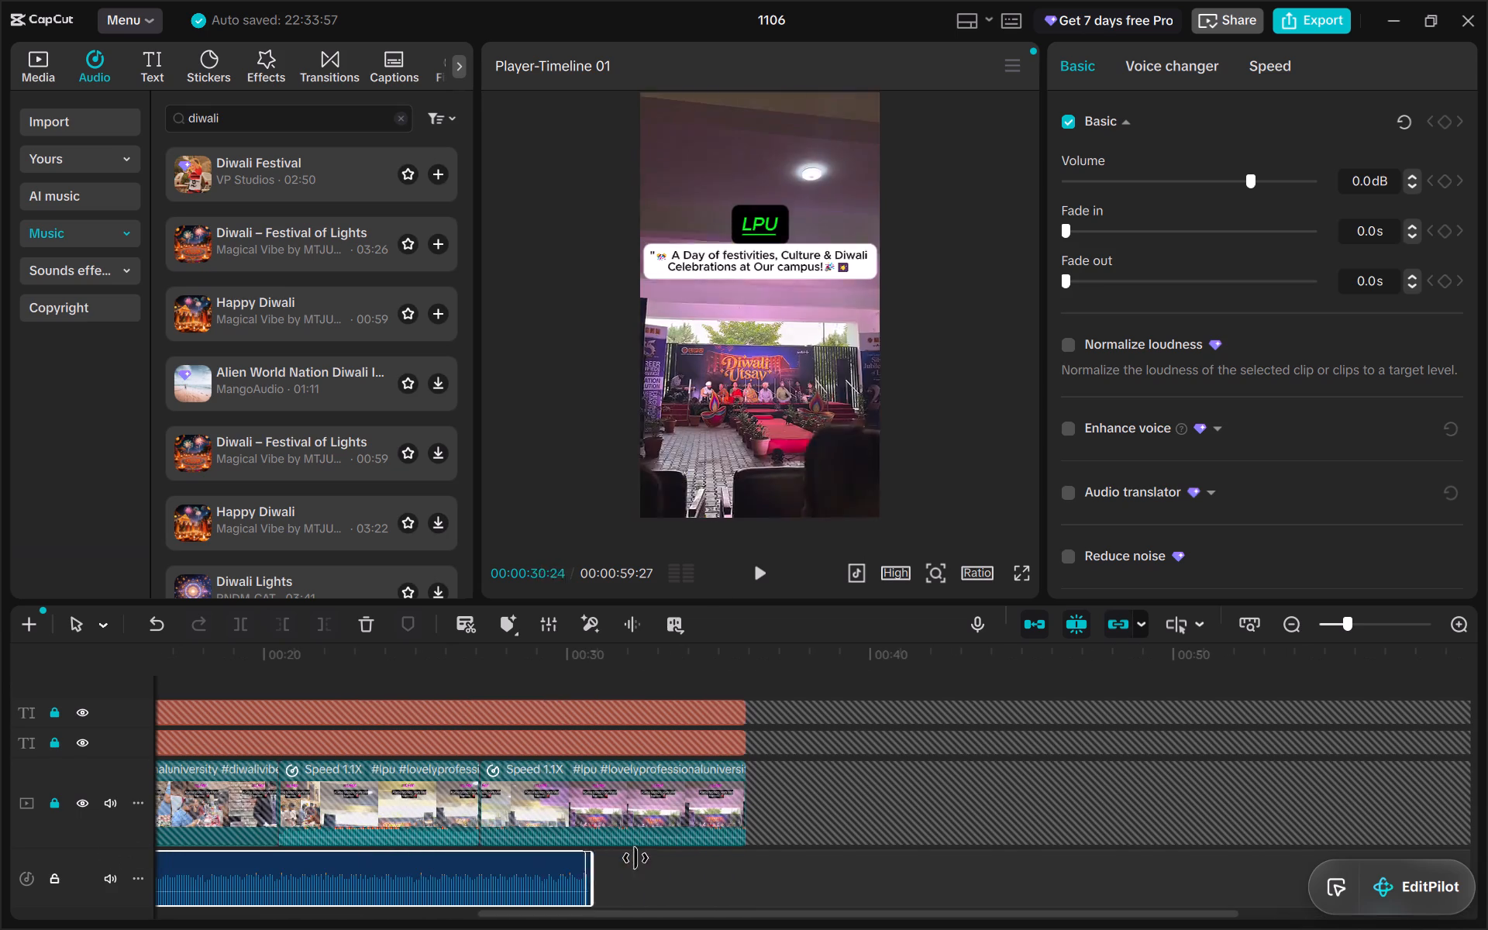
pyautogui.moveTo(635, 858); pyautogui.dragTo(111, 822)
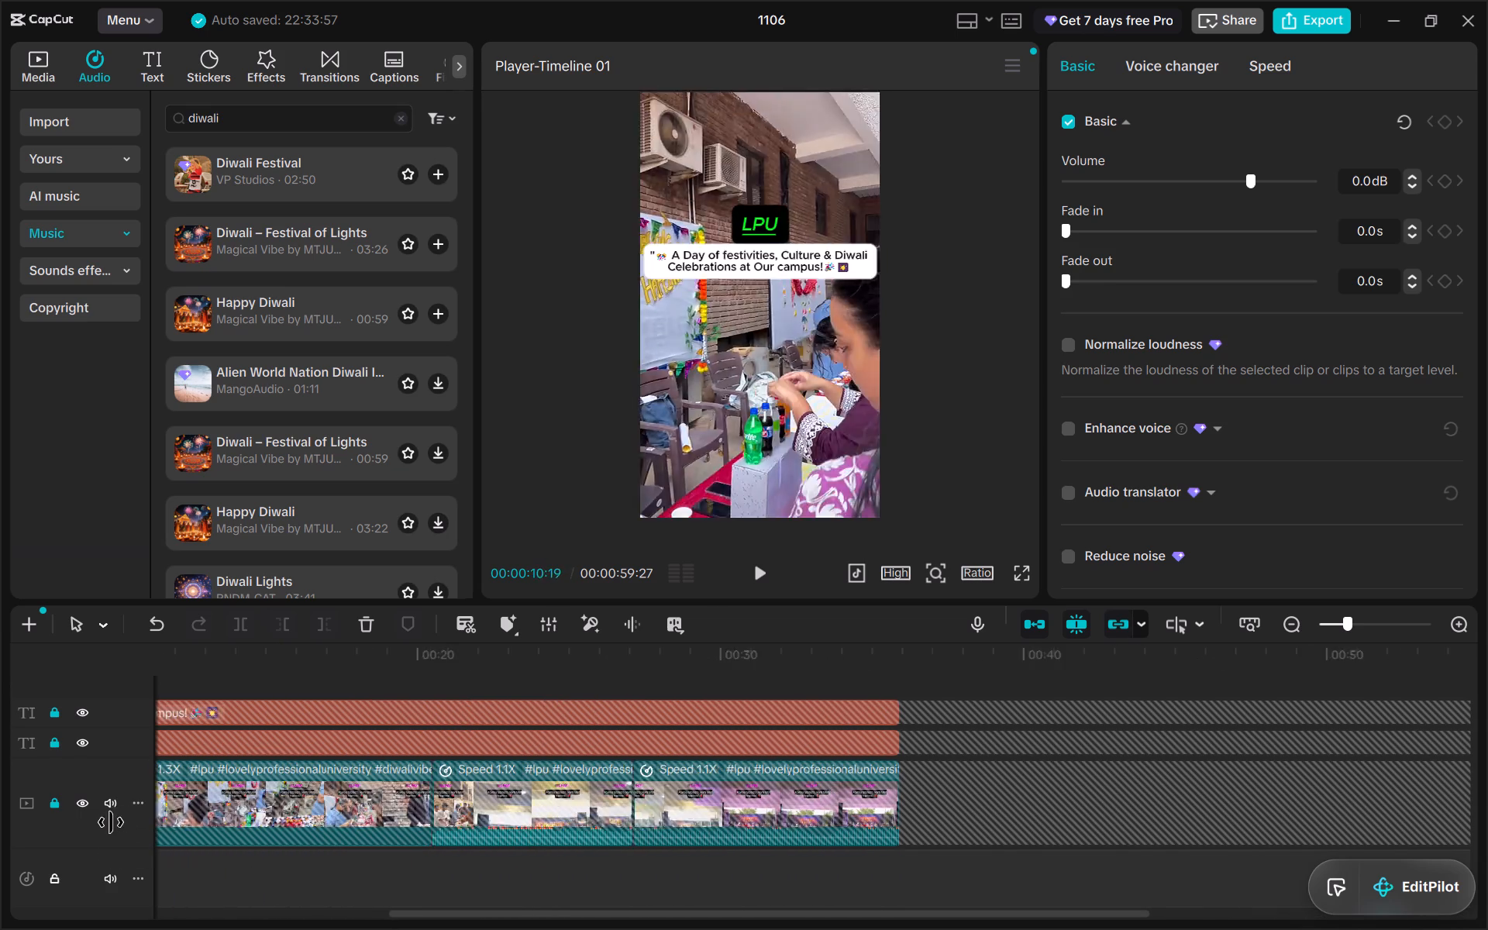
pyautogui.moveTo(111, 822); pyautogui.dragTo(668, 777)
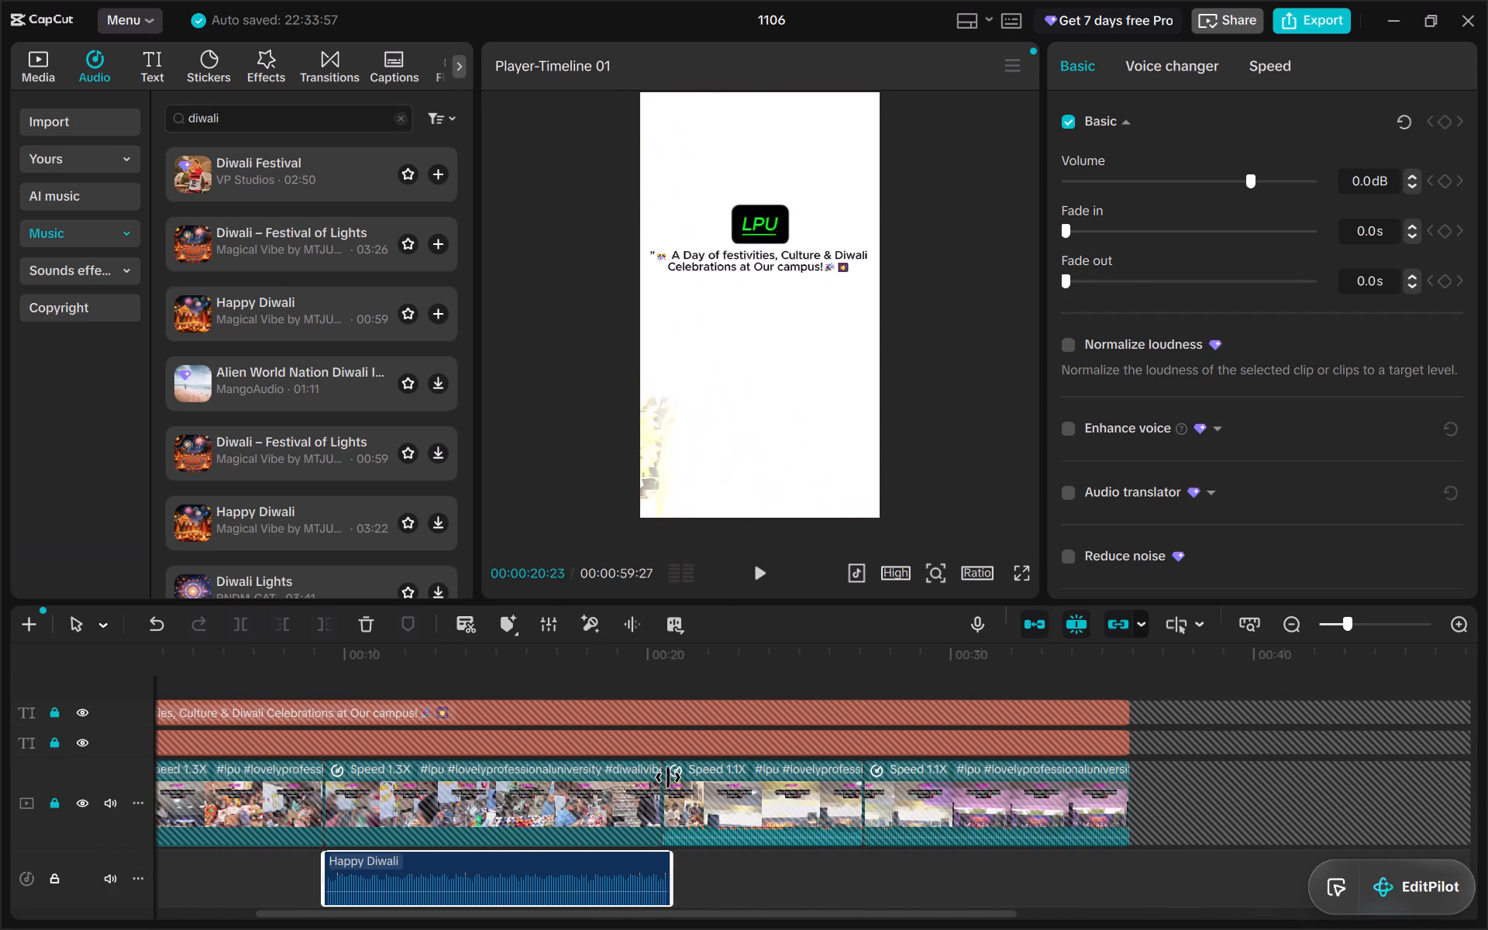
pyautogui.moveTo(668, 777); pyautogui.dragTo(660, 776)
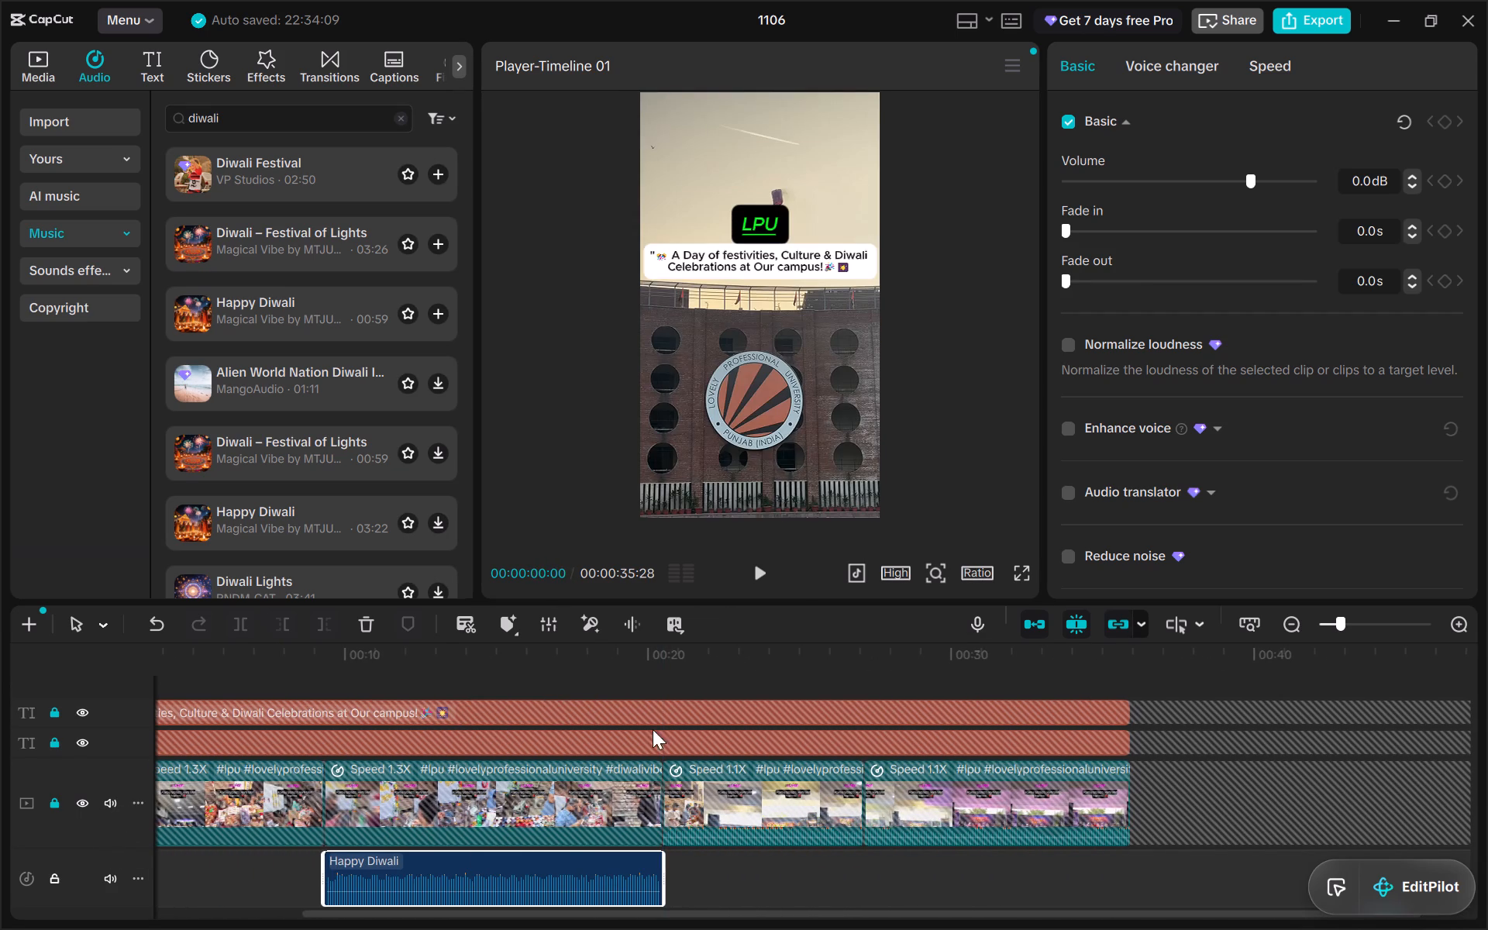
# Play the video from just before the Happy Diwali audio through to the end.
pyautogui.hscroll(2, 332, 651)
pyautogui.hscroll(3, 322, 744)
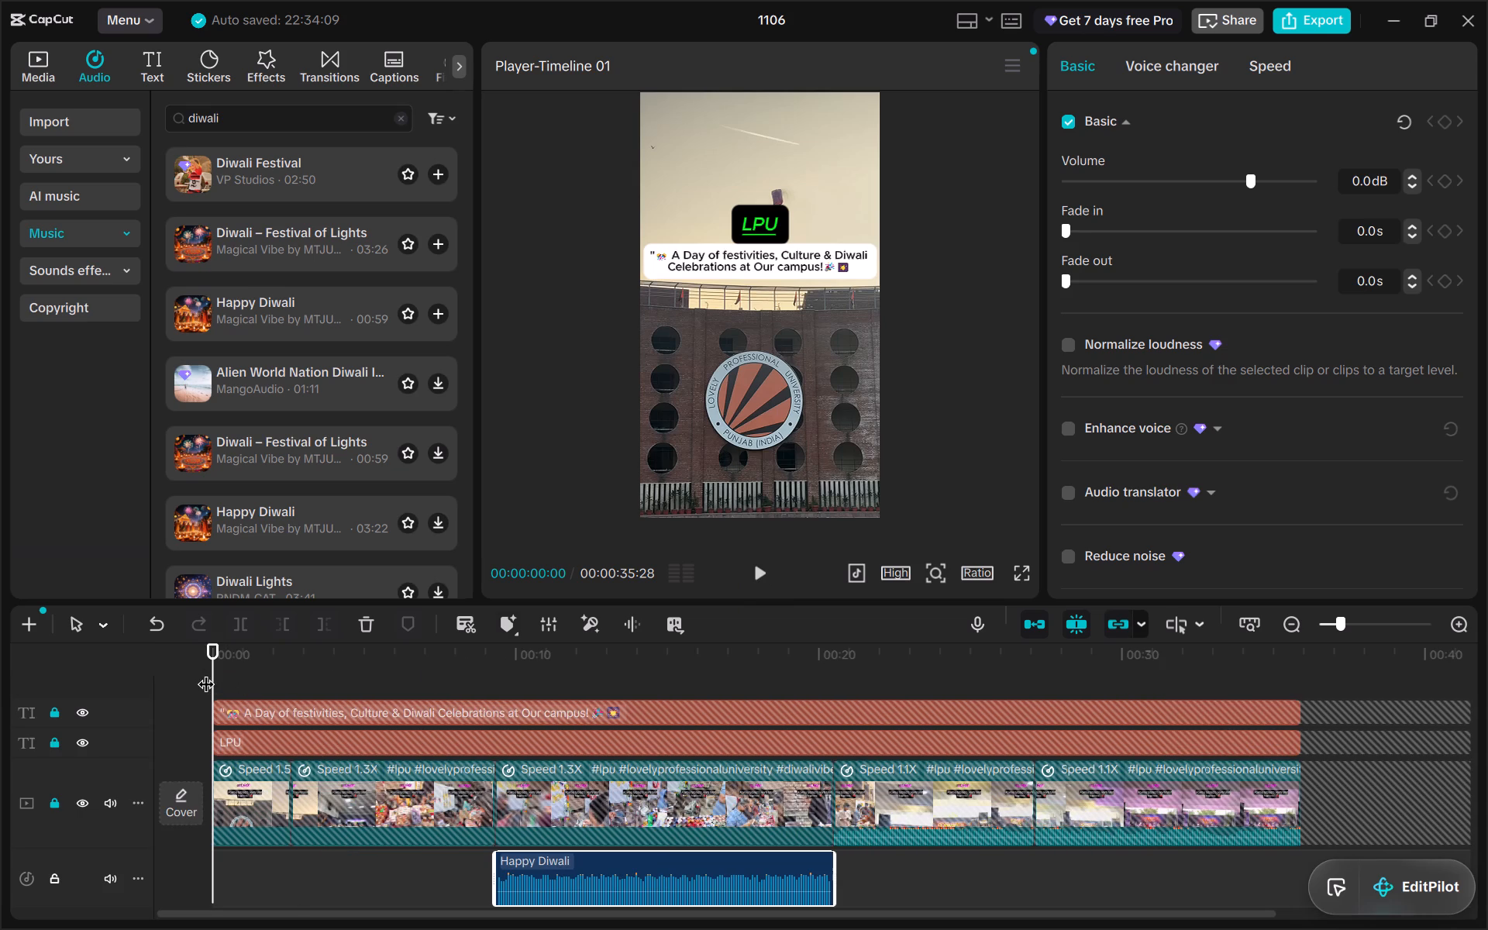
pyautogui.moveTo(214, 673); pyautogui.dragTo(484, 663)
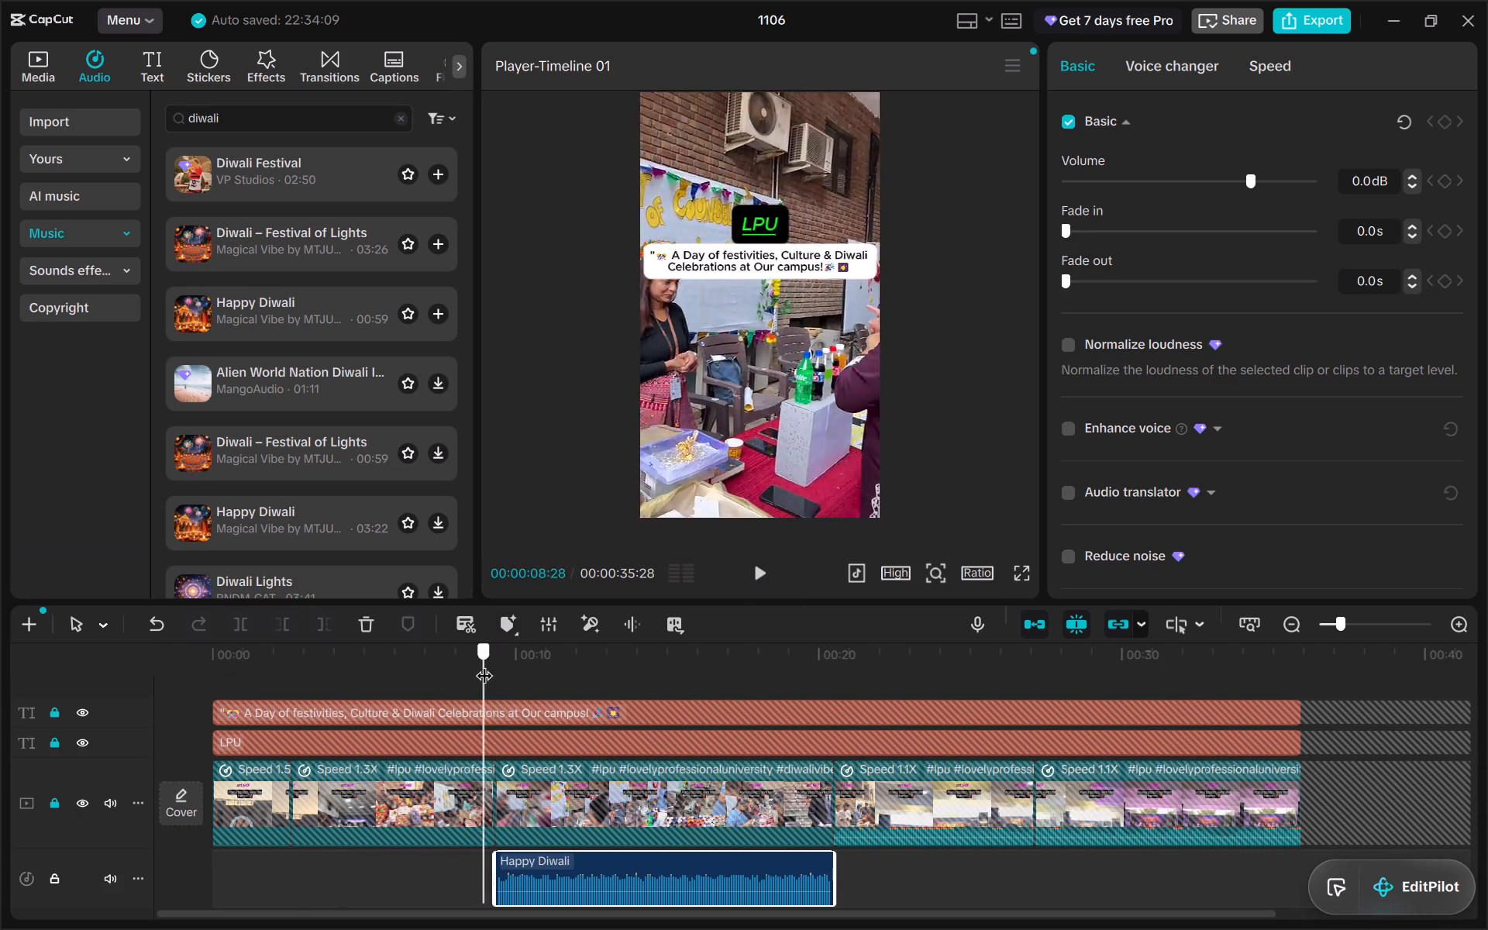
pyautogui.moveTo(484, 663); pyautogui.dragTo(470, 660)
pyautogui.click(761, 567)
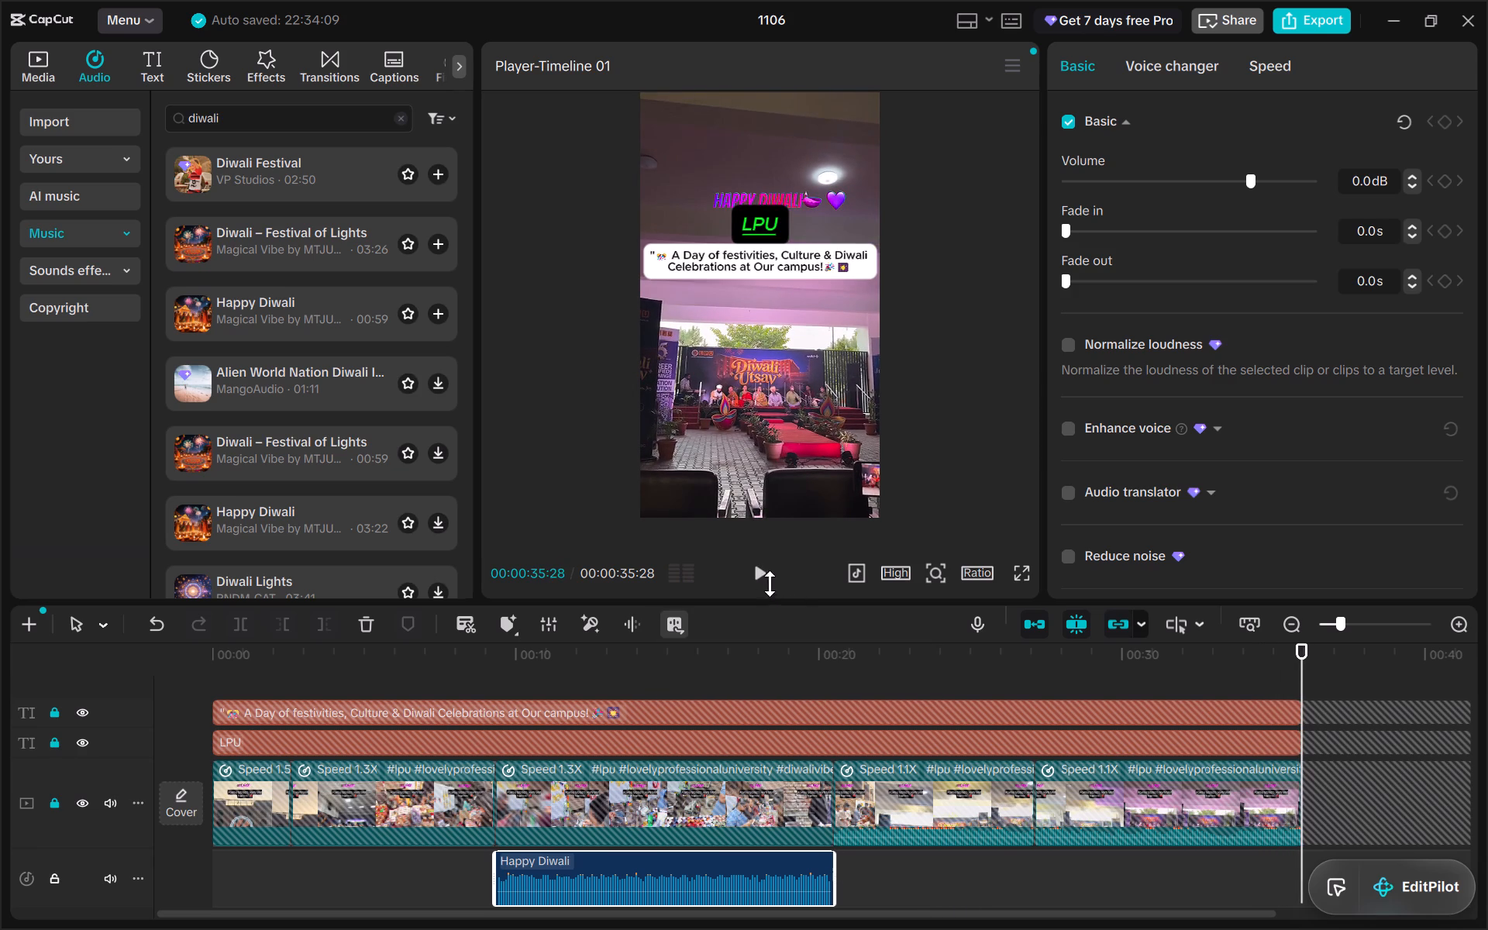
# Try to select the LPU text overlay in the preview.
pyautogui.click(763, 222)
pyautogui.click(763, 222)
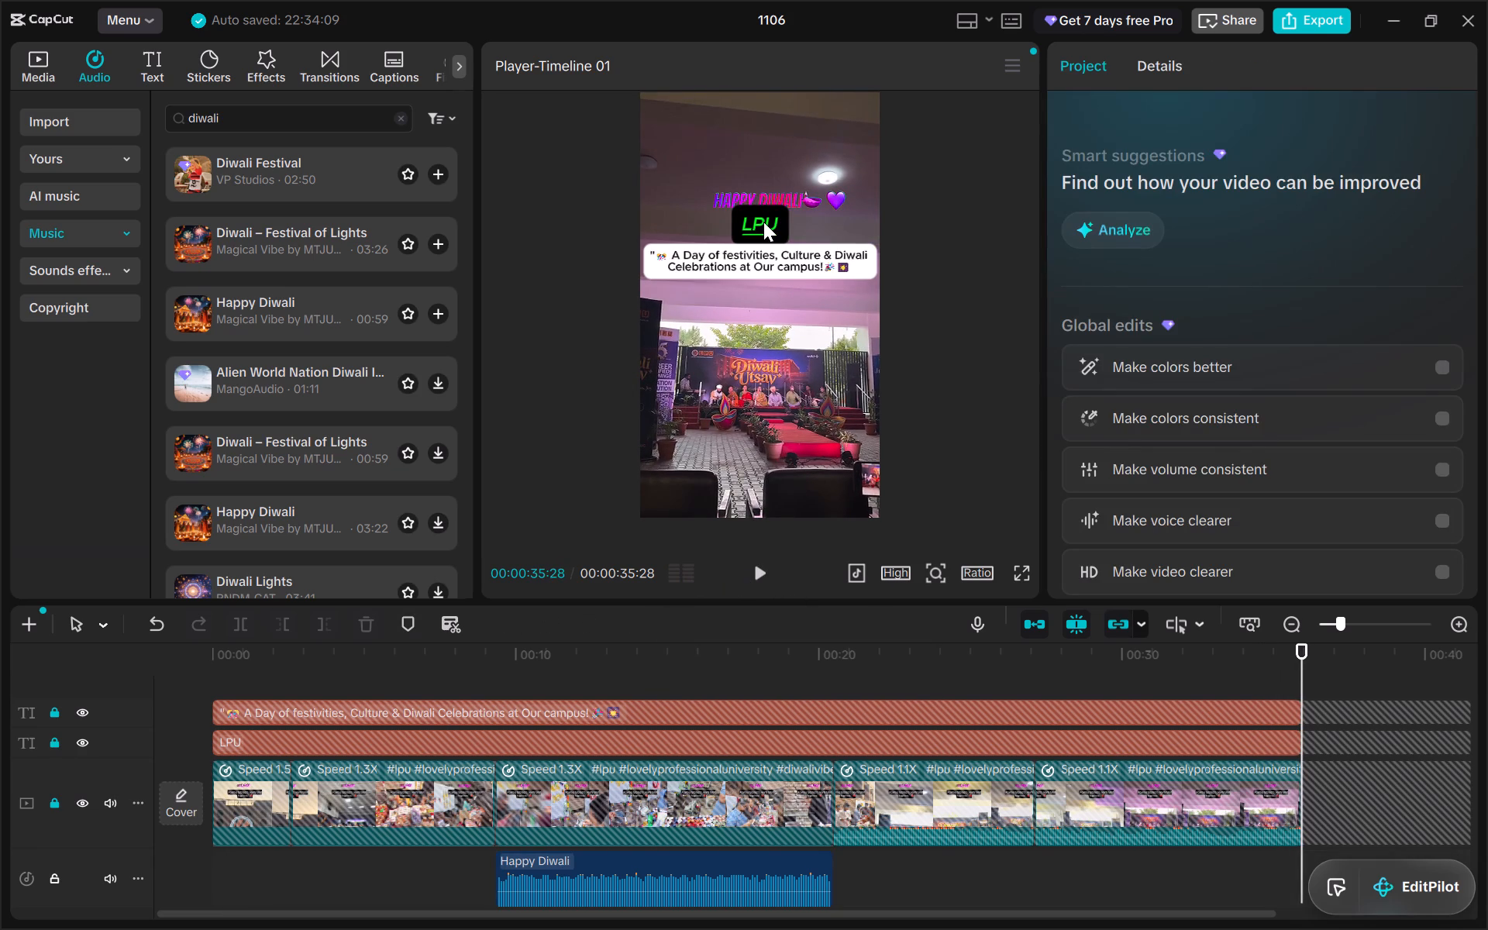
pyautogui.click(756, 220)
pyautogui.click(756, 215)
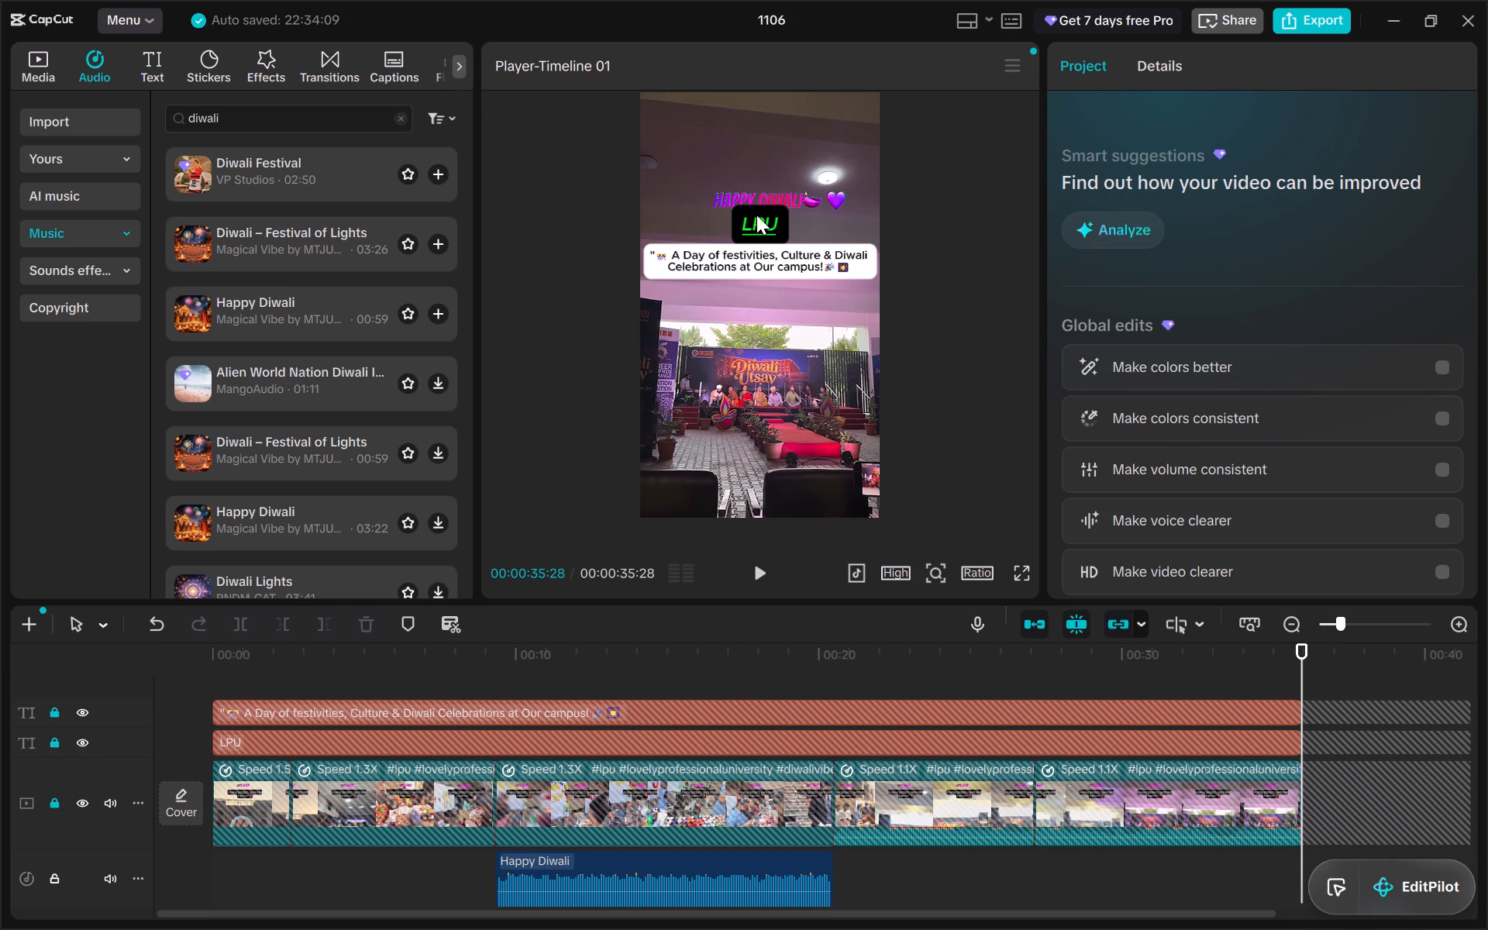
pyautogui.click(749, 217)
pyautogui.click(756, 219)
# Play the video from the end of the Happy Diwali audio, at about 20 s.
pyautogui.click(695, 873)
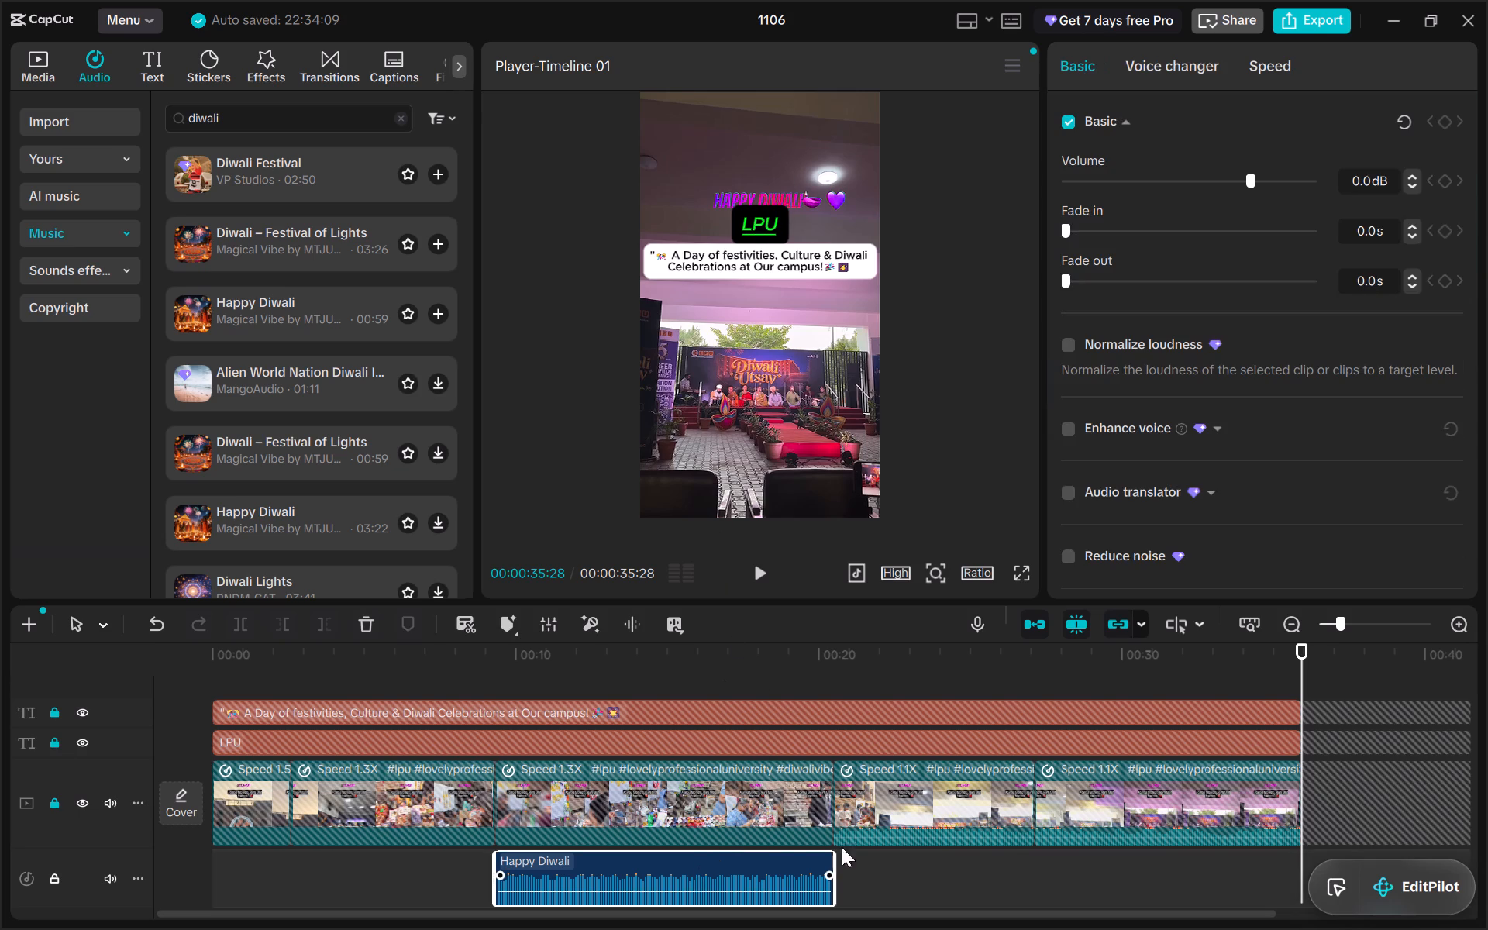
pyautogui.moveTo(1297, 673); pyautogui.dragTo(837, 711)
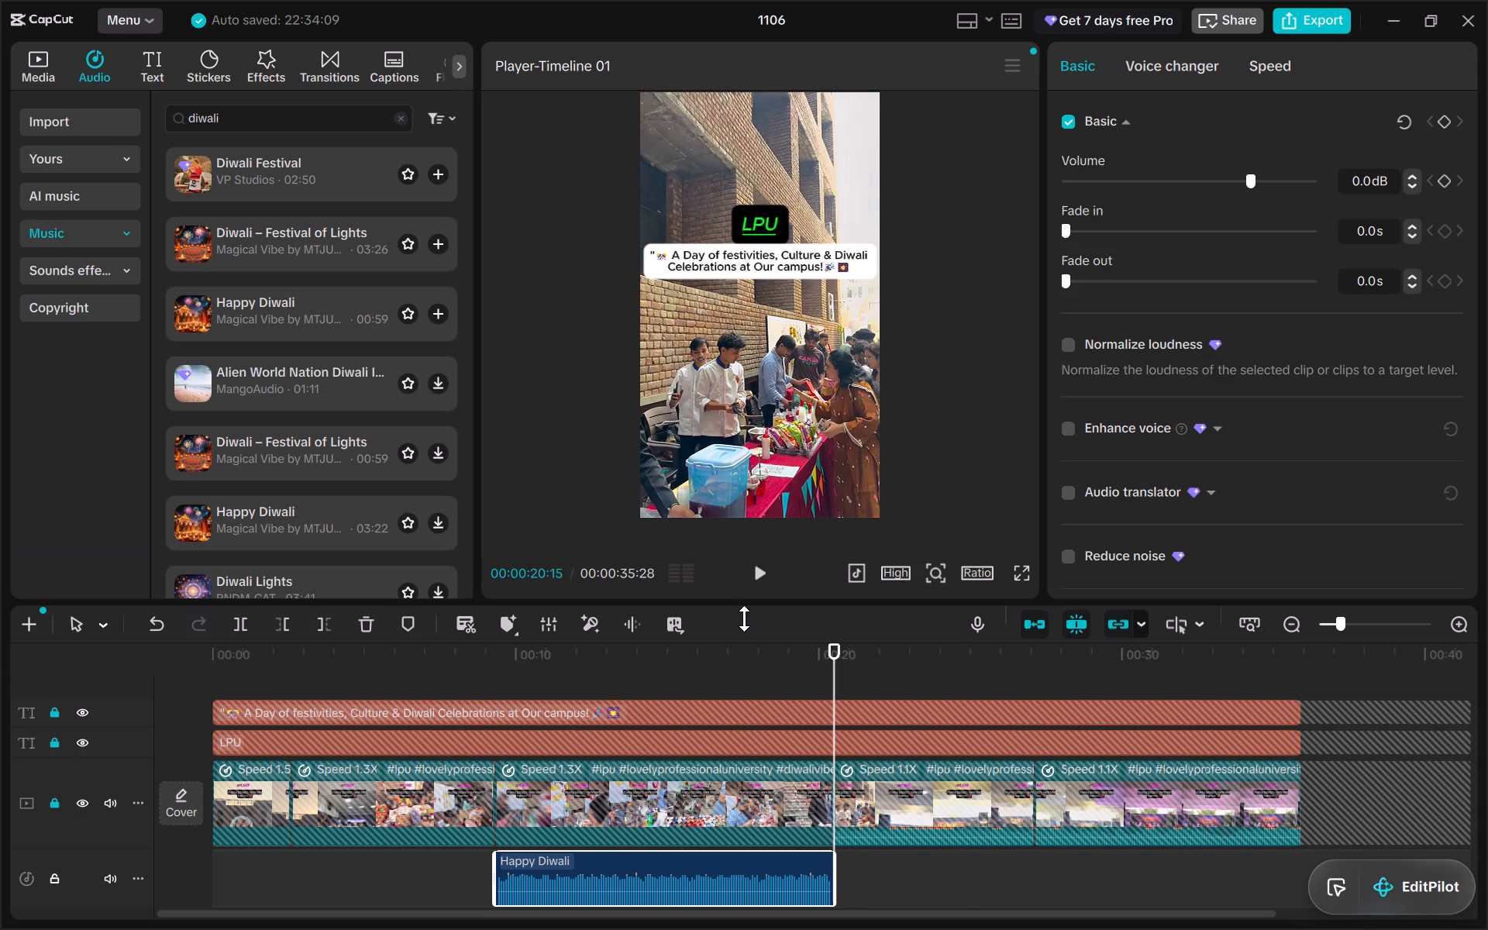
pyautogui.click(759, 576)
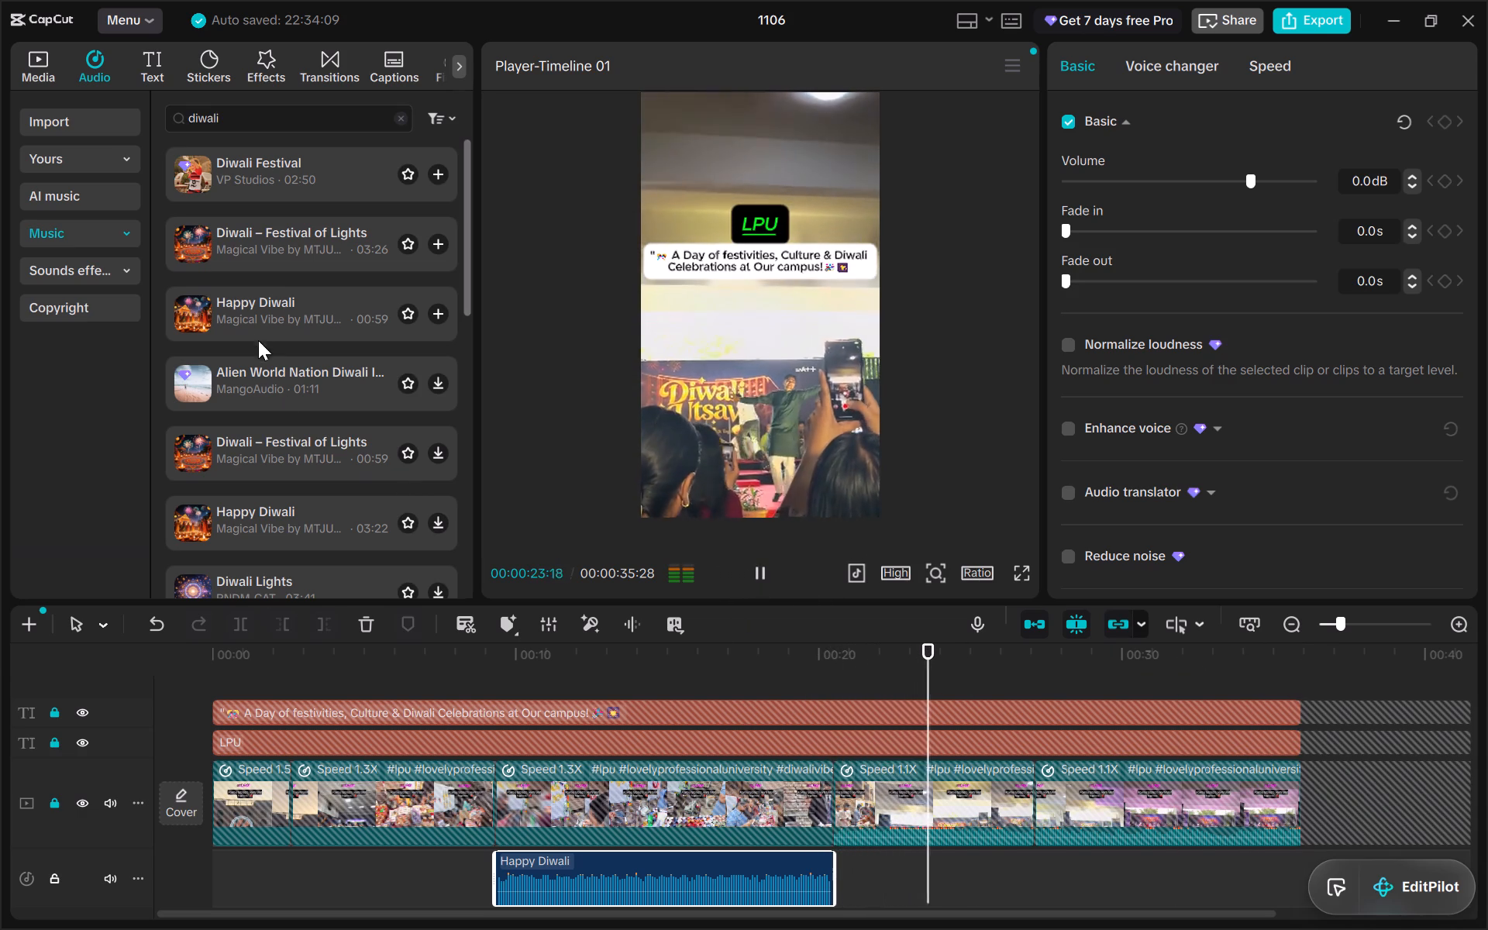
# Preview the 03:26 version of Diwali – Festival of Lights and Diwali Festival by VP Studios.
pyautogui.doubleClick(261, 246)
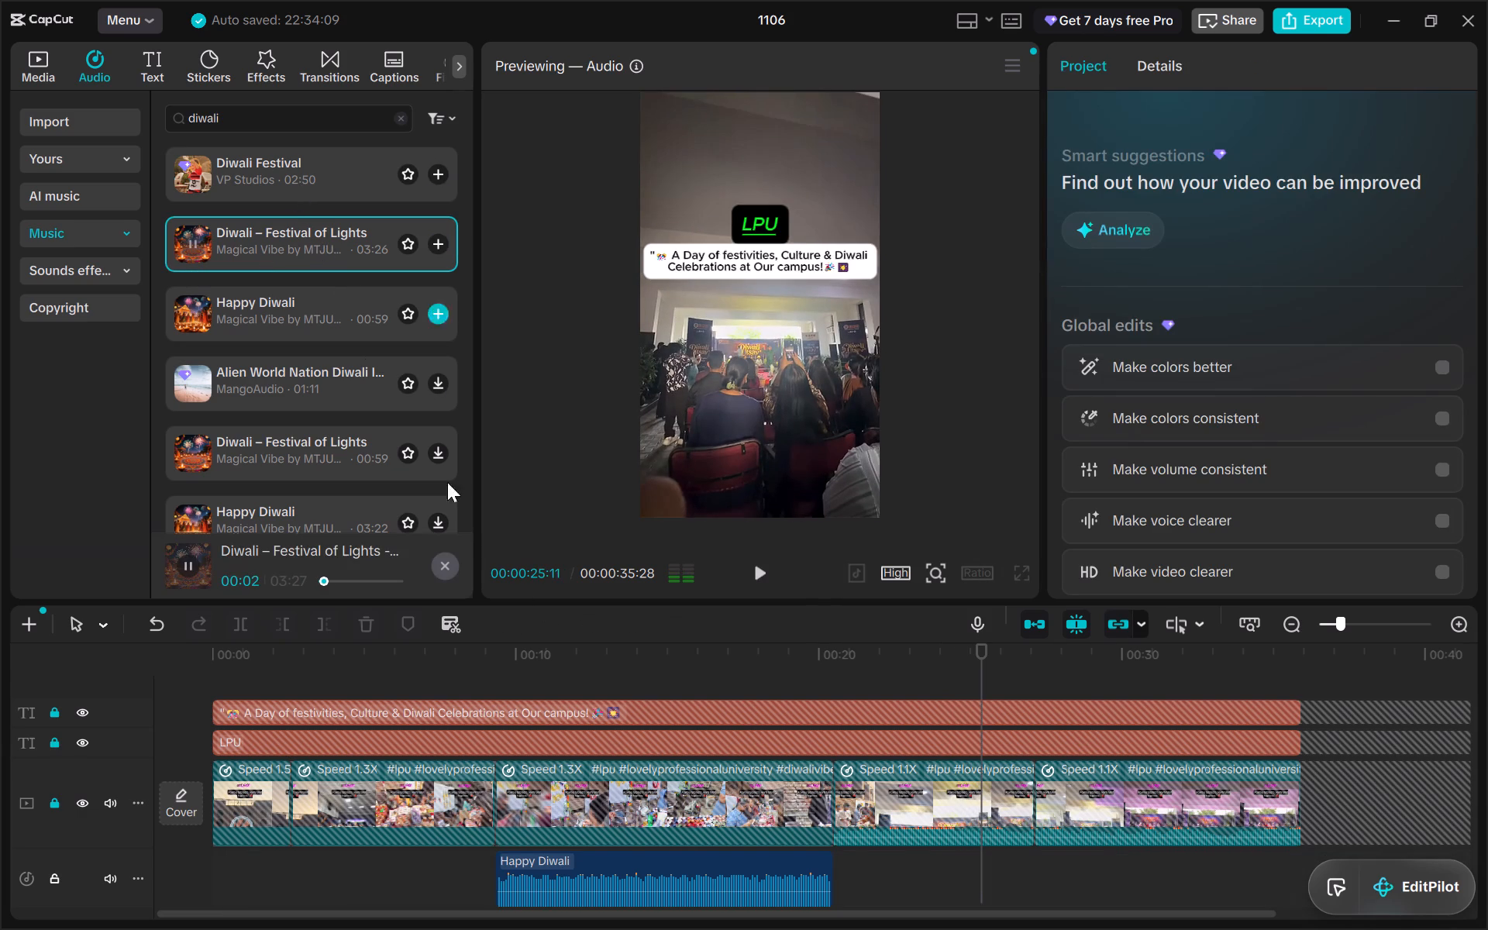
pyautogui.doubleClick(282, 158)
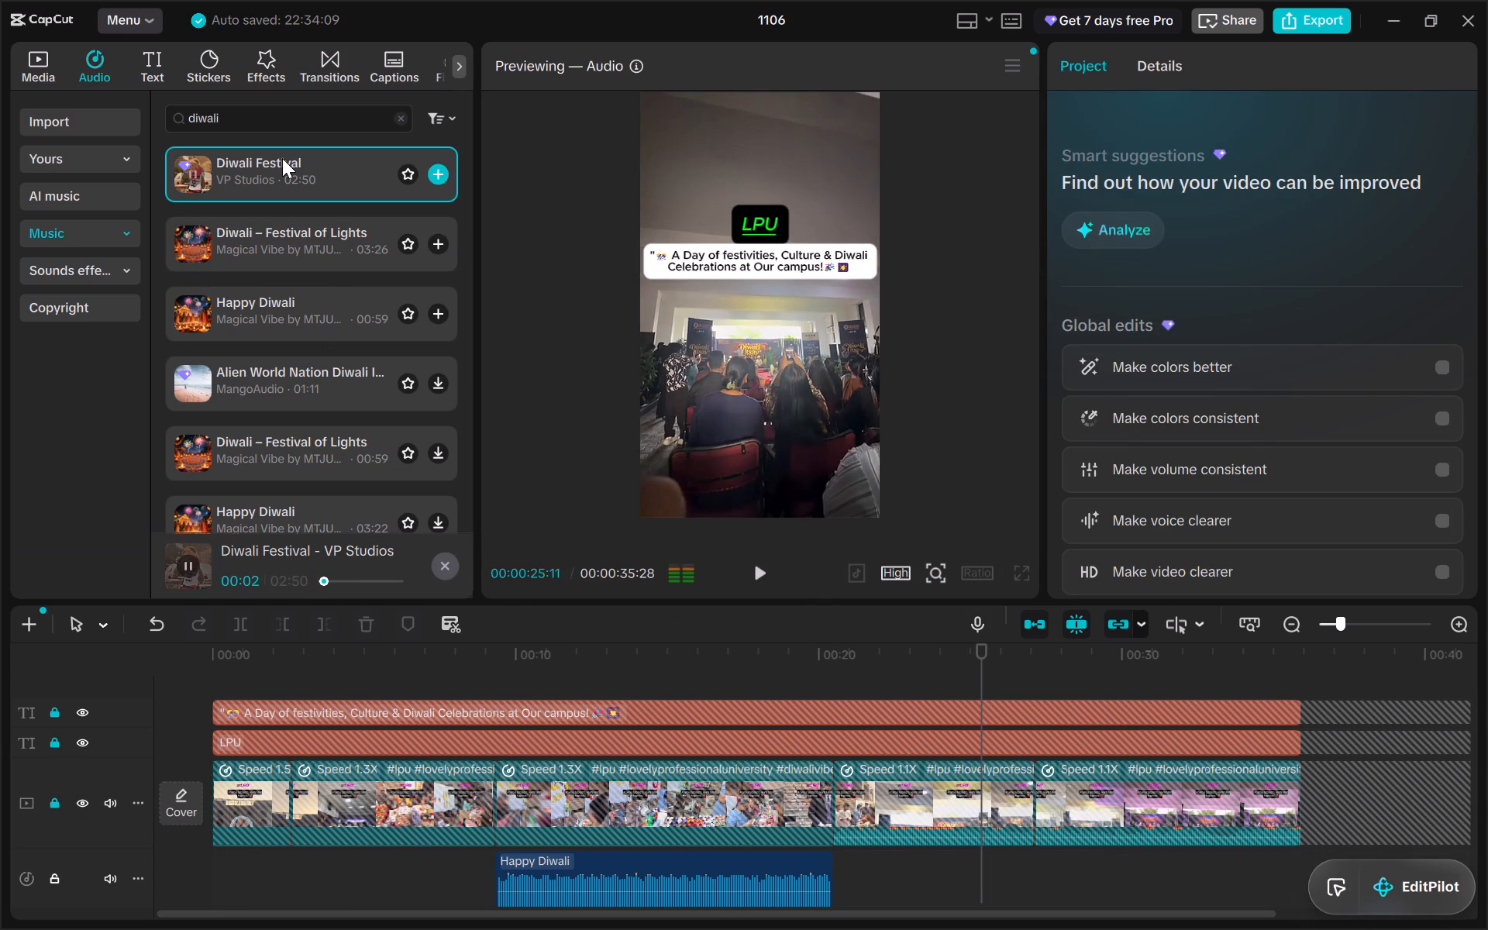
# Preview the 00:59 version of Diwali – Festival of Lights and add it to the timeline at about 25 s.
pyautogui.doubleClick(246, 455)
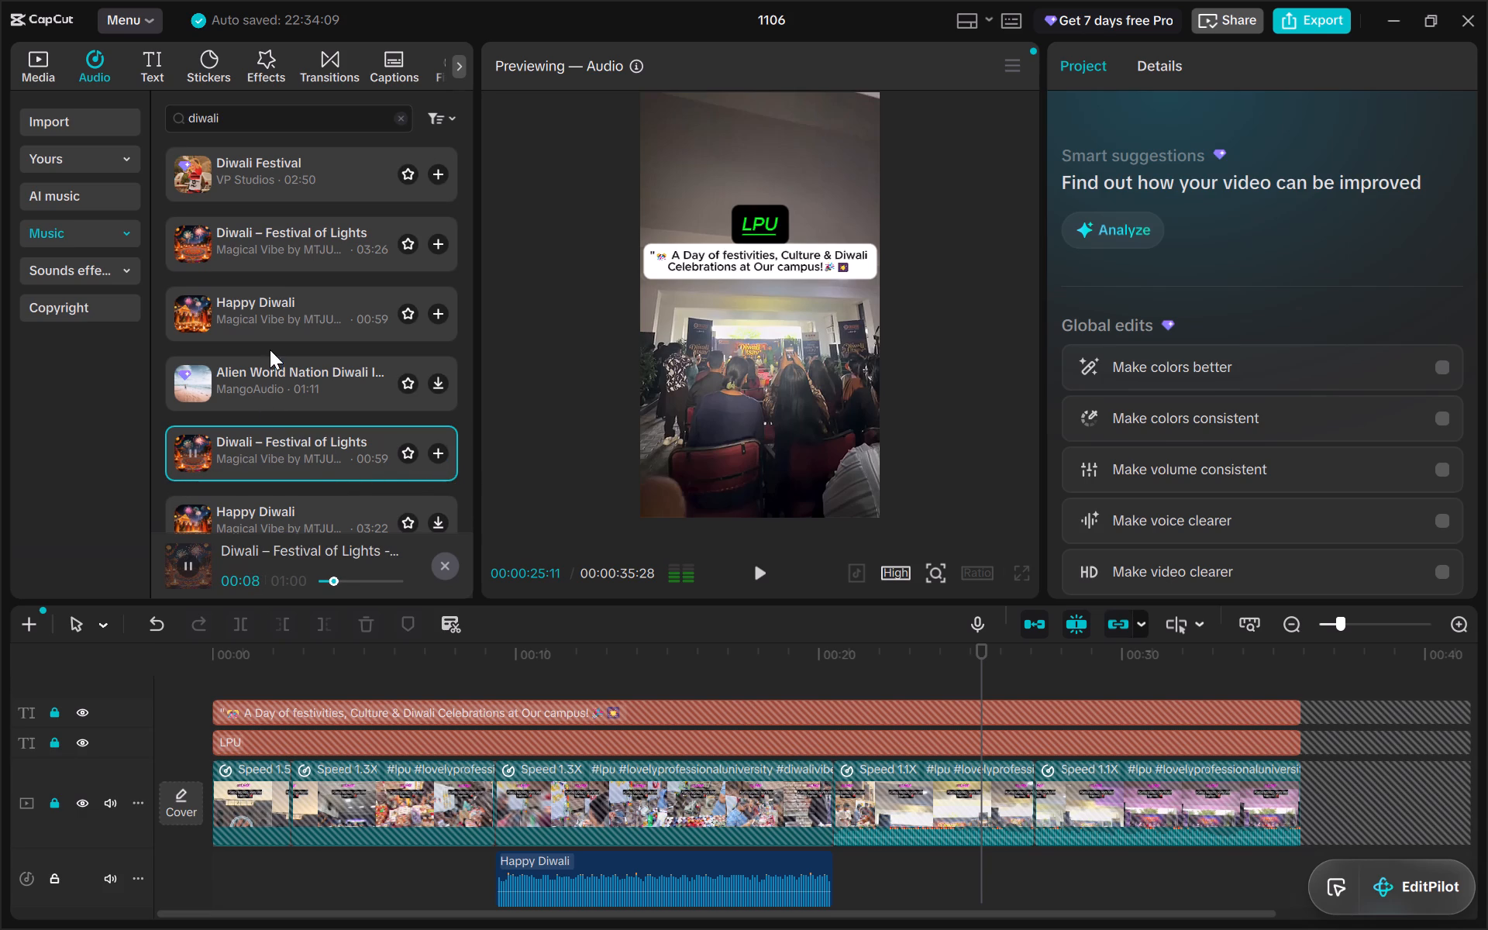
pyautogui.click(436, 460)
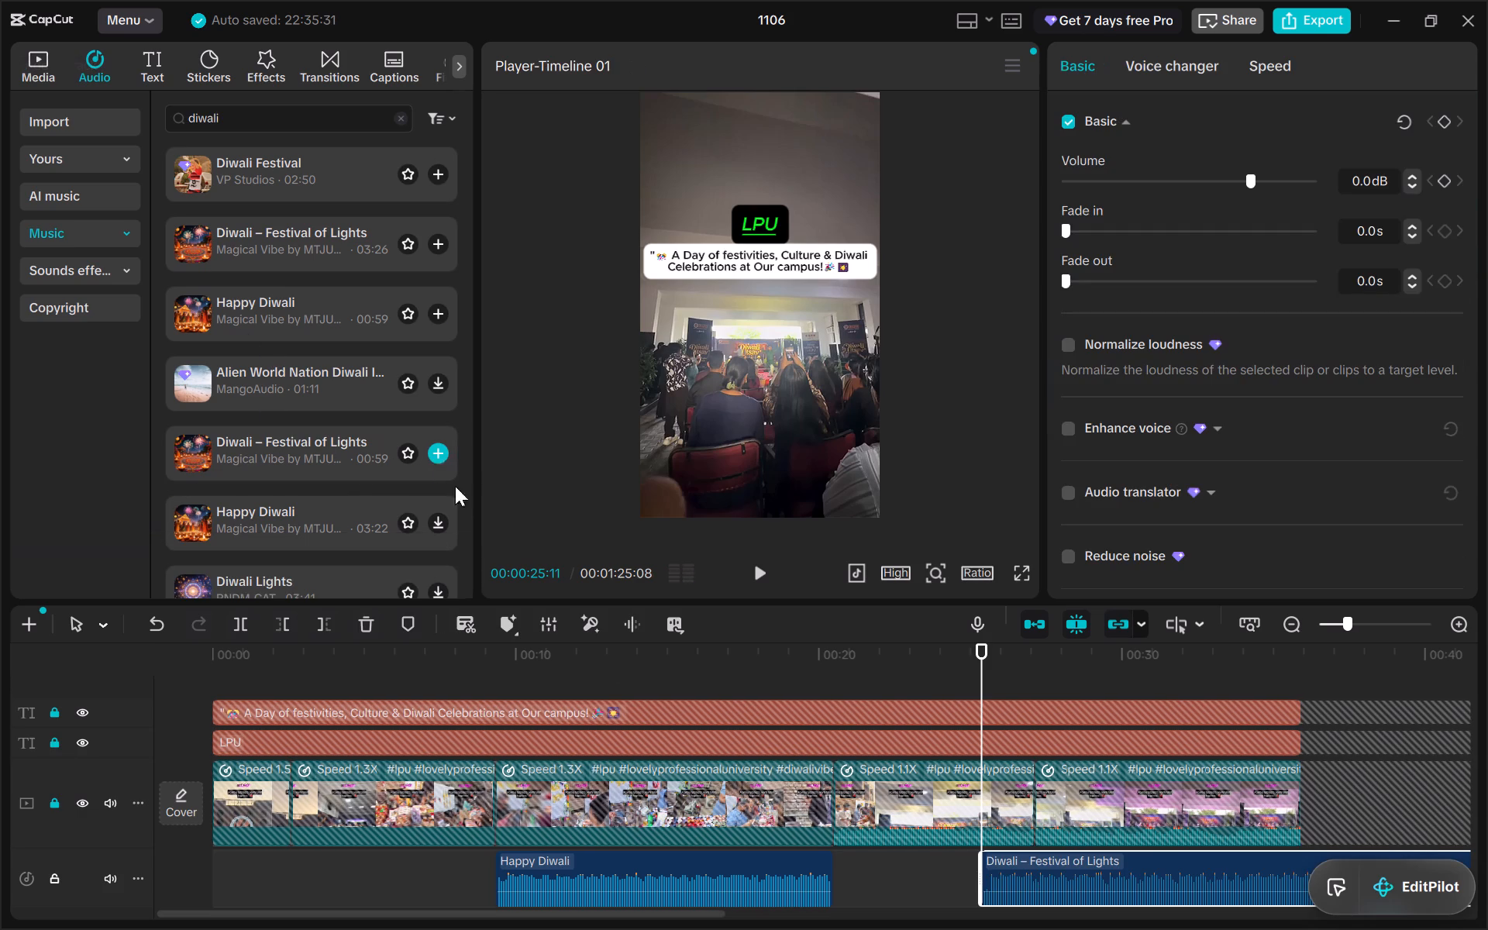
# Move the Diwali – Festival of Lights audio to its own track below Happy Diwali, starting at 00:00.
pyautogui.scroll(-2, 881, 802)
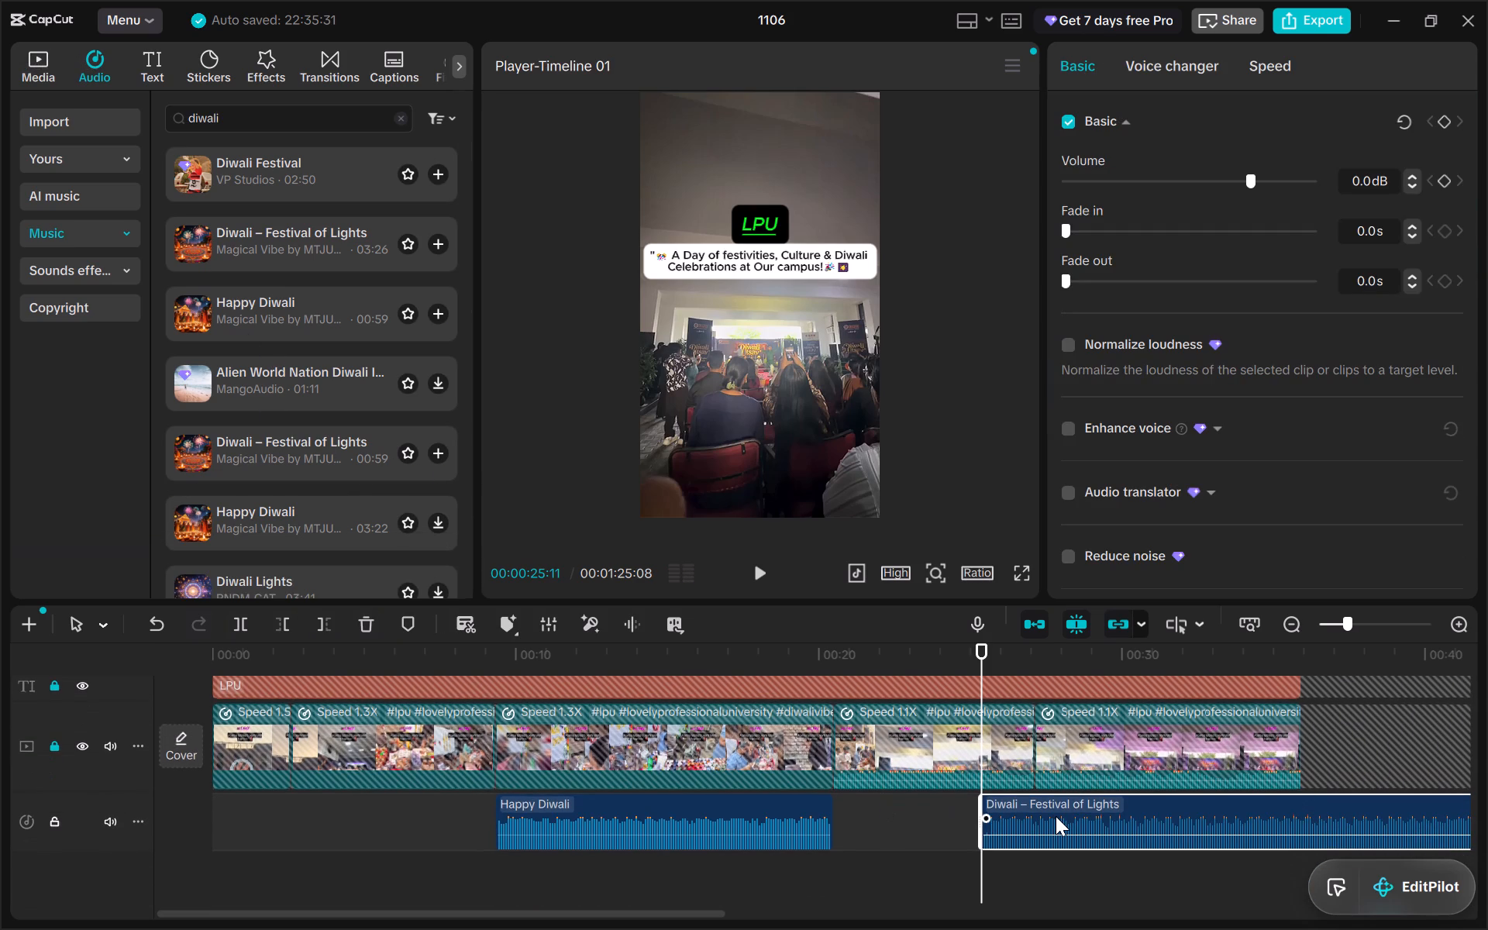
pyautogui.moveTo(1043, 817); pyautogui.dragTo(839, 901)
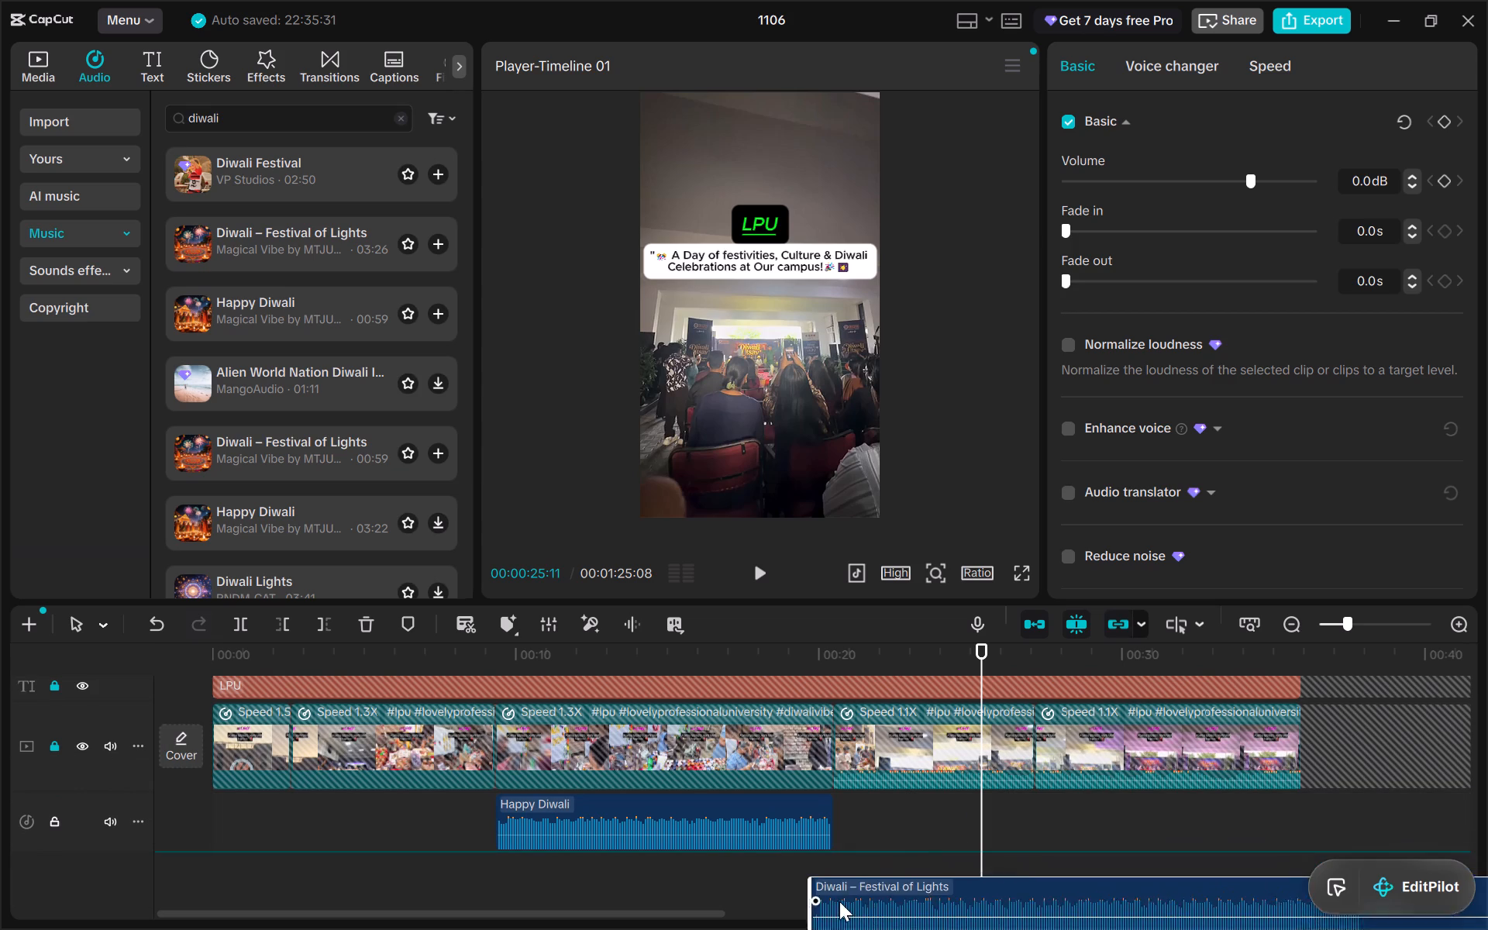
pyautogui.moveTo(839, 901); pyautogui.dragTo(688, 883)
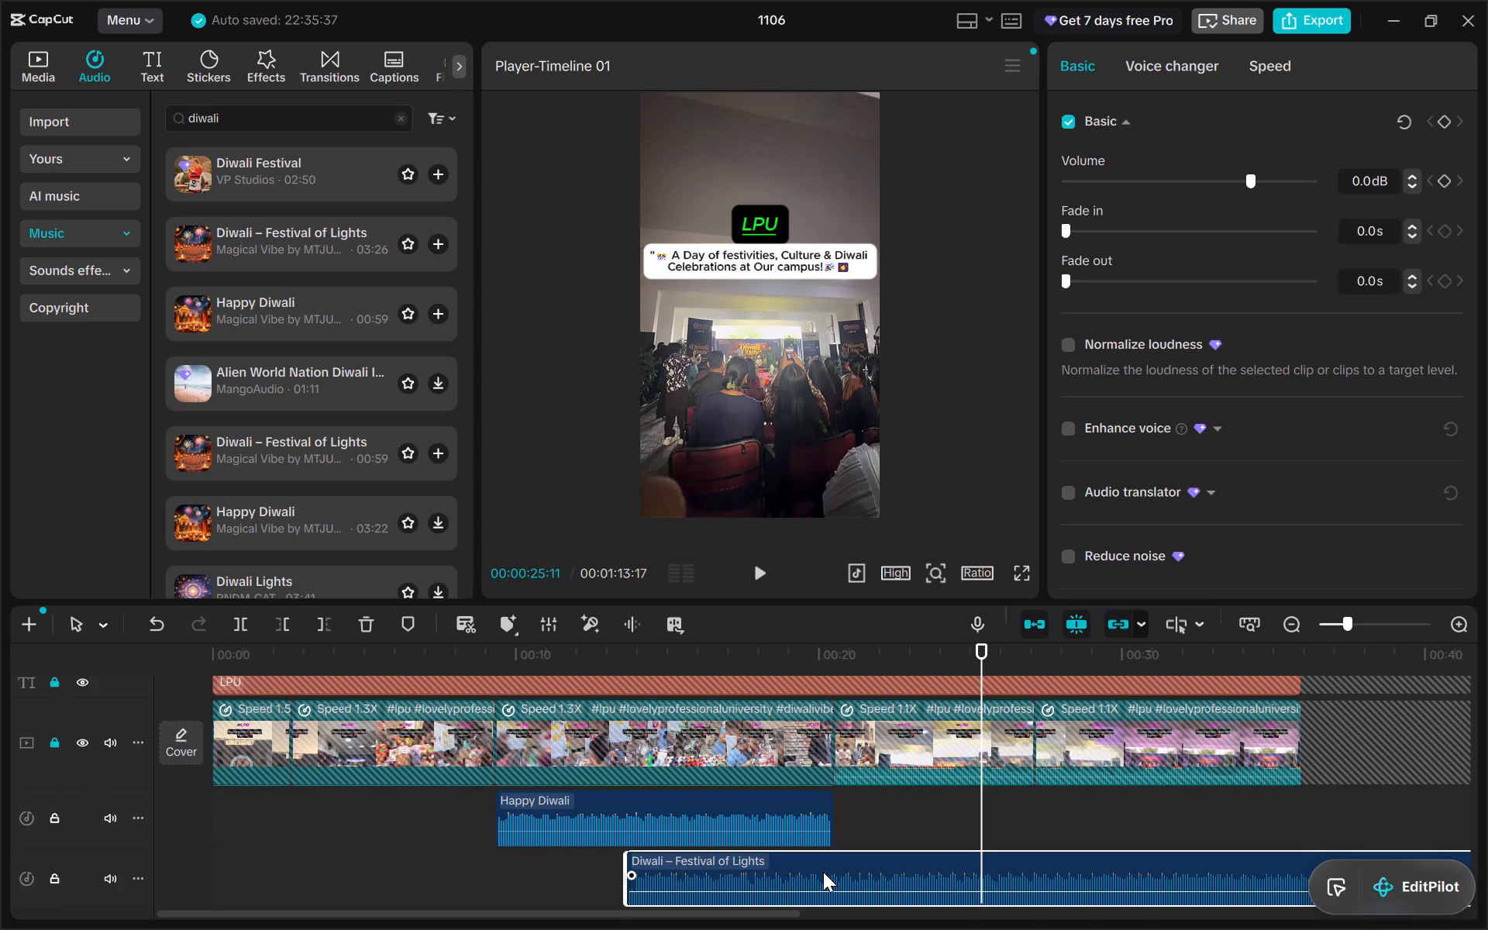
pyautogui.moveTo(793, 872); pyautogui.dragTo(365, 874)
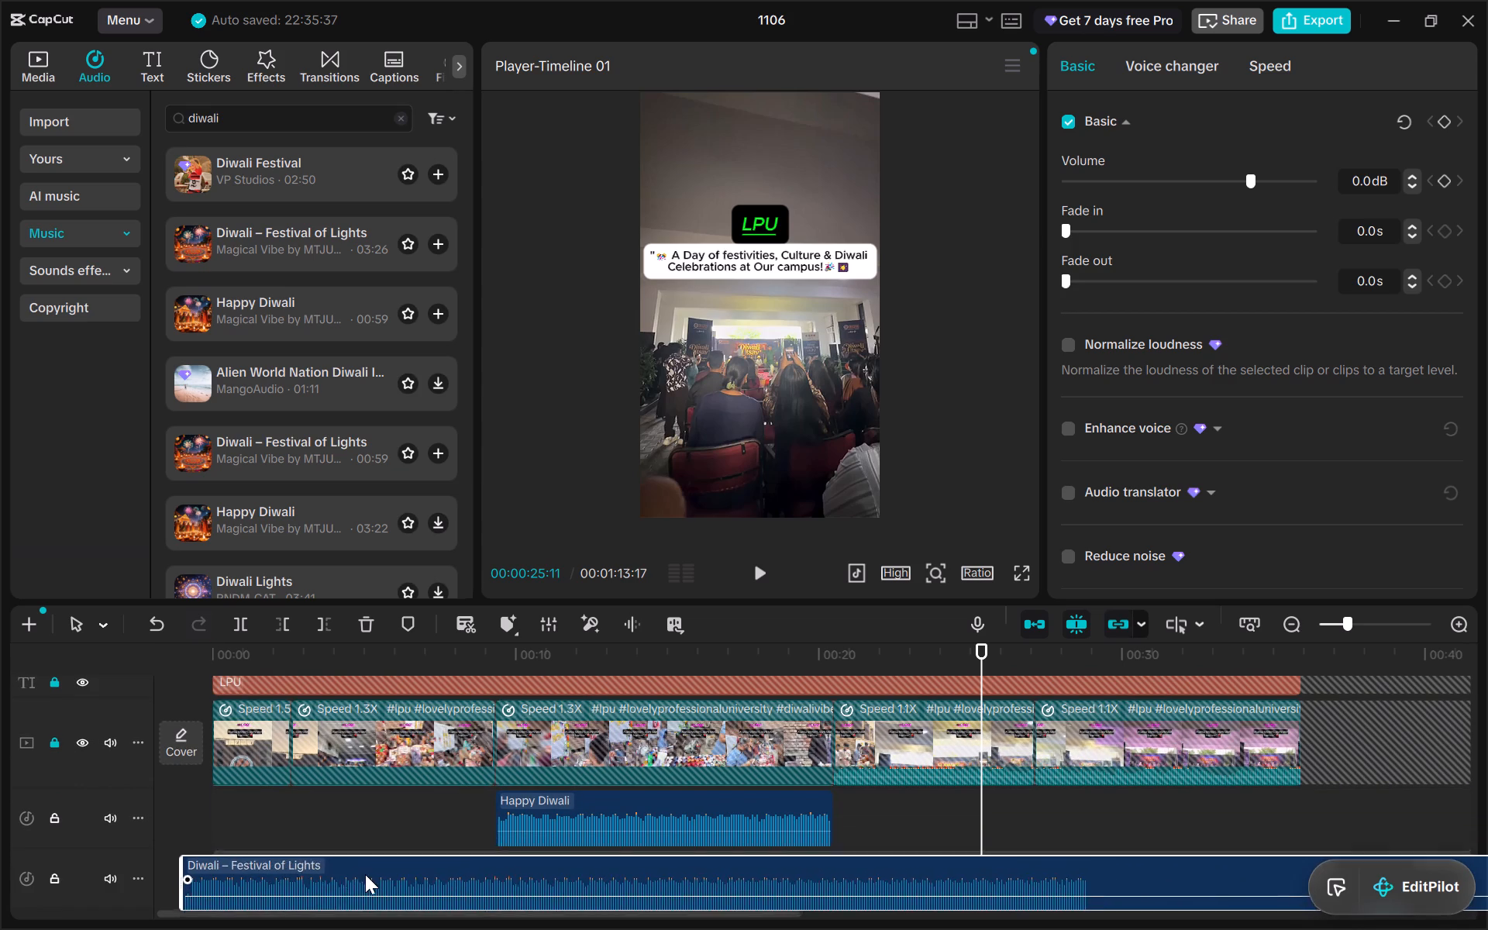
pyautogui.moveTo(365, 874); pyautogui.dragTo(381, 874)
# Apply a fade-out of about 1.3 s to the end of the Diwali – Festival of Lights audio.
pyautogui.hscroll(-5, 1138, 879)
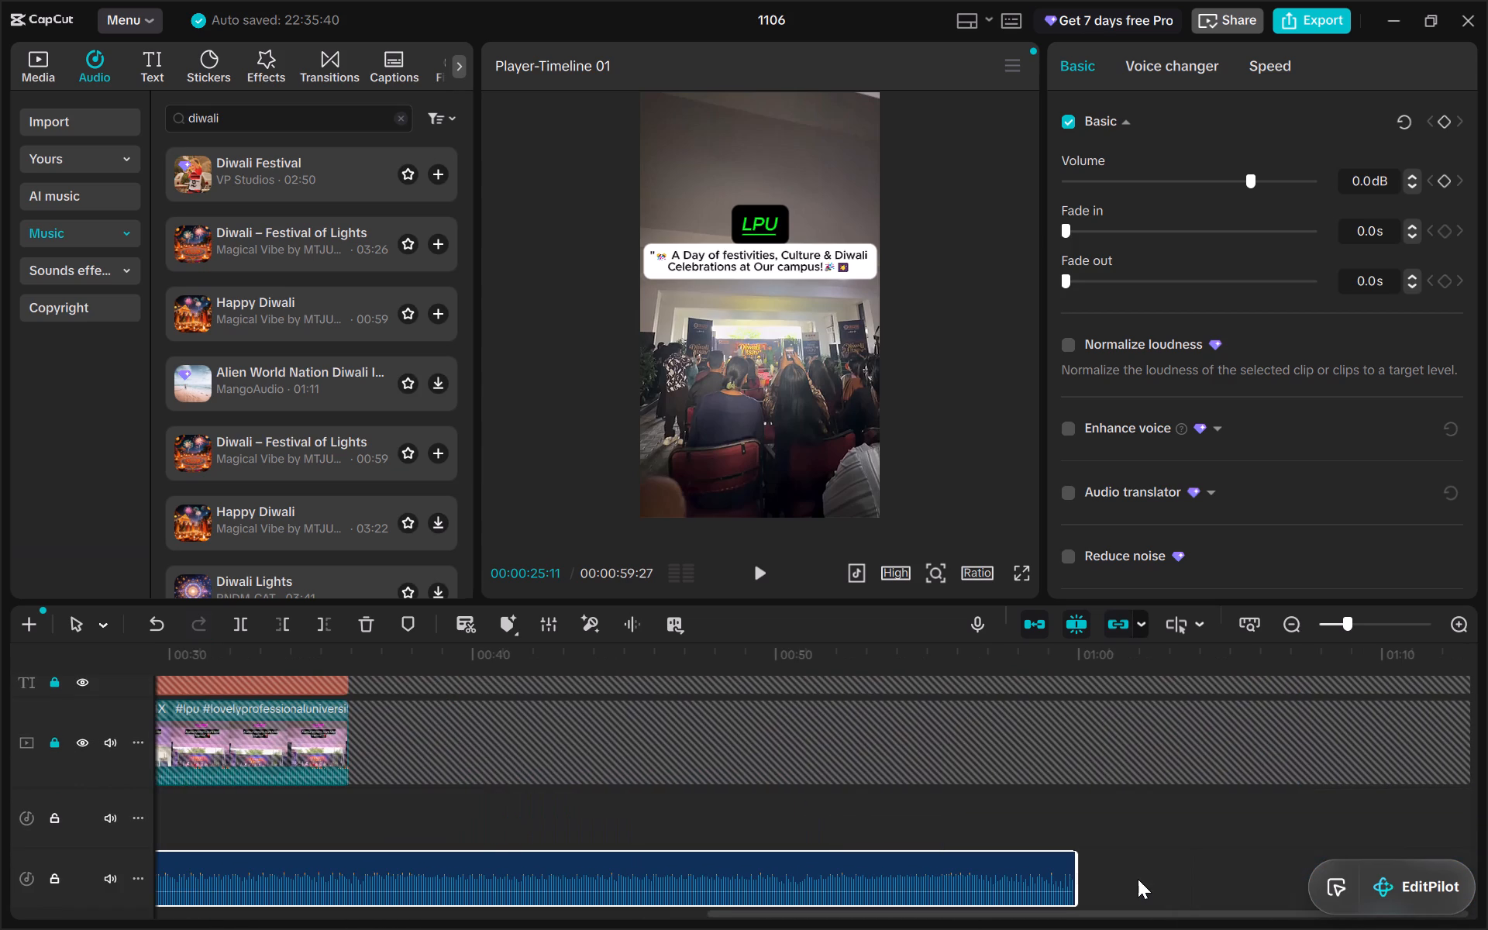
pyautogui.hscroll(-1, 1138, 879)
pyautogui.moveTo(1072, 881); pyautogui.dragTo(623, 882)
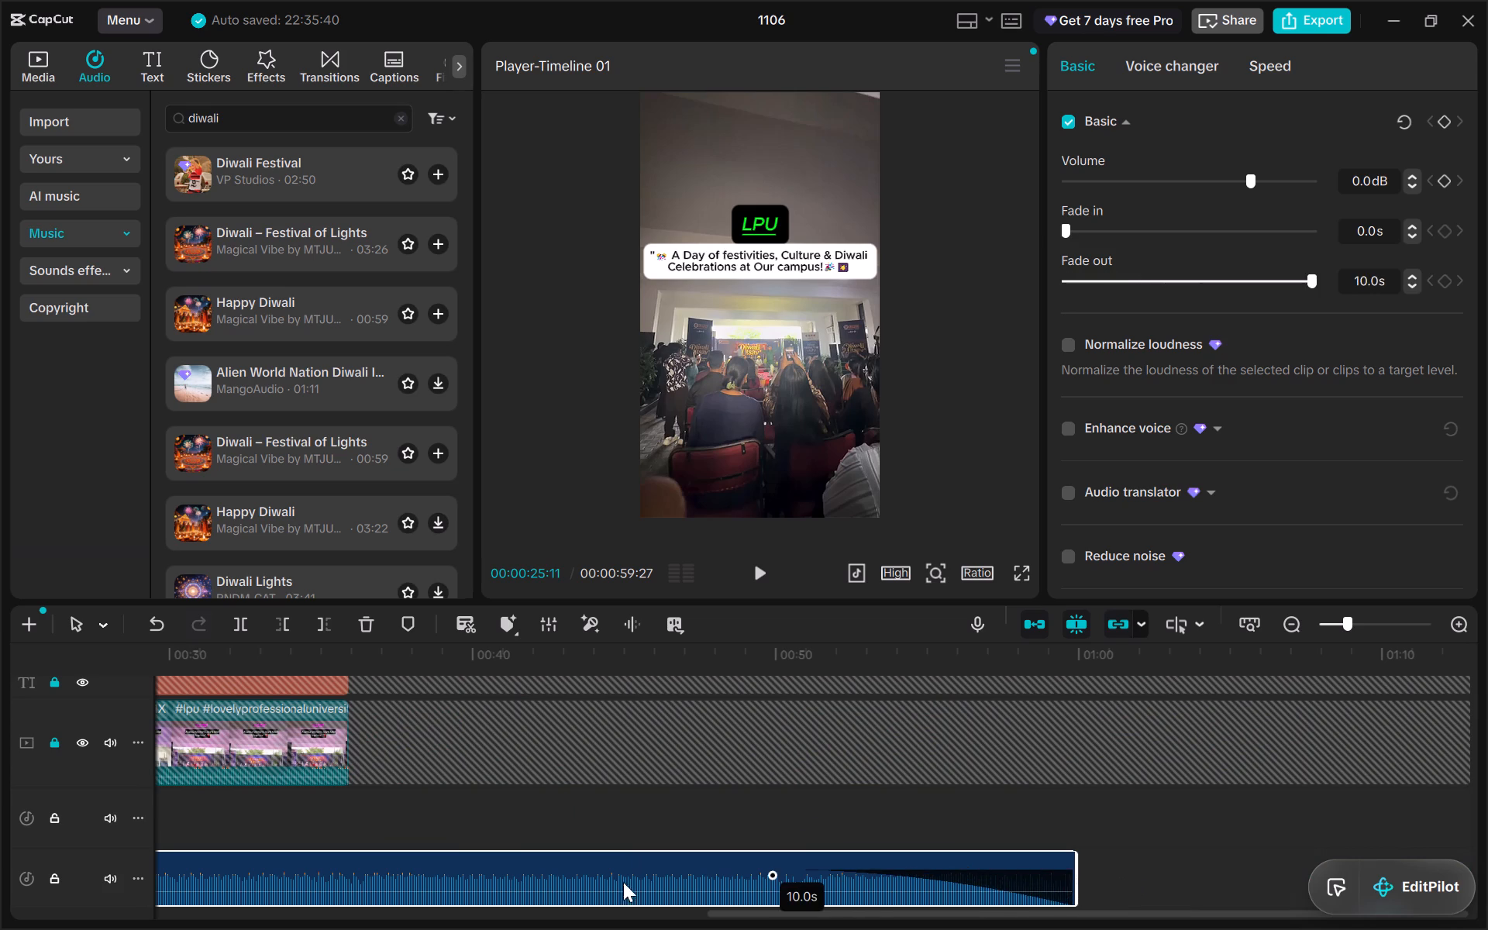
pyautogui.moveTo(623, 882); pyautogui.dragTo(1032, 880)
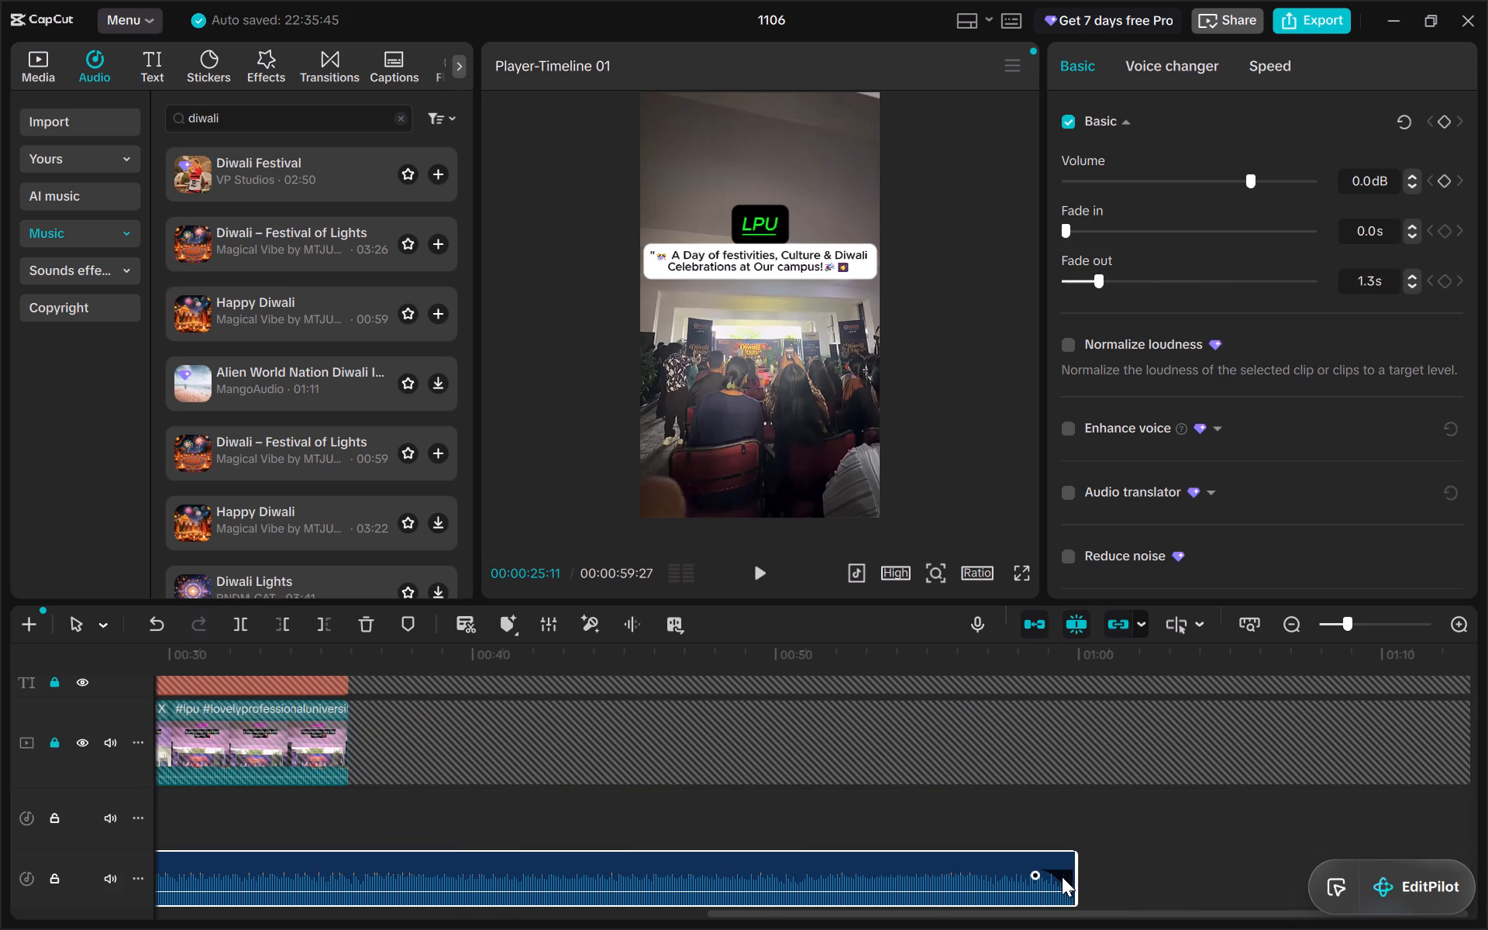
# Trim the end of the Diwali – Festival of Lights audio back to where Happy Diwali starts, at about 9 s.
pyautogui.moveTo(1073, 874); pyautogui.dragTo(261, 872)
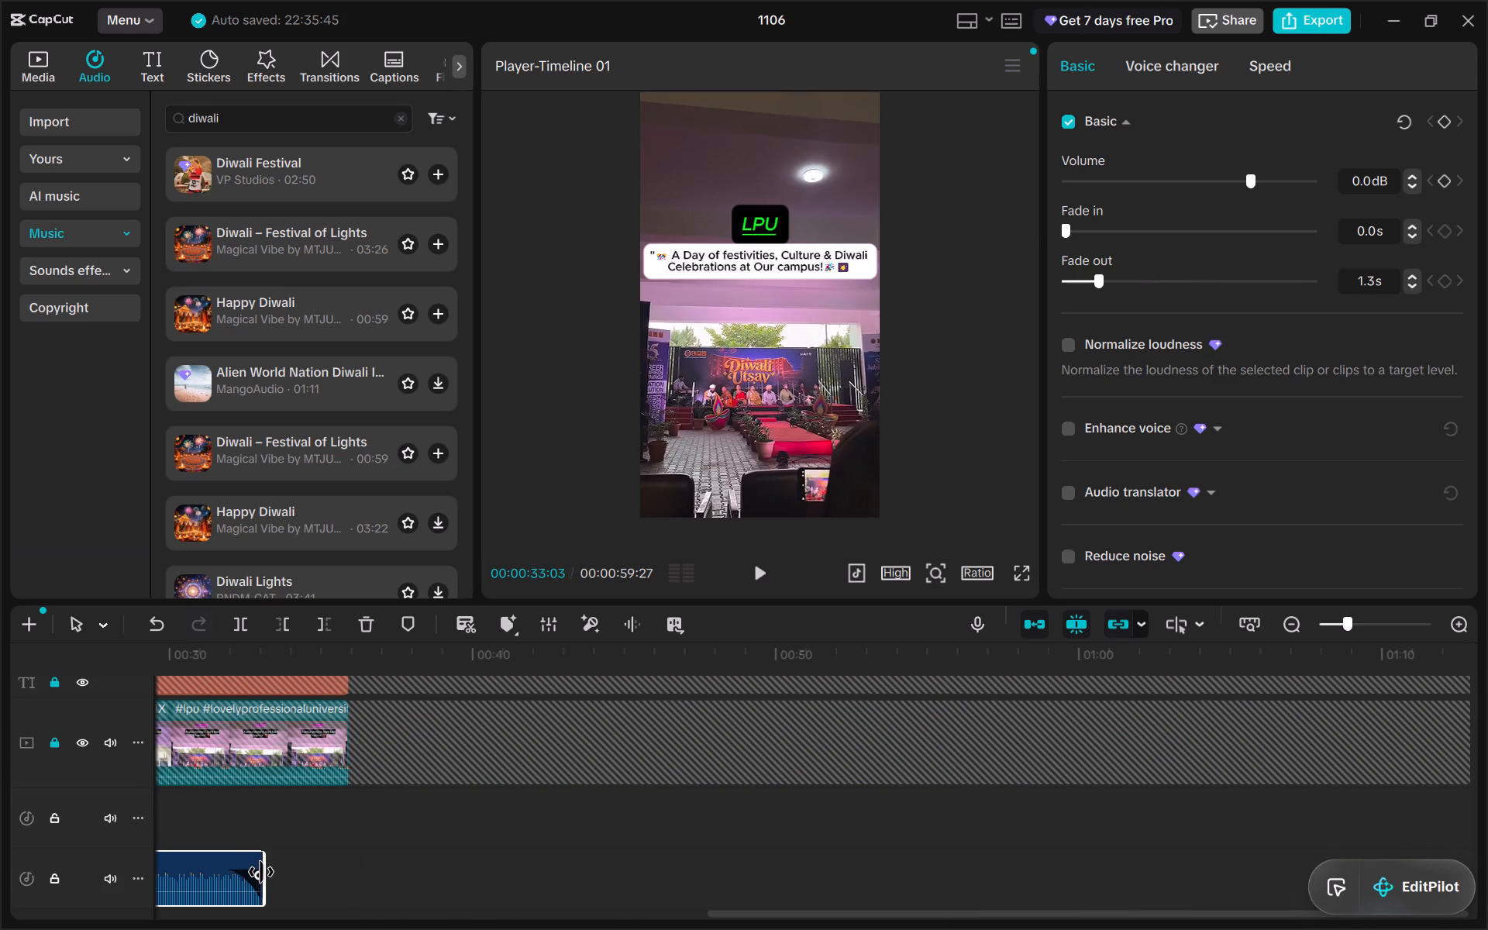
pyautogui.moveTo(261, 872); pyautogui.dragTo(236, 884)
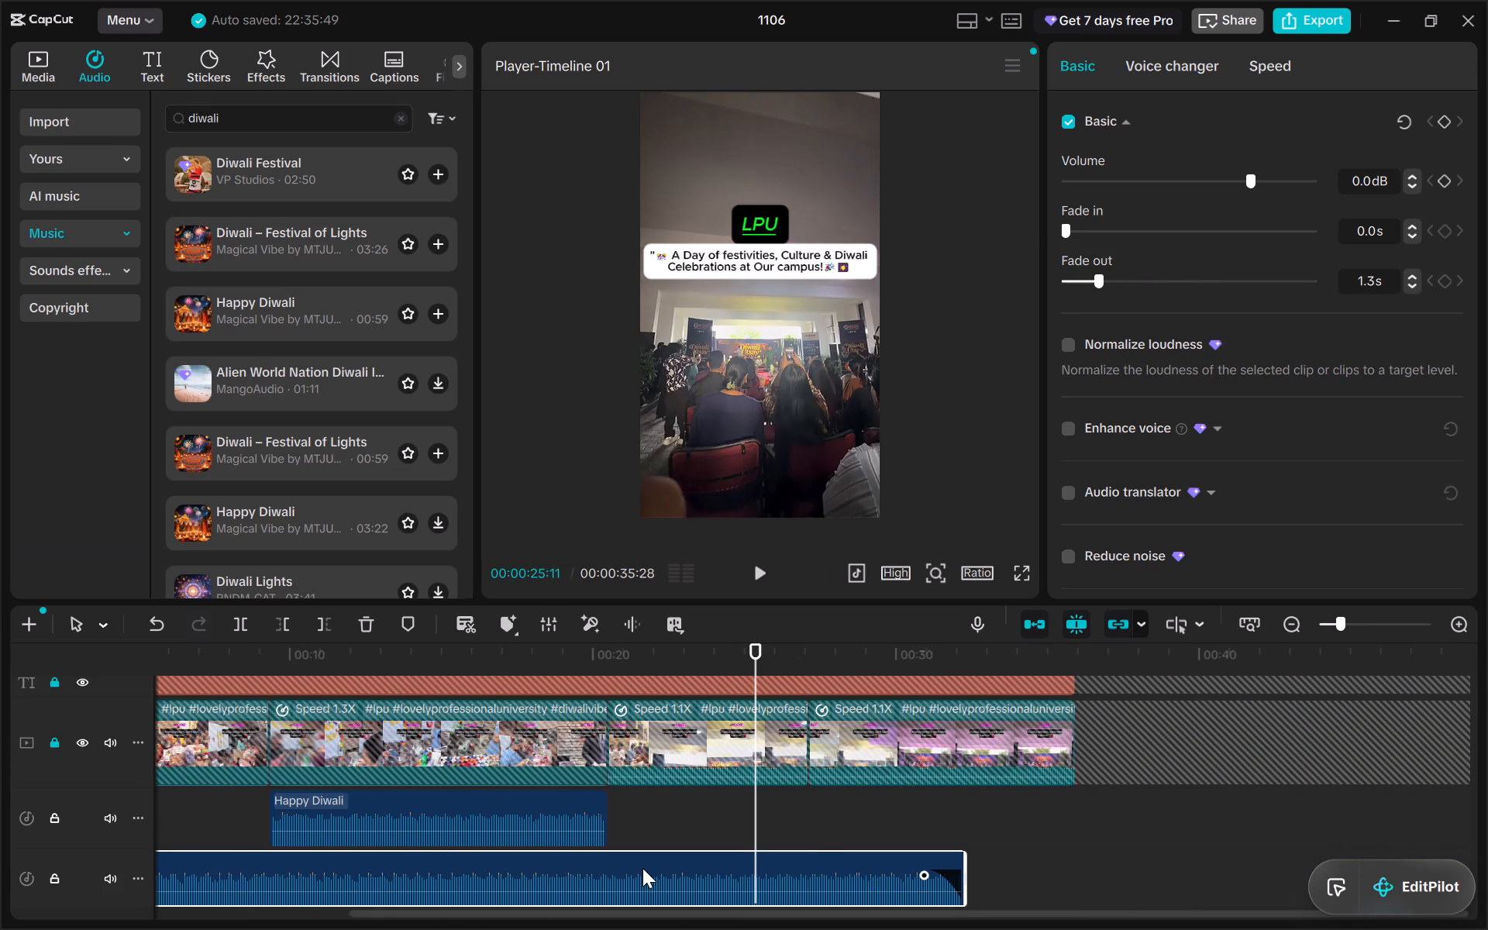
pyautogui.hscroll(2, 642, 868)
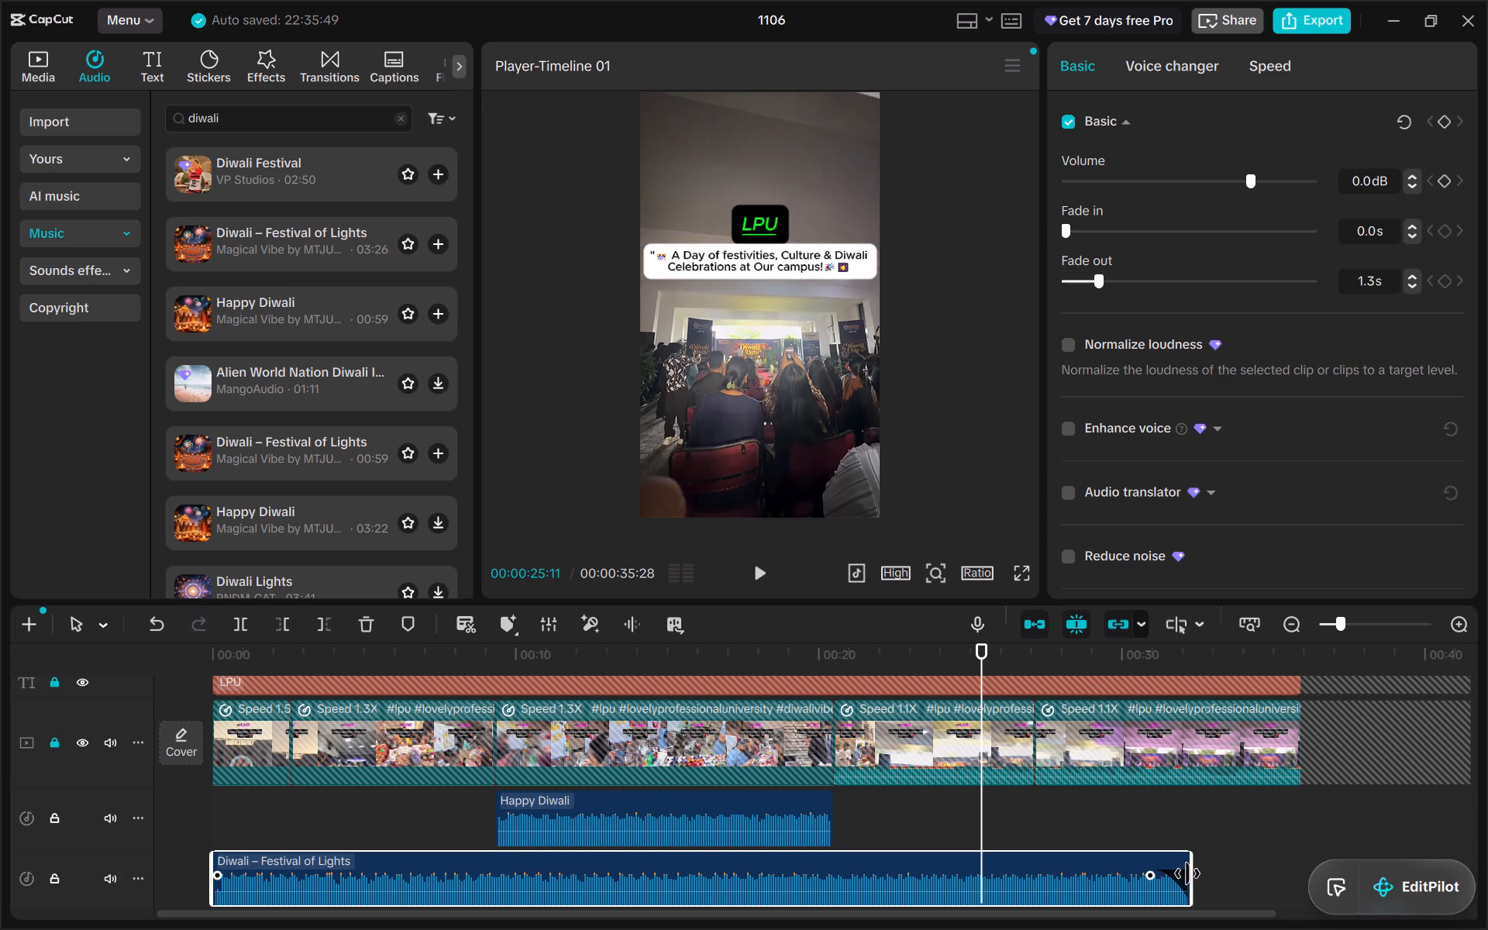
pyautogui.moveTo(1193, 877); pyautogui.dragTo(507, 856)
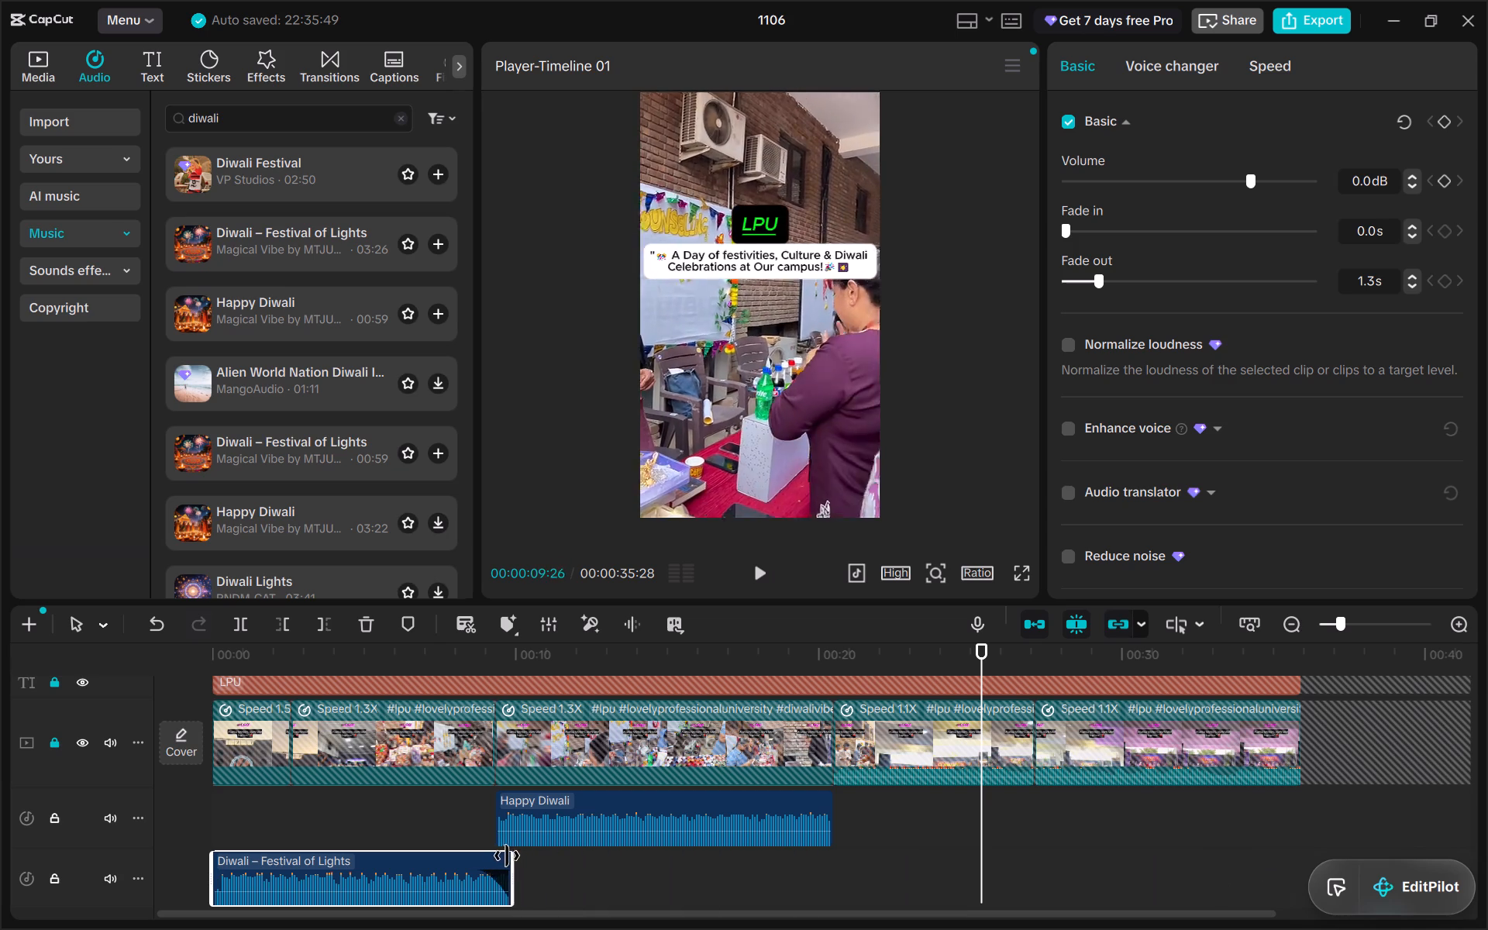
pyautogui.moveTo(507, 856); pyautogui.dragTo(496, 856)
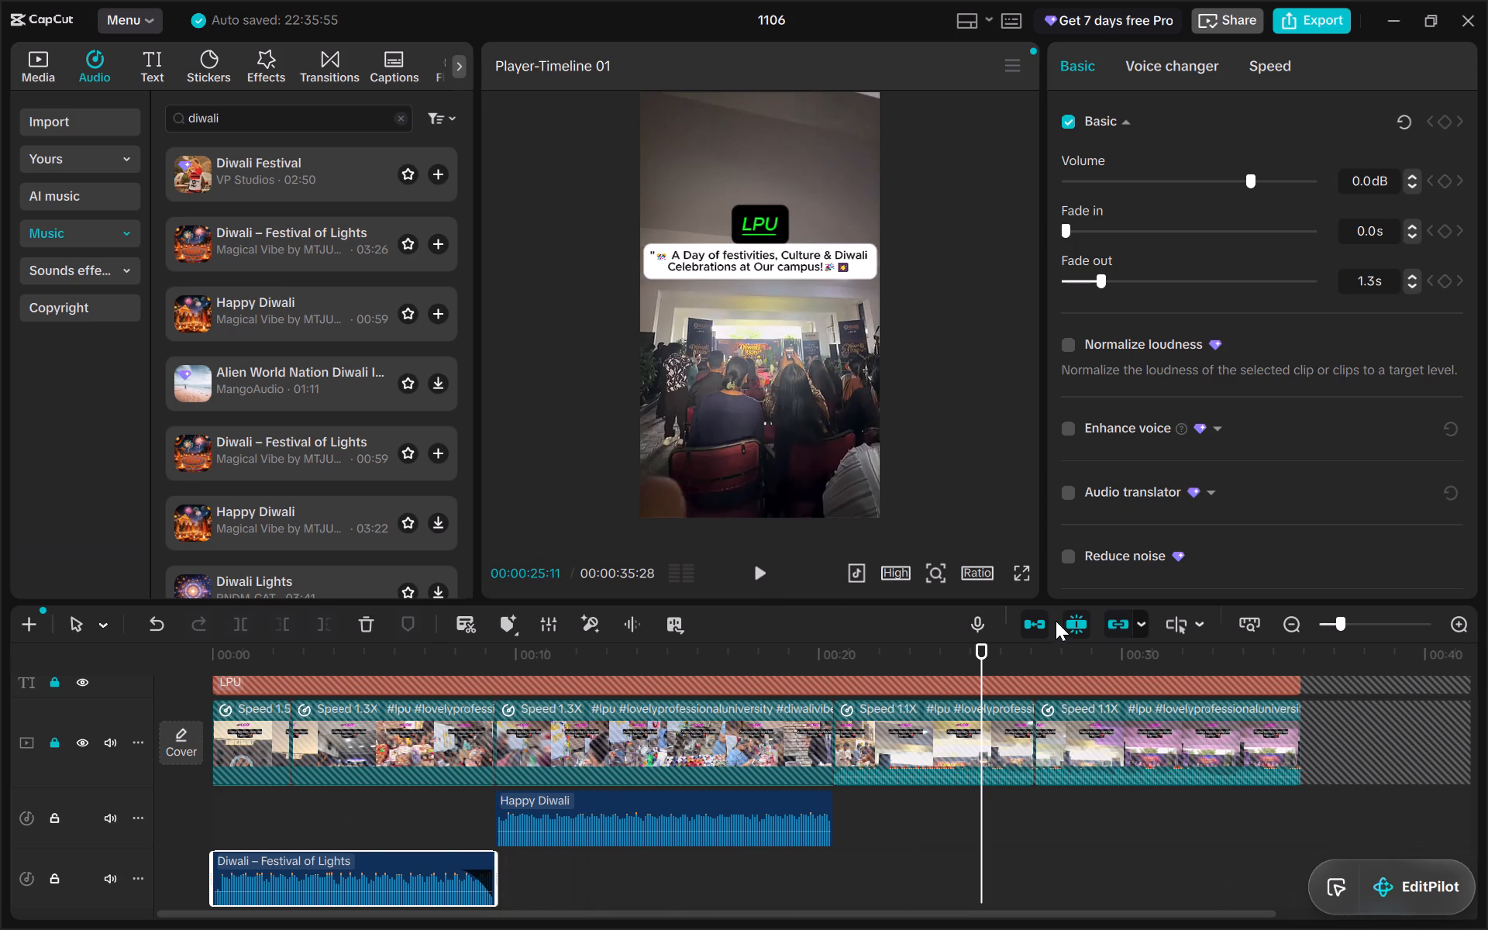
# Play the video from 00:00 and reset the fade-out of the Diwali – Festival of Lights audio to 0.0 s.
pyautogui.moveTo(979, 656); pyautogui.dragTo(308, 691)
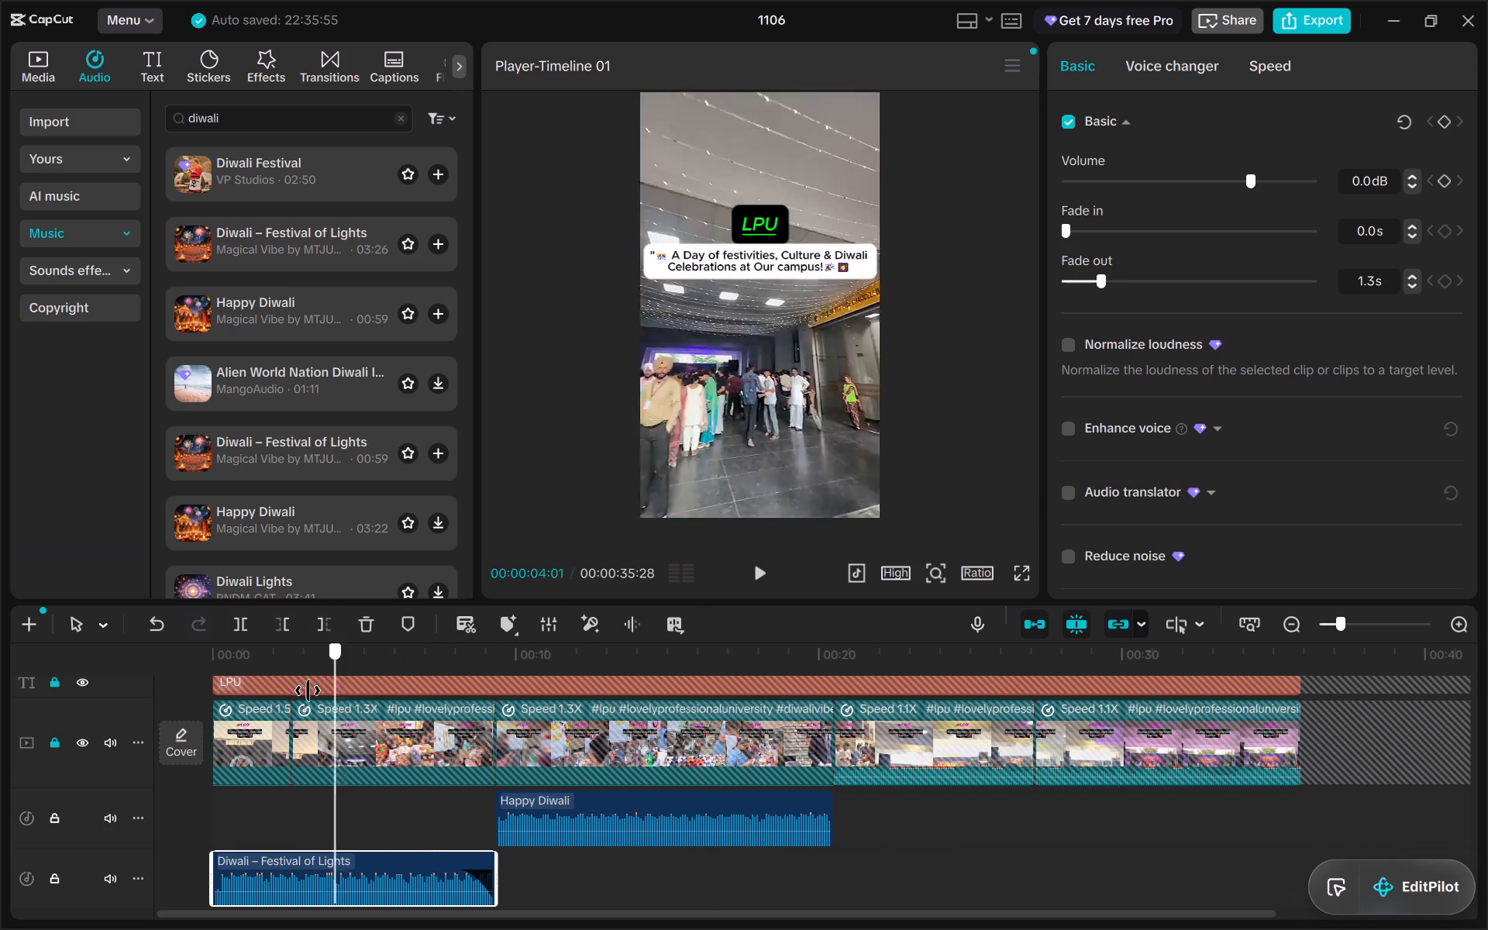
pyautogui.moveTo(308, 691); pyautogui.dragTo(150, 708)
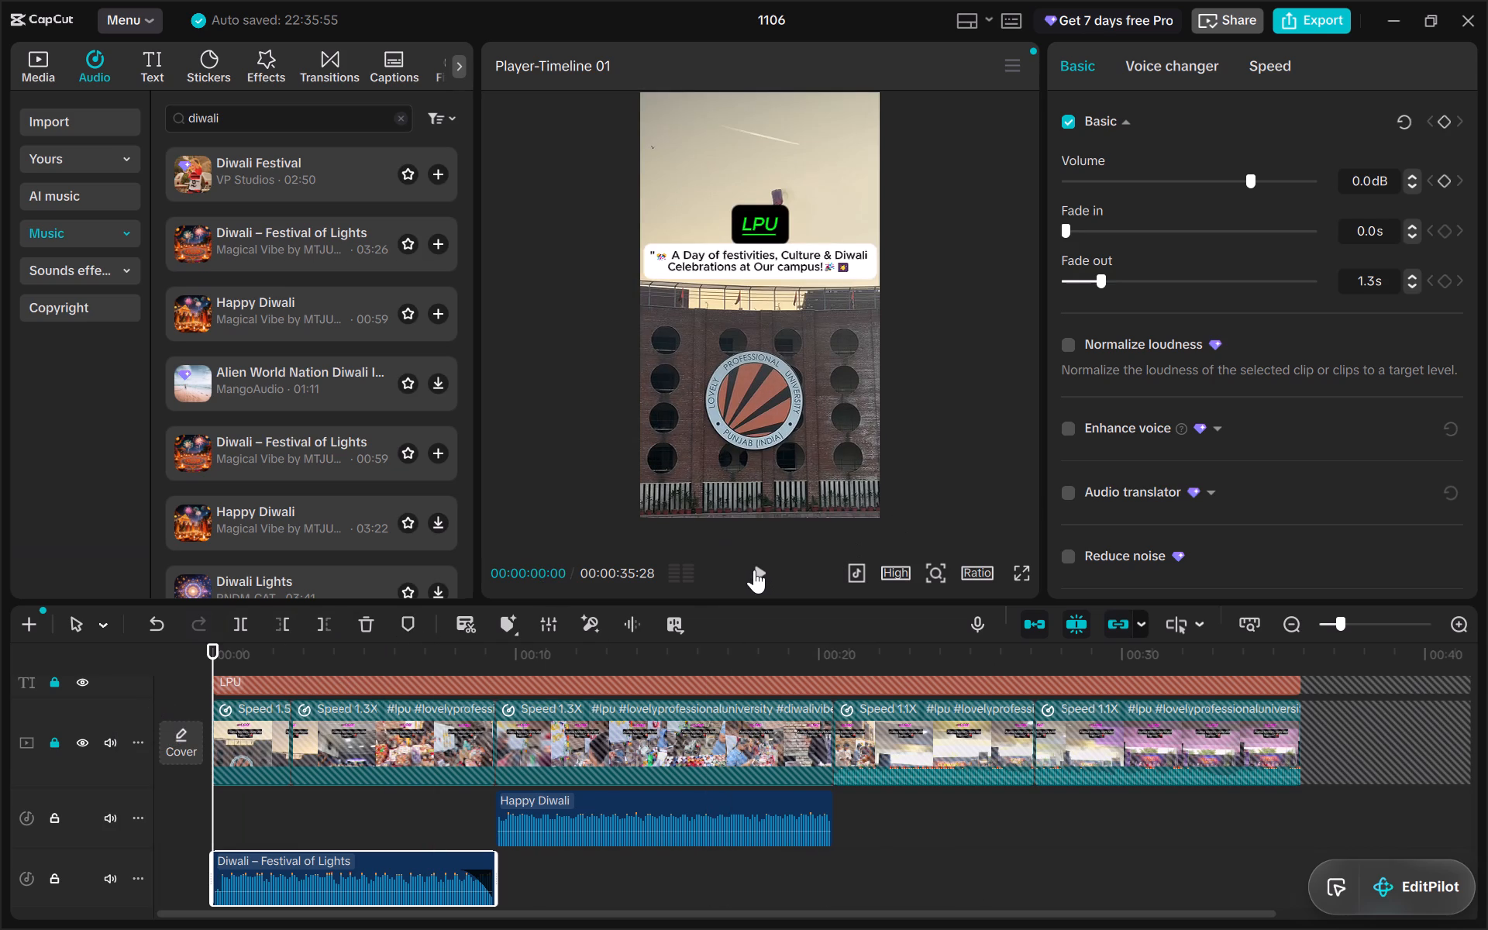
pyautogui.click(754, 570)
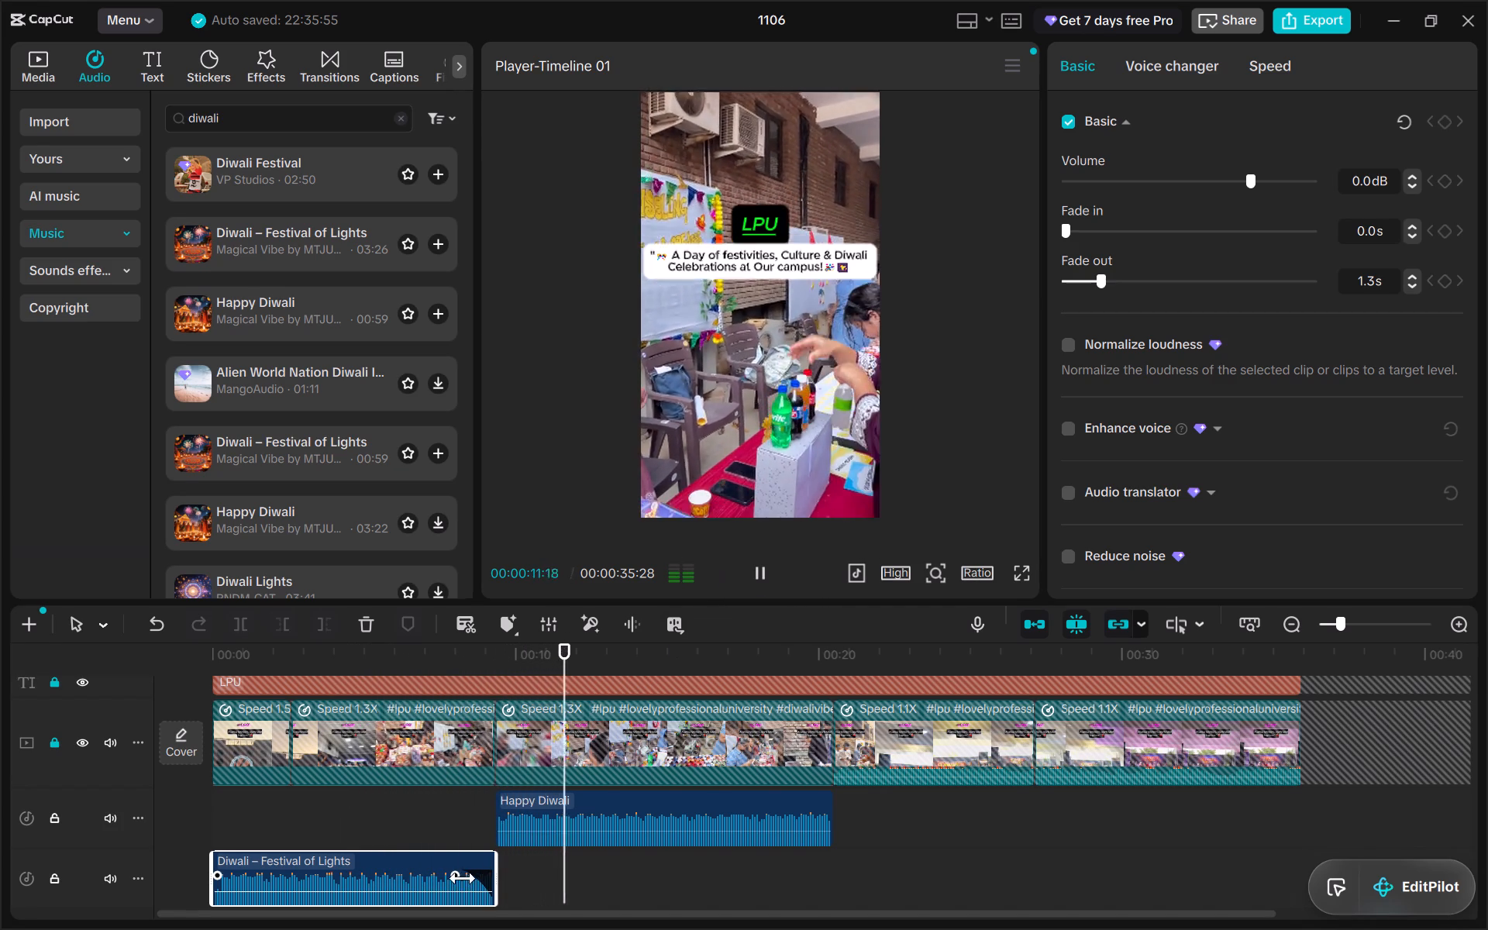
pyautogui.moveTo(451, 876); pyautogui.dragTo(507, 882)
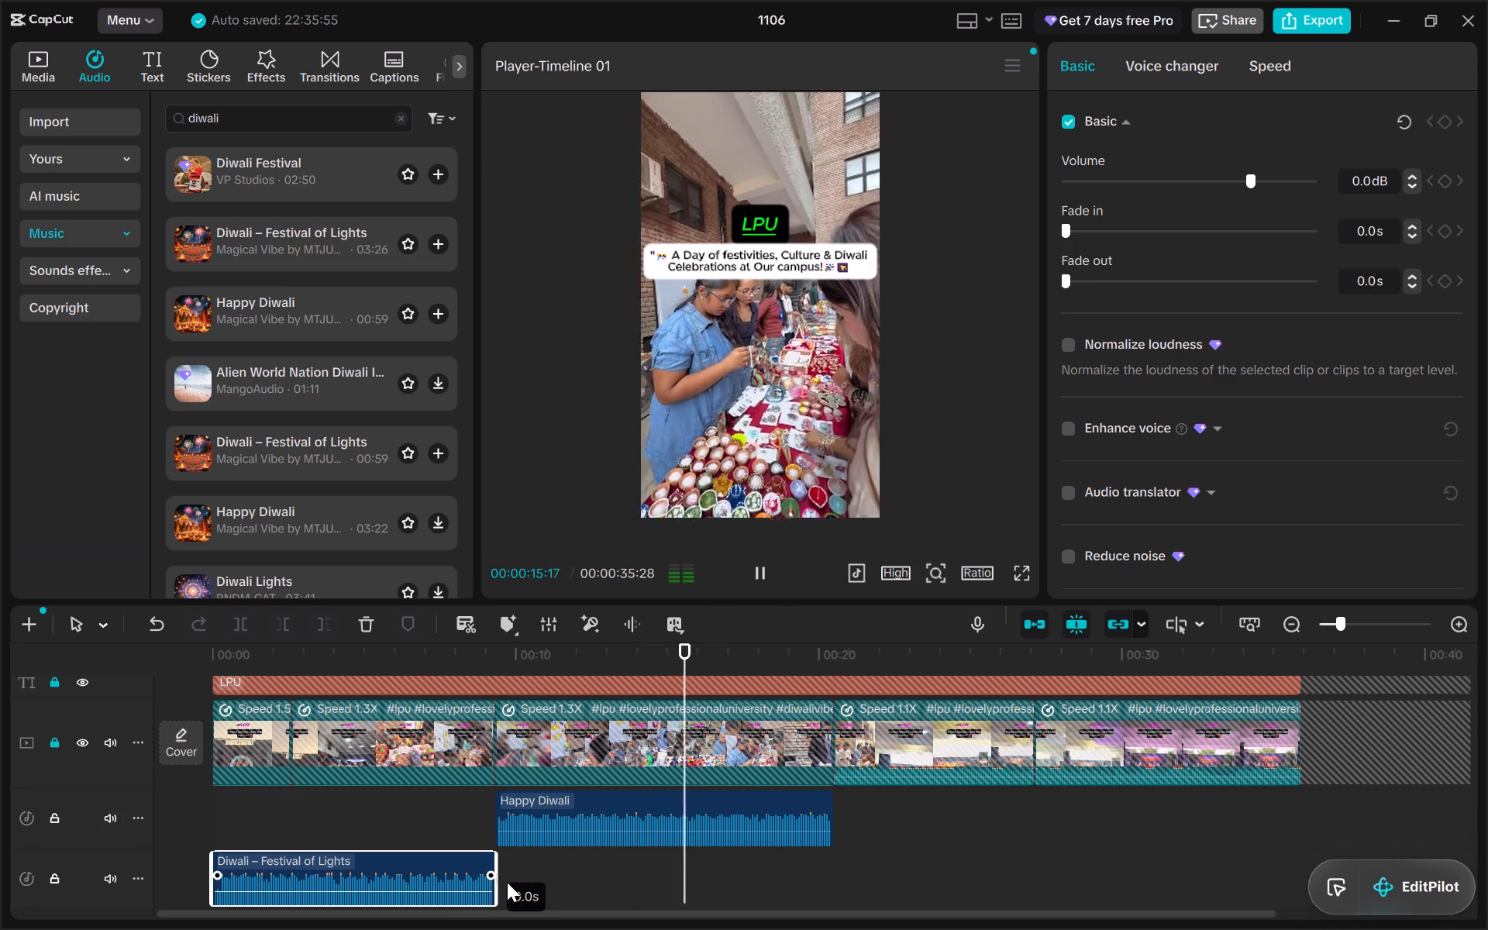
pyautogui.moveTo(507, 882); pyautogui.dragTo(508, 882)
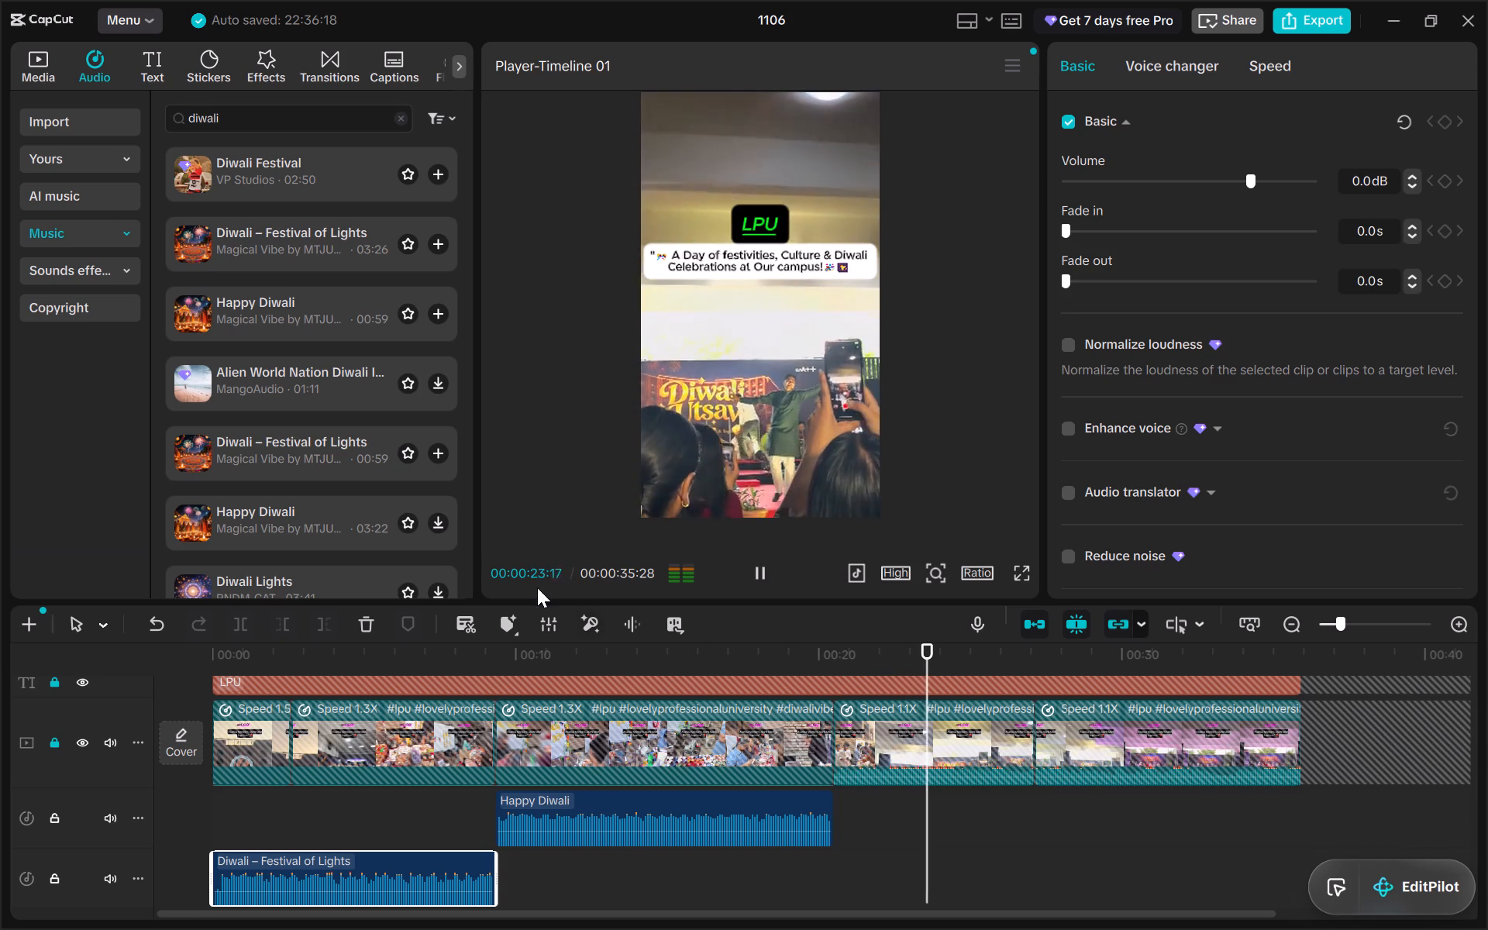
# Mute both audio tracks, Happy Diwali and Diwali – Festival of Lights.
pyautogui.click(108, 821)
pyautogui.scroll(-2, 201, 826)
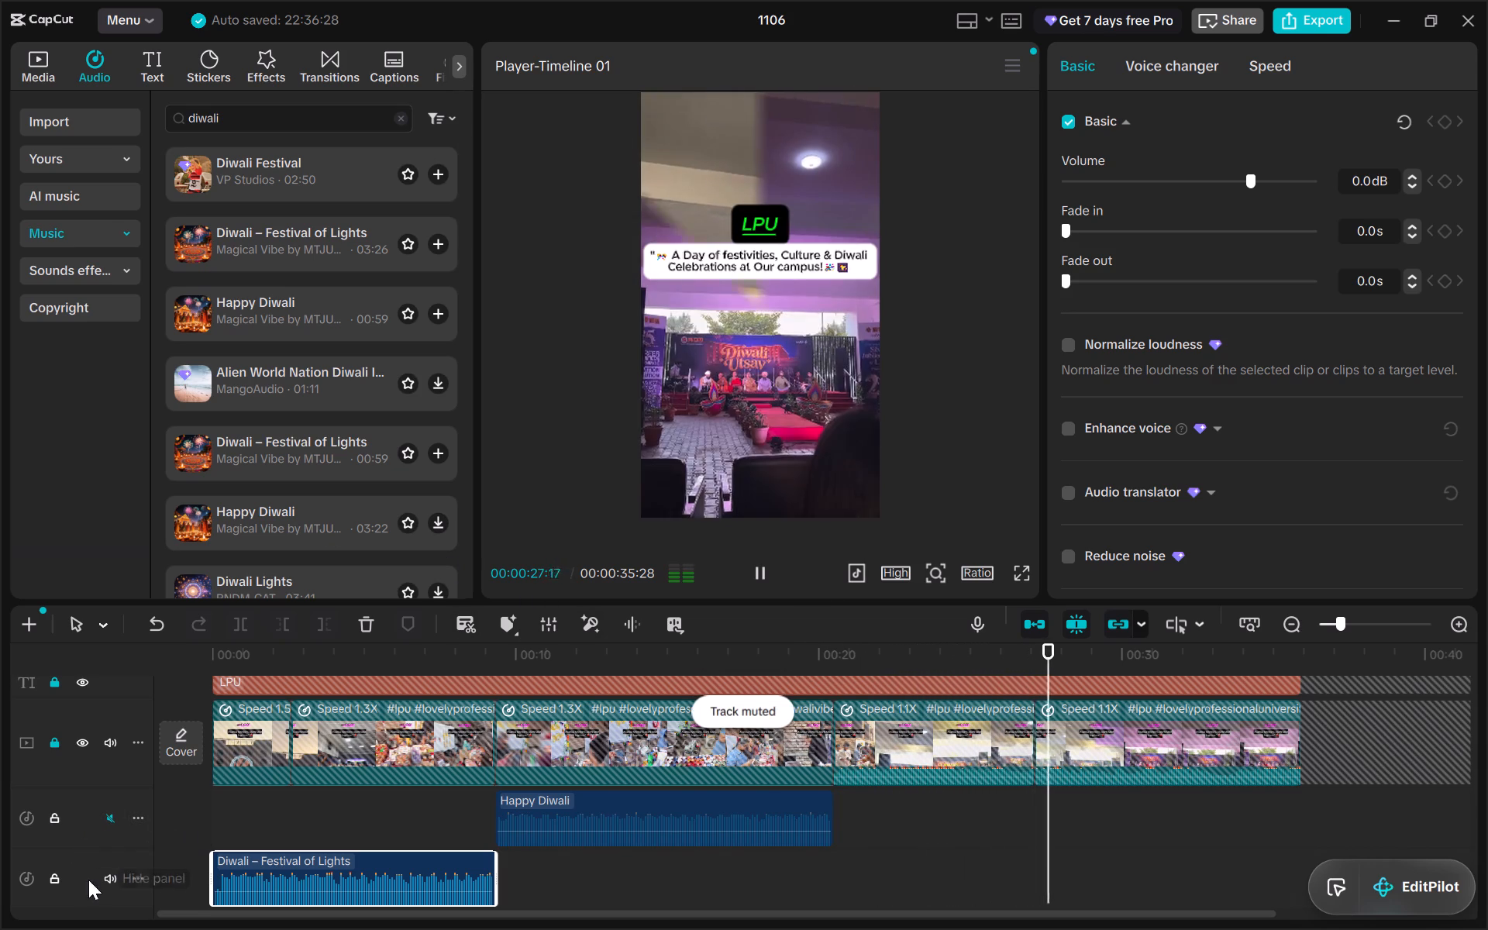
pyautogui.click(114, 885)
# Preview Diwali Lights by RNDM_CAT and Dhol Diwali by Tiny Cabinet Radio from the diwali music results.
pyautogui.scroll(-2, 252, 756)
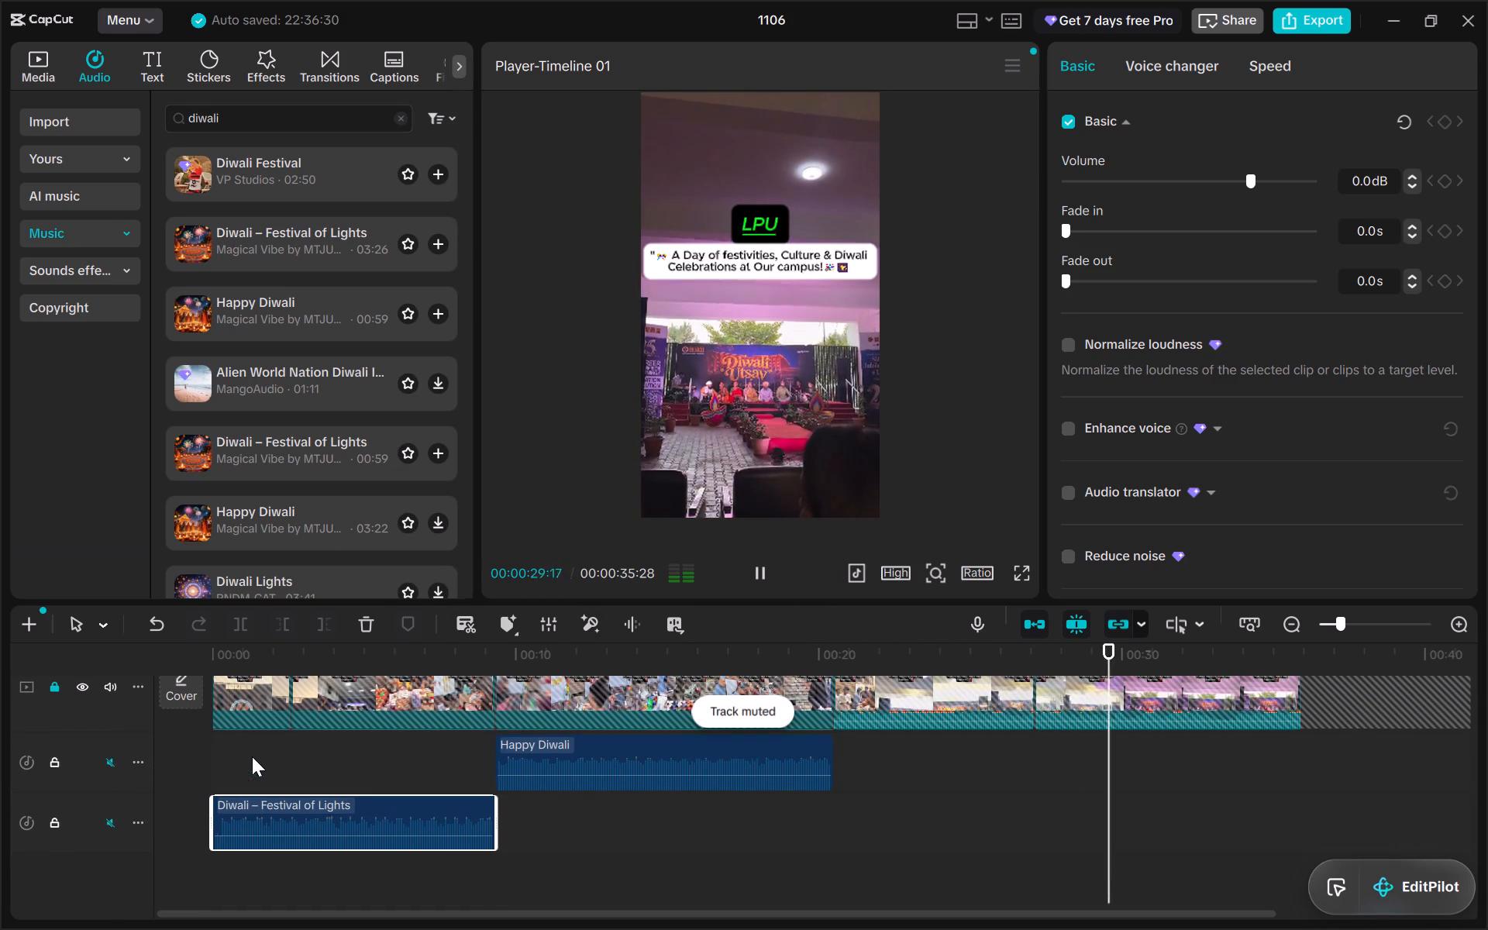
pyautogui.scroll(-1, 298, 386)
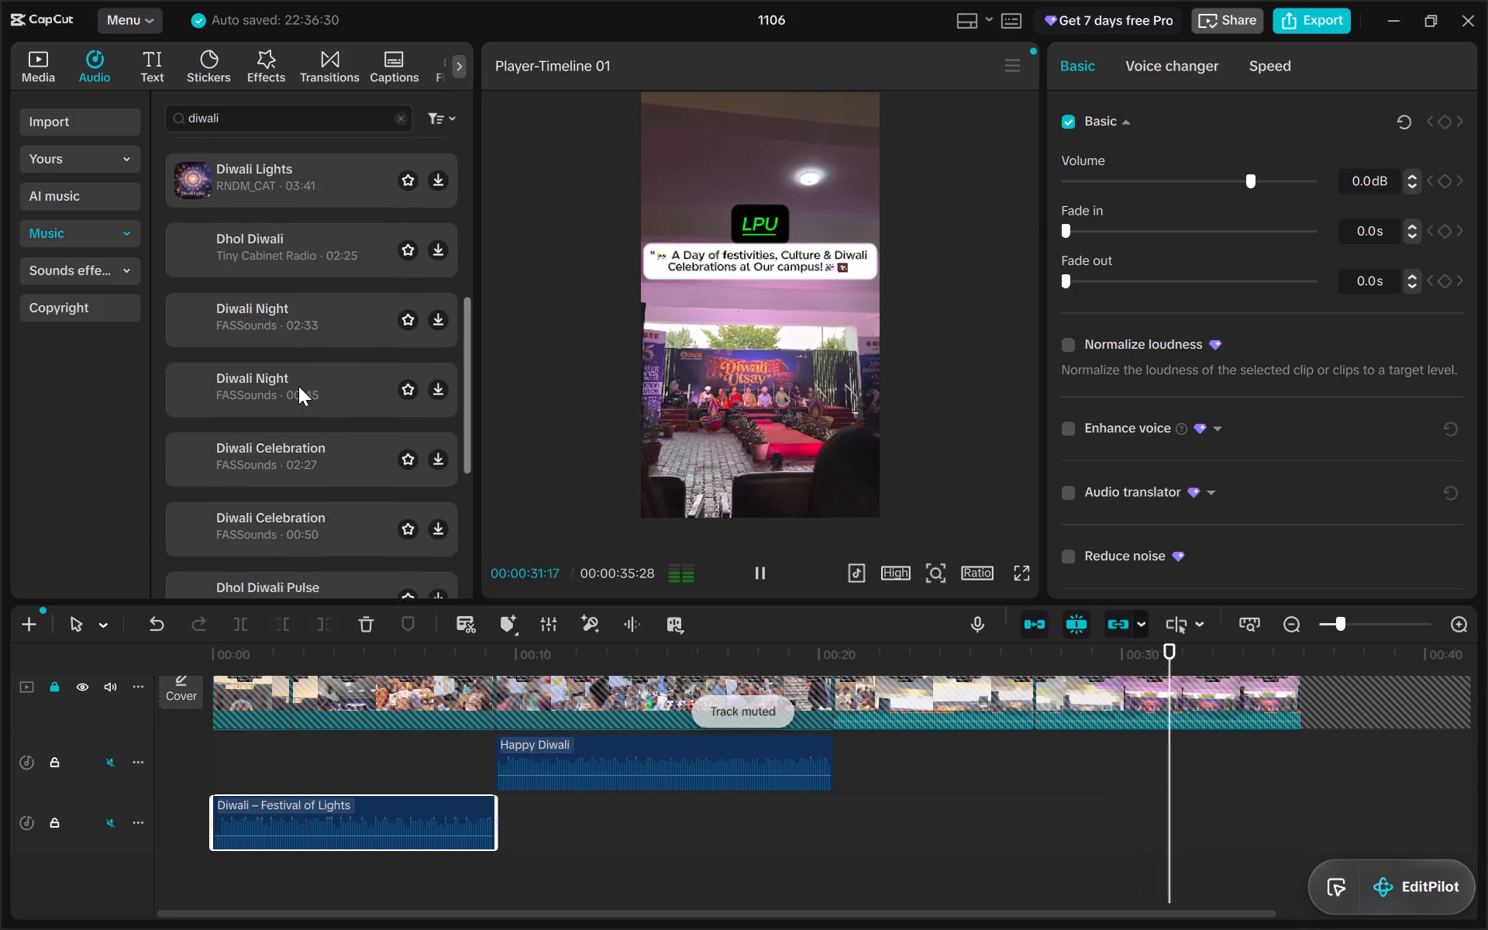
pyautogui.scroll(-1, 298, 386)
pyautogui.scroll(1, 298, 386)
pyautogui.doubleClick(286, 398)
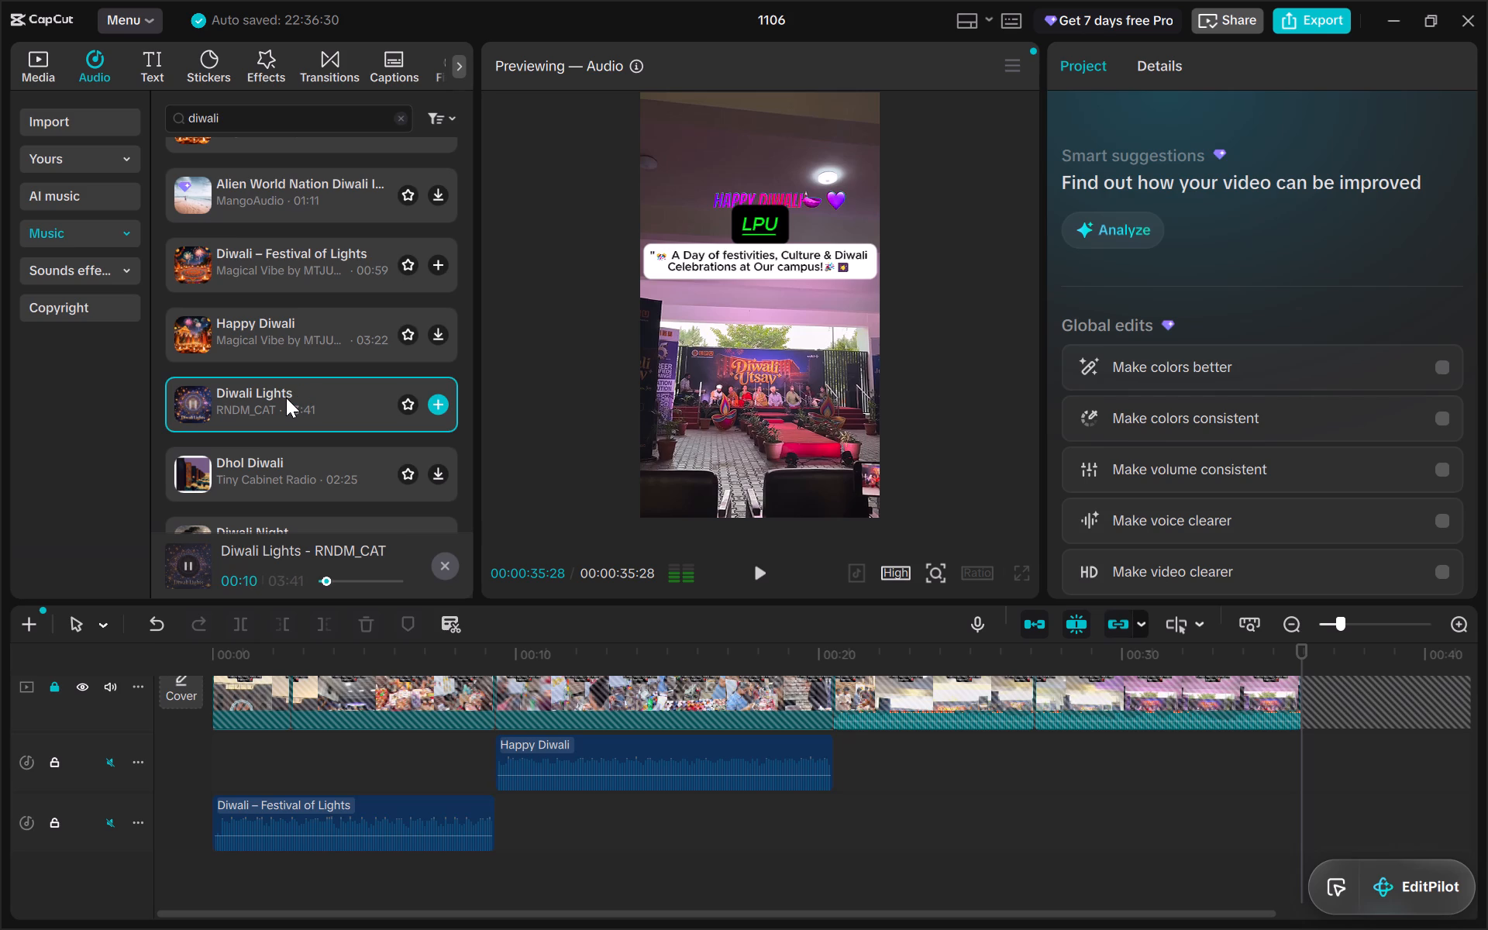
pyautogui.doubleClick(247, 475)
pyautogui.scroll(-1, 247, 475)
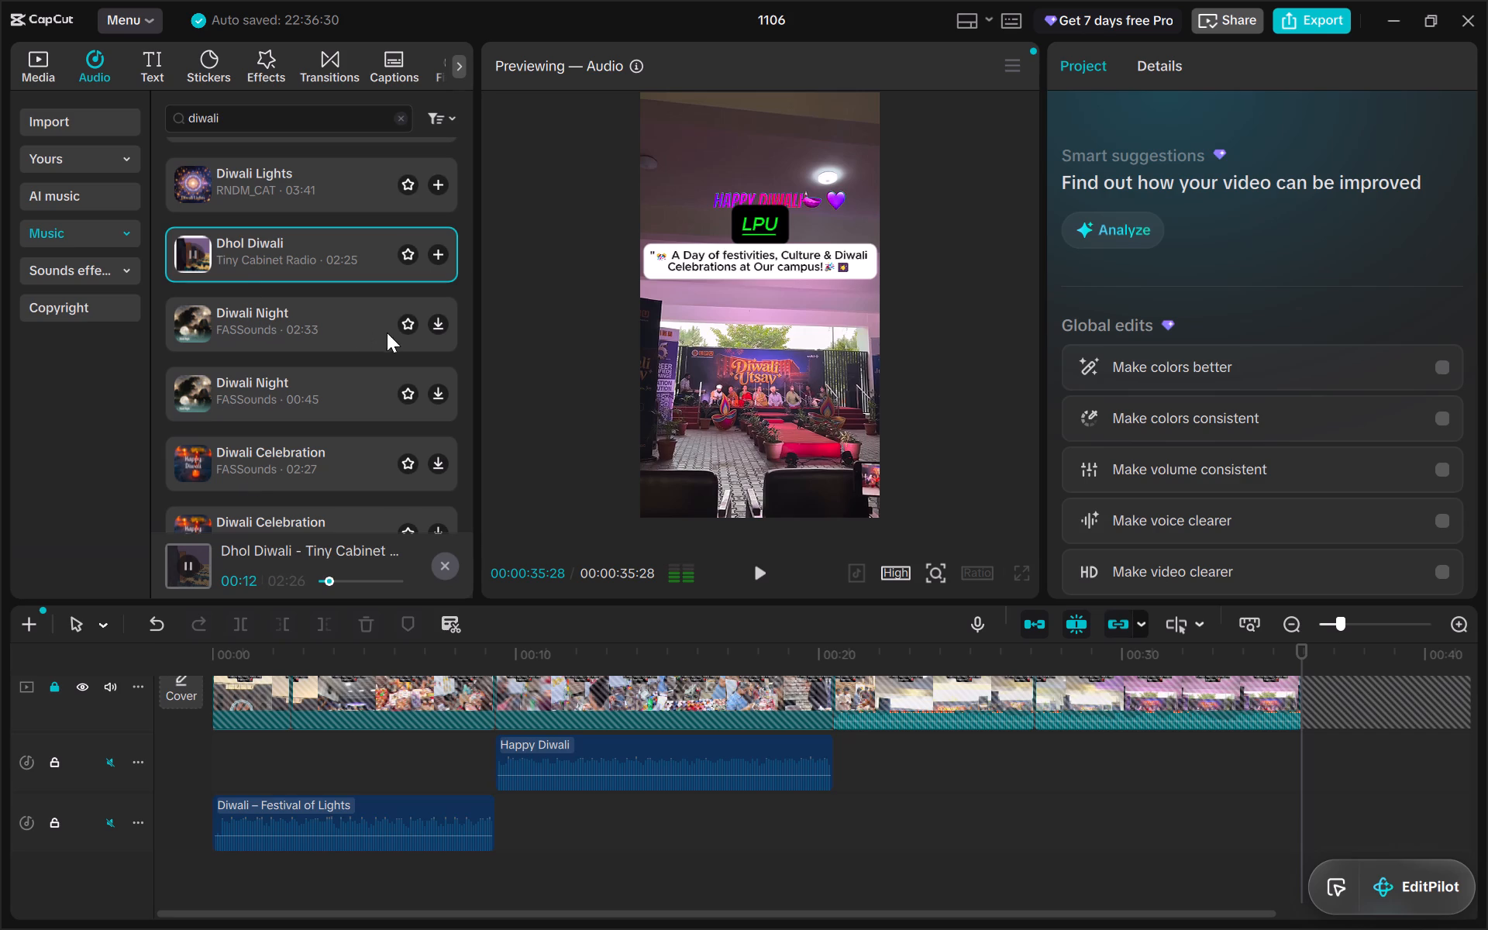
# Preview the 02:33 version of Diwali Night and place it on the Happy Diwali track, starting with the last video clip at about 27 s.
pyautogui.doubleClick(332, 320)
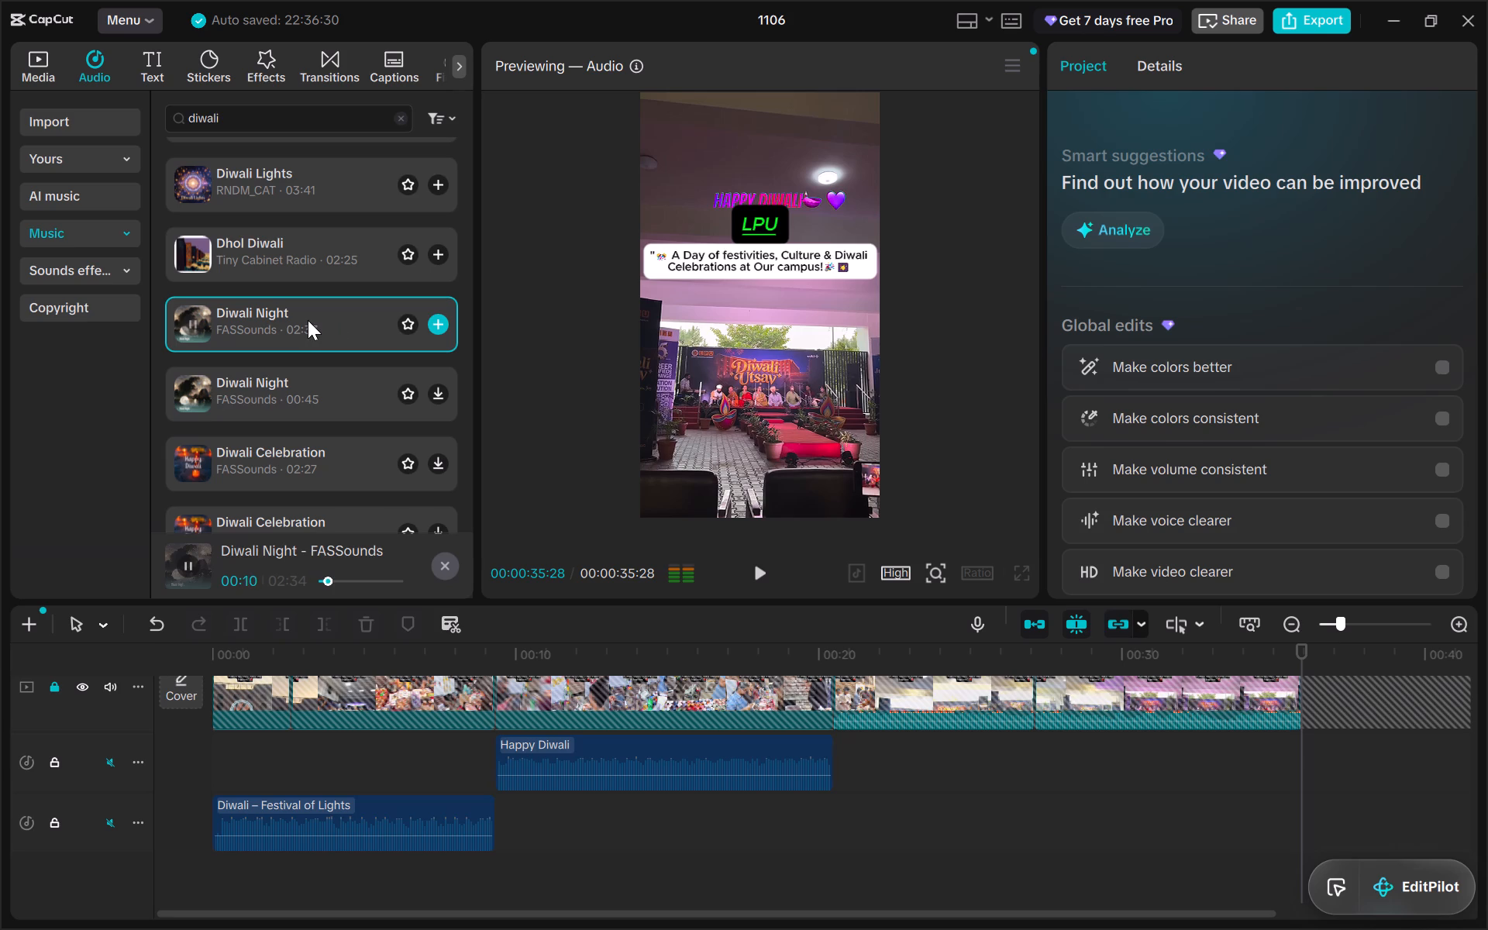
pyautogui.click(429, 322)
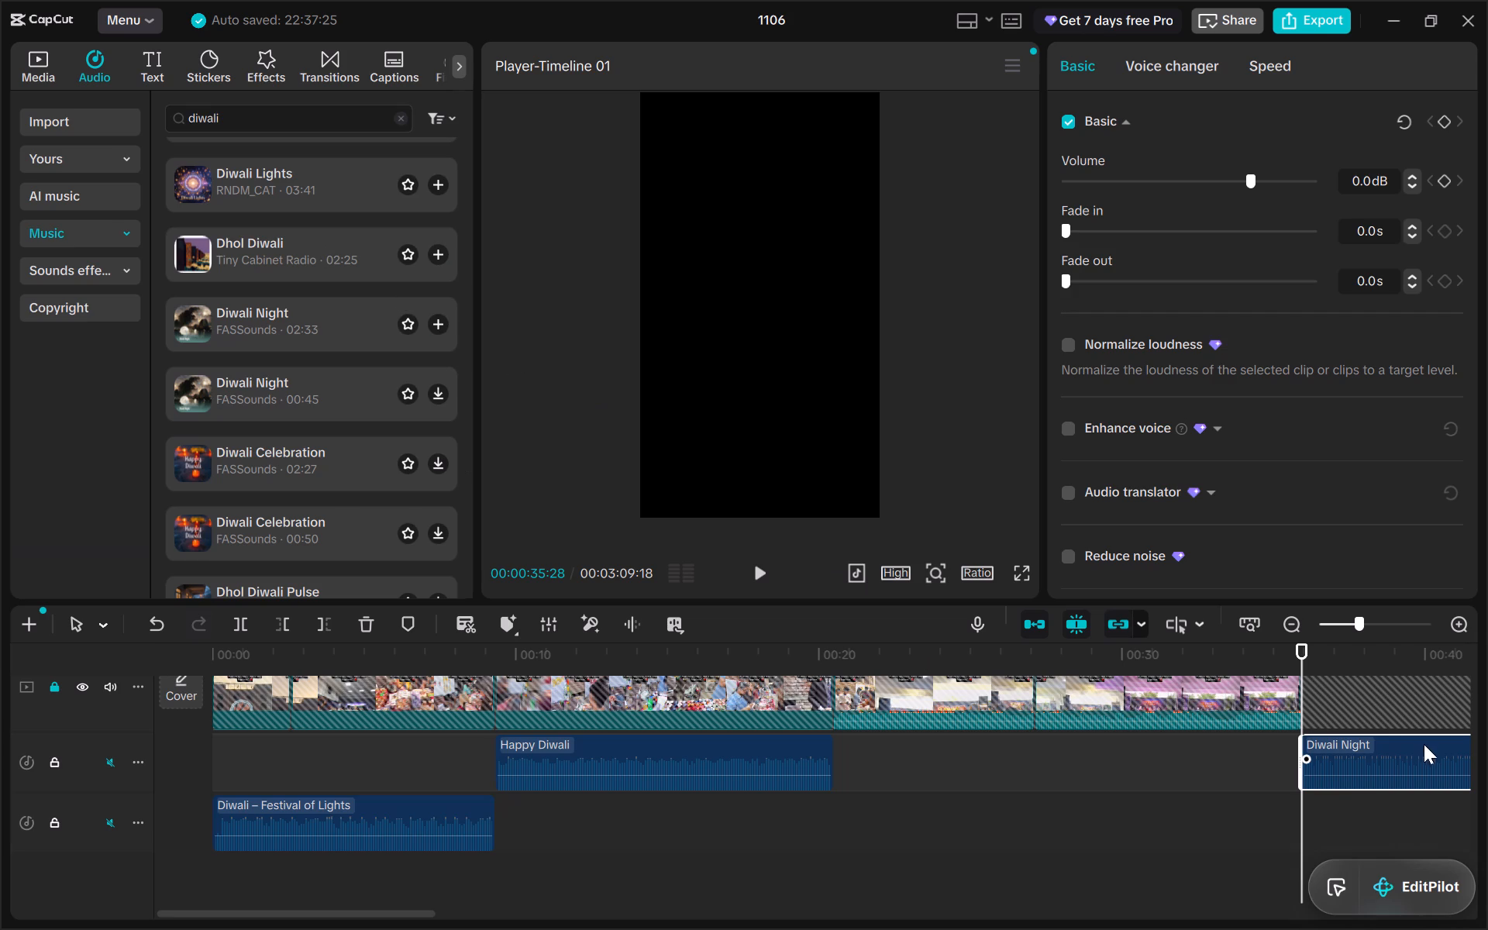
pyautogui.moveTo(1404, 754); pyautogui.dragTo(1142, 756)
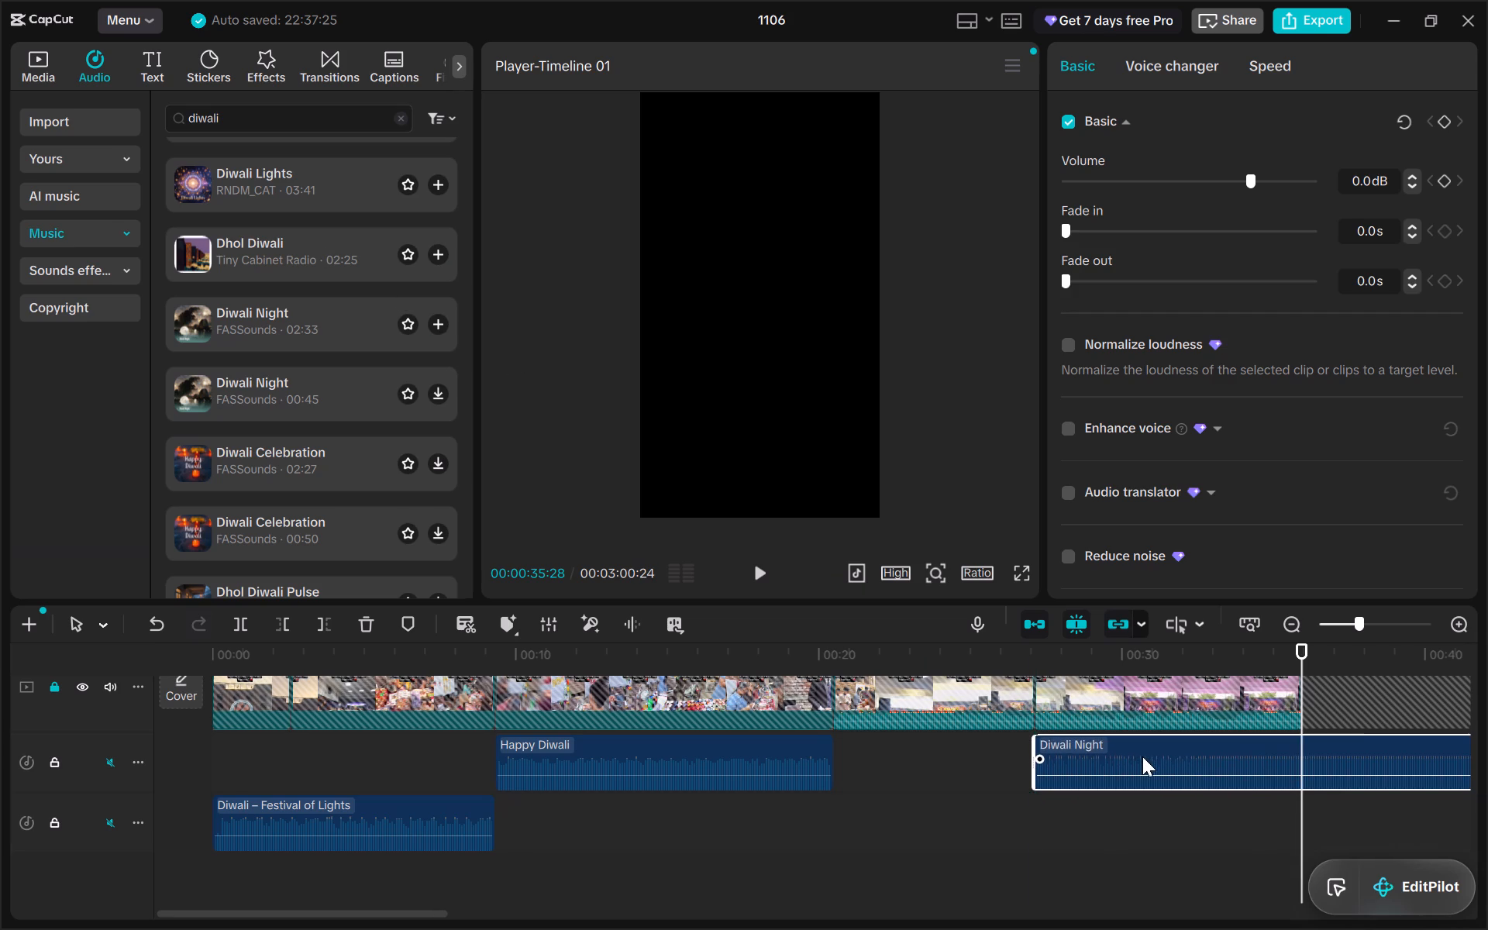
# Trim the end of the Diwali Night audio from about 03:00 back to a sliver at the start of the last video clip.
pyautogui.hscroll(-4, 1360, 739)
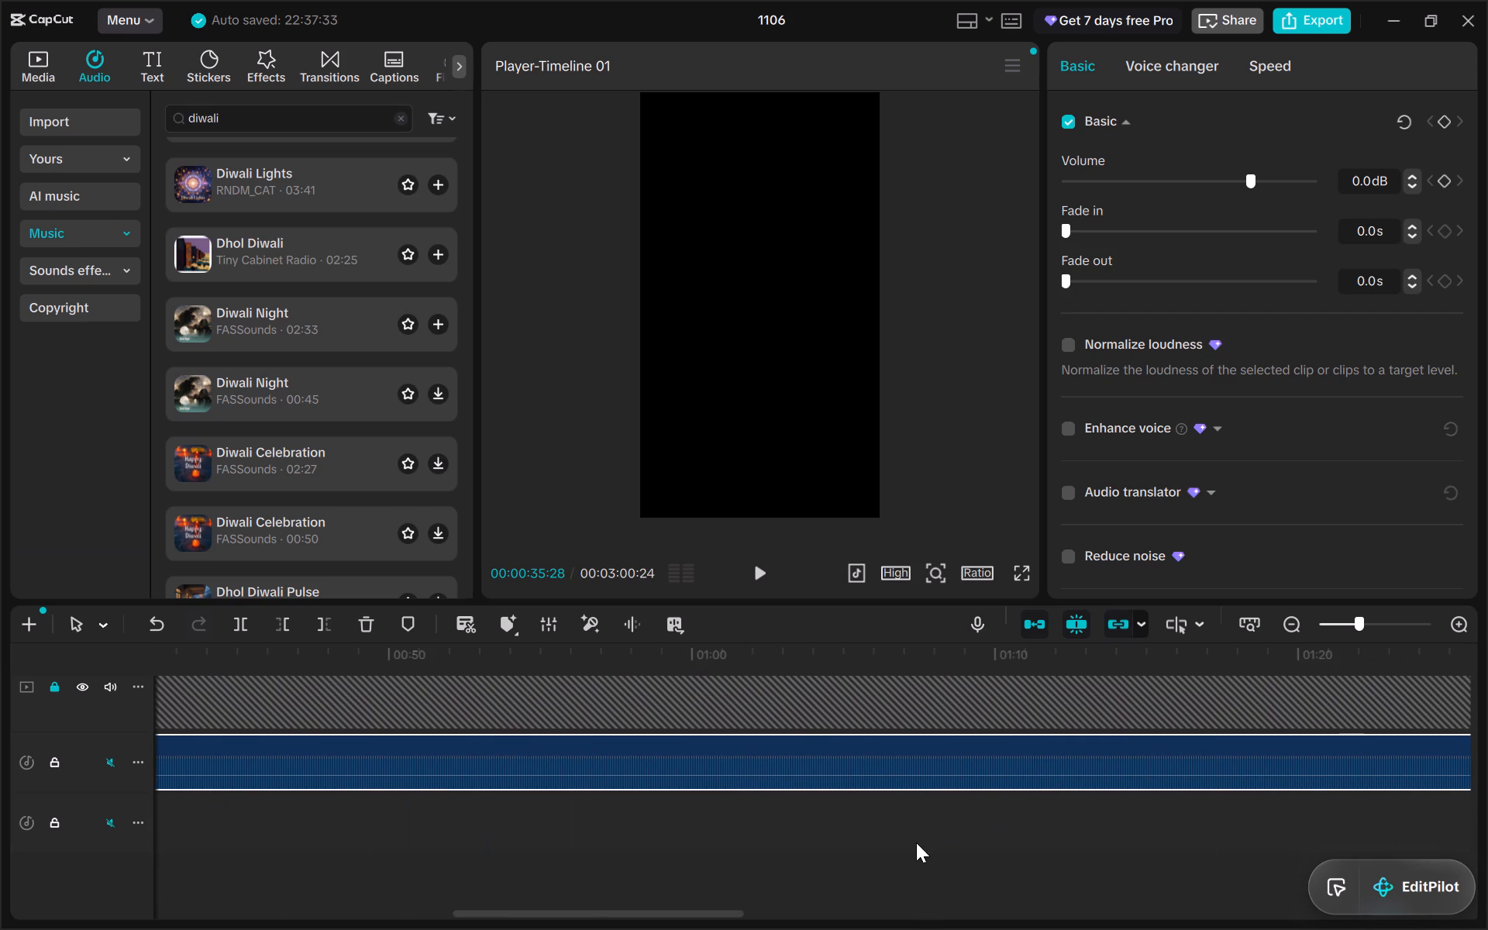
pyautogui.hscroll(-9, 1049, 749)
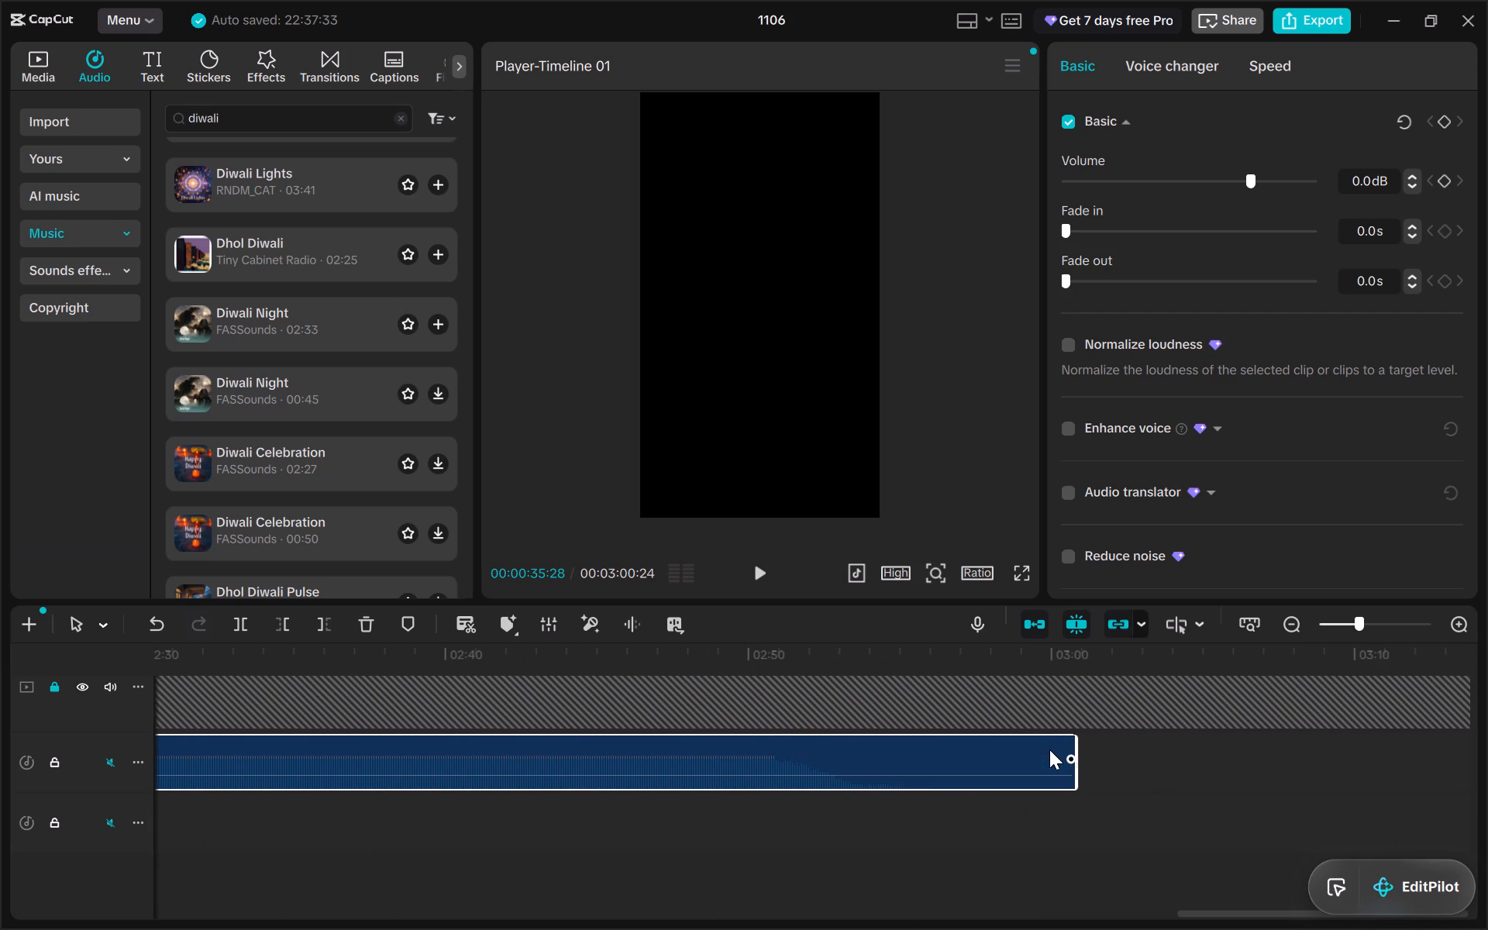
pyautogui.moveTo(1082, 758); pyautogui.dragTo(1053, 756)
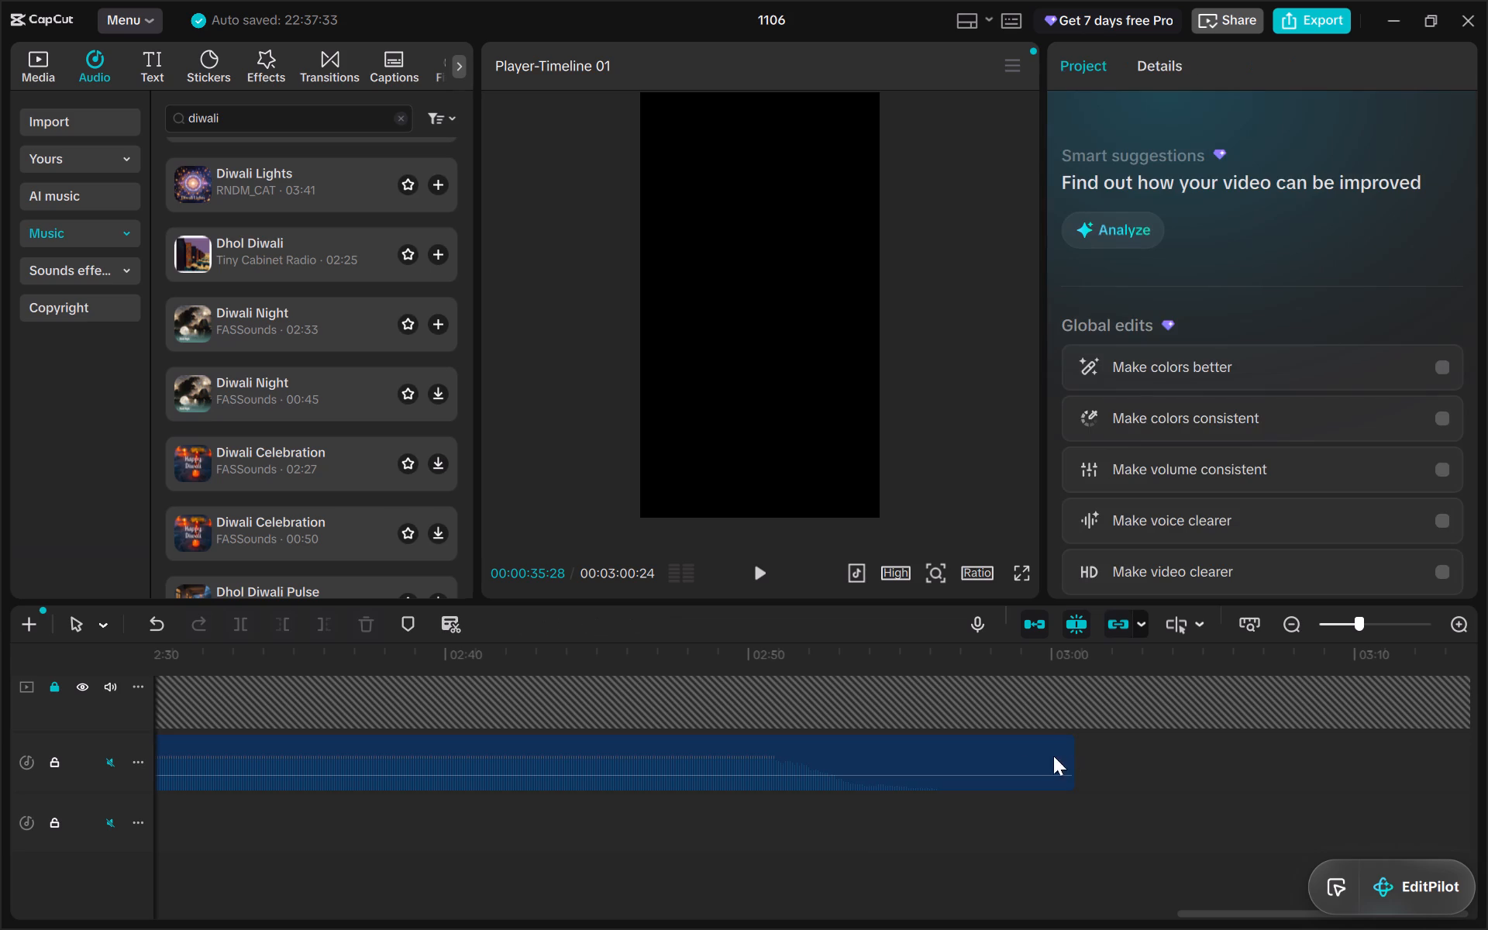
pyautogui.moveTo(1053, 756); pyautogui.dragTo(1009, 759)
pyautogui.click(1009, 759)
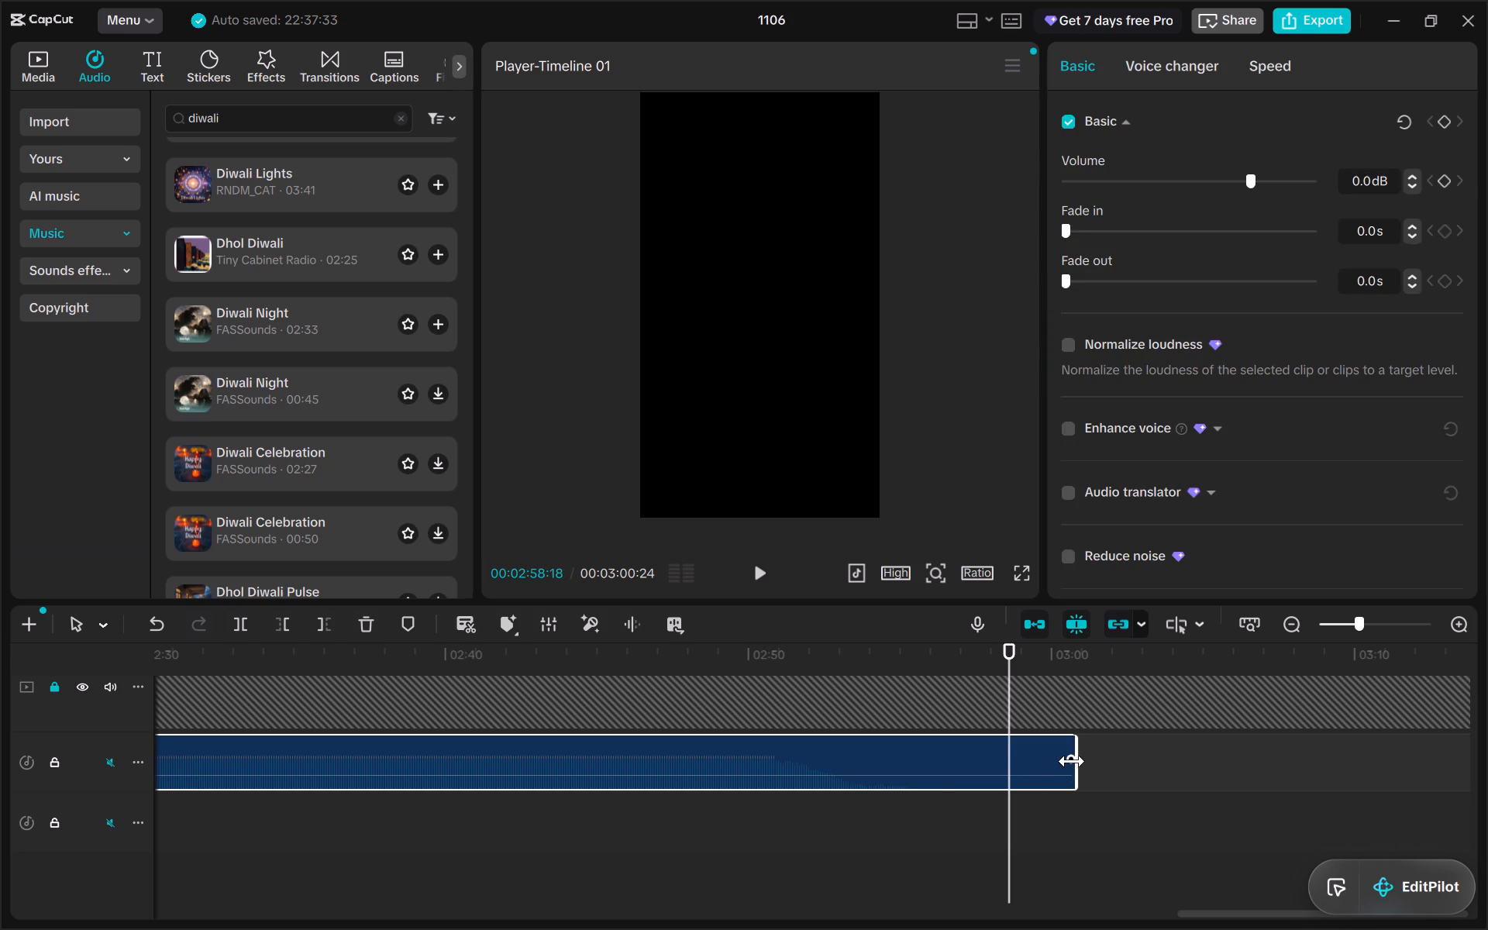
pyautogui.click(1072, 761)
pyautogui.click(1076, 763)
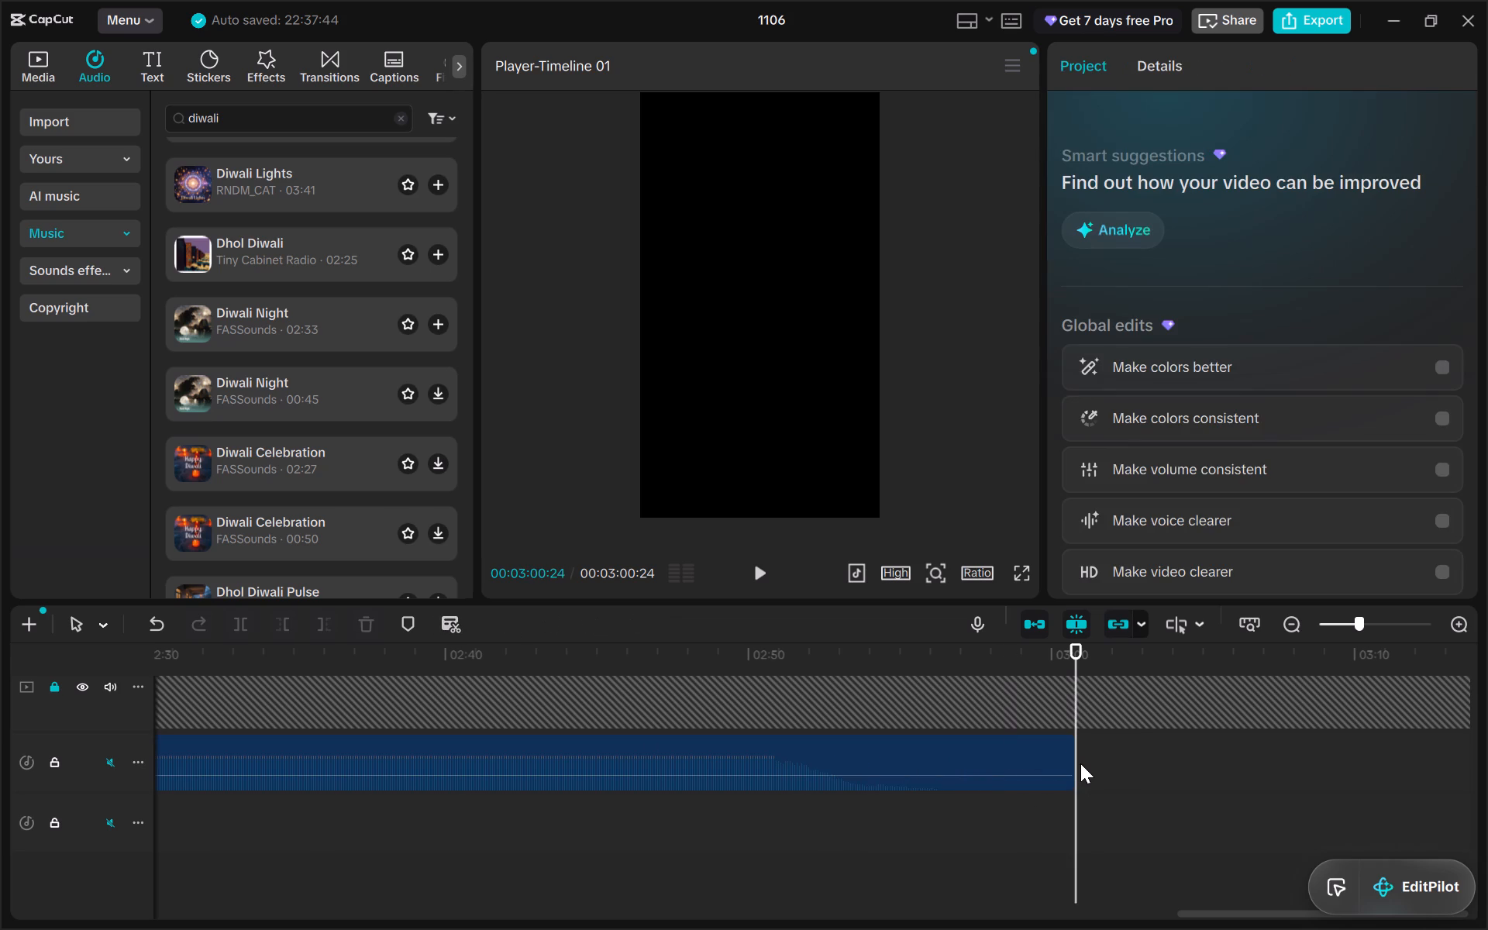
pyautogui.click(980, 766)
pyautogui.click(1078, 760)
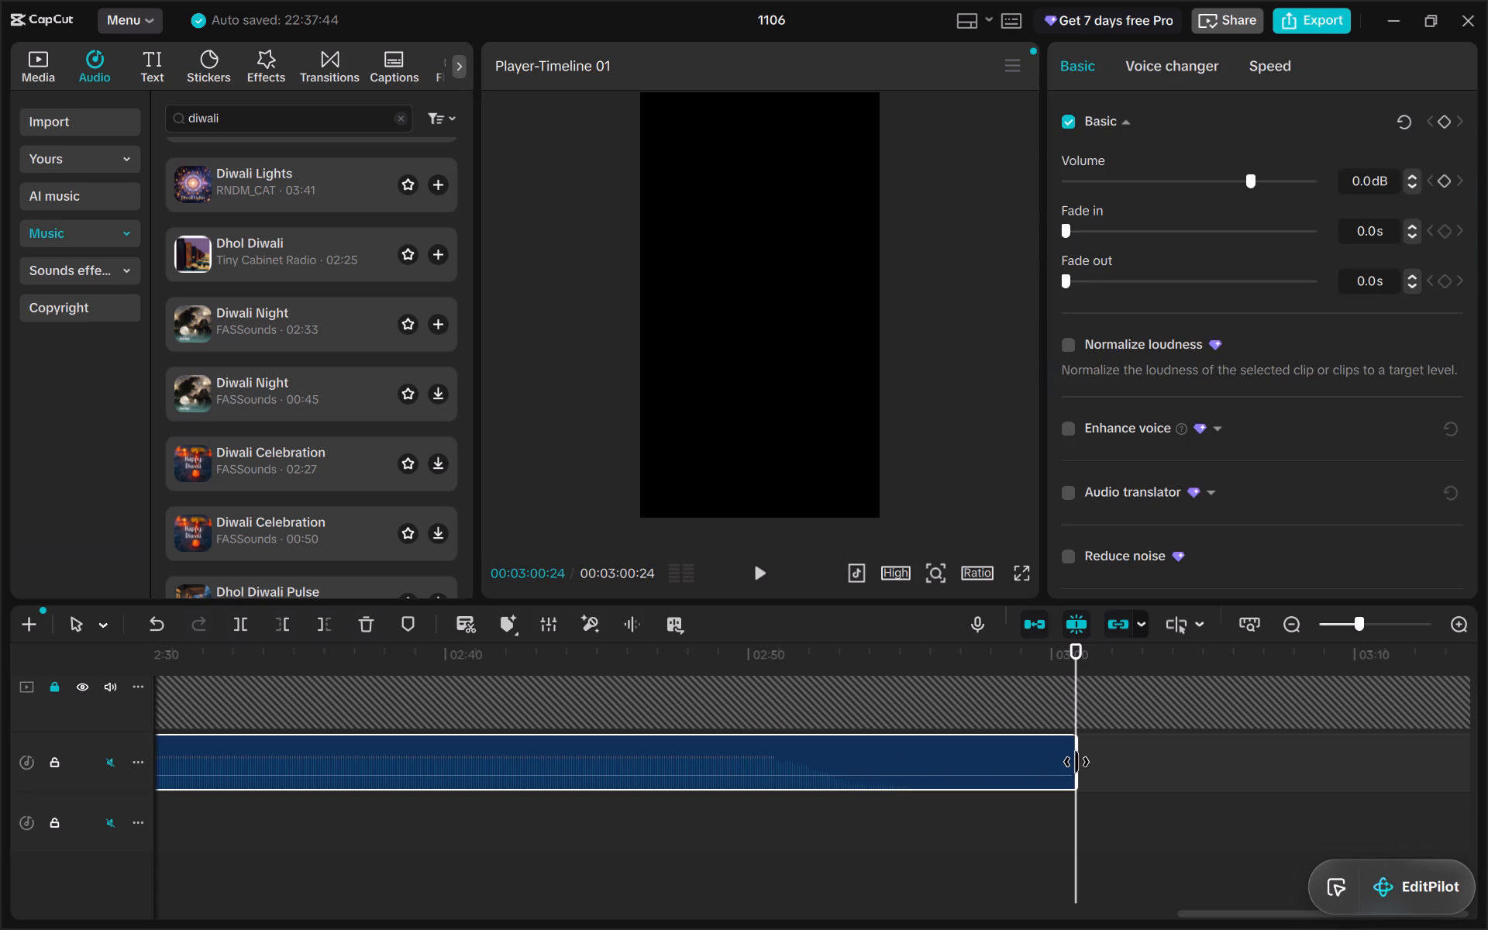
pyautogui.moveTo(1082, 764); pyautogui.dragTo(936, 753)
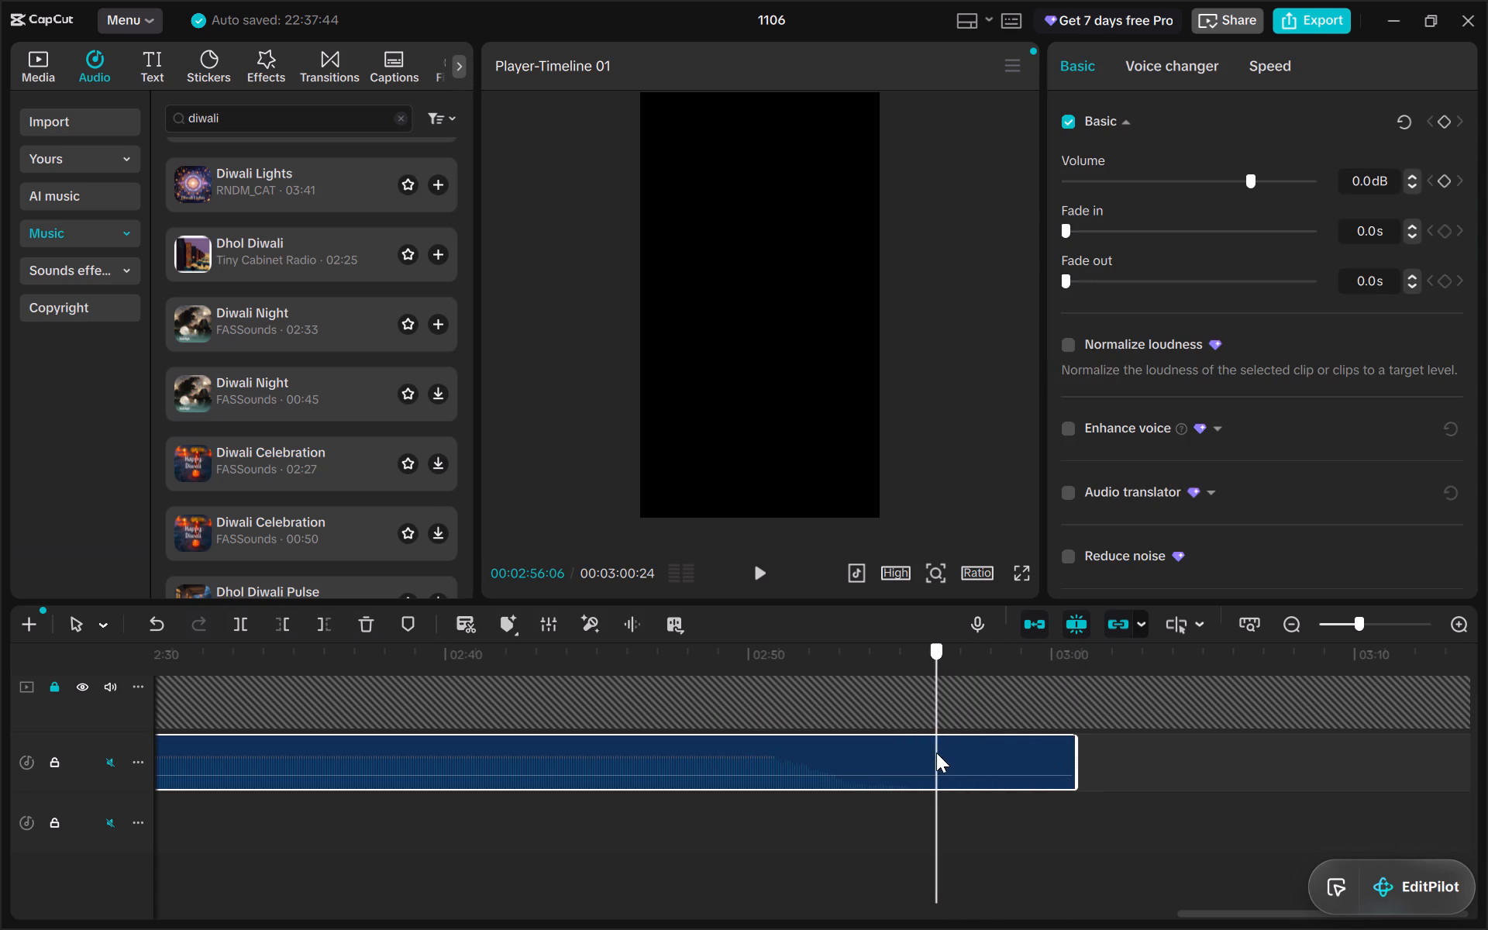
pyautogui.moveTo(1080, 756); pyautogui.dragTo(779, 743)
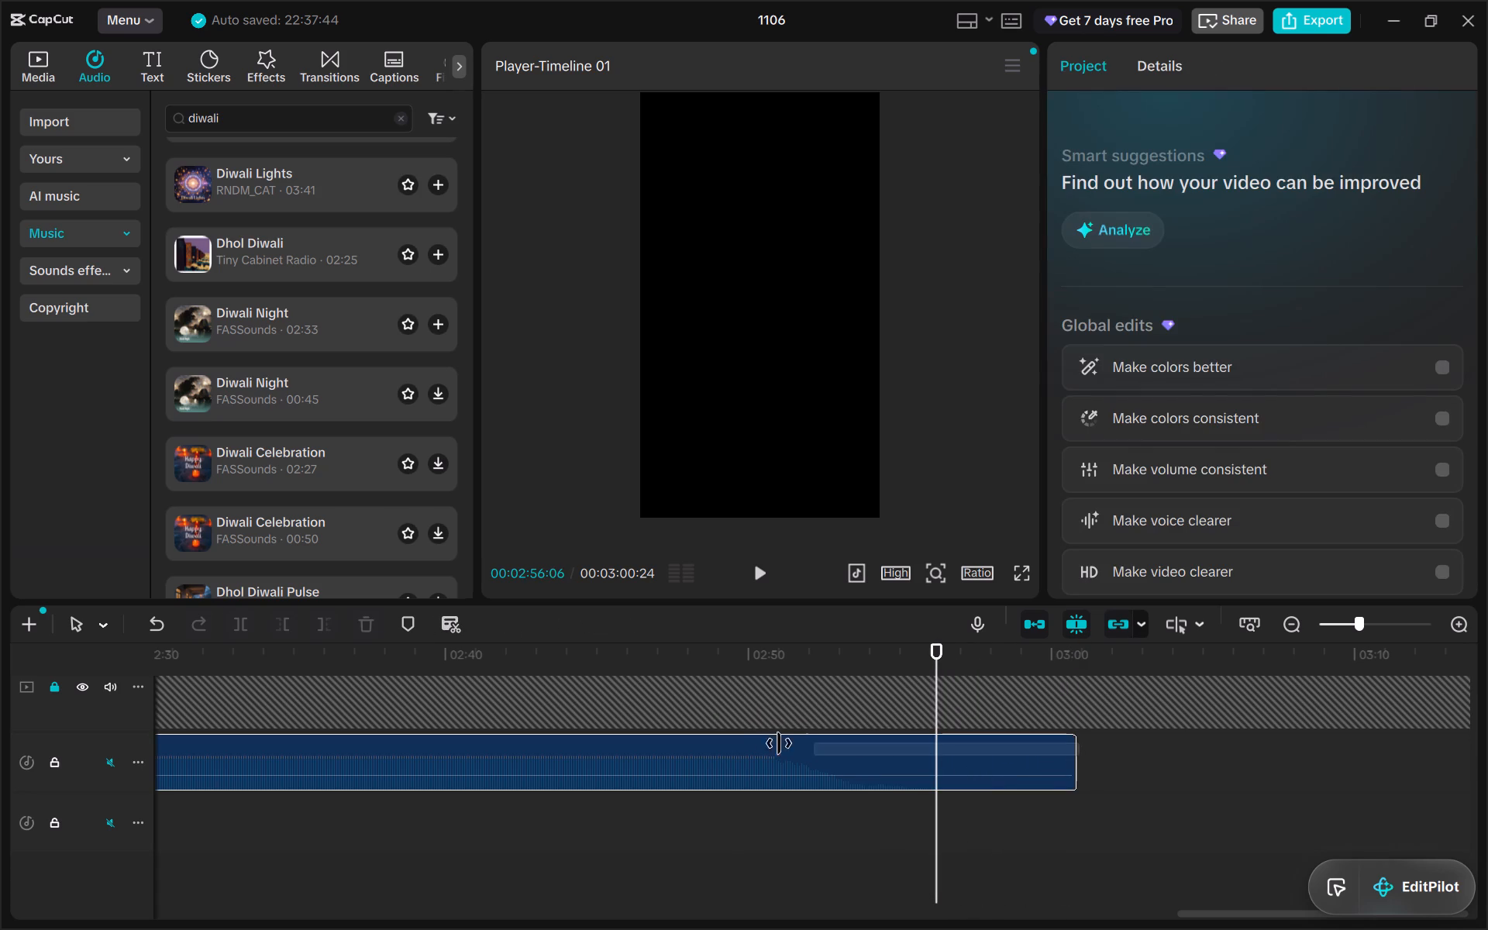
pyautogui.moveTo(779, 743); pyautogui.dragTo(1036, 770)
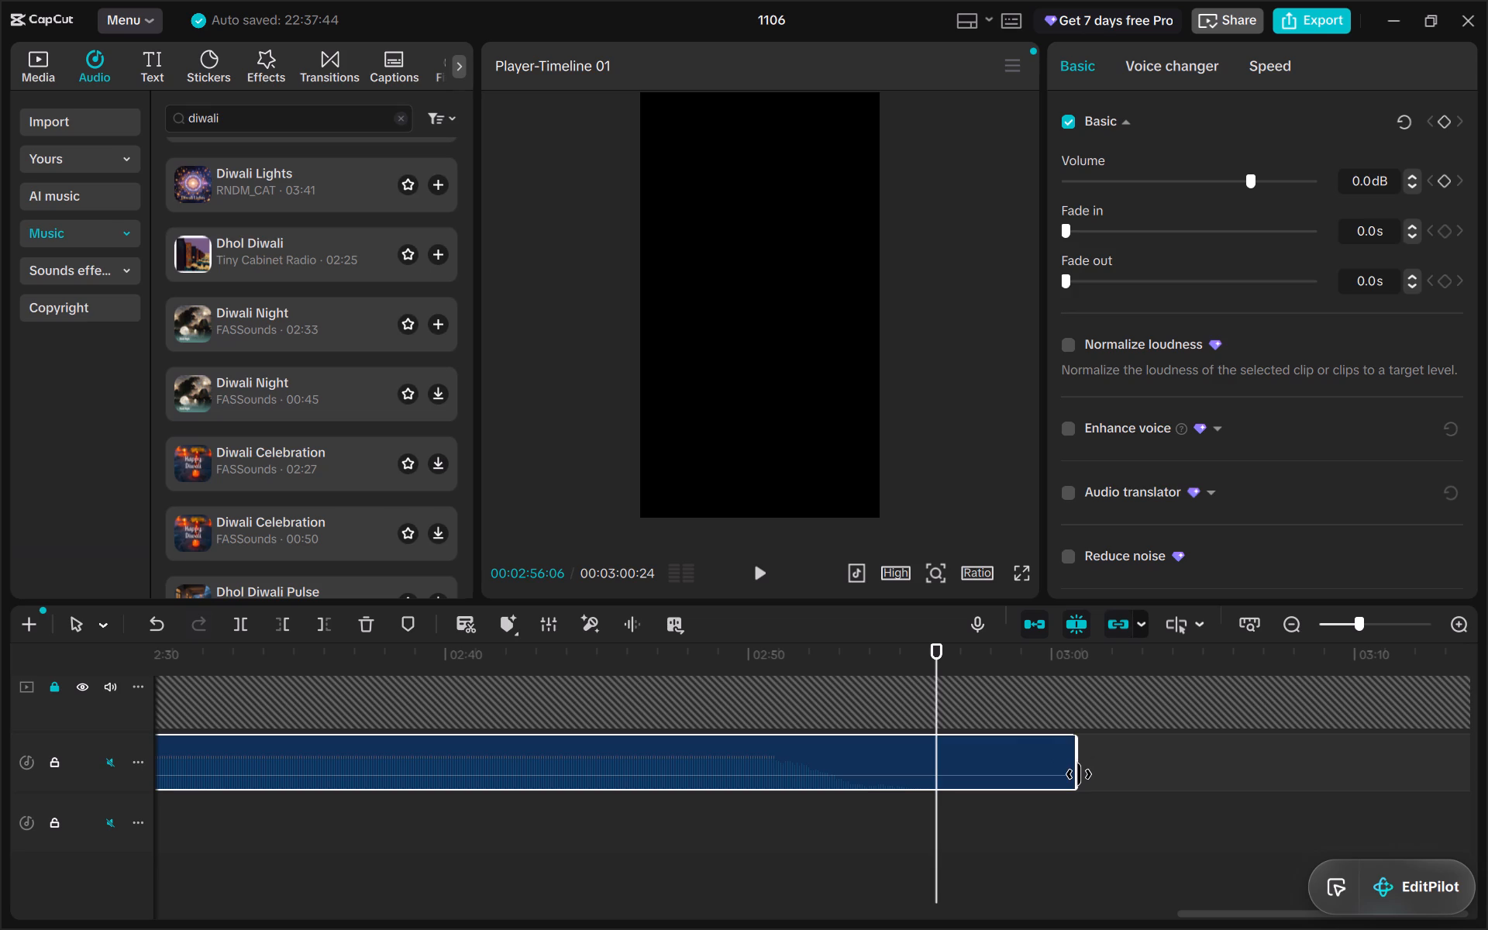
pyautogui.moveTo(1079, 774); pyautogui.dragTo(277, 804)
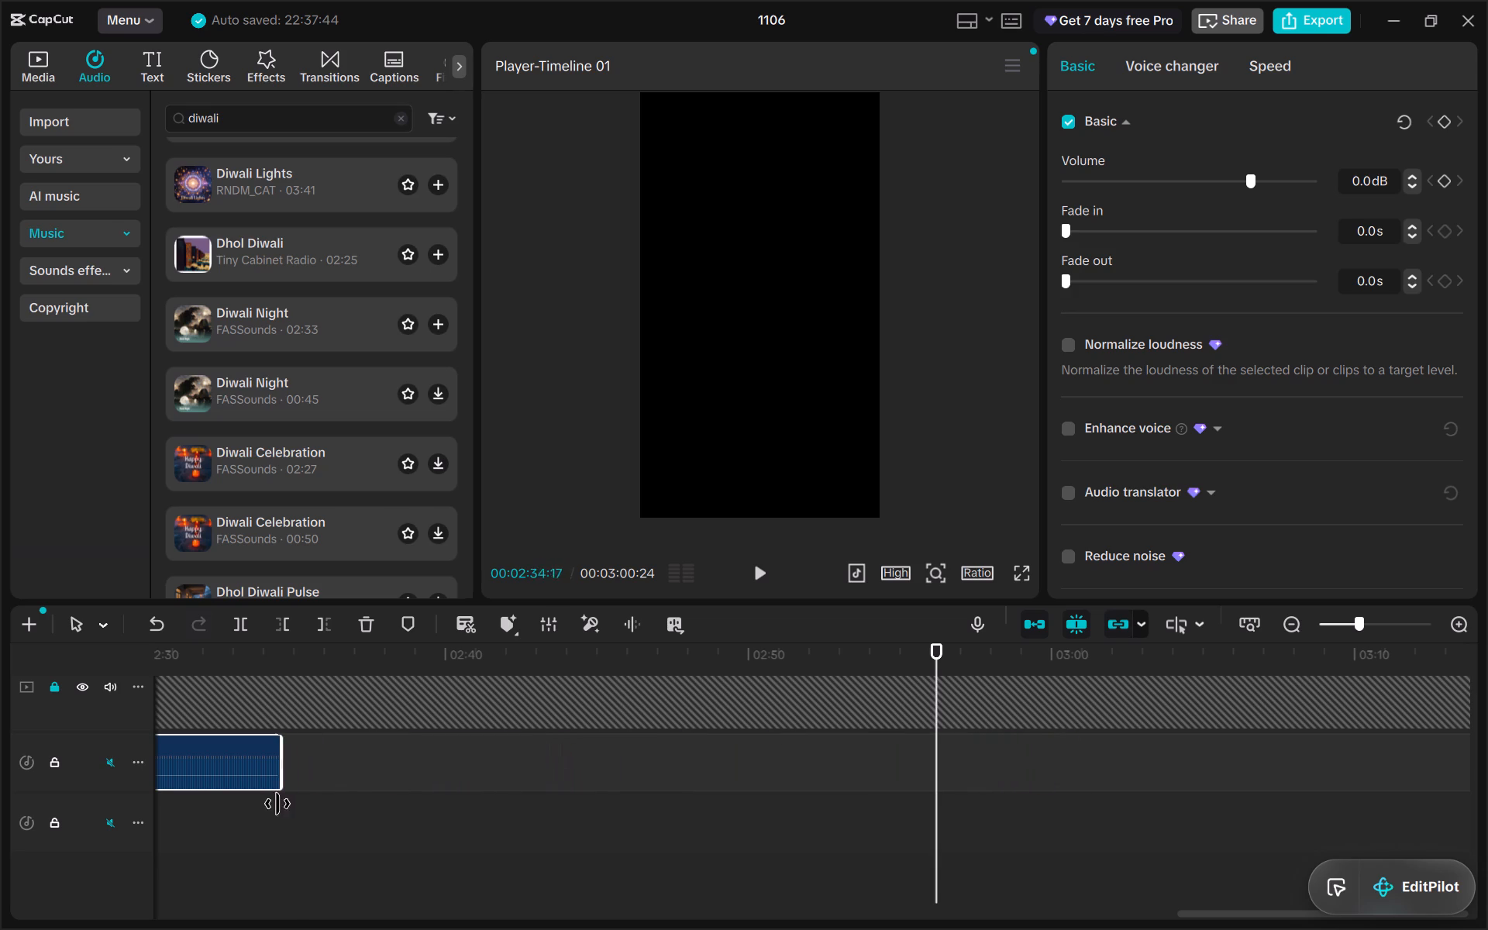
pyautogui.moveTo(277, 804); pyautogui.dragTo(251, 814)
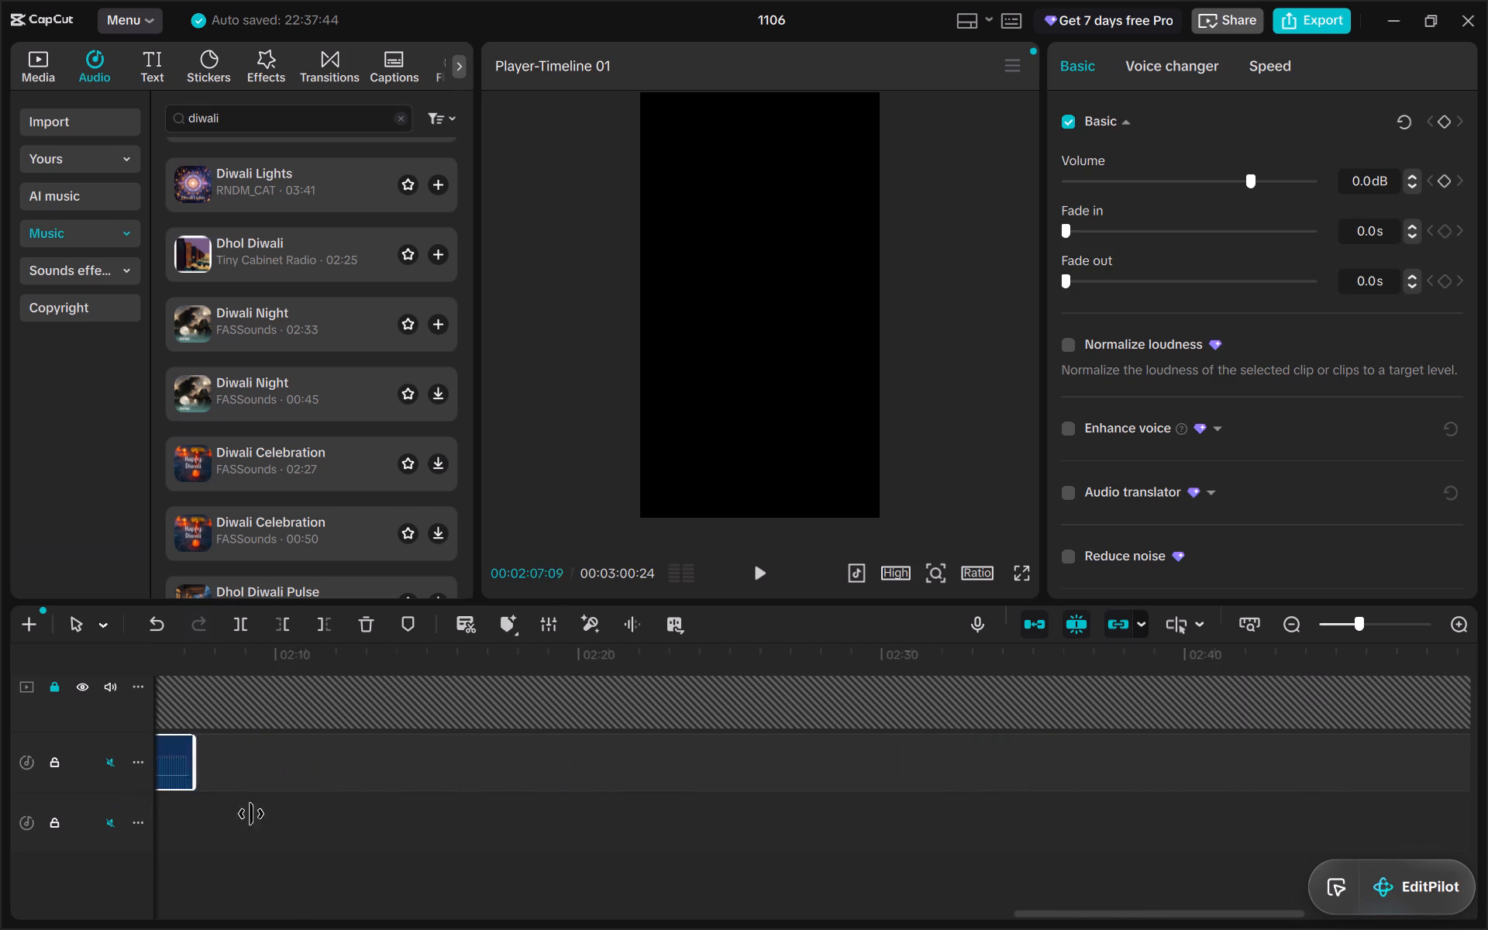
pyautogui.hscroll(2, 262, 814)
pyautogui.moveTo(251, 814); pyautogui.dragTo(463, 801)
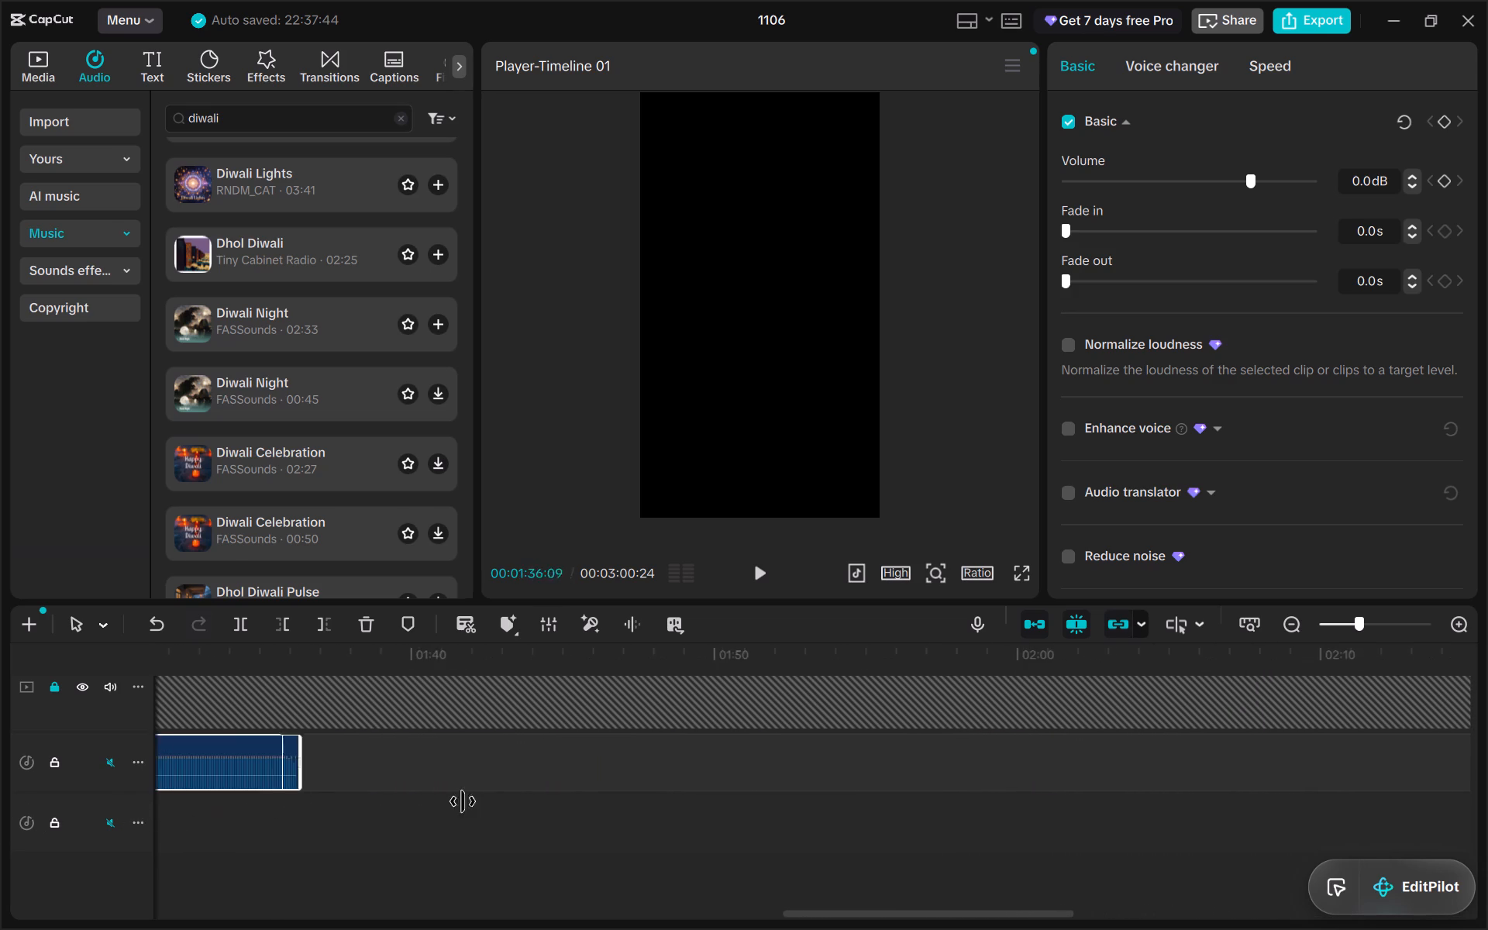
pyautogui.moveTo(463, 801); pyautogui.dragTo(26, 806)
pyautogui.hscroll(1, 463, 801)
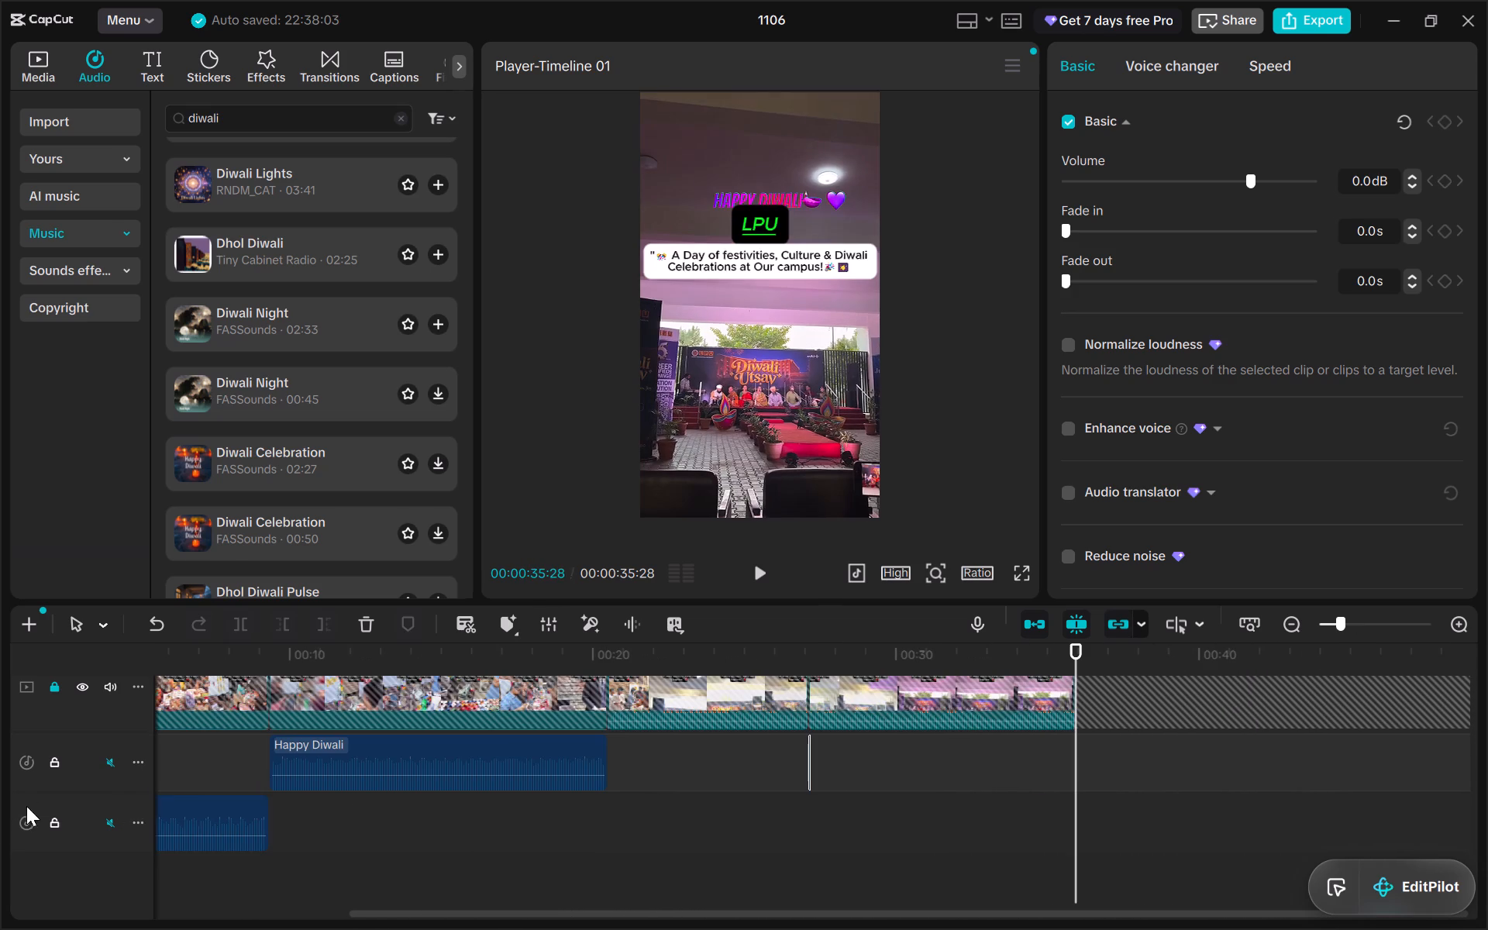
pyautogui.hscroll(1, 26, 806)
pyautogui.moveTo(26, 806); pyautogui.dragTo(738, 787)
pyautogui.moveTo(738, 787); pyautogui.dragTo(761, 790)
pyautogui.scroll(-3, 761, 790)
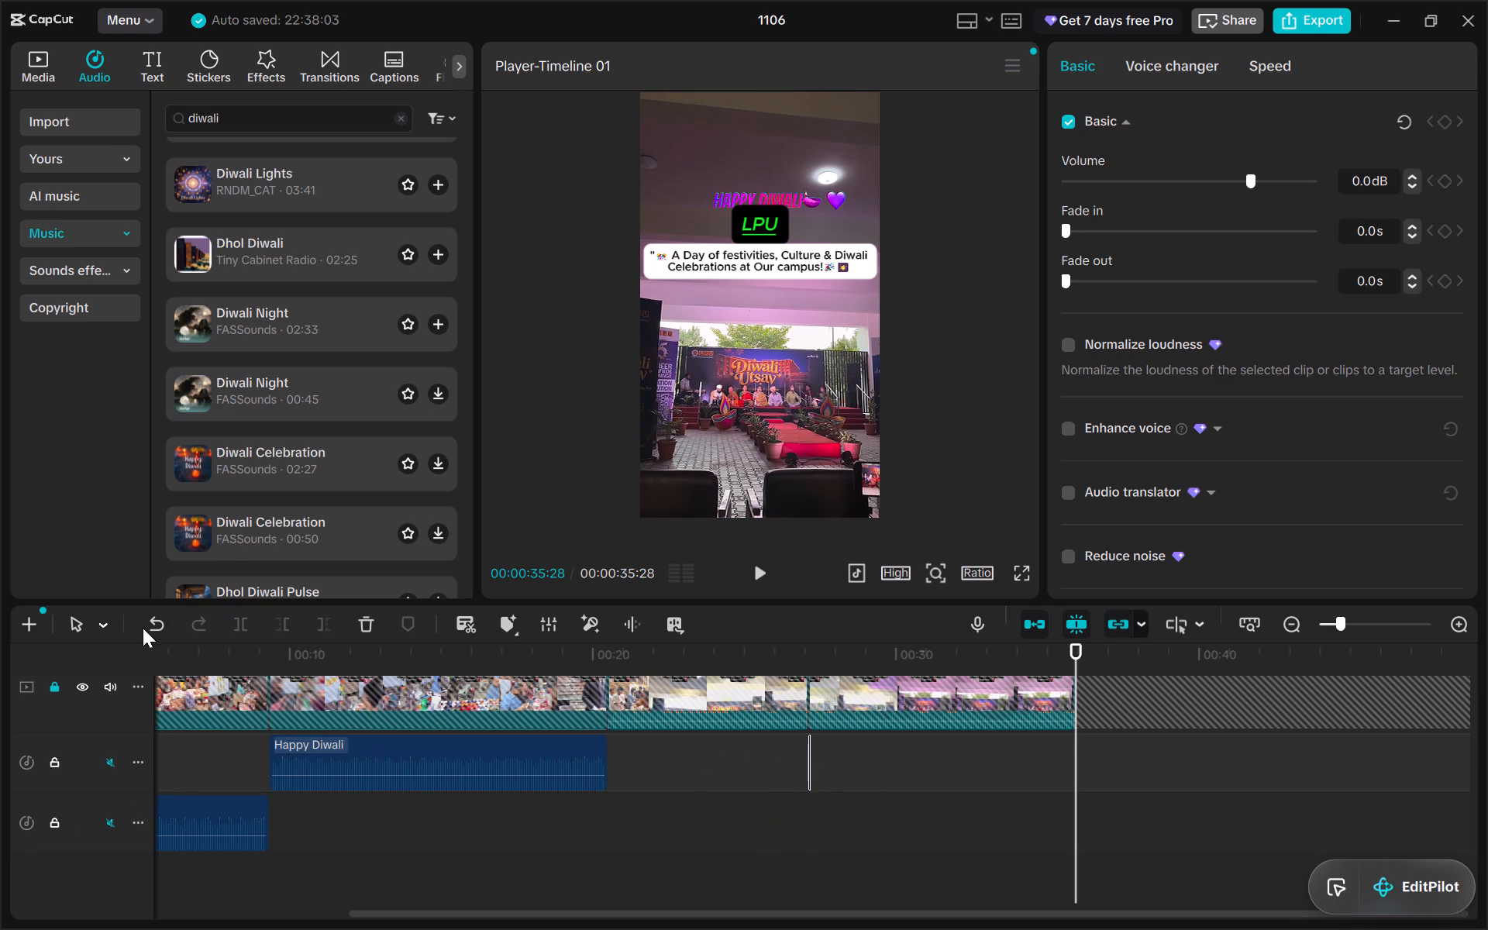
# Undo the last trim of the Diwali Night audio and move it to start directly after Happy Diwali, at about 20 s.
pyautogui.click(149, 625)
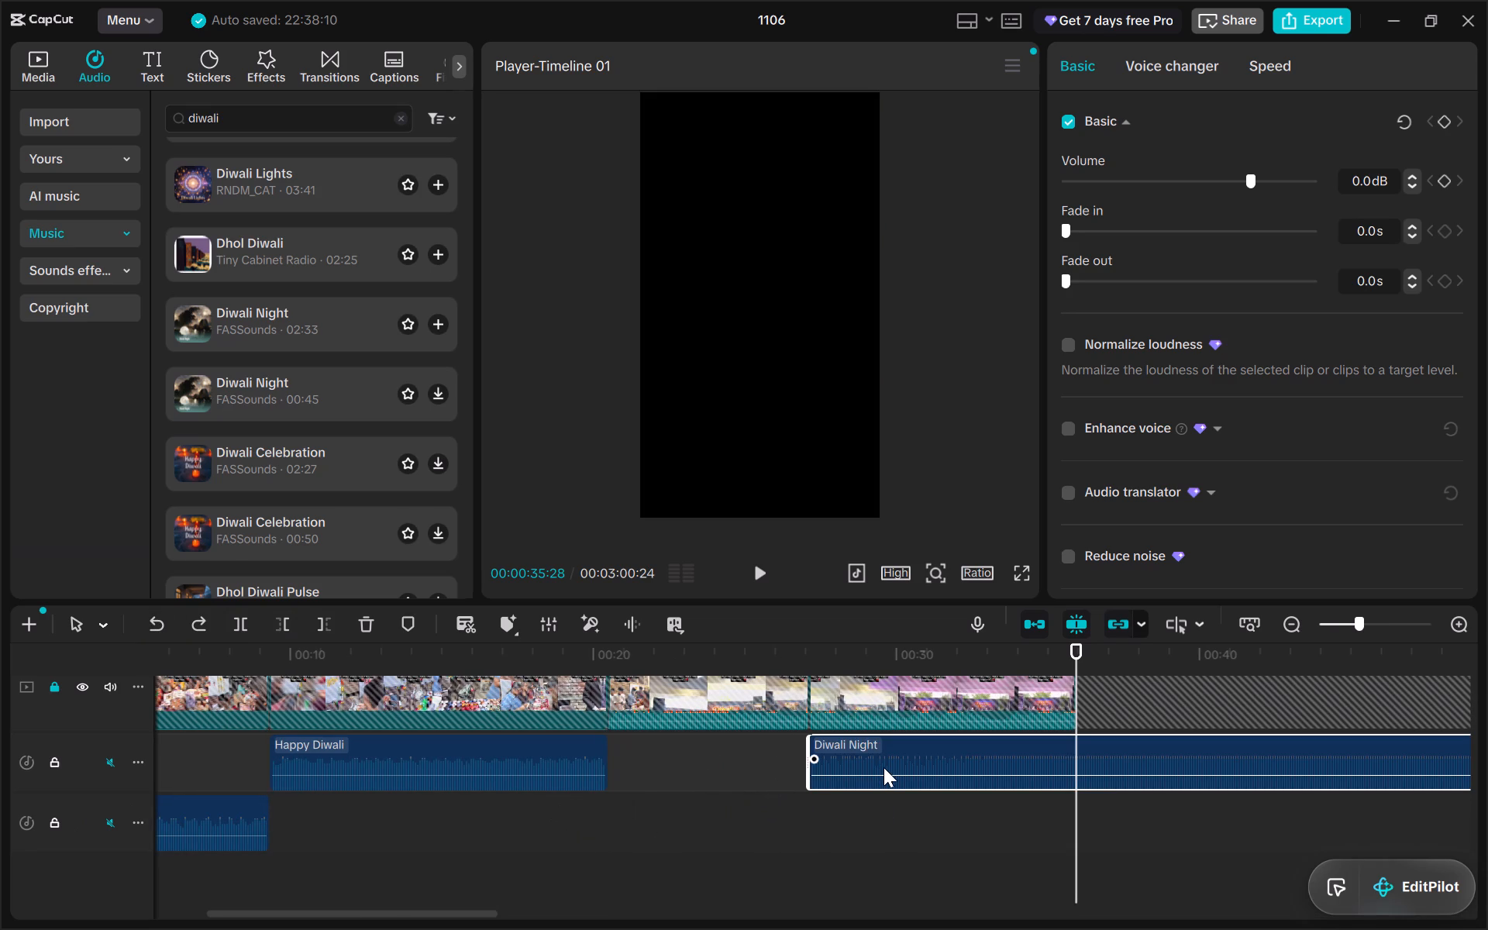
pyautogui.moveTo(883, 767); pyautogui.dragTo(688, 770)
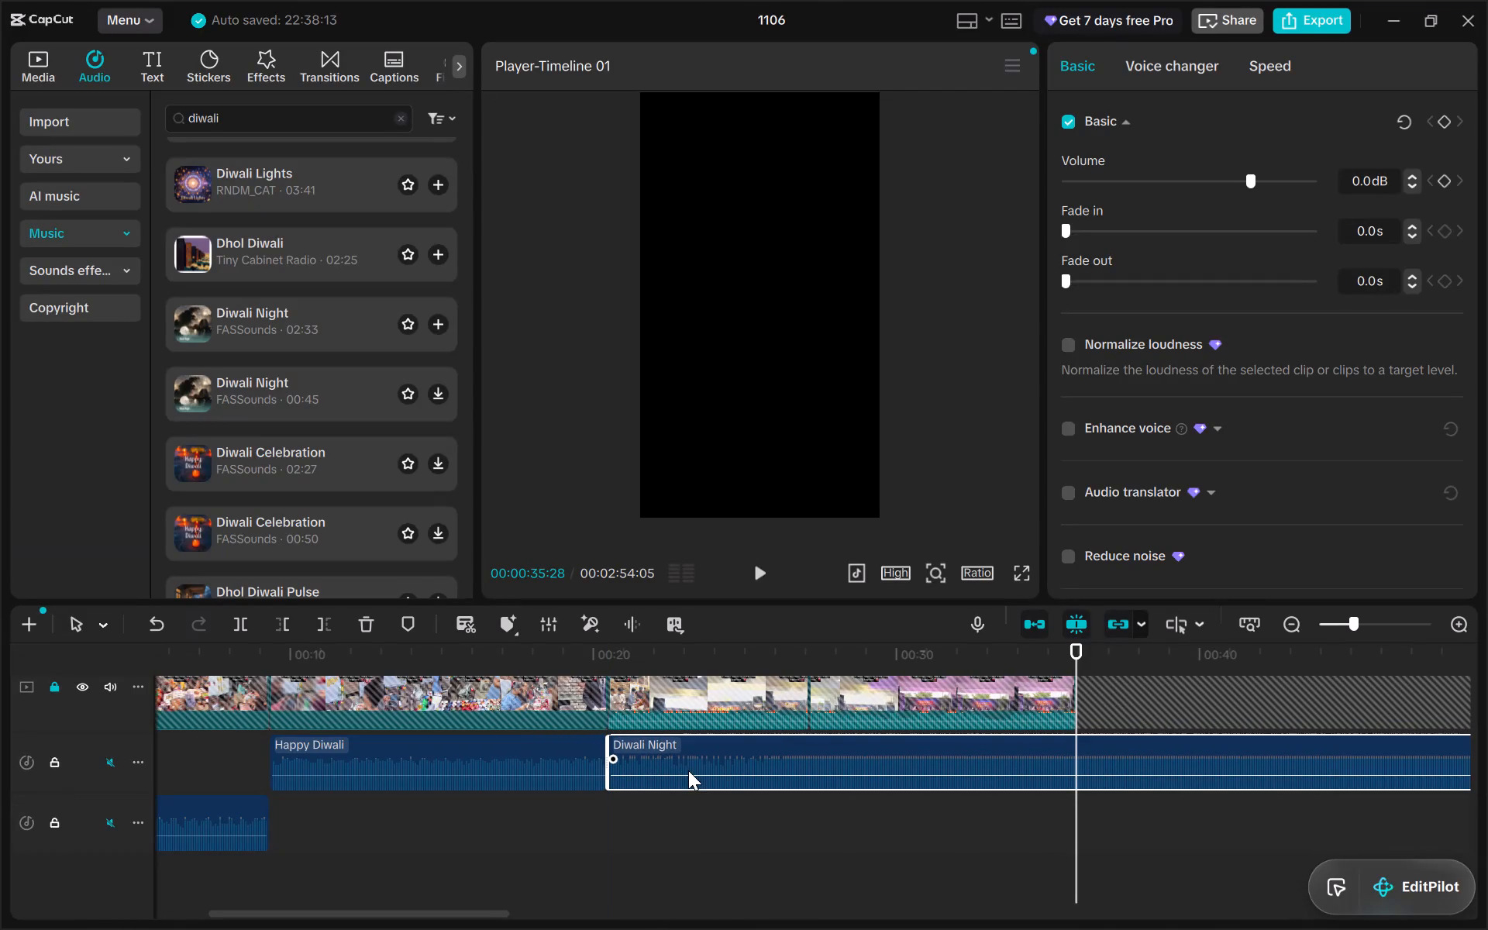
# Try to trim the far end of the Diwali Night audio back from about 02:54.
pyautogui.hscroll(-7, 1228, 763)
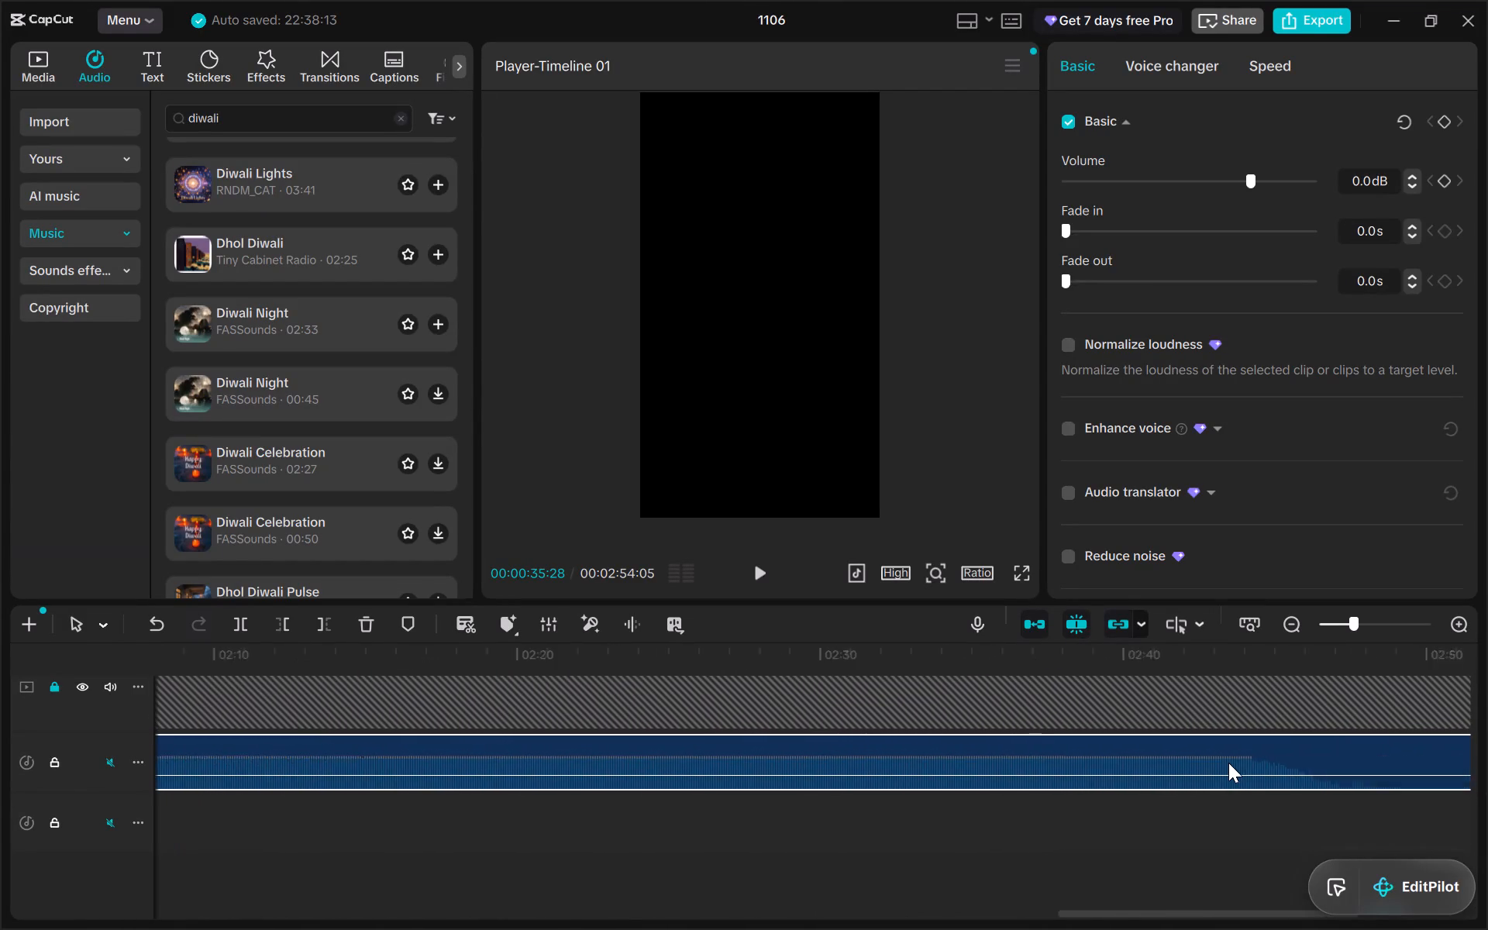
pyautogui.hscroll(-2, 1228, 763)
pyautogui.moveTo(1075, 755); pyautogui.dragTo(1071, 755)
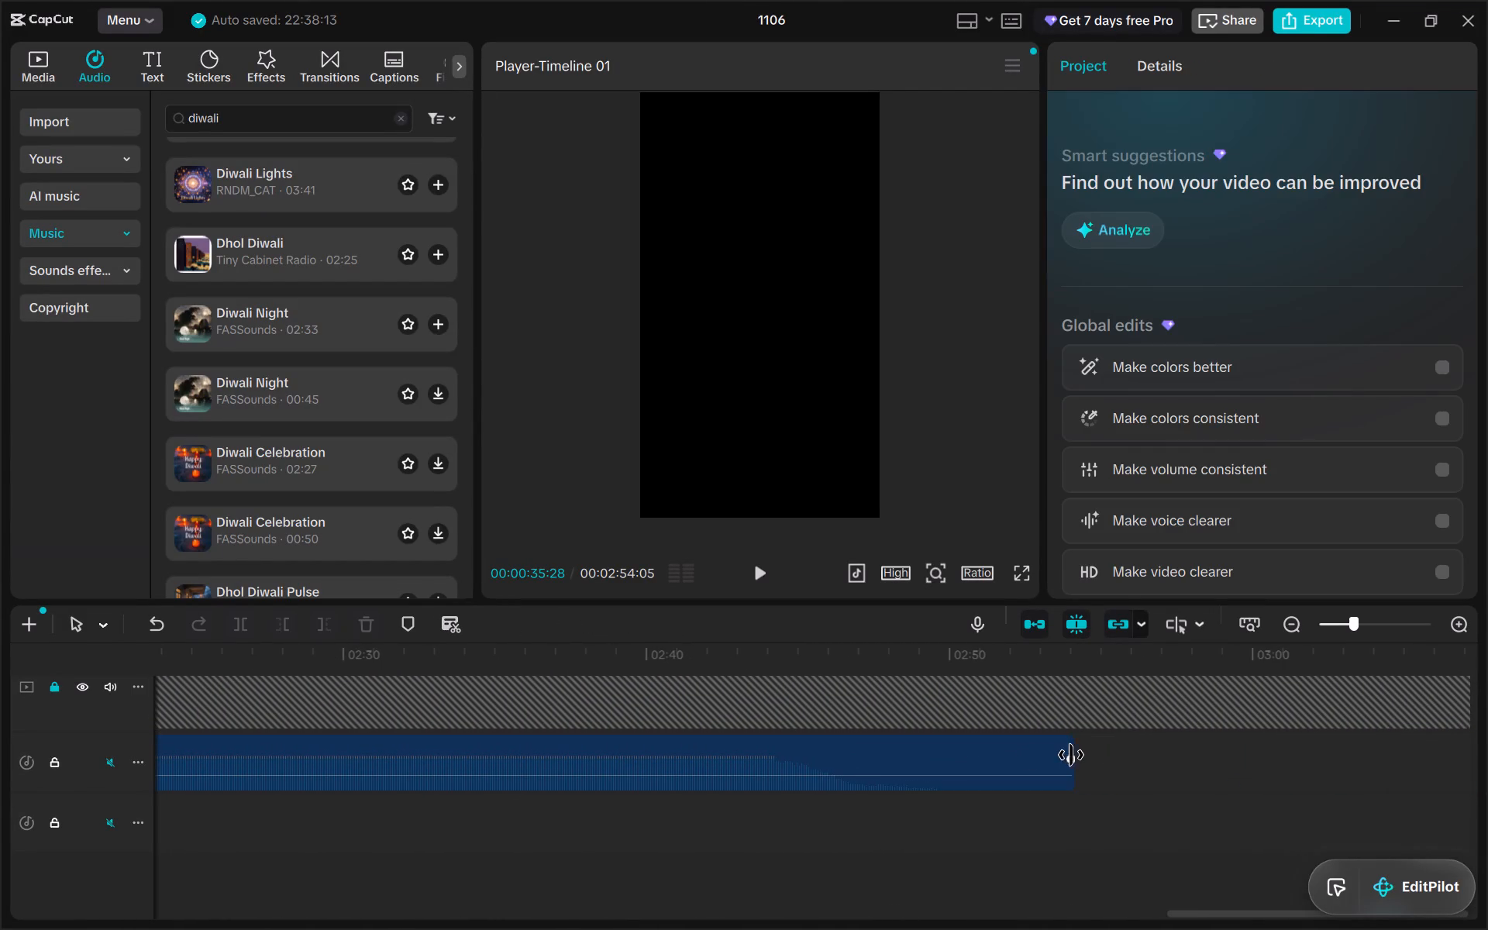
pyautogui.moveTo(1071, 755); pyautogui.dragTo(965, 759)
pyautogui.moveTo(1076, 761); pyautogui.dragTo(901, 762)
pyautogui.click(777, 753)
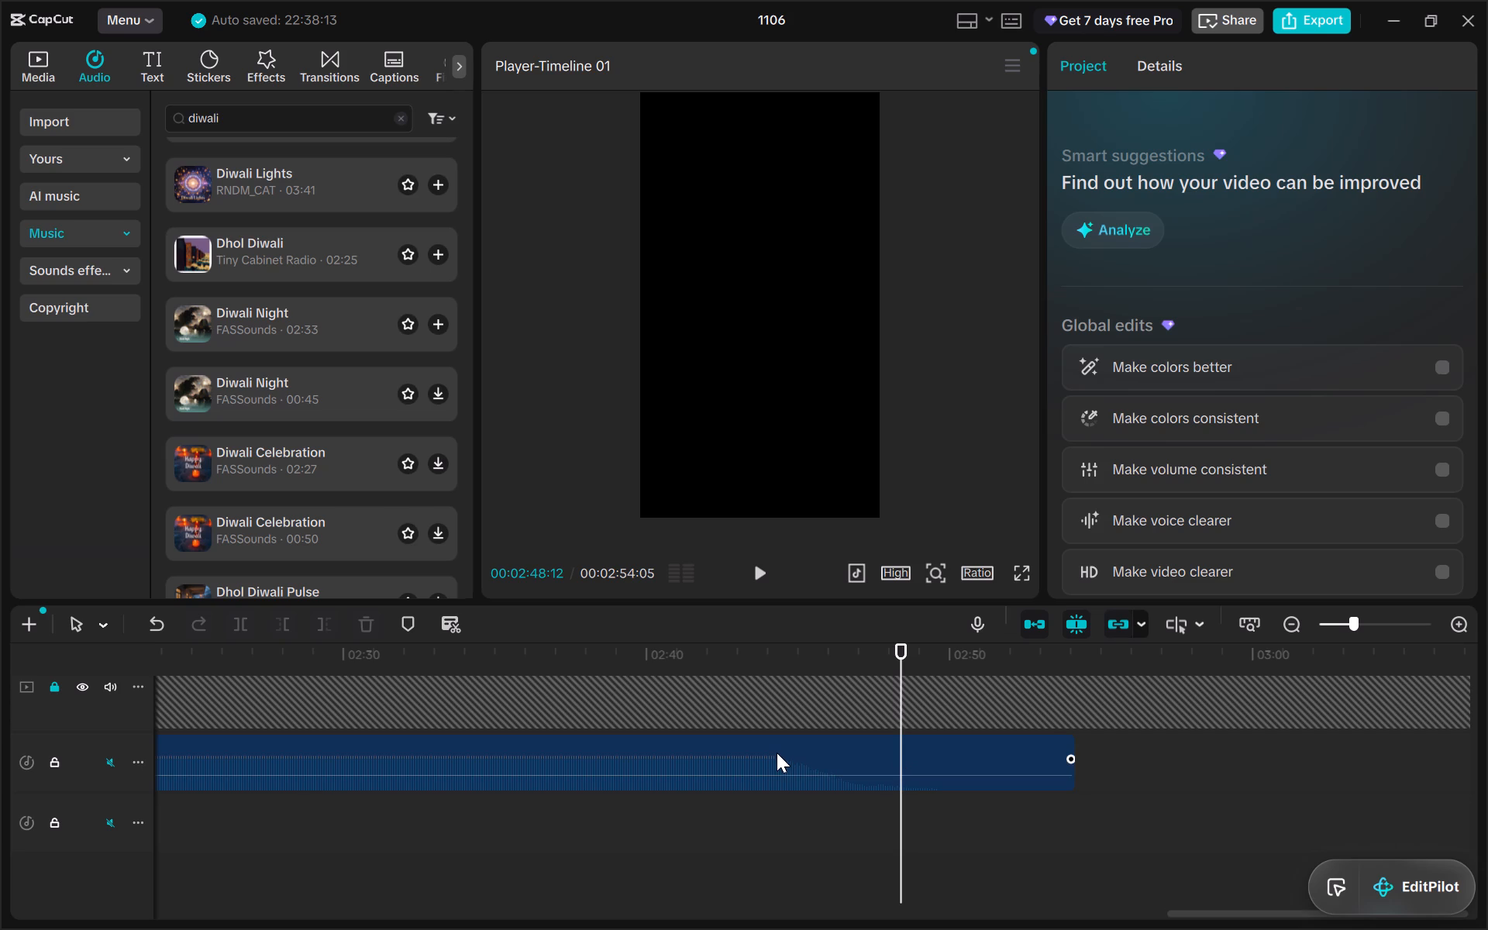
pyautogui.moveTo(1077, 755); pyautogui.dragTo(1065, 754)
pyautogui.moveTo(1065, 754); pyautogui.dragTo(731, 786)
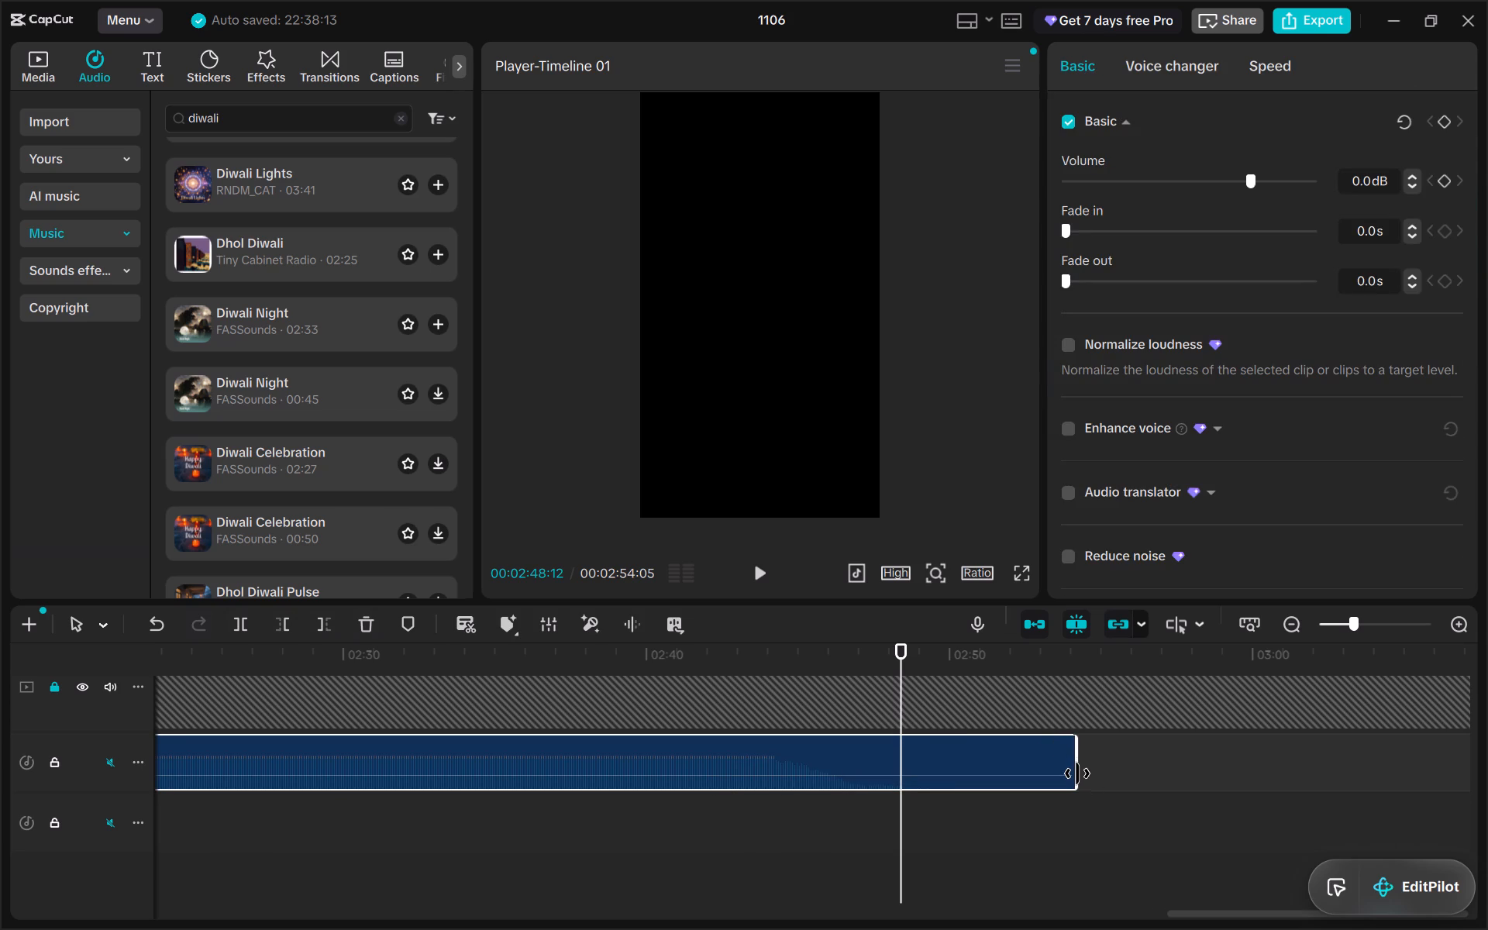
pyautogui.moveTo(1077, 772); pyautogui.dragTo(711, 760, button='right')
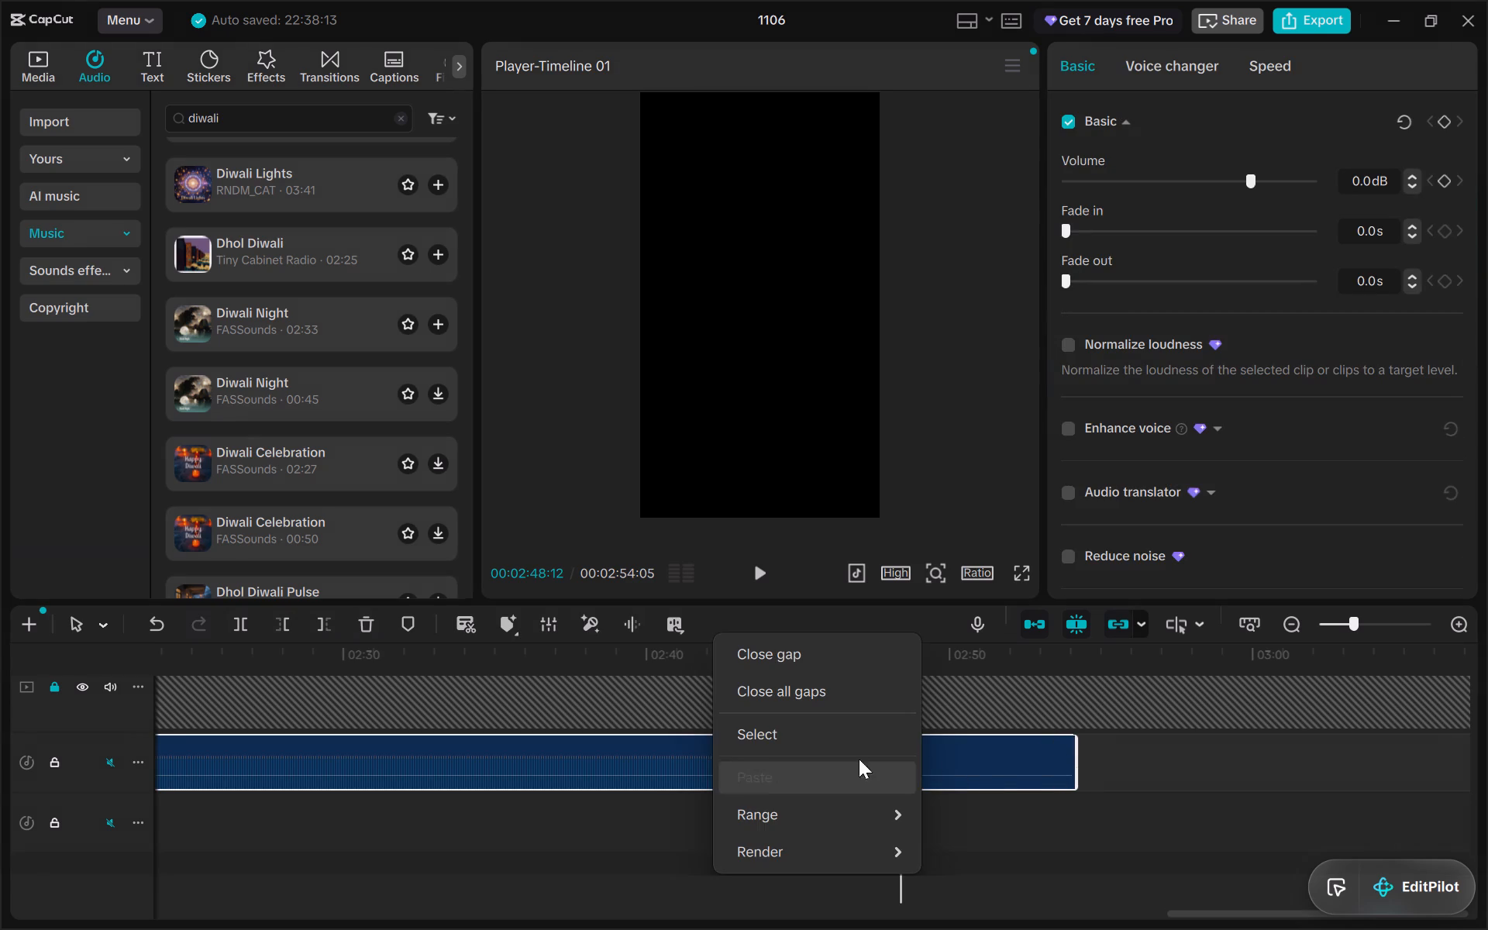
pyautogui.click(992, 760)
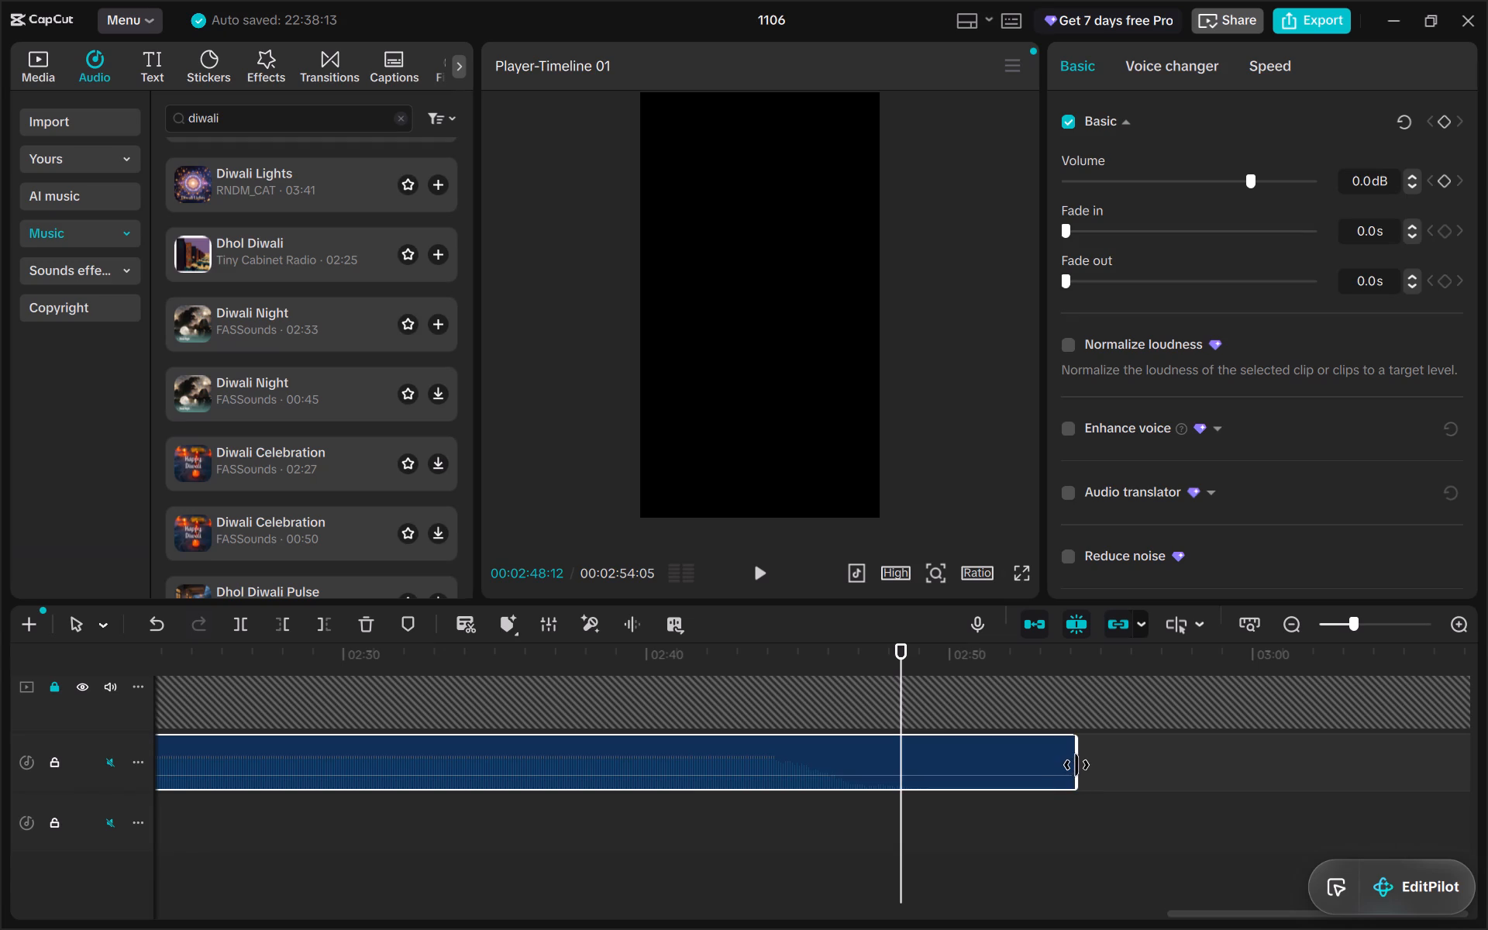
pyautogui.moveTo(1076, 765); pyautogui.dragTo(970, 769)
# Cut off the part of the Diwali Night audio beyond the end of the video at 00:35:28.
pyautogui.hscroll(4, 722, 753)
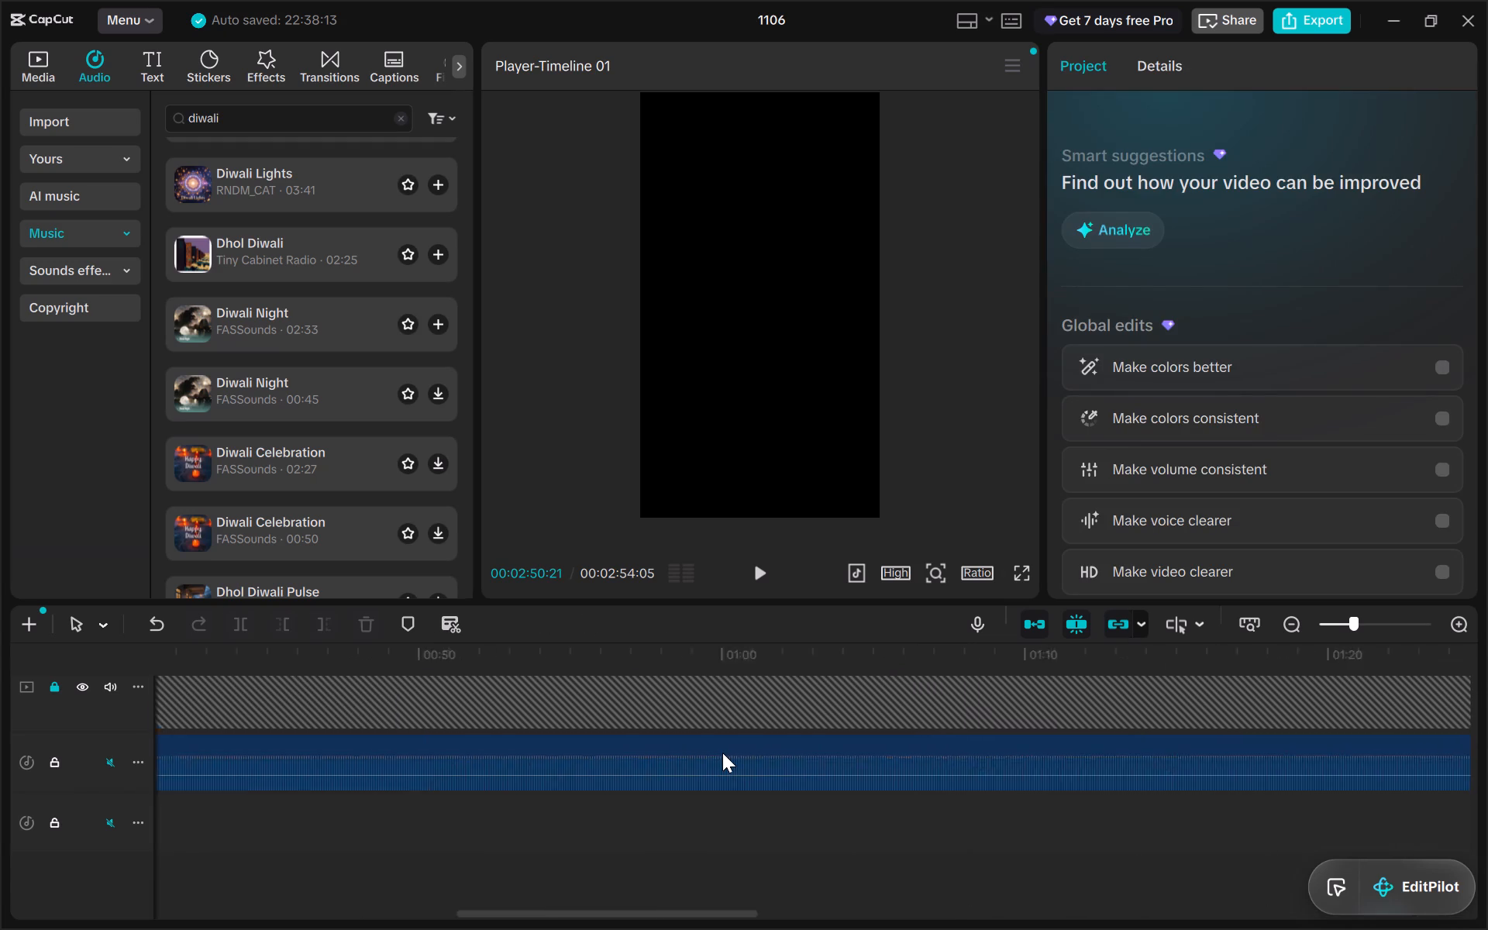
pyautogui.hscroll(2, 722, 753)
pyautogui.click(677, 748)
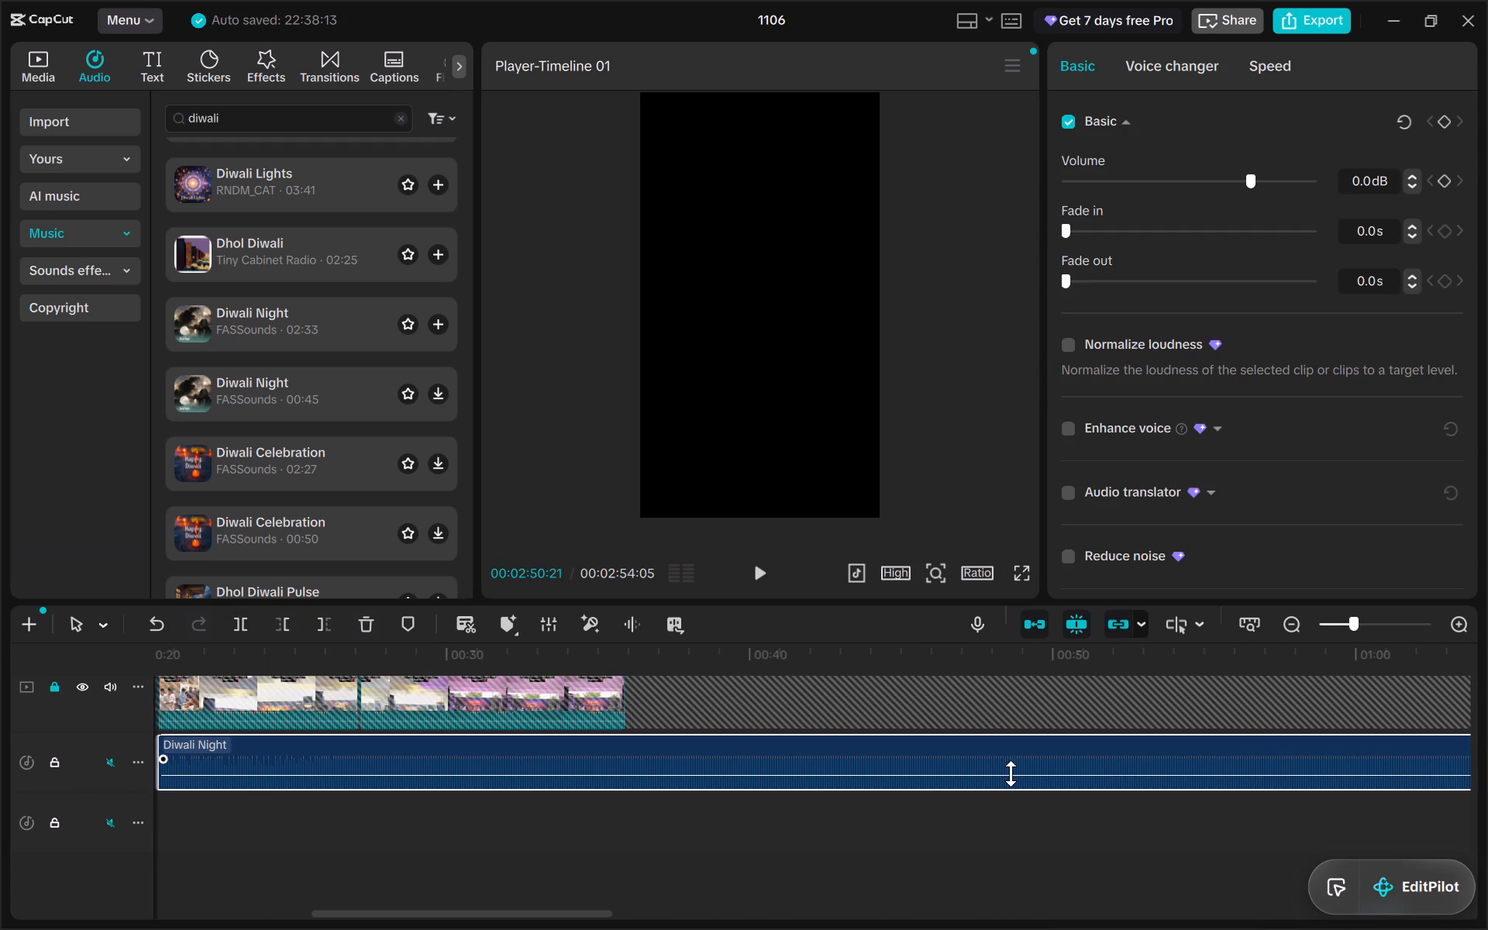
pyautogui.hscroll(-8, 1256, 777)
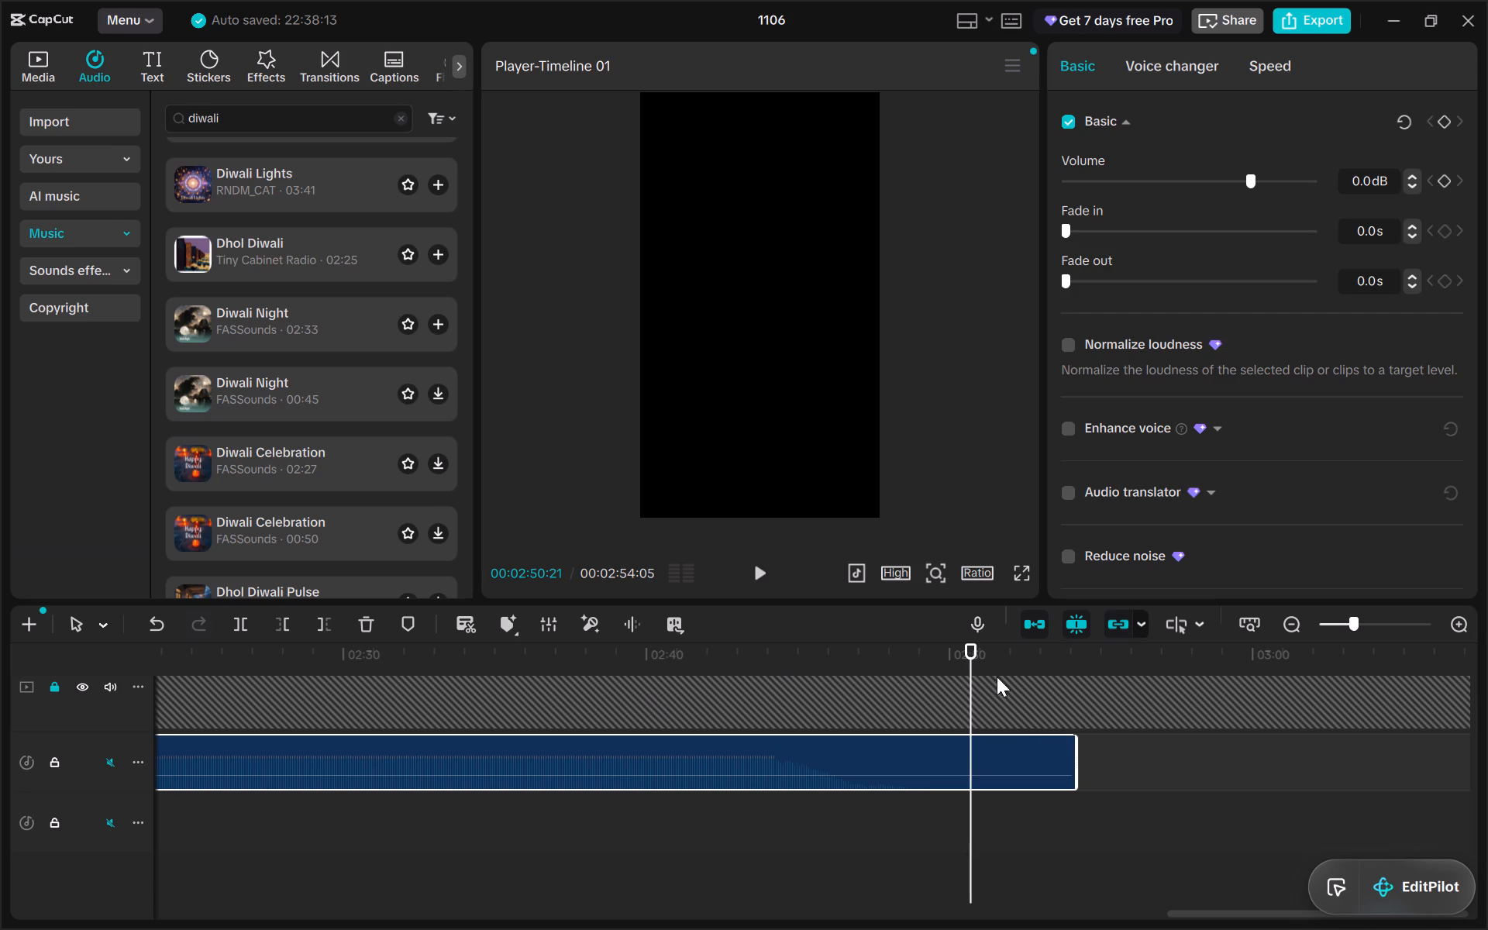
pyautogui.moveTo(970, 681); pyautogui.dragTo(294, 658)
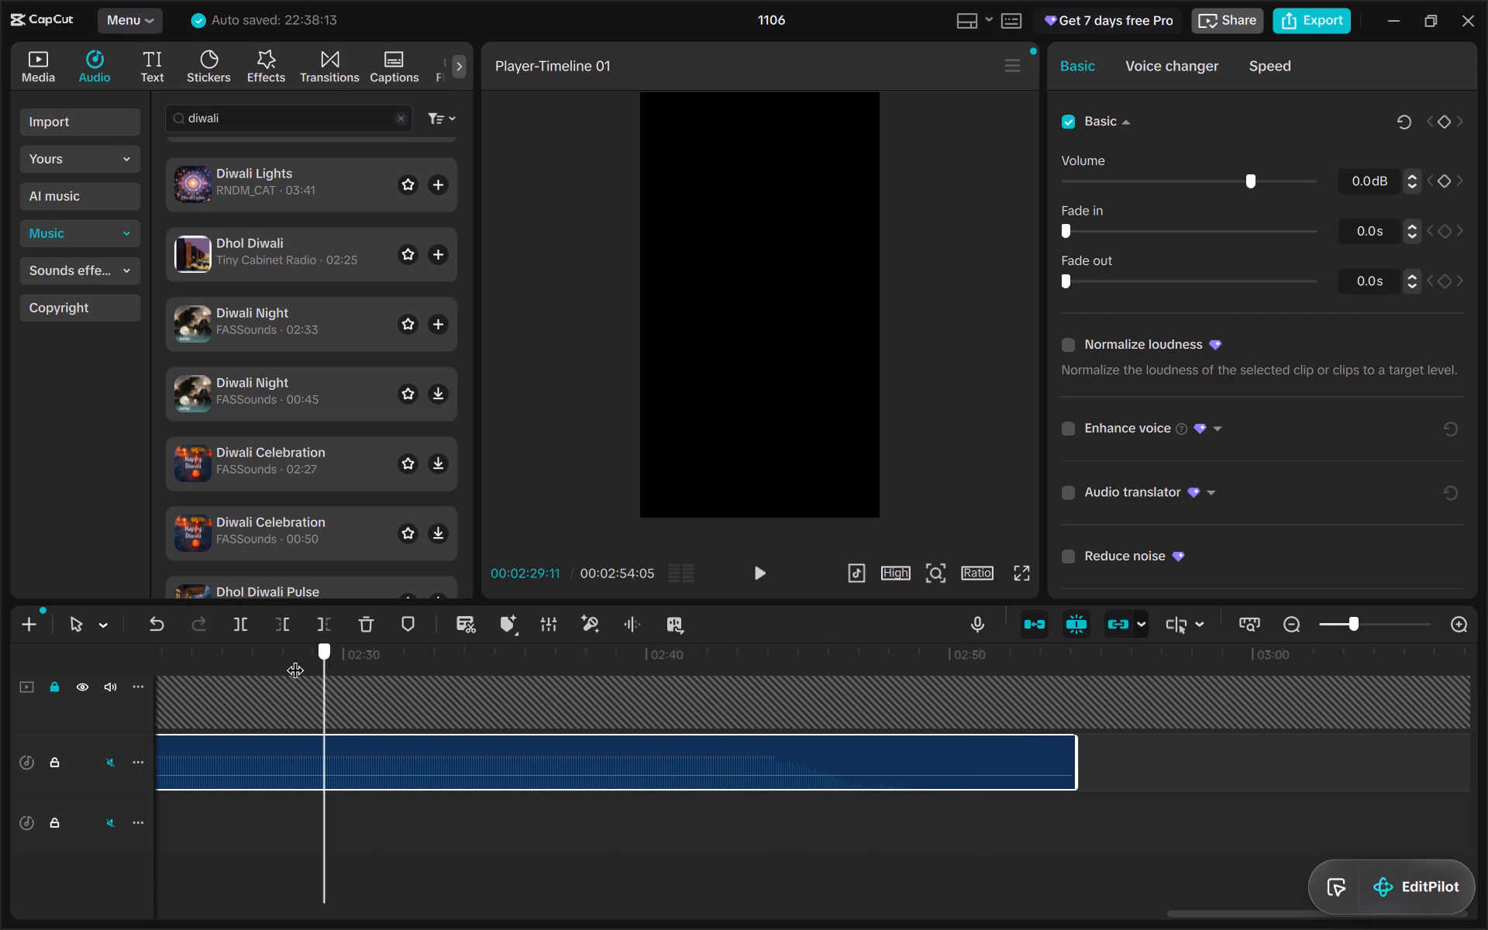
pyautogui.moveTo(294, 658); pyautogui.dragTo(155, 684)
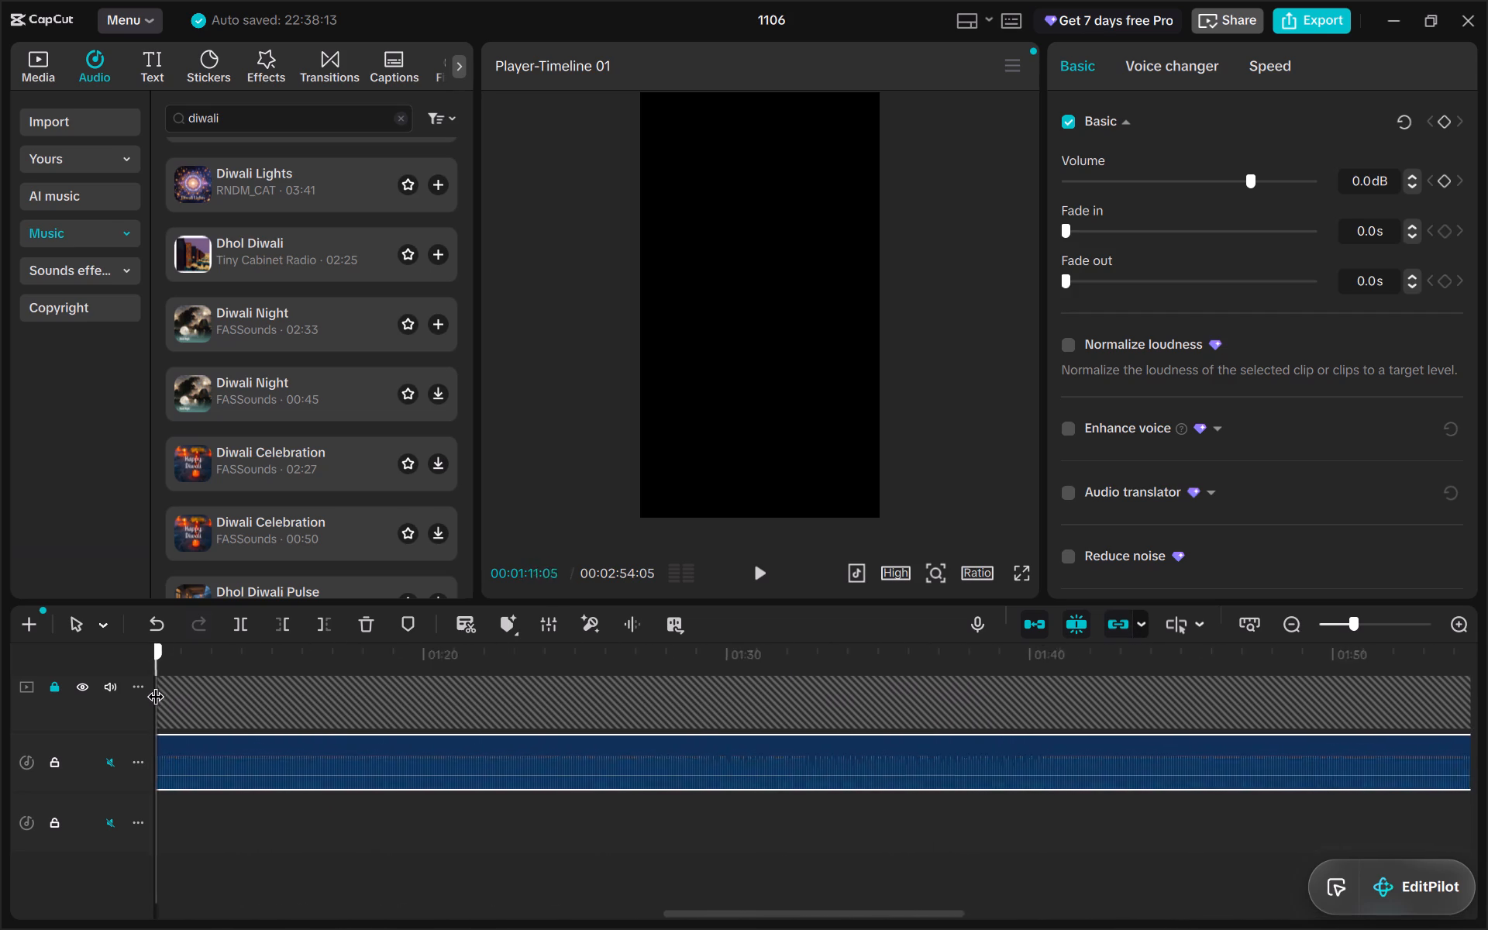
pyautogui.moveTo(155, 684); pyautogui.dragTo(1018, 666)
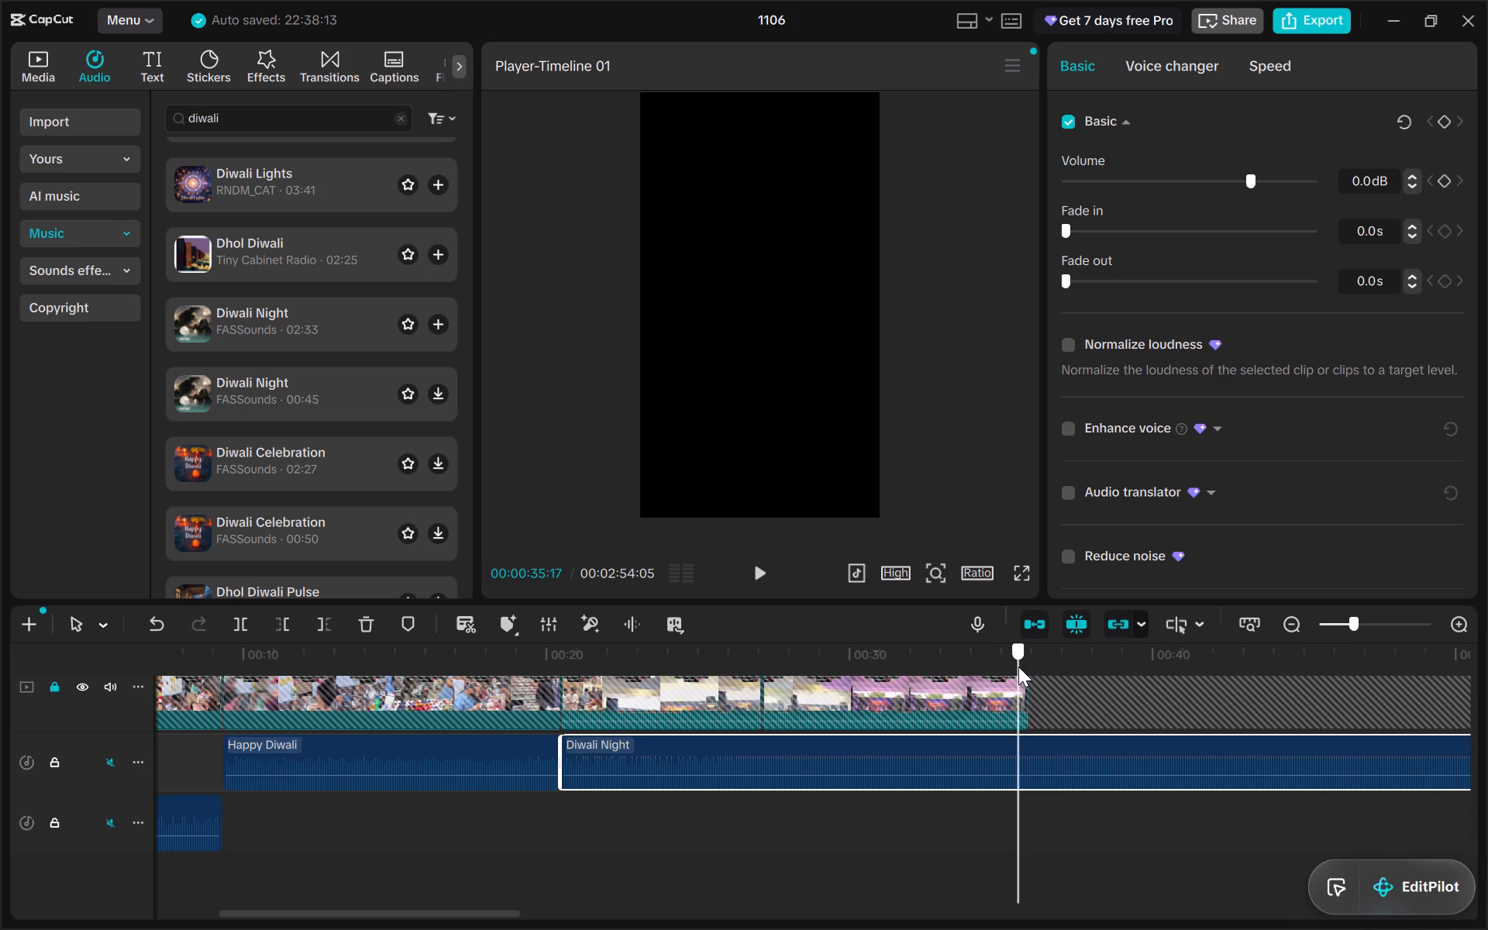
pyautogui.moveTo(1018, 666); pyautogui.dragTo(1027, 666)
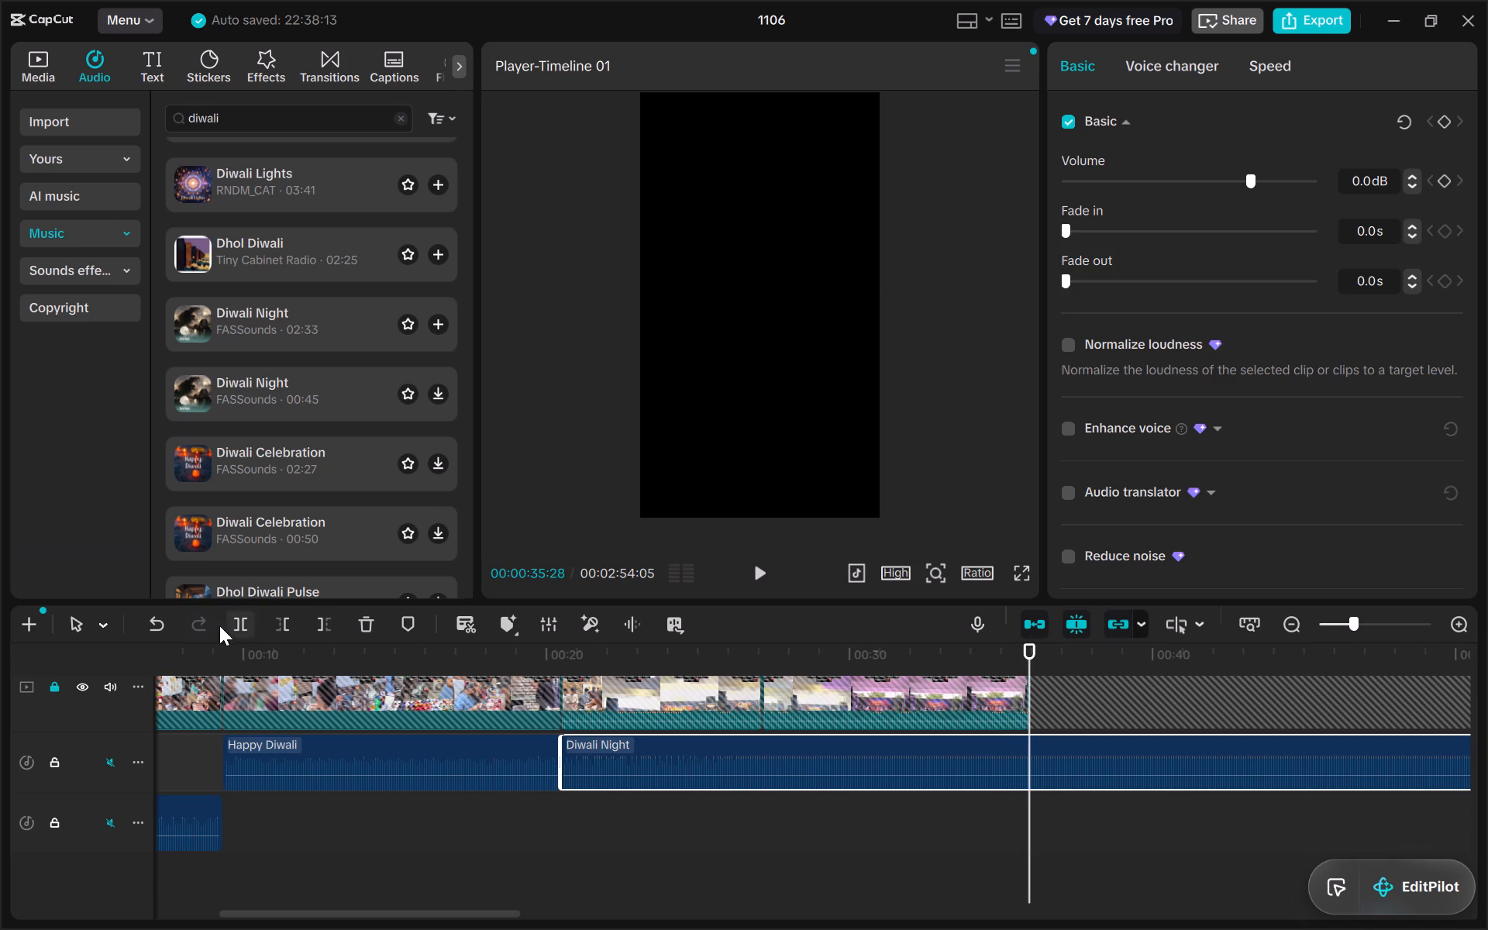
pyautogui.click(319, 627)
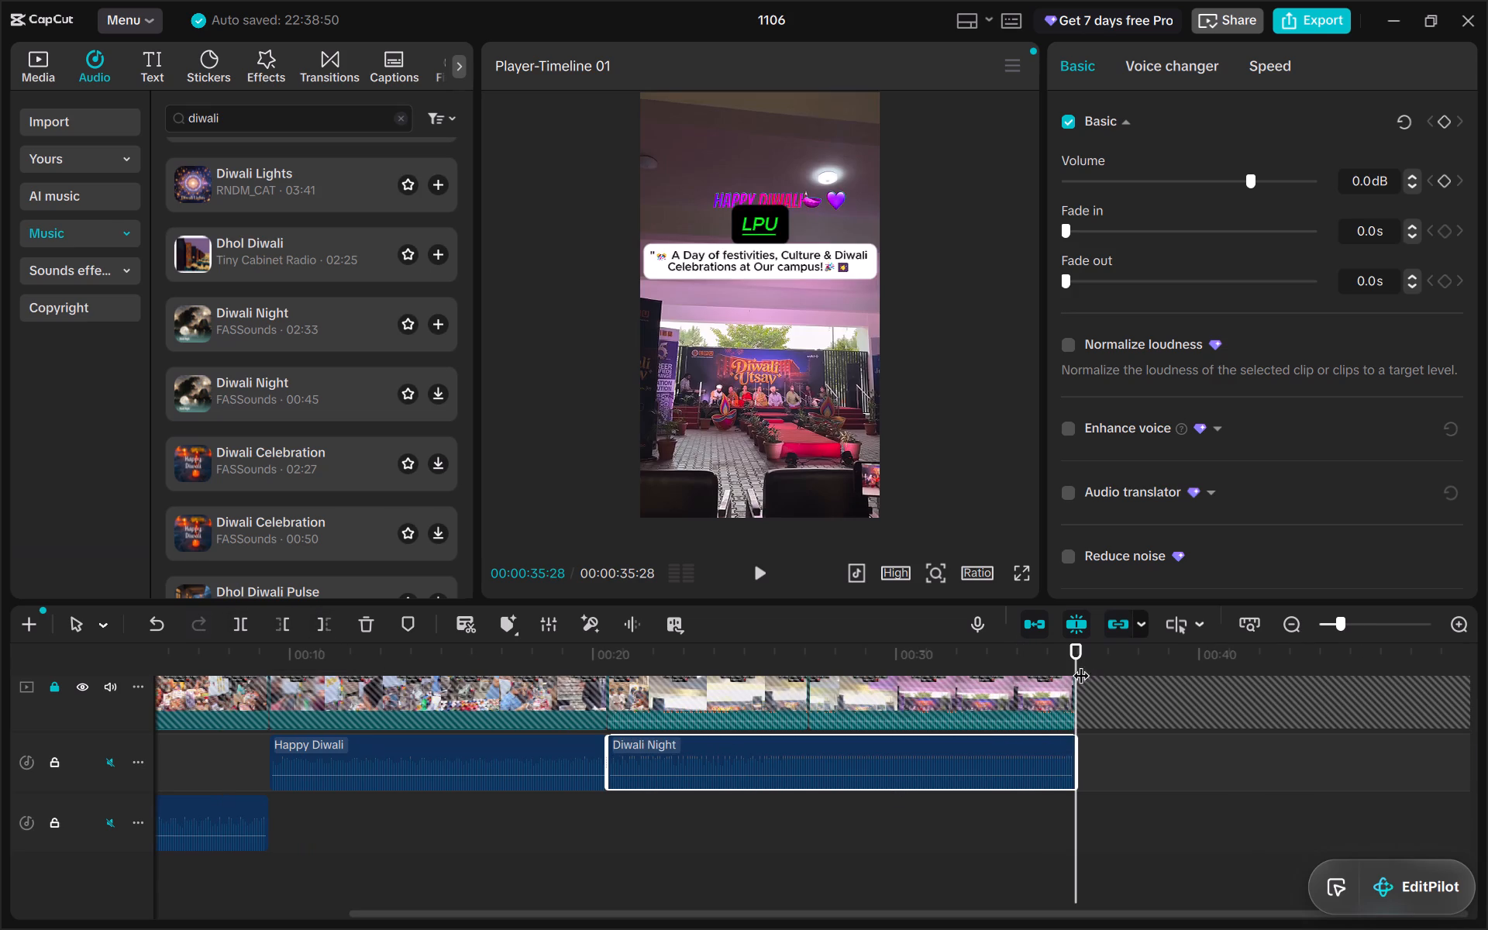
# Preview the video from about 20 s, where the Diwali Night audio begins.
pyautogui.moveTo(1074, 654); pyautogui.dragTo(598, 672)
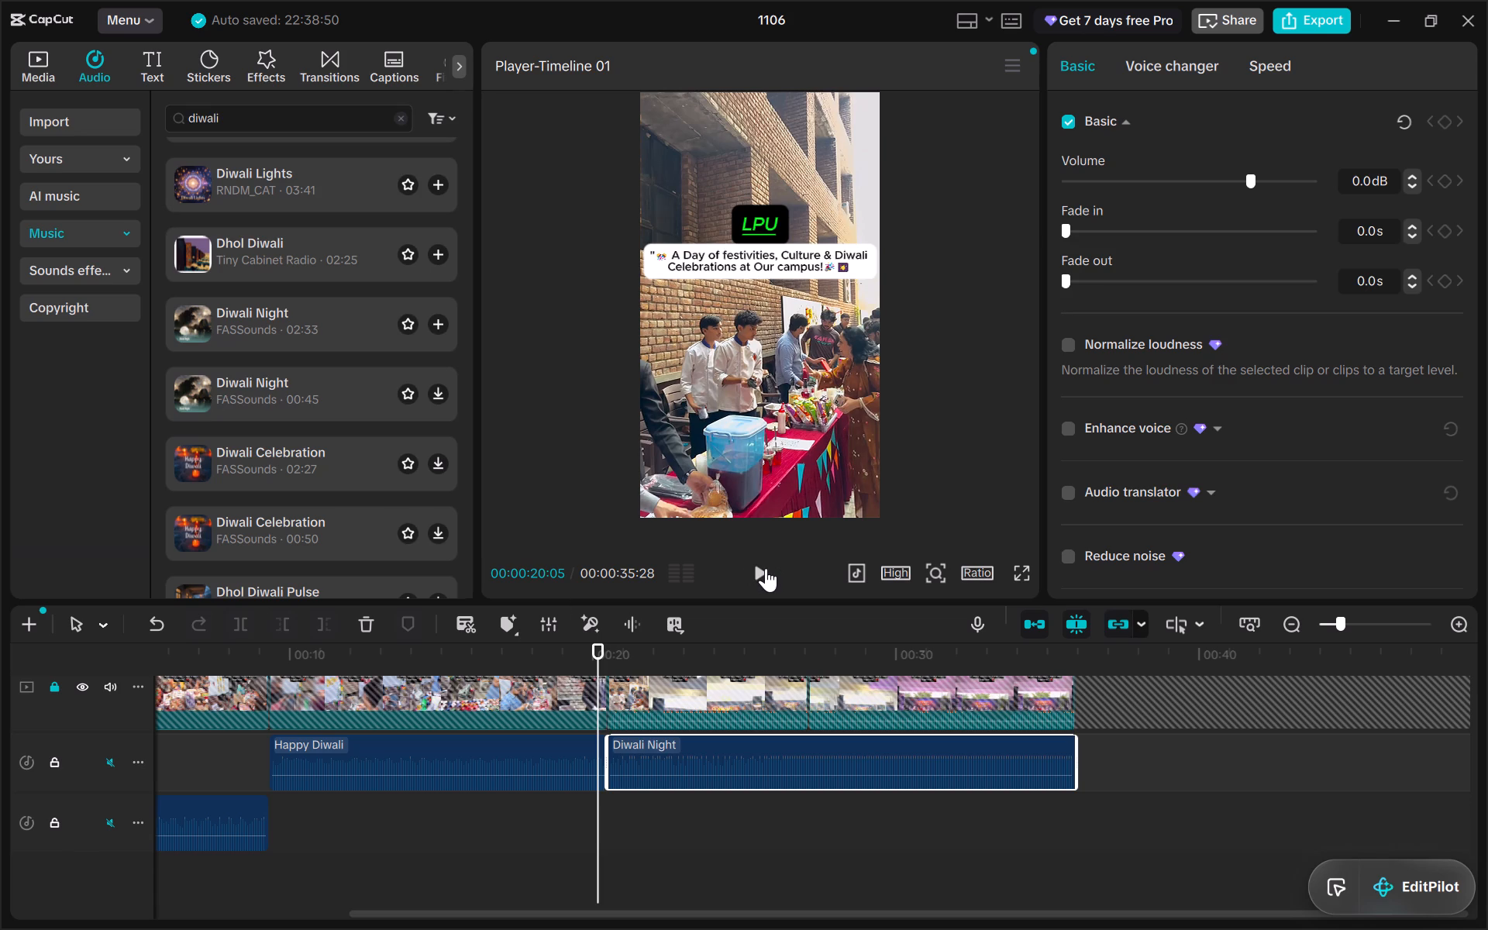
pyautogui.click(766, 569)
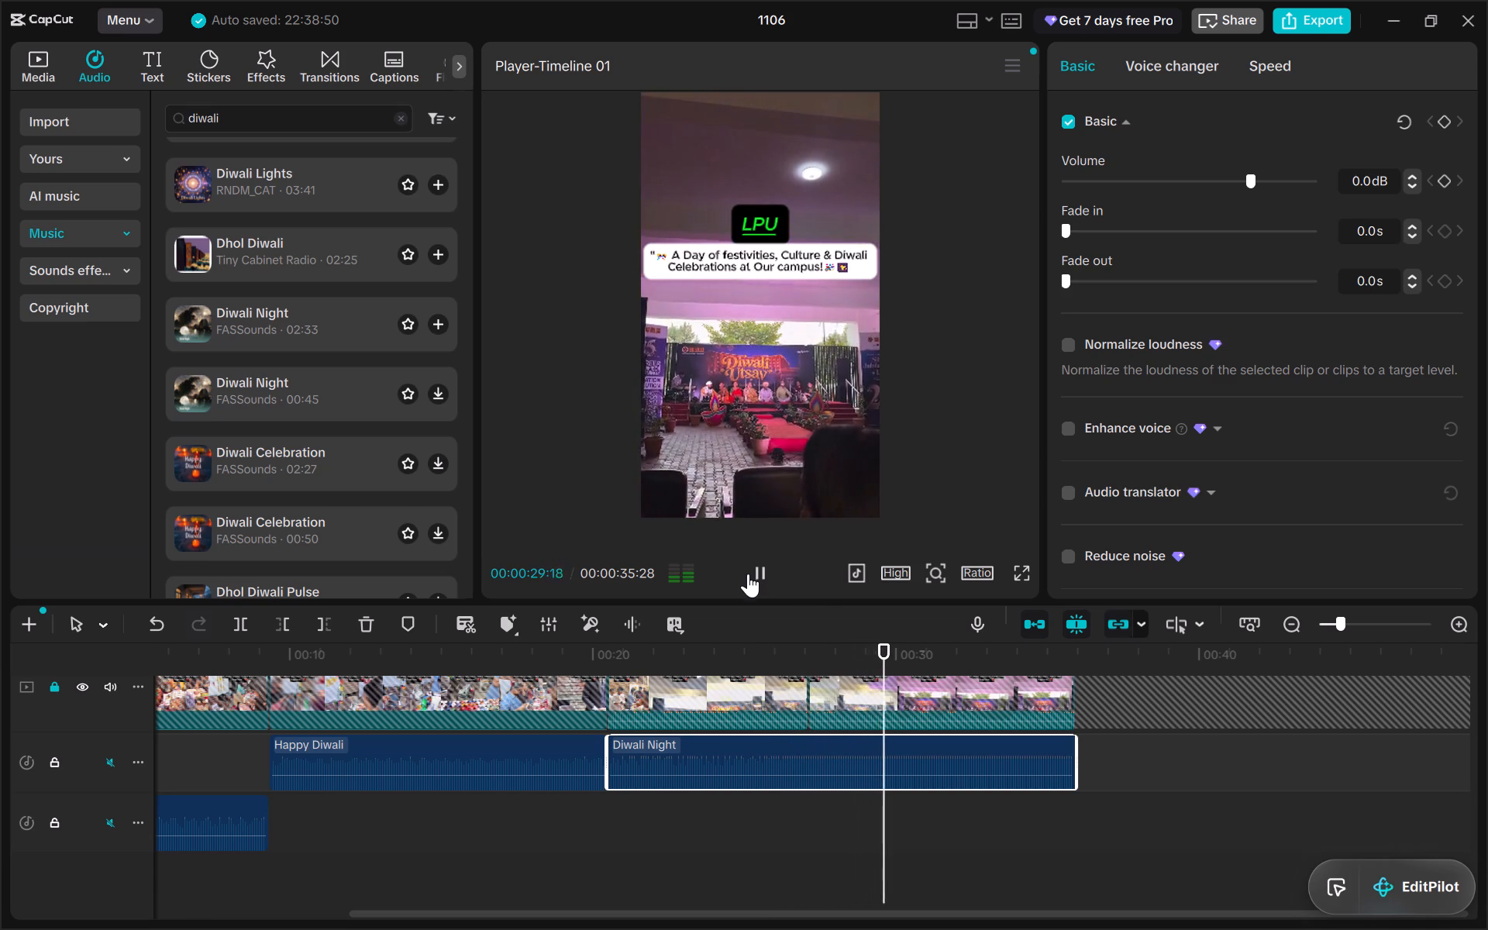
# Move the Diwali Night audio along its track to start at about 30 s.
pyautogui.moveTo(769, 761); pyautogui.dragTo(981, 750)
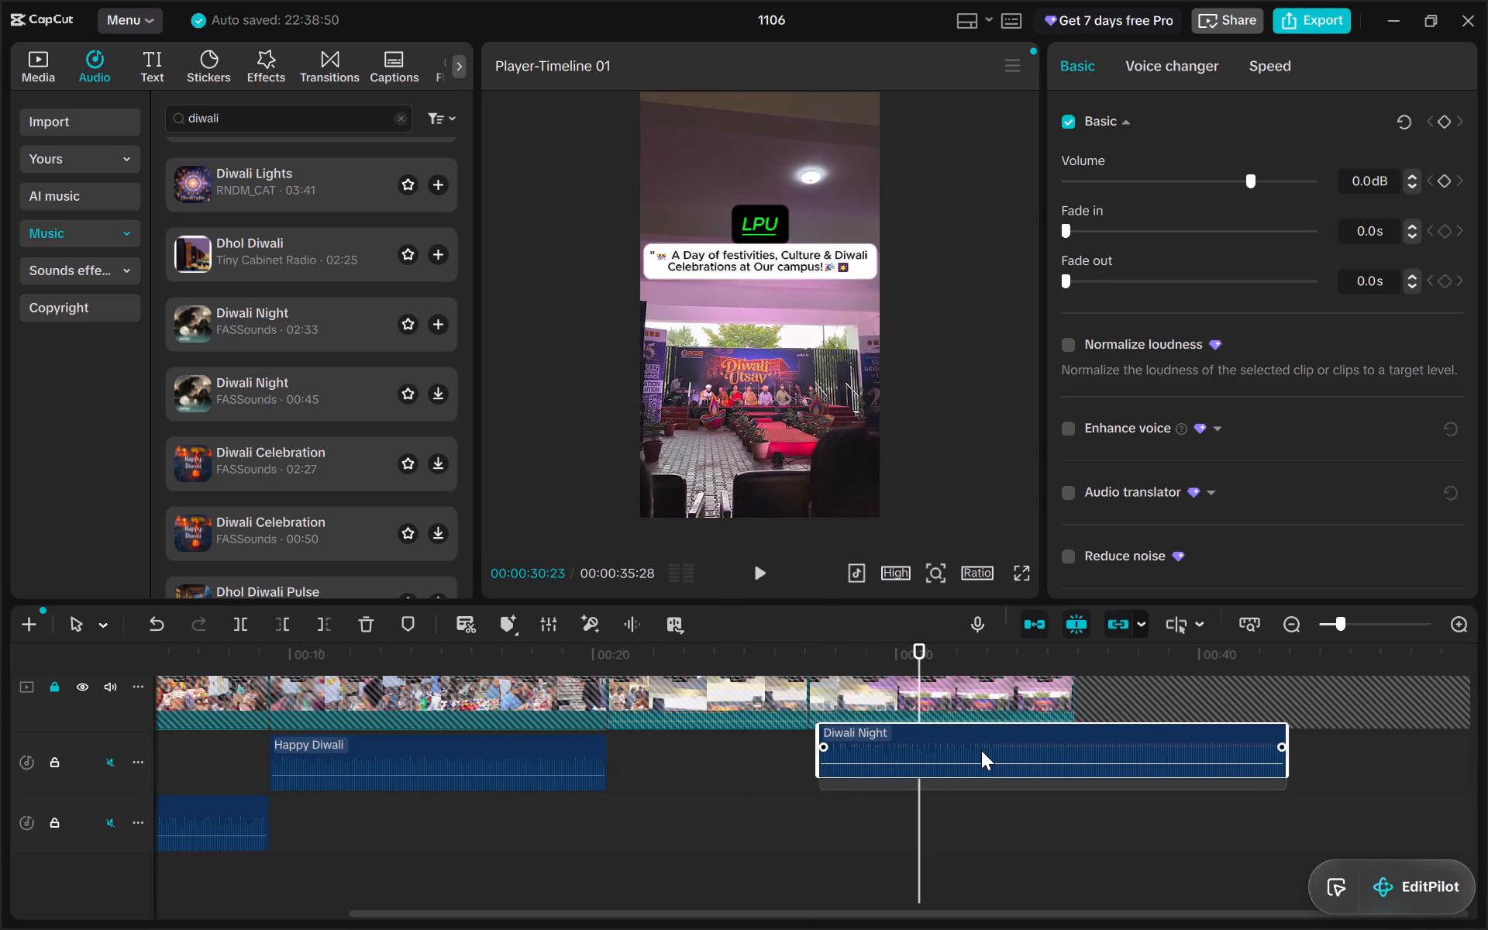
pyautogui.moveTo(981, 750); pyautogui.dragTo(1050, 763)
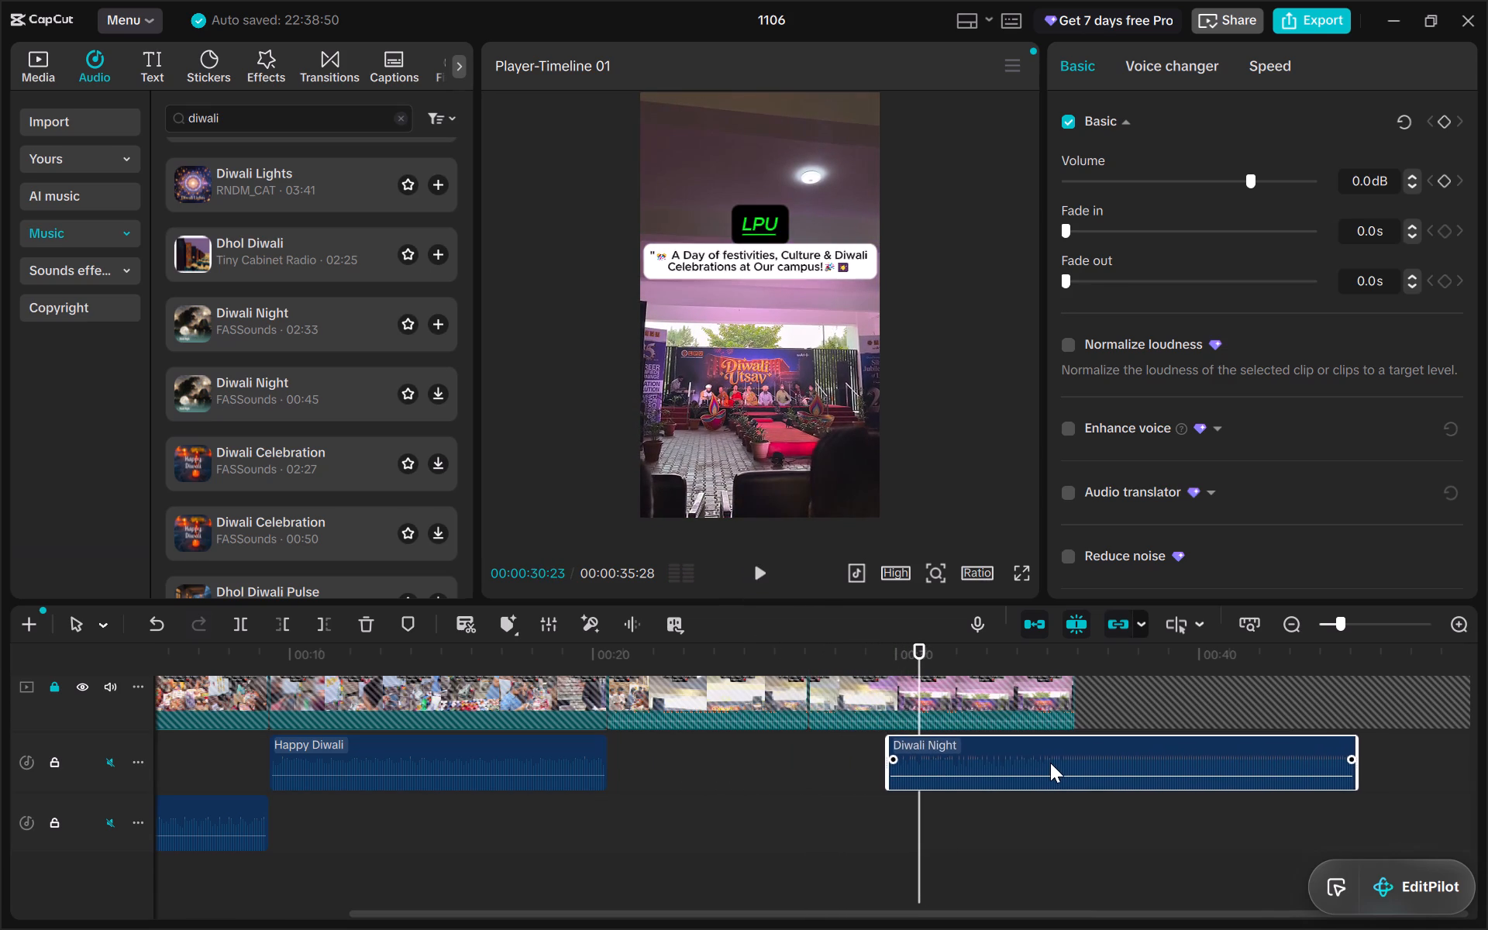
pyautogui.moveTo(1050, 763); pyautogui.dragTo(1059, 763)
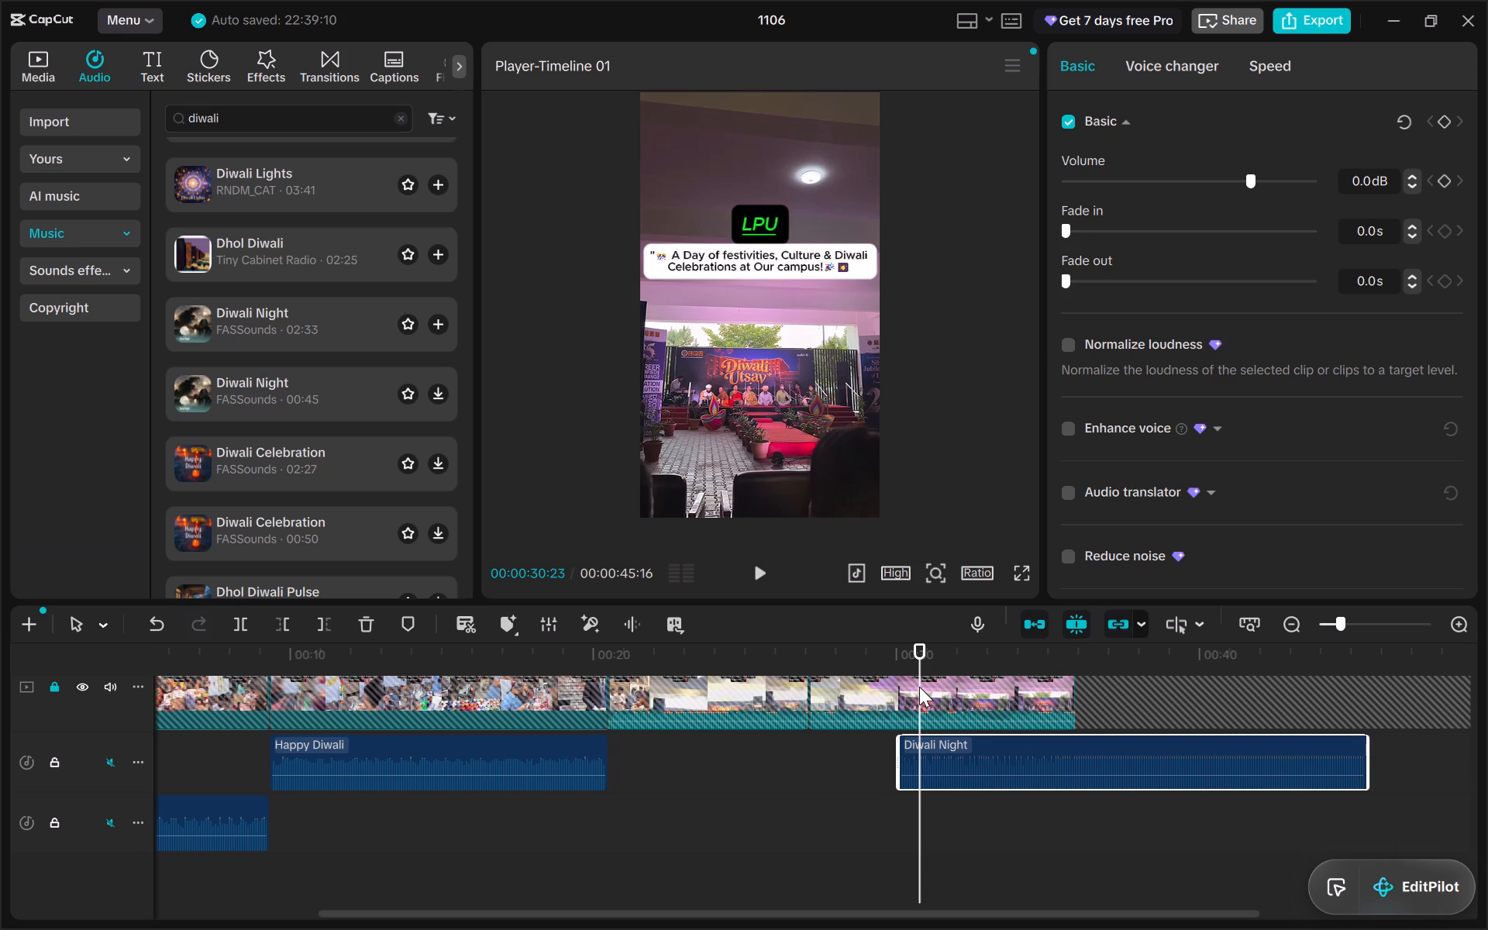
# Preview the video from about 28 s, leading into the Diwali Night audio.
pyautogui.moveTo(919, 687); pyautogui.dragTo(911, 687)
pyautogui.moveTo(911, 687); pyautogui.dragTo(909, 687)
pyautogui.moveTo(909, 687); pyautogui.dragTo(919, 646)
pyautogui.moveTo(919, 646); pyautogui.dragTo(852, 645)
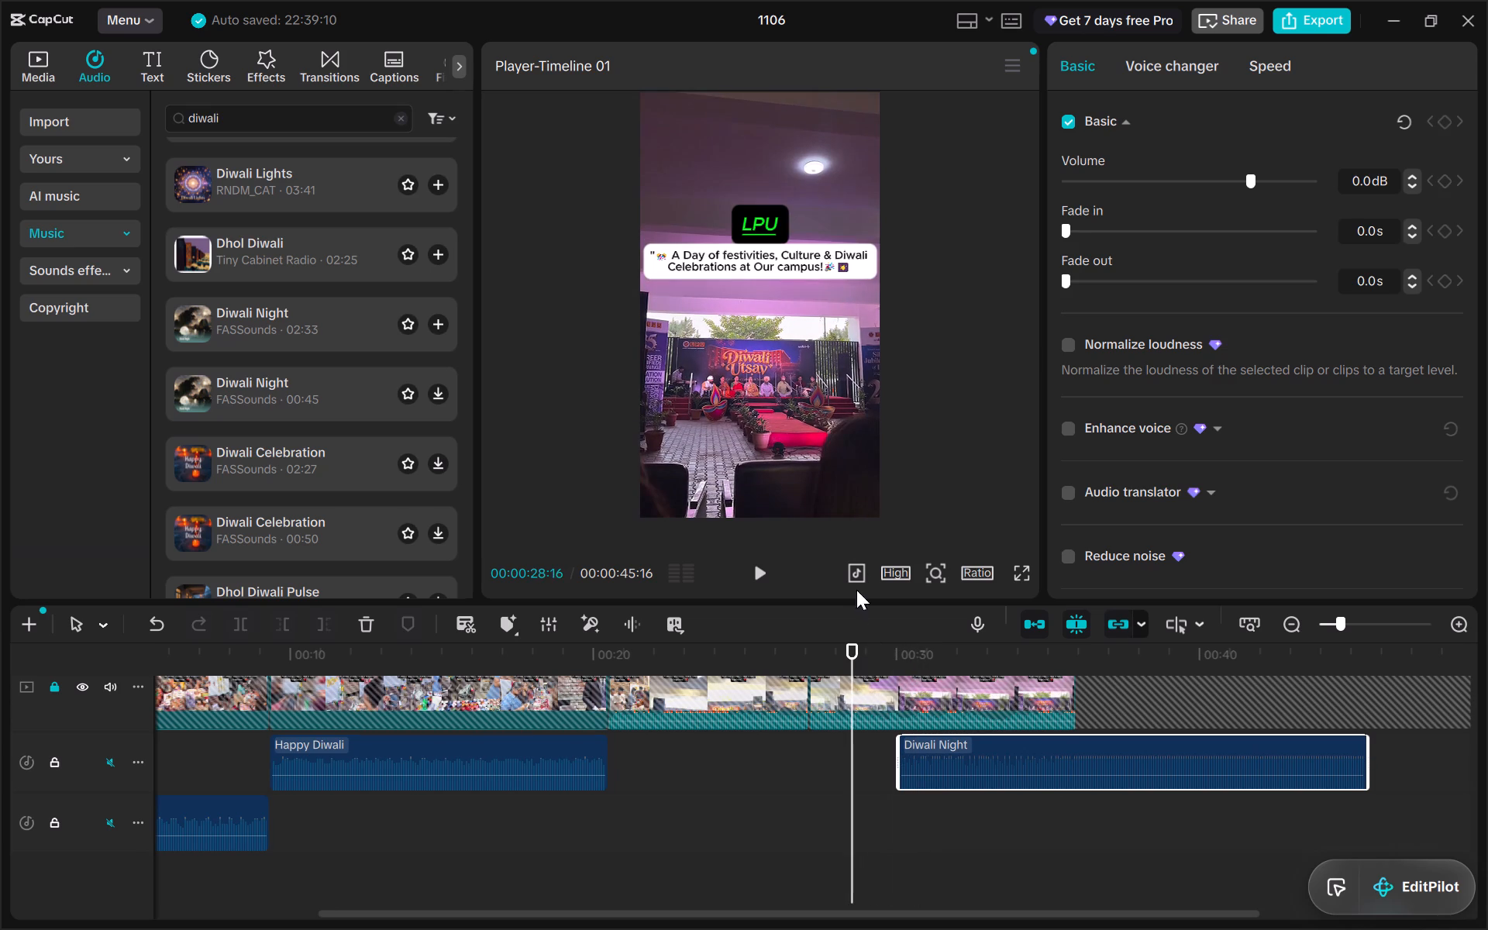
pyautogui.click(760, 570)
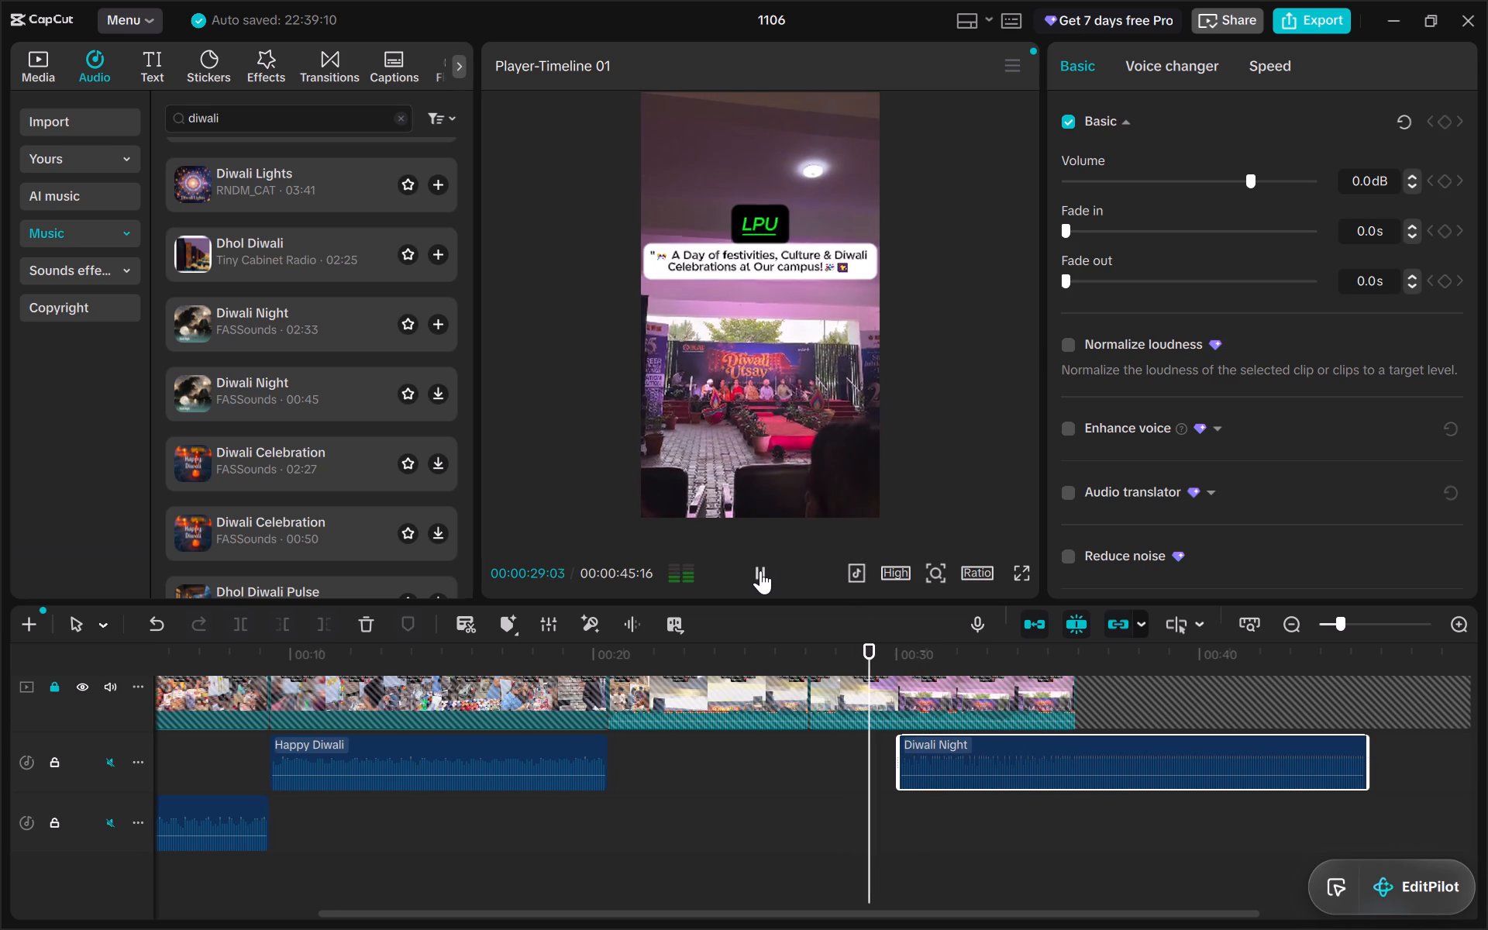
# Move the Diwali Night audio back to start with the last video clip, at 00:27:04.
pyautogui.moveTo(947, 750); pyautogui.dragTo(890, 749)
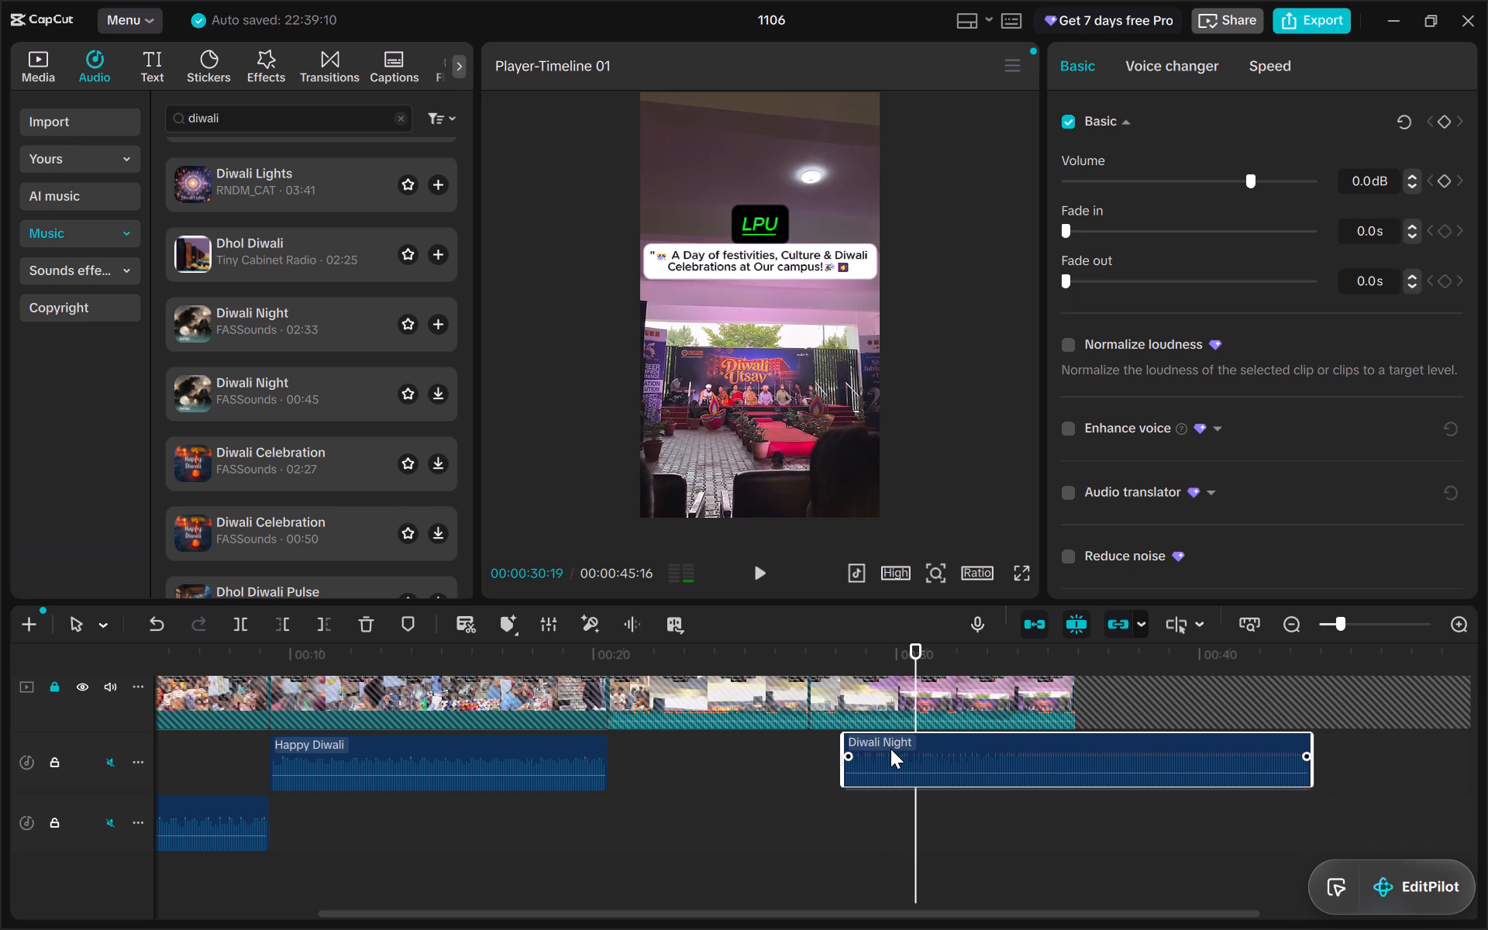
pyautogui.moveTo(890, 749); pyautogui.dragTo(890, 749)
pyautogui.moveTo(917, 647); pyautogui.dragTo(914, 647)
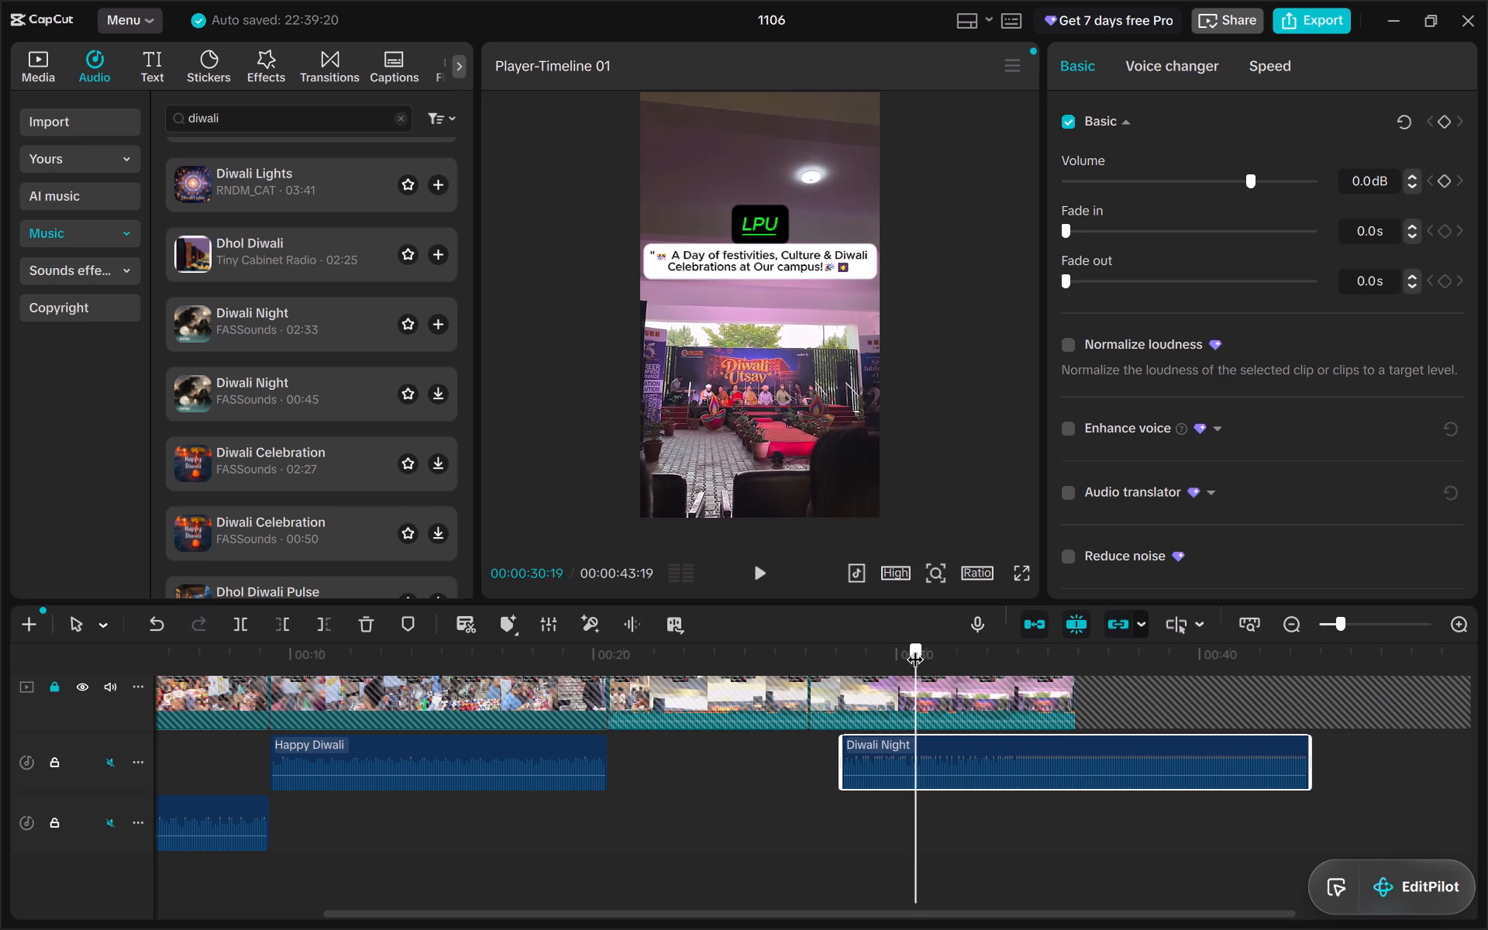
pyautogui.moveTo(914, 647); pyautogui.dragTo(768, 635)
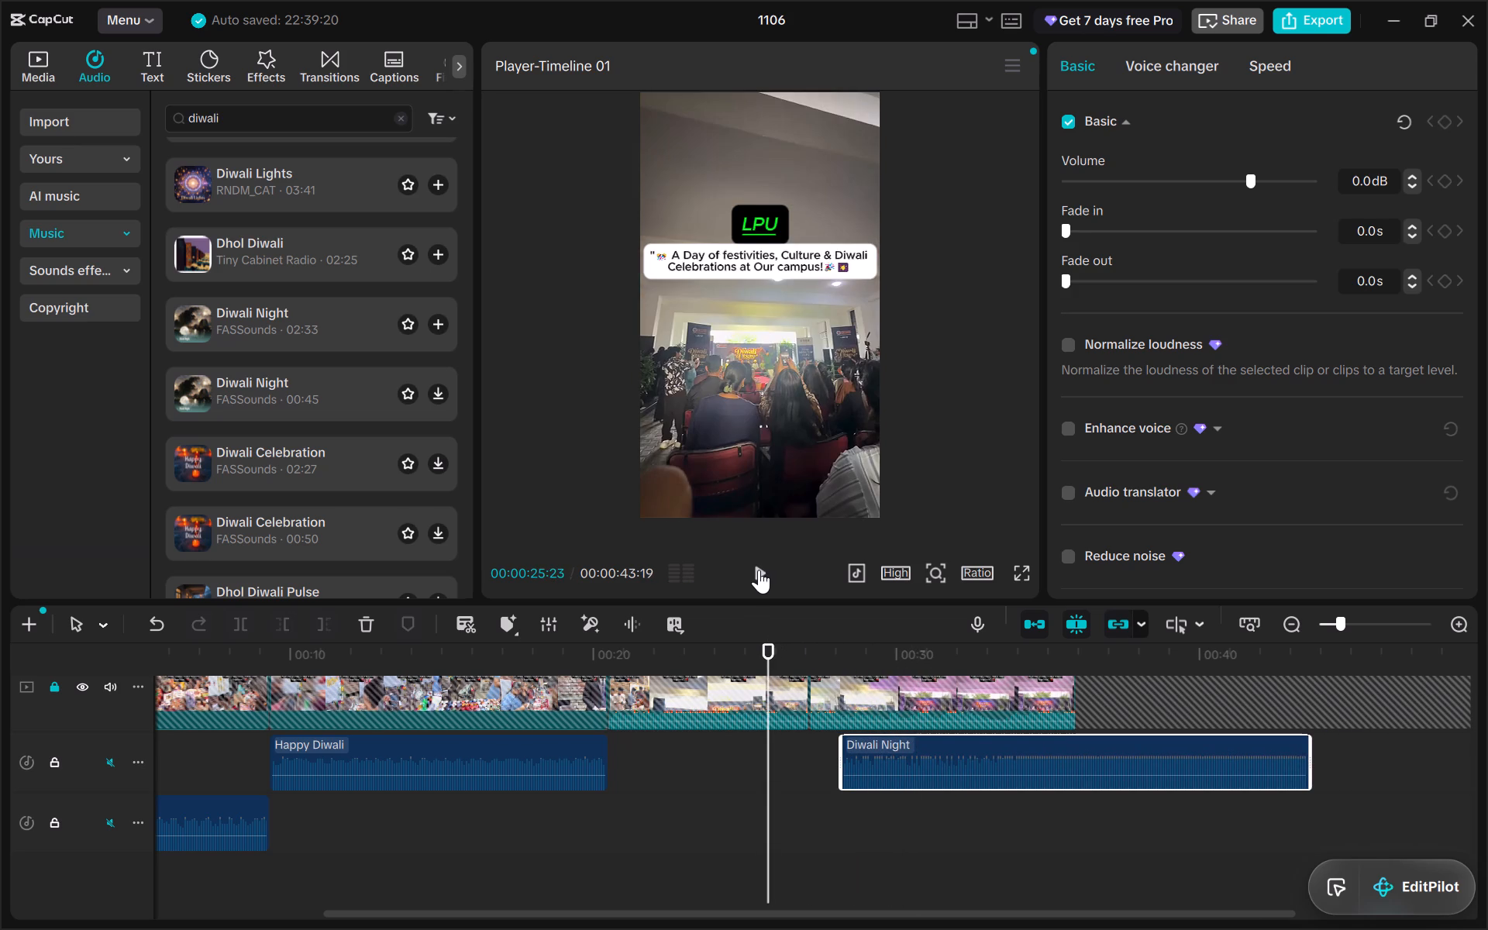
pyautogui.moveTo(766, 650); pyautogui.dragTo(801, 660)
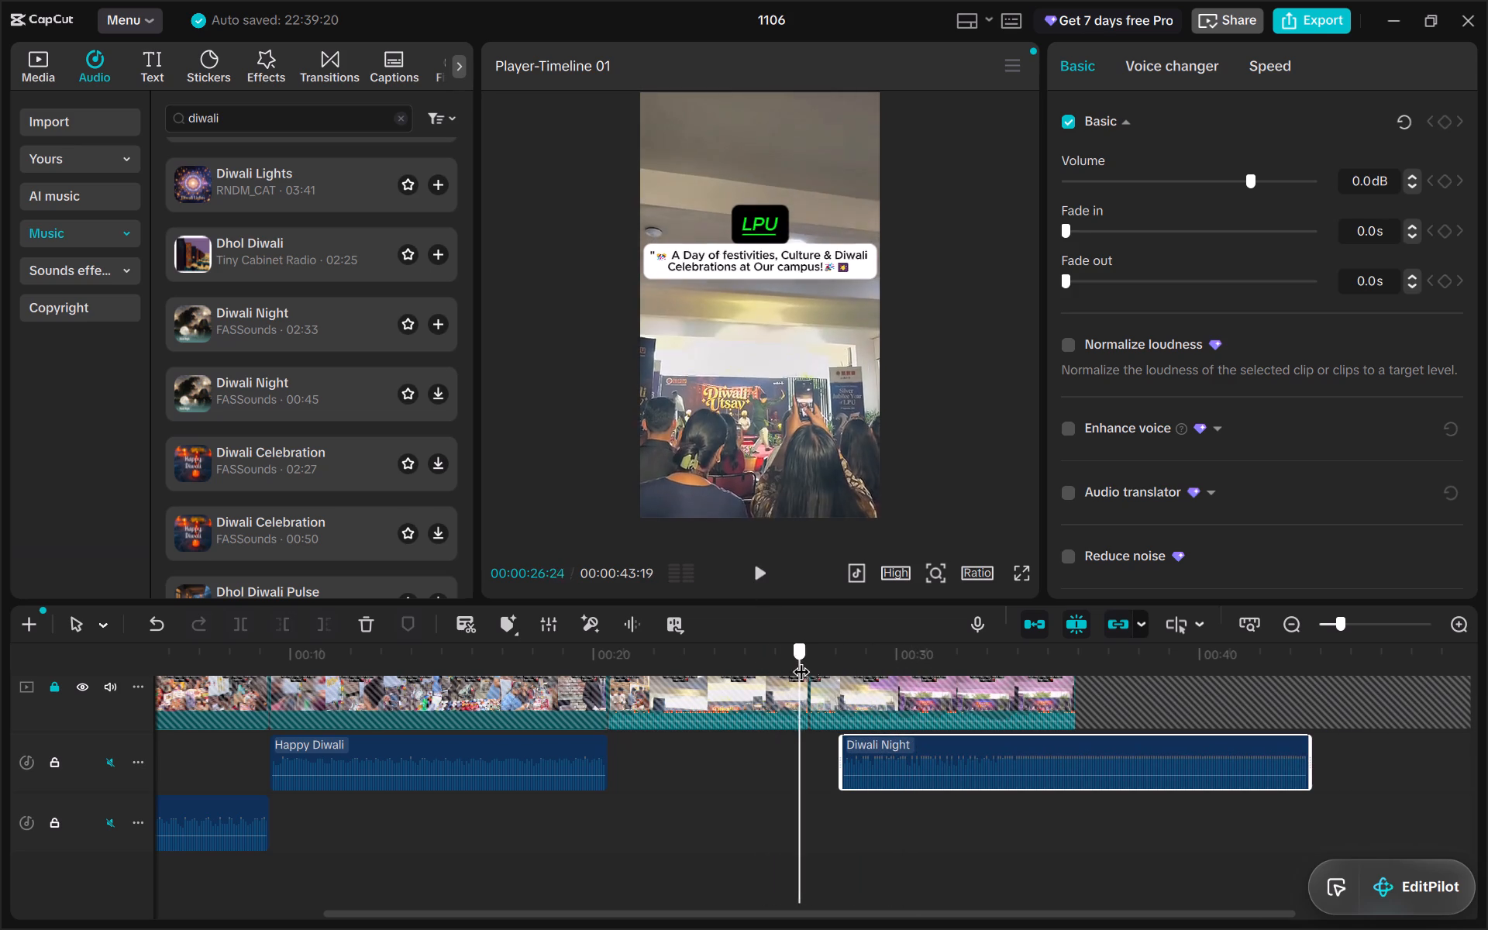
pyautogui.moveTo(801, 660); pyautogui.dragTo(816, 664)
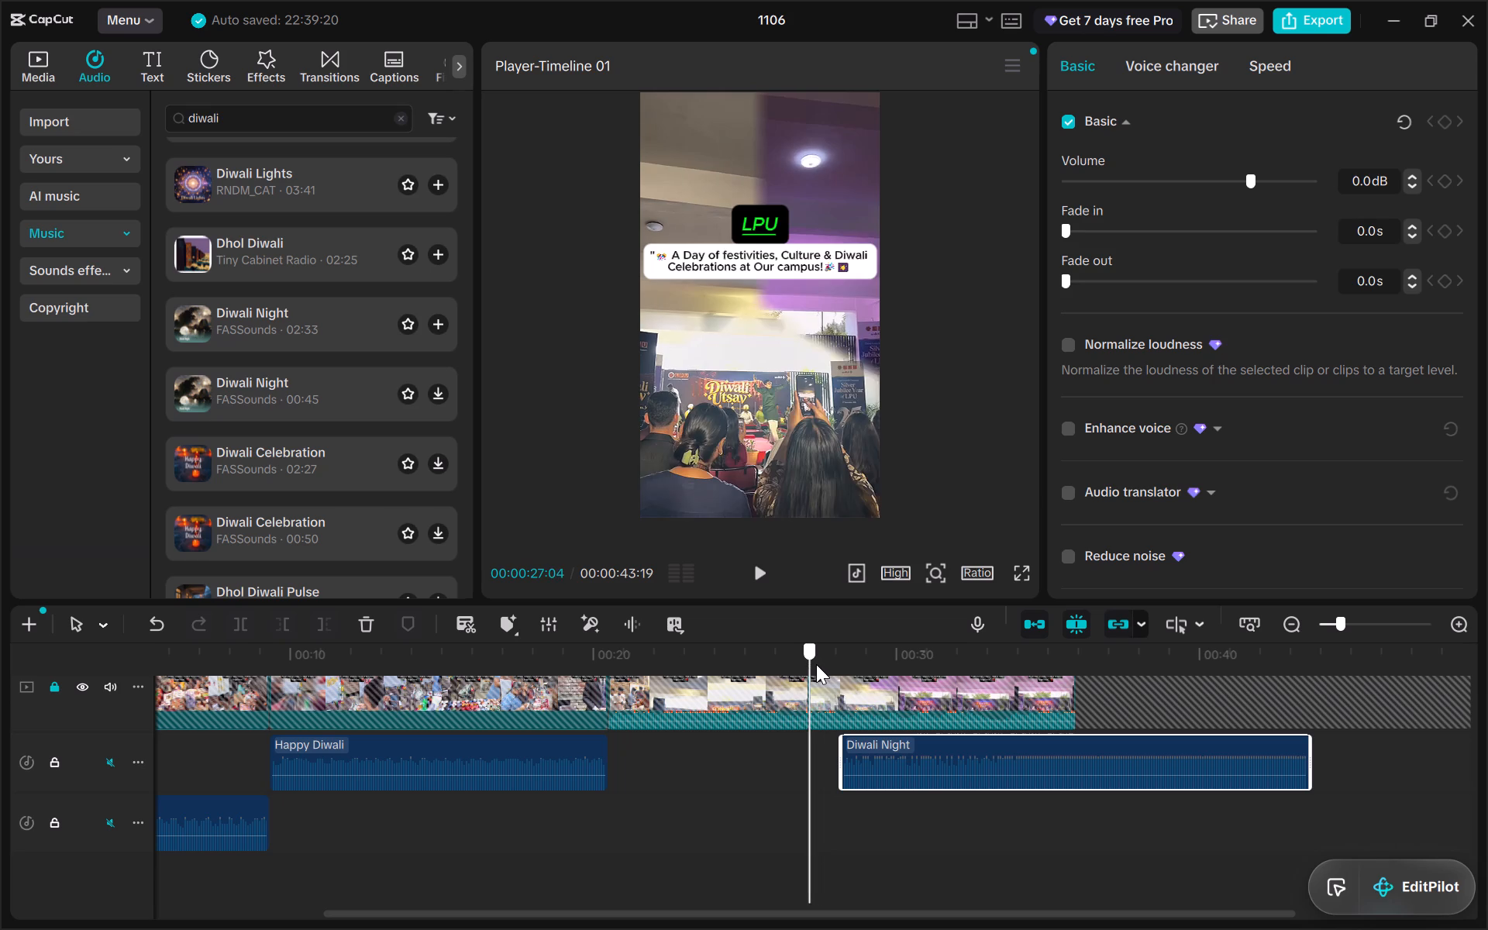
pyautogui.moveTo(816, 664); pyautogui.dragTo(815, 663)
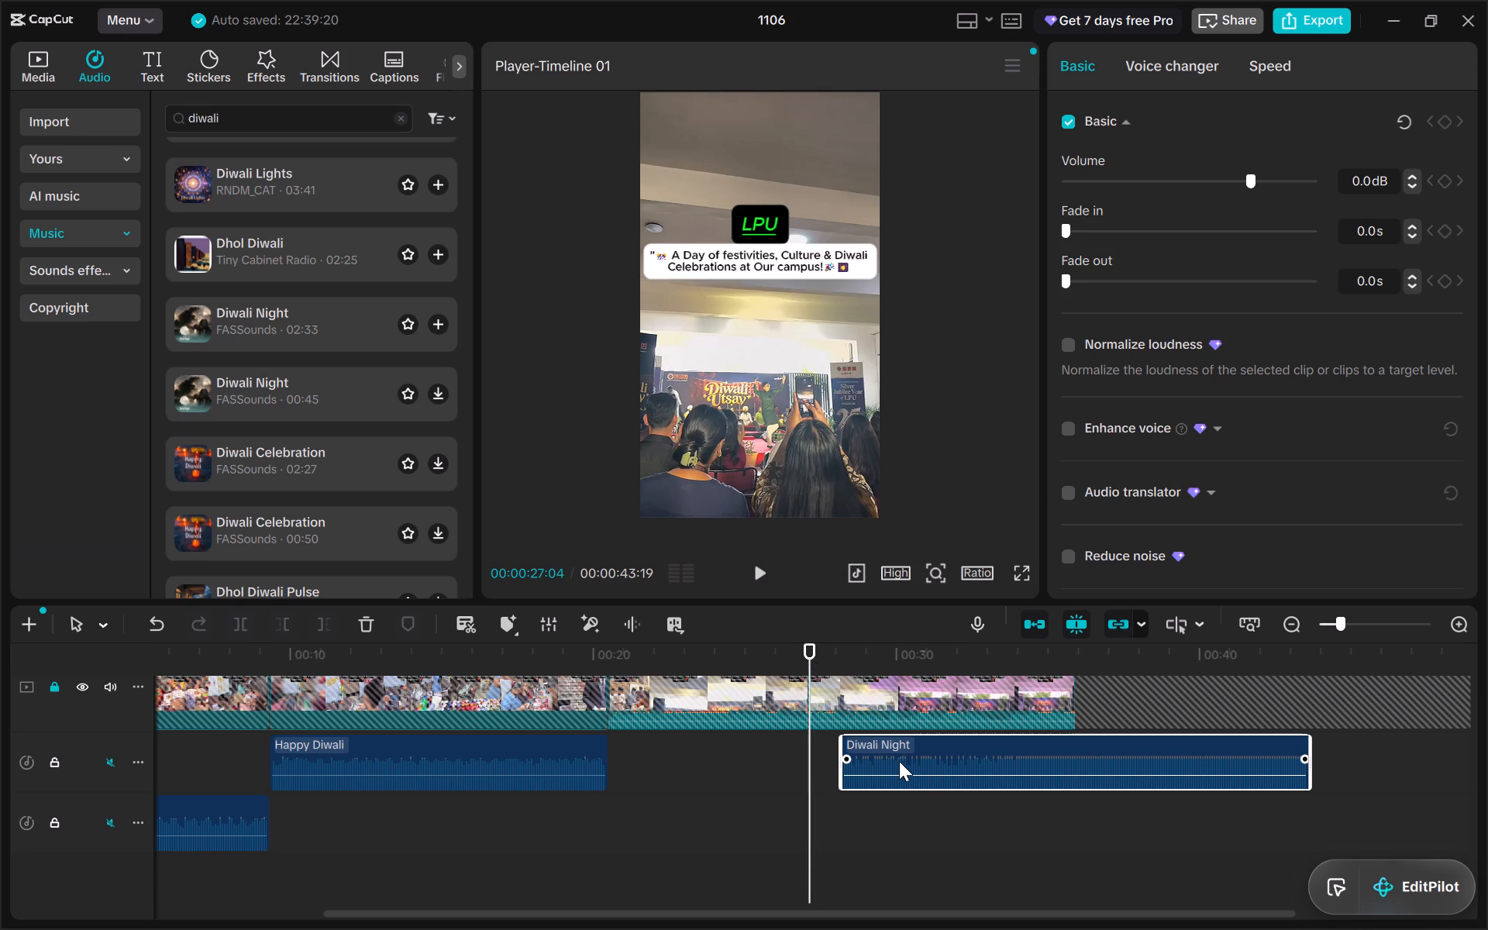
pyautogui.moveTo(899, 761); pyautogui.dragTo(870, 763)
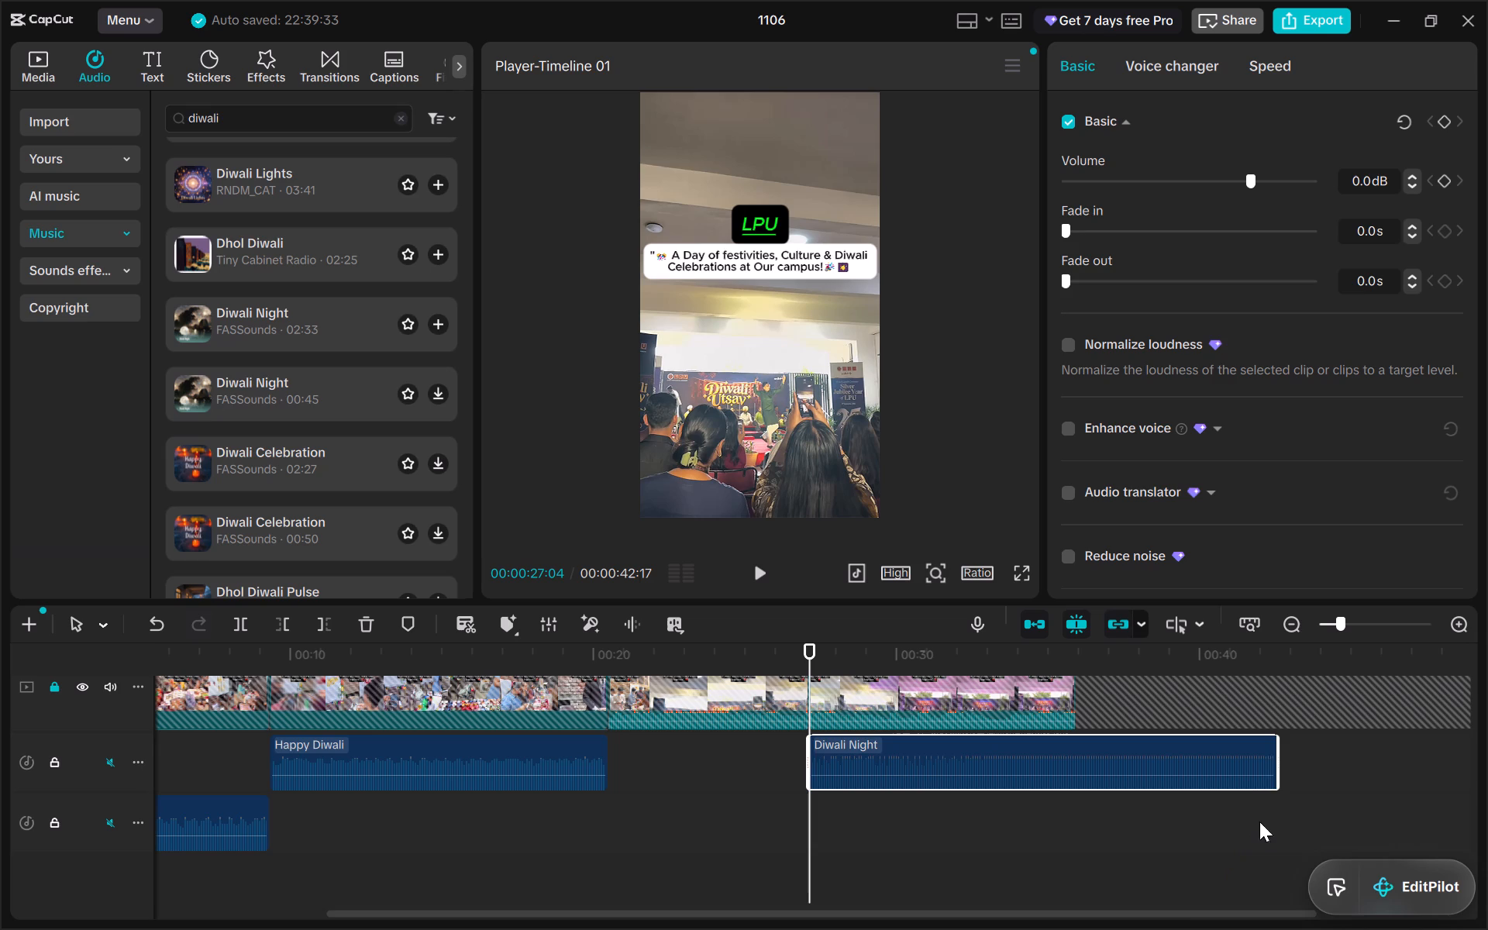
# Trim the end of the Diwali Night audio to match the end of the last video clip, at 00:35:28.
pyautogui.moveTo(1279, 752); pyautogui.dragTo(1227, 750)
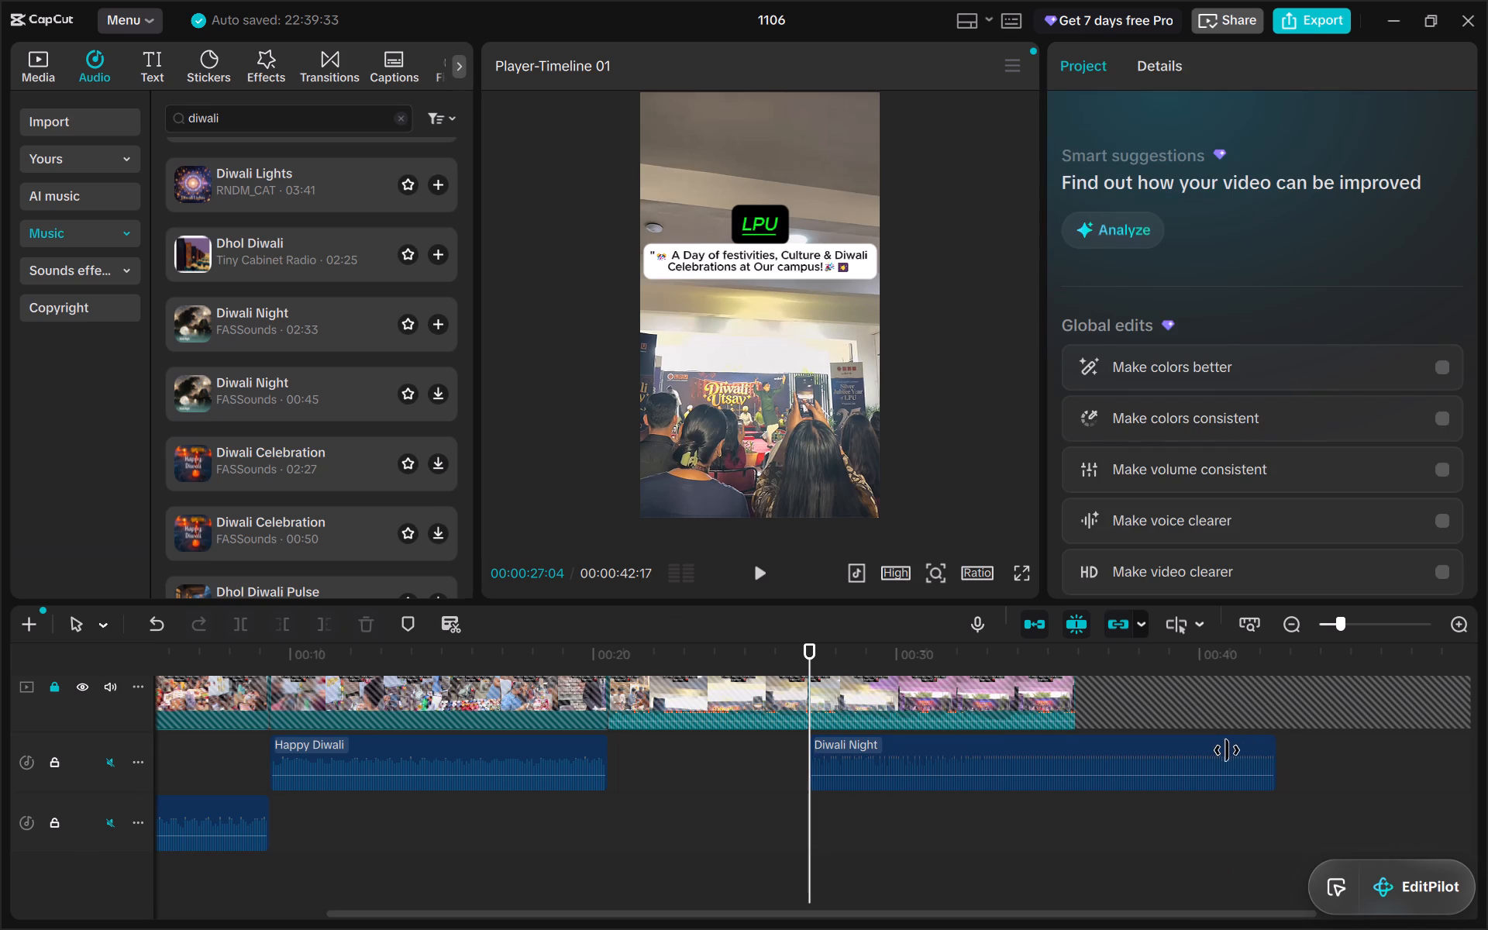
pyautogui.moveTo(1227, 750); pyautogui.dragTo(1226, 750)
pyautogui.click(1276, 755)
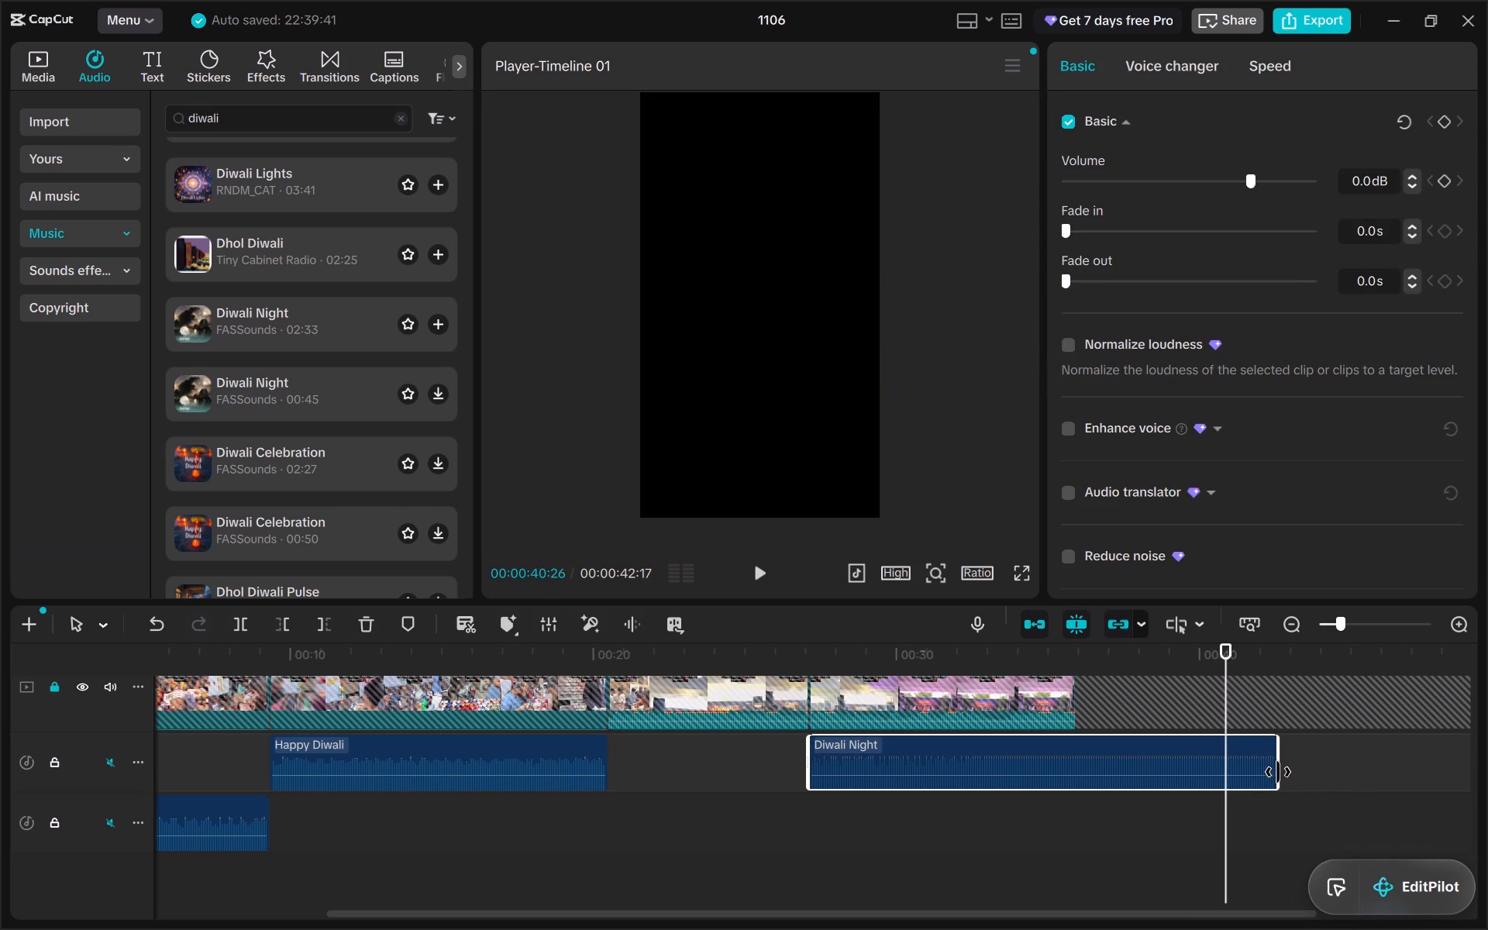
pyautogui.moveTo(1278, 773); pyautogui.dragTo(1081, 762)
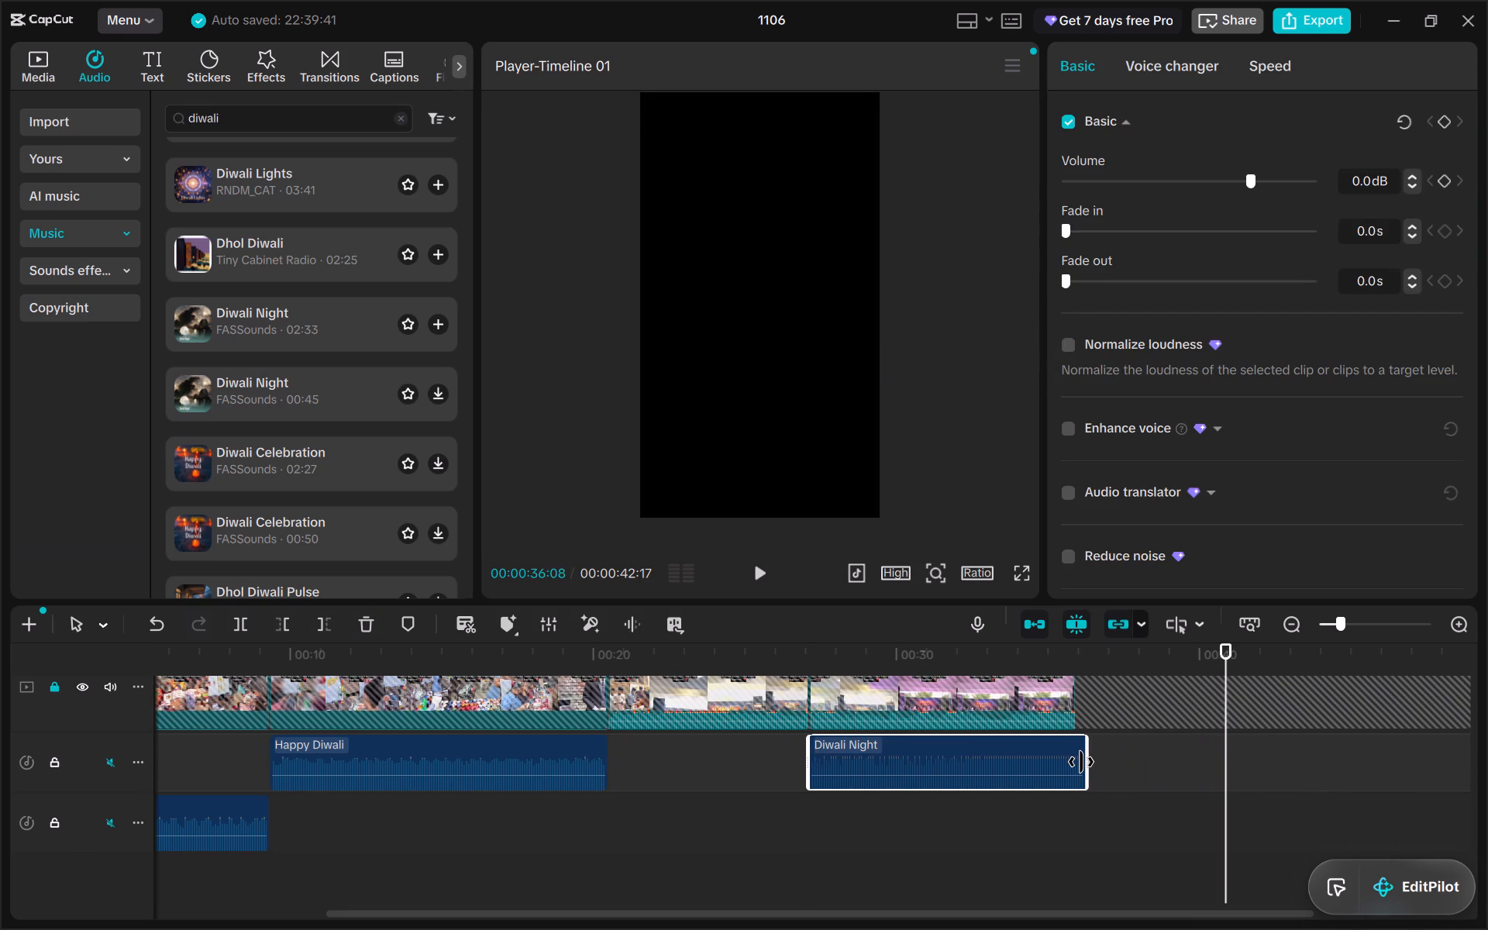
pyautogui.moveTo(1081, 762); pyautogui.dragTo(1069, 763)
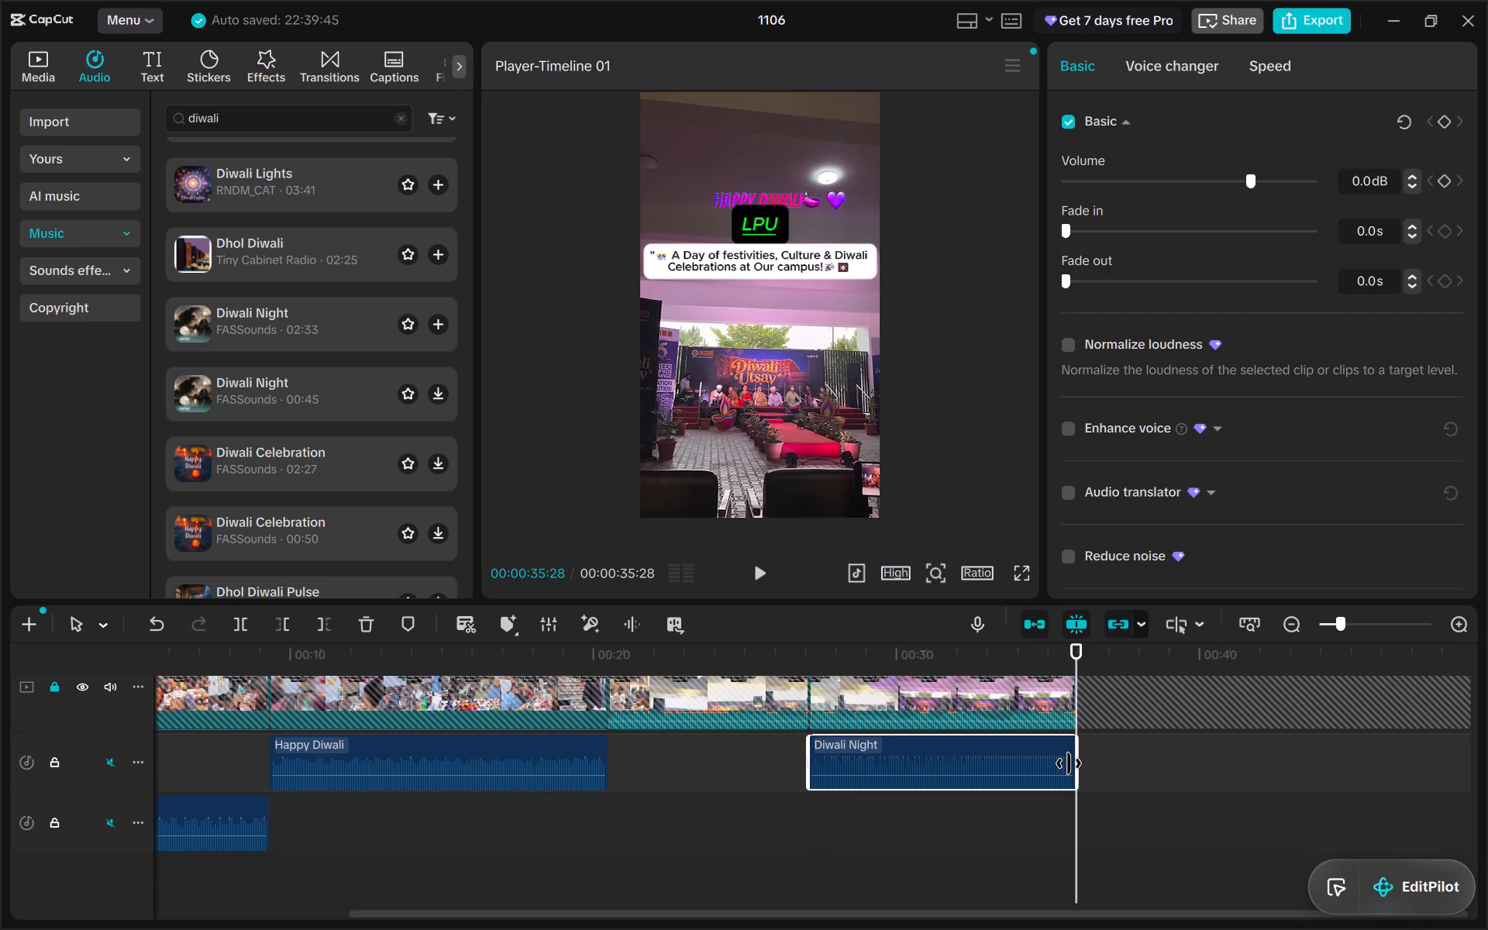
# Preview the video from about 25 s to the end, through the trimmed Diwali Night audio.
pyautogui.moveTo(1076, 643); pyautogui.dragTo(780, 652)
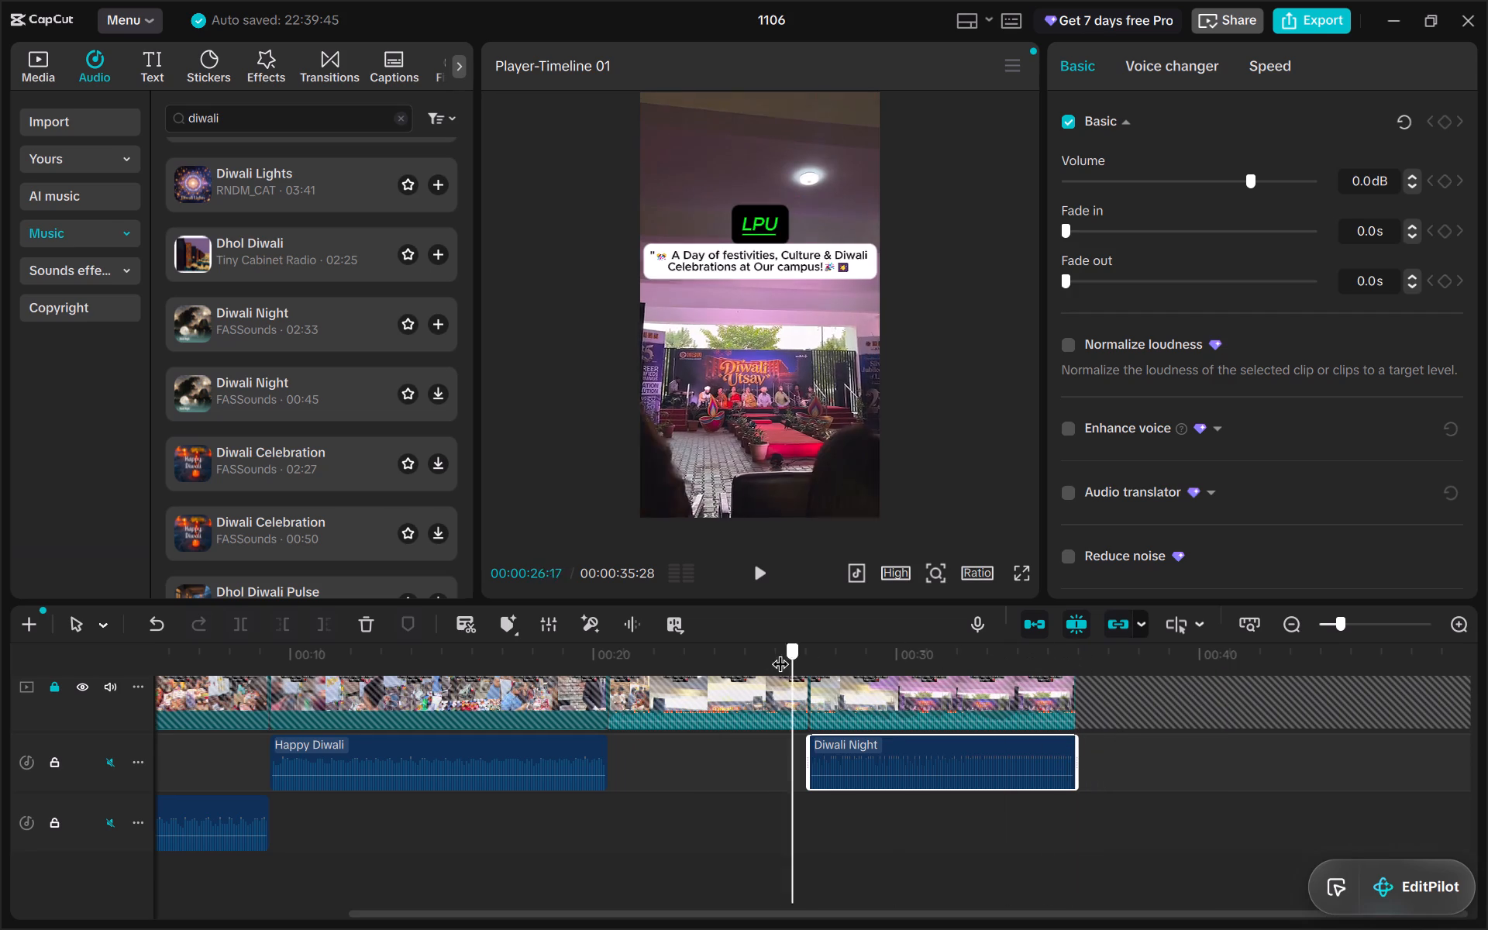
pyautogui.moveTo(780, 652); pyautogui.dragTo(752, 648)
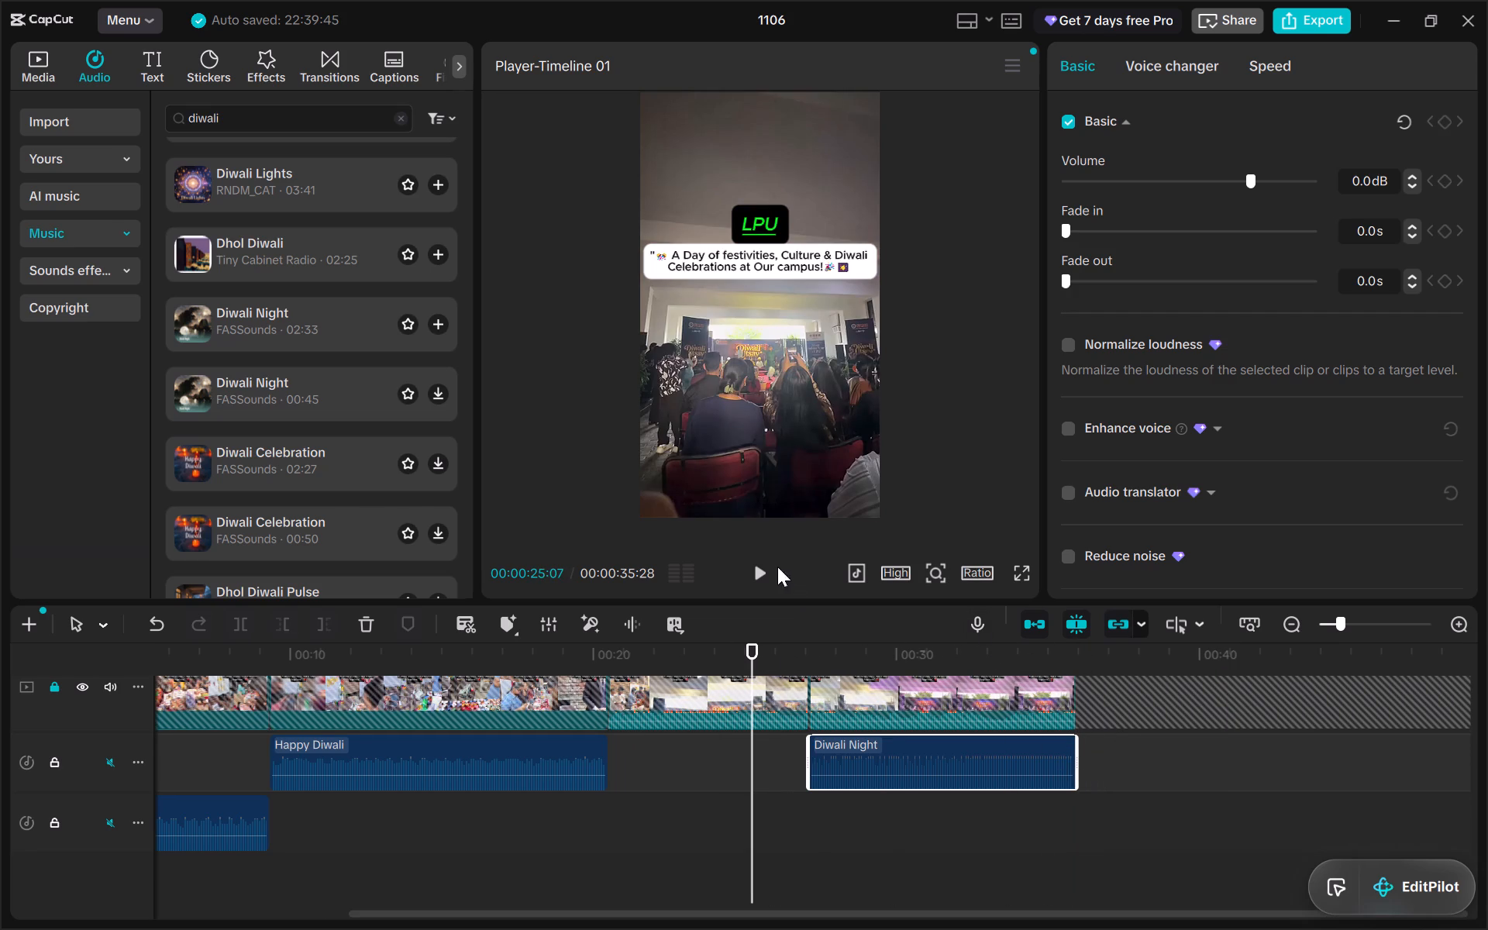
pyautogui.click(757, 567)
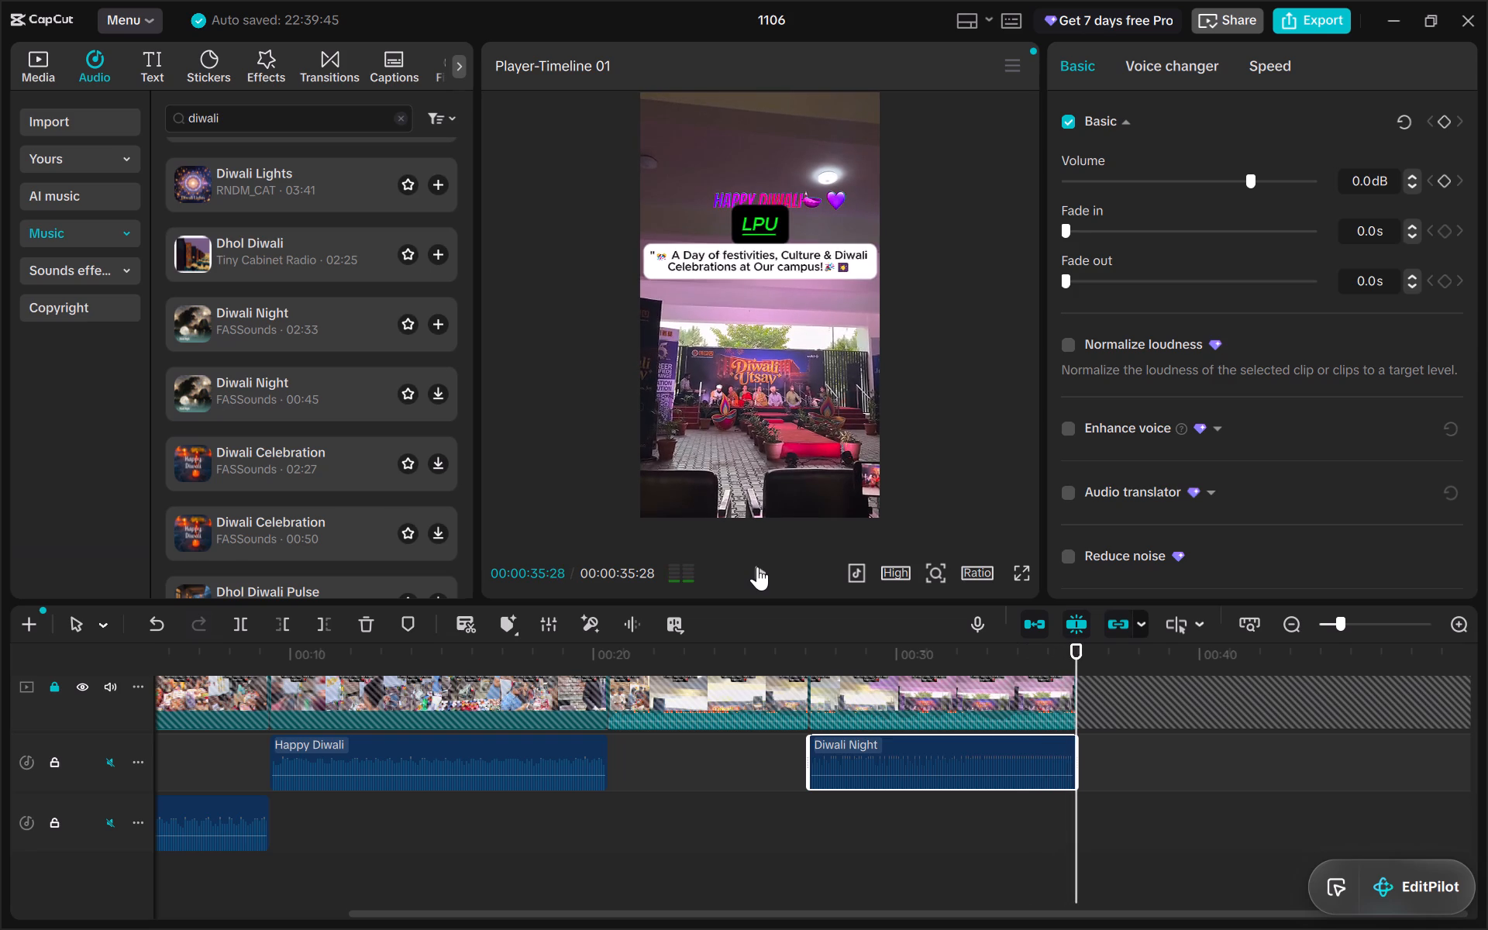
# Preview the whole video from the beginning of the timeline.
pyautogui.hscroll(2, 488, 850)
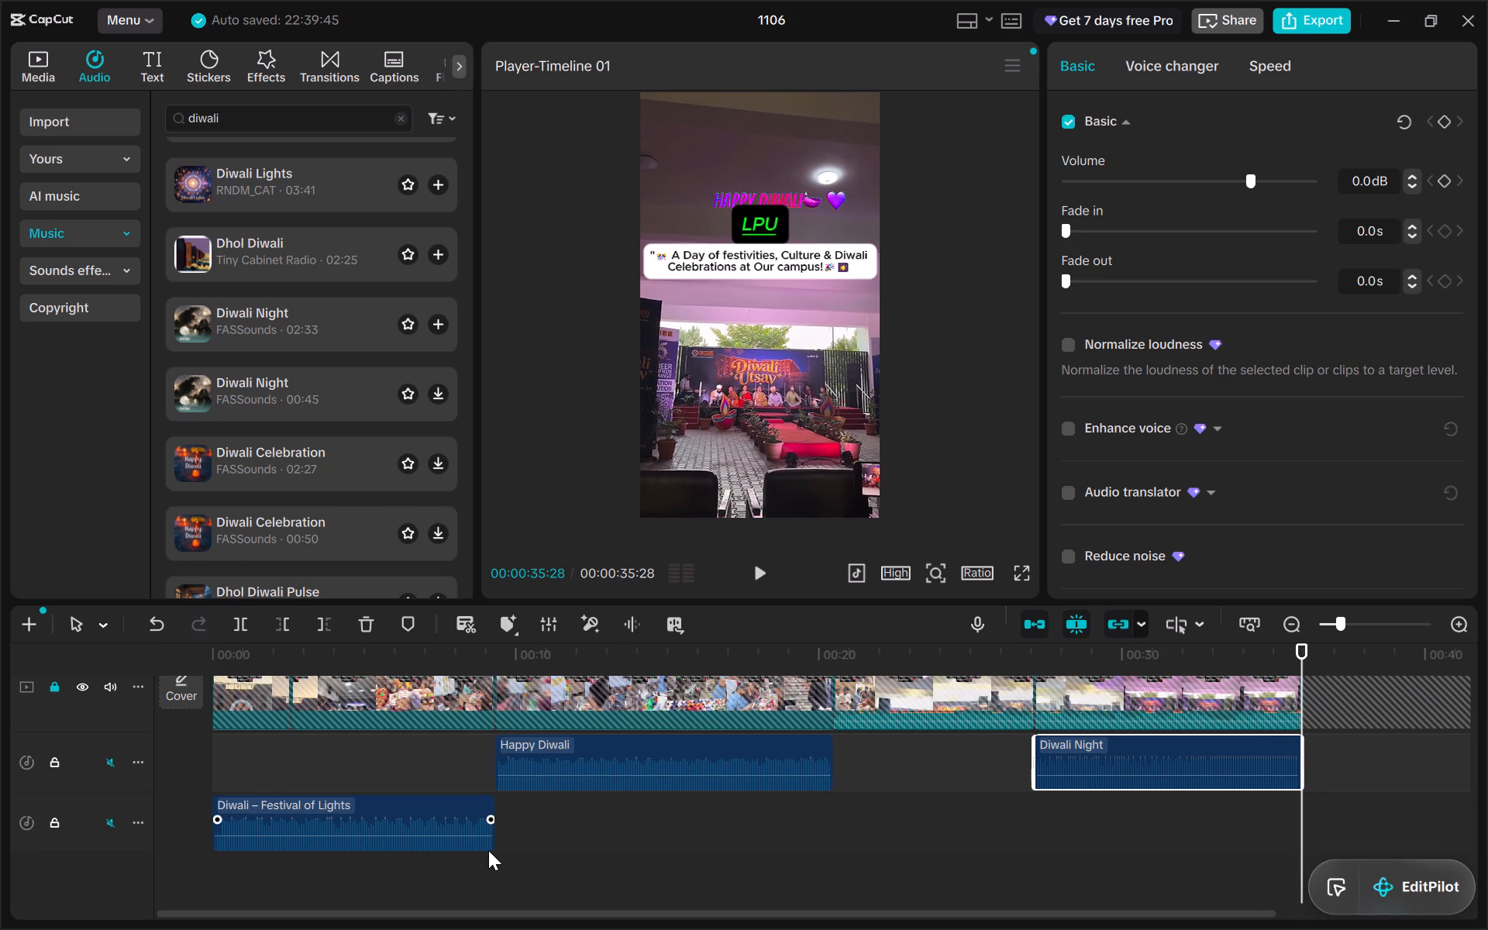
pyautogui.hscroll(3, 488, 850)
pyautogui.moveTo(1299, 649); pyautogui.dragTo(911, 656)
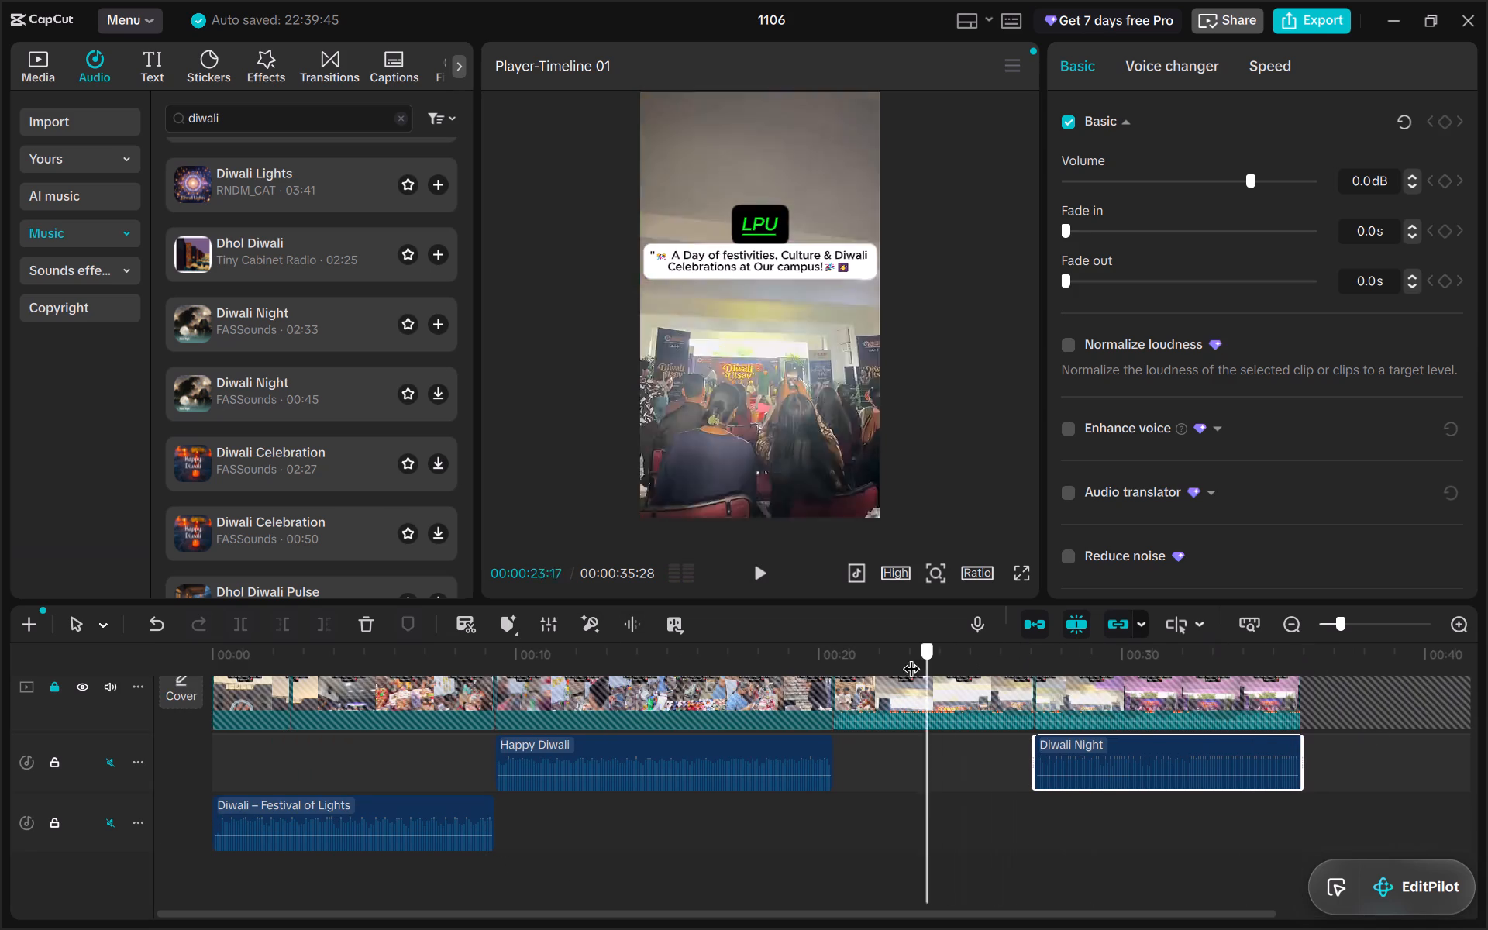
pyautogui.moveTo(911, 656); pyautogui.dragTo(715, 665)
pyautogui.moveTo(715, 646); pyautogui.dragTo(284, 688)
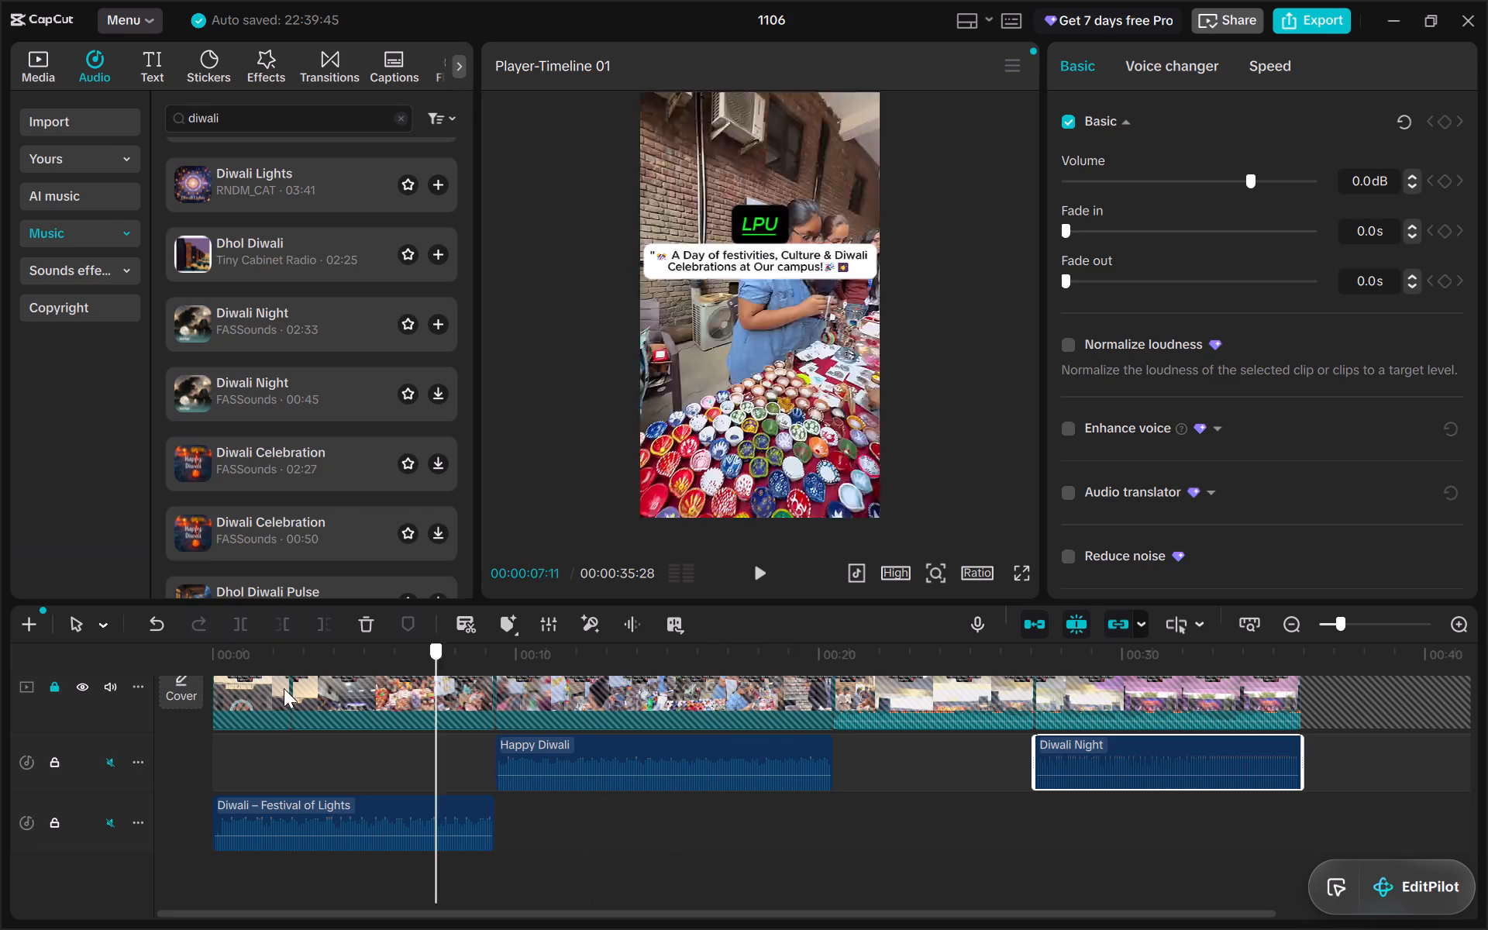
pyautogui.moveTo(284, 688); pyautogui.dragTo(154, 680)
pyautogui.click(757, 568)
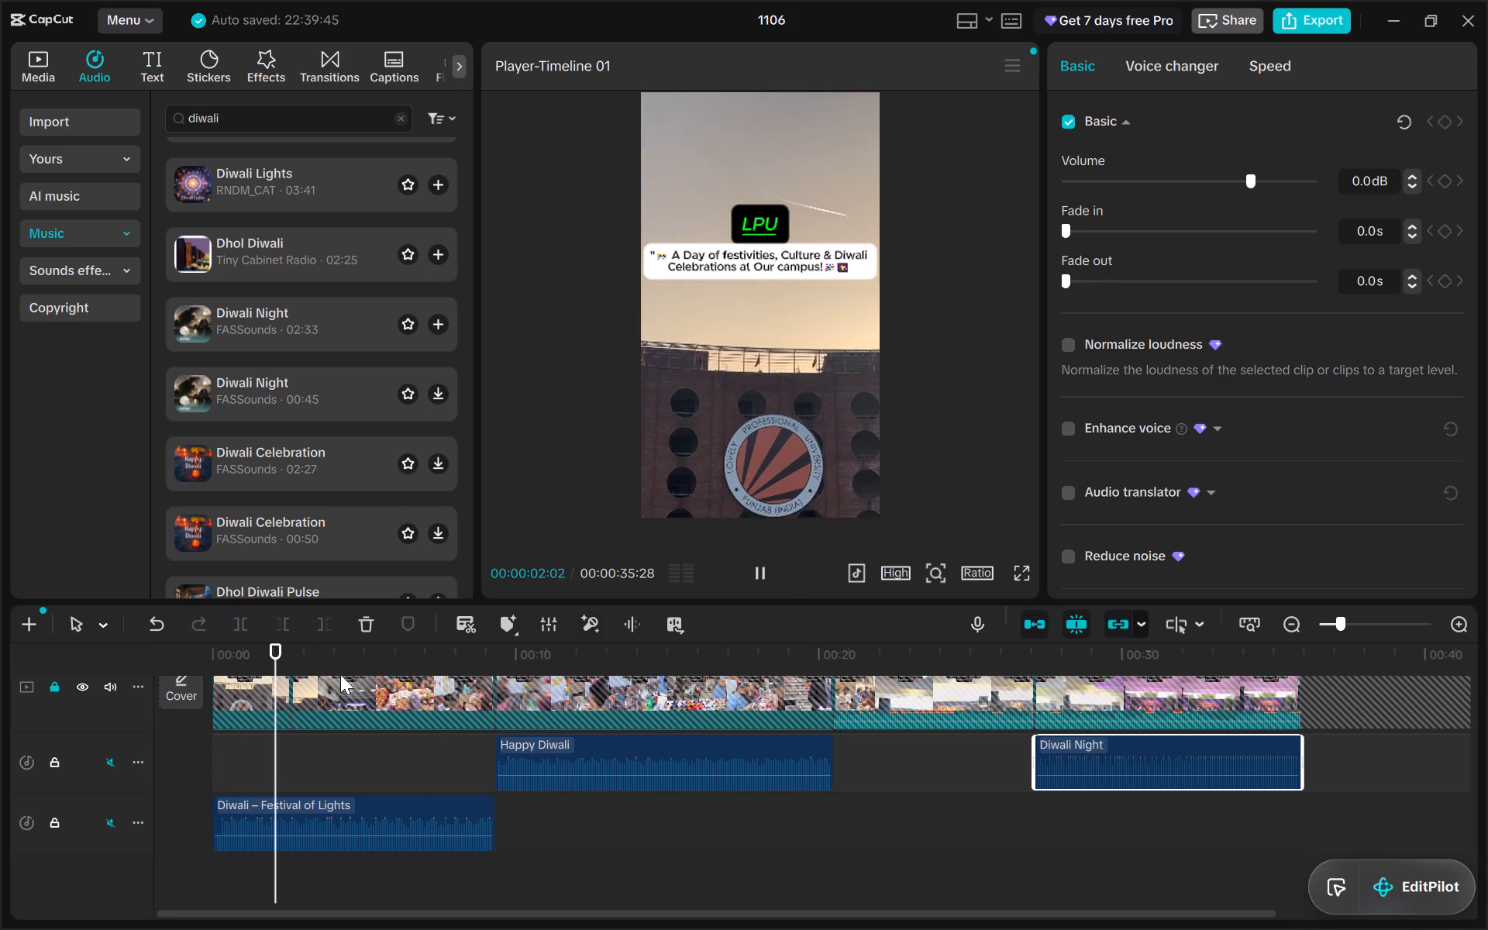
# Unmute both audio tracks, the one with Happy Diwali and Diwali Night and the one with Diwali – Festival of Lights.
pyautogui.click(111, 759)
pyautogui.click(107, 820)
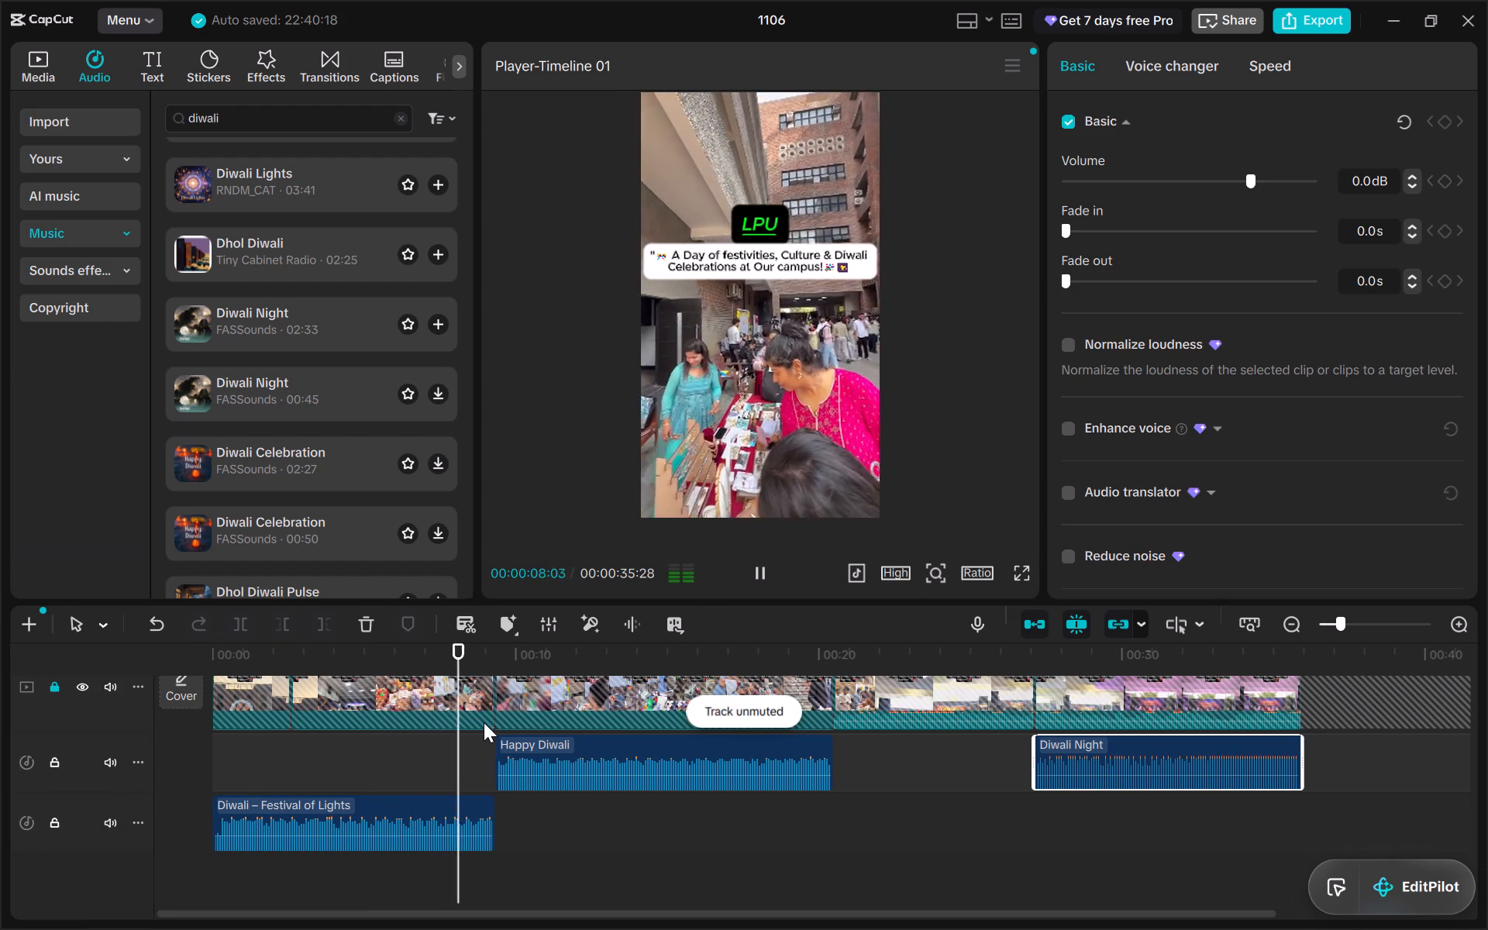
# Preview the video again from 00:00 with the audio tracks unmuted.
pyautogui.moveTo(474, 650); pyautogui.dragTo(108, 643)
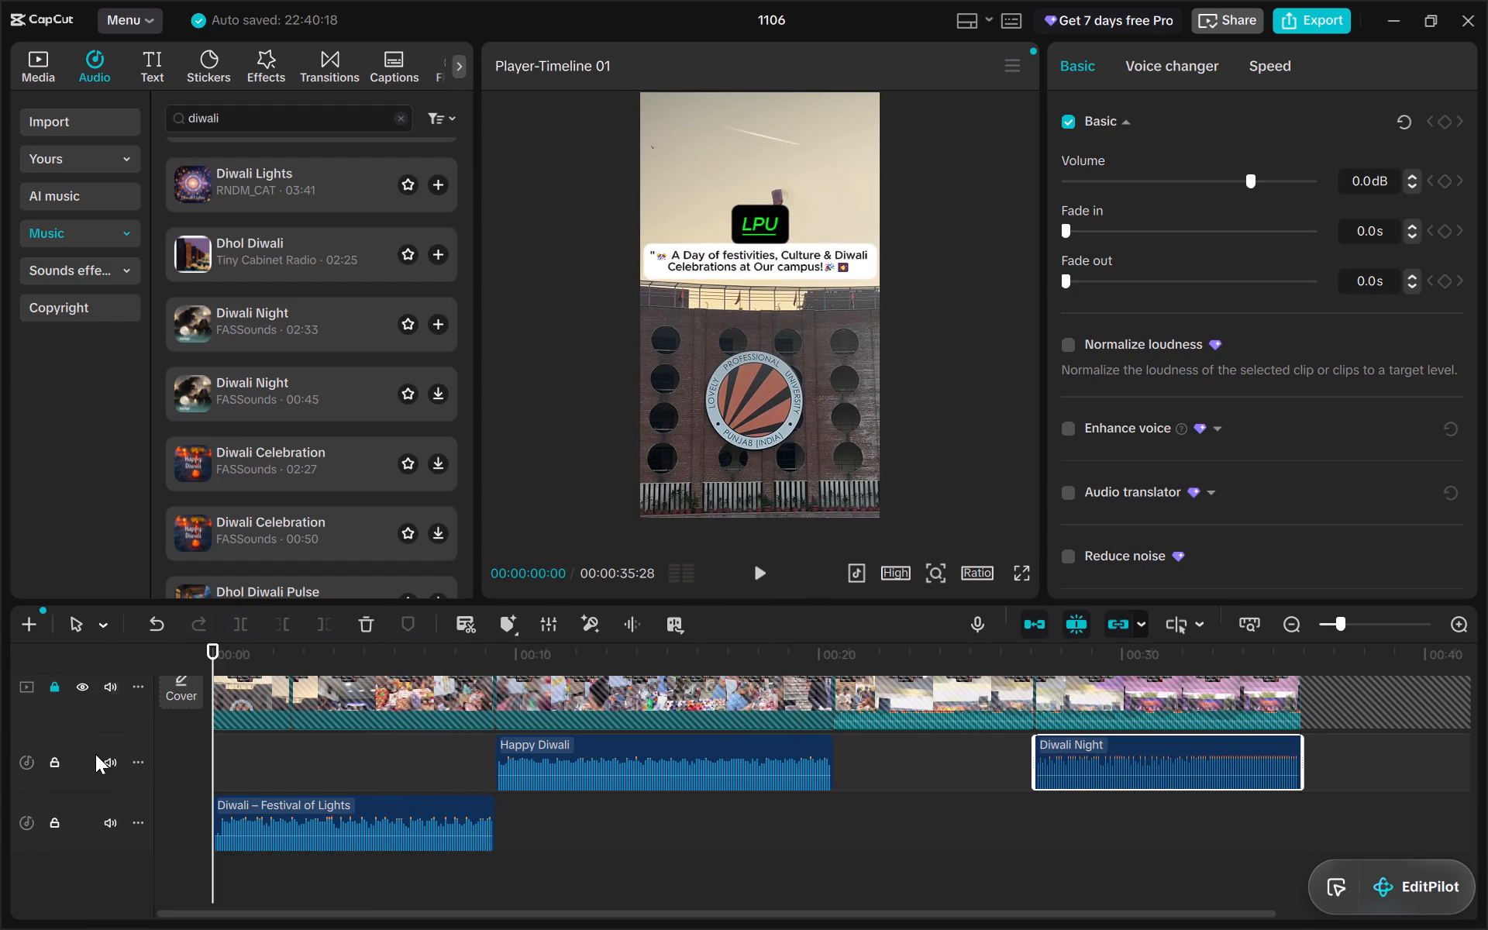
pyautogui.scroll(1, 95, 762)
pyautogui.click(757, 575)
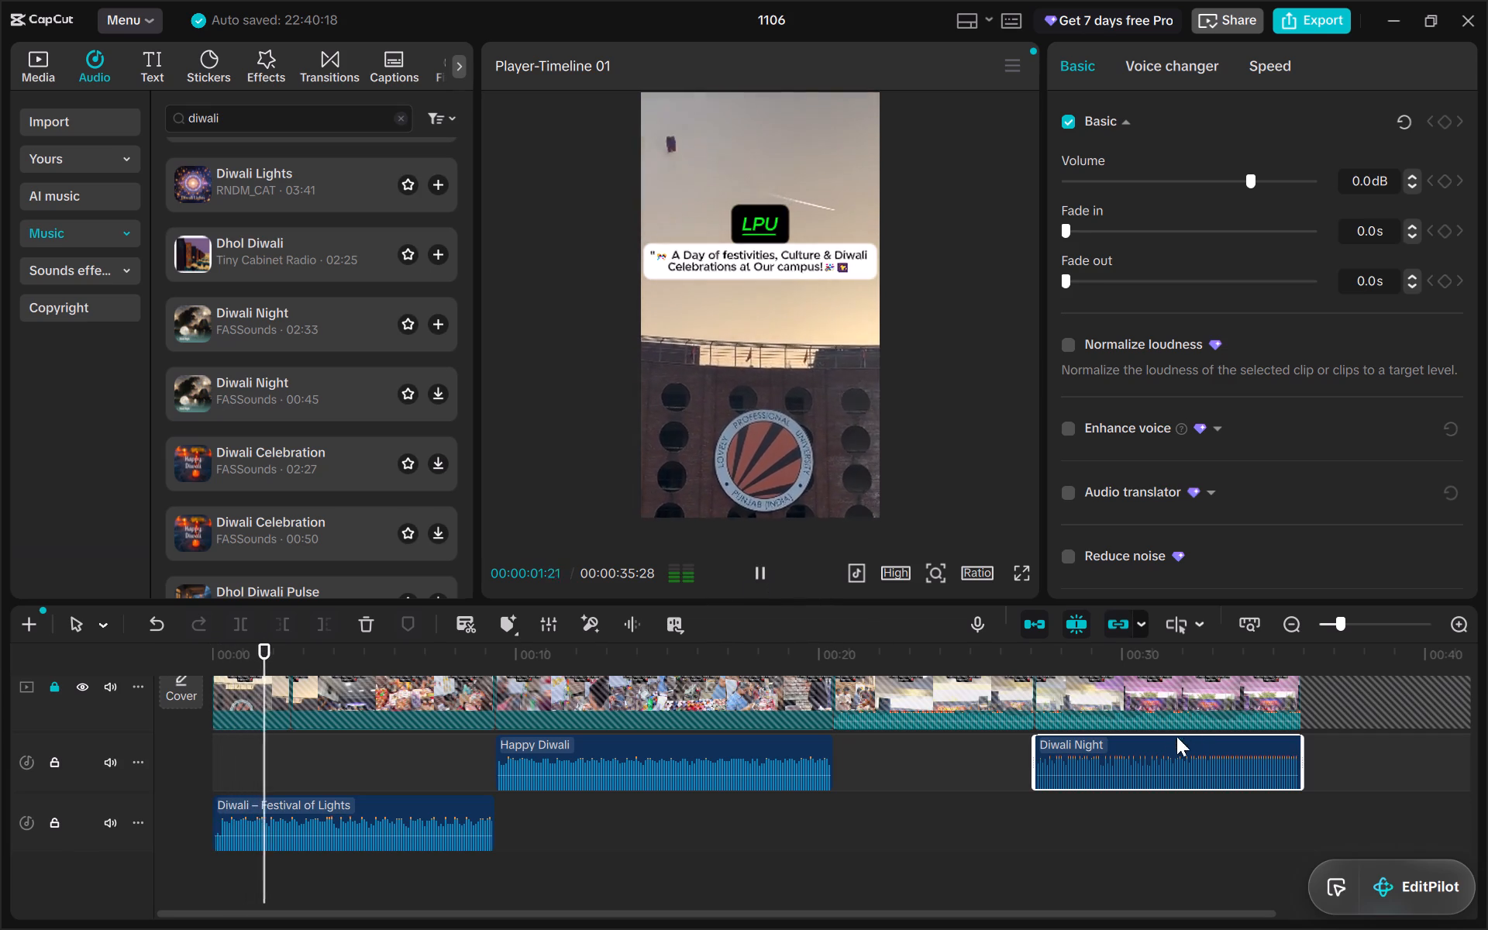
# Move the Diwali Night audio onto a new third audio track below the others, starting at about 26 s.
pyautogui.moveTo(1155, 755); pyautogui.dragTo(1138, 835)
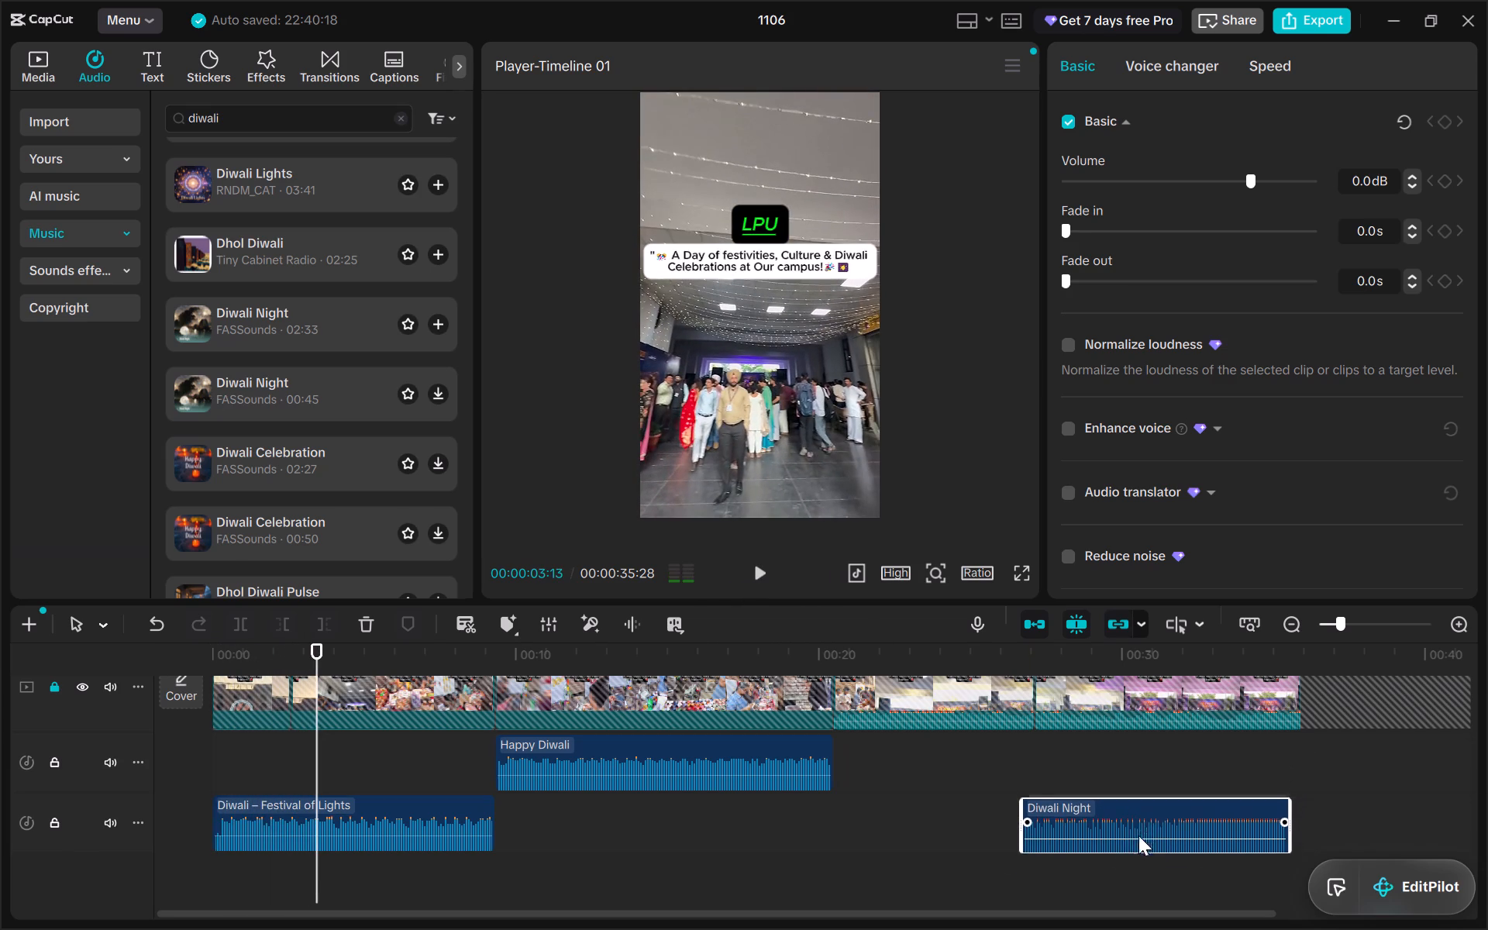
pyautogui.moveTo(1138, 835); pyautogui.dragTo(1125, 873)
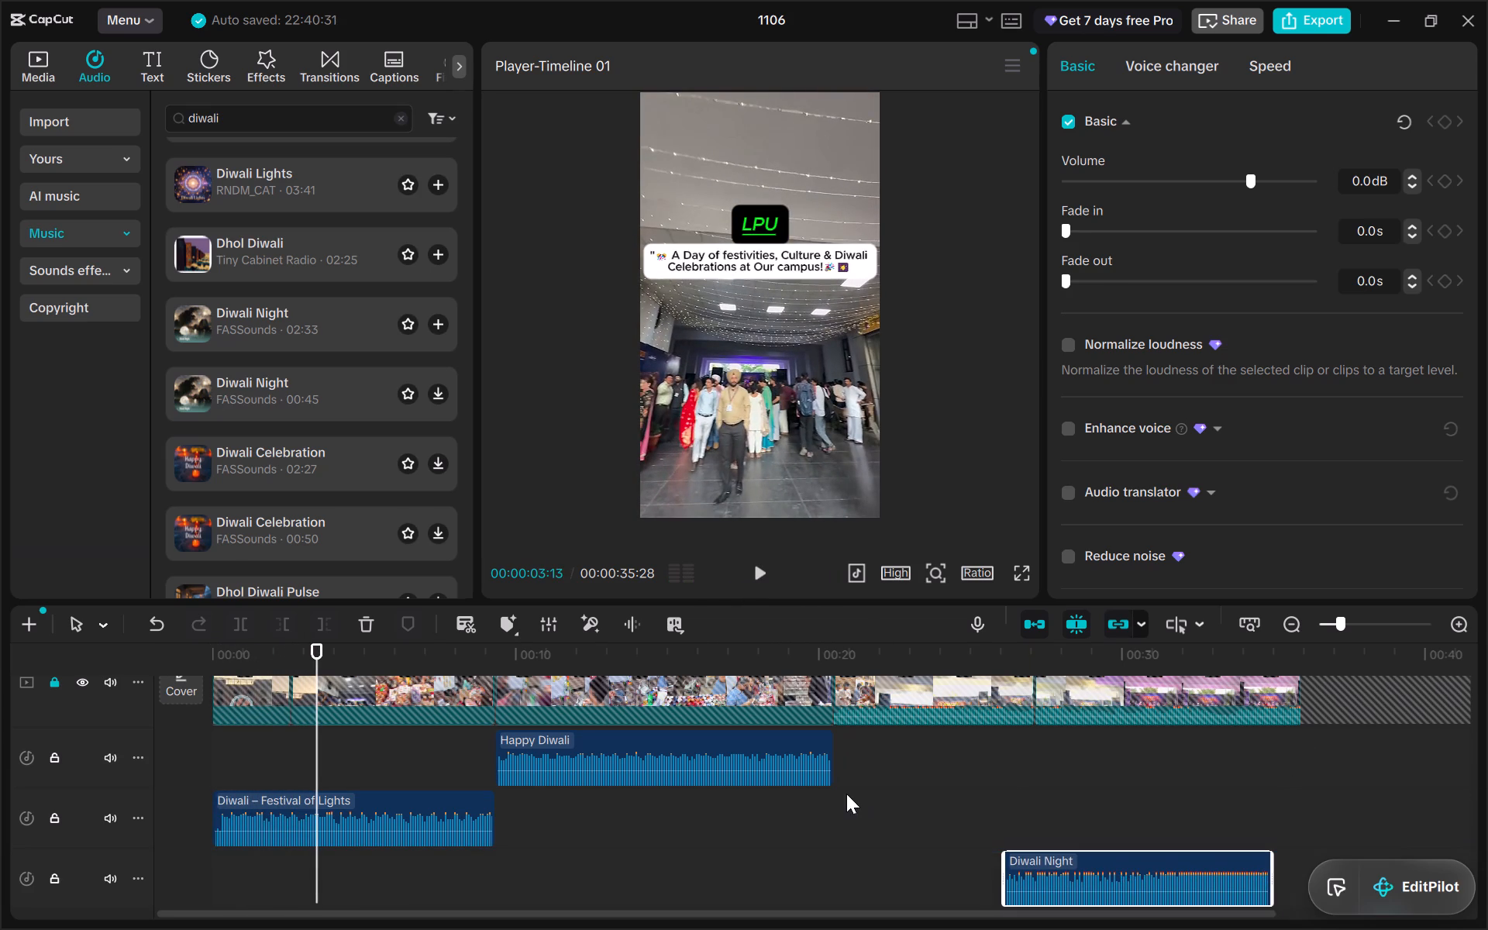
# Resume the preview from about 3 s, at 00:03:13.
pyautogui.click(766, 571)
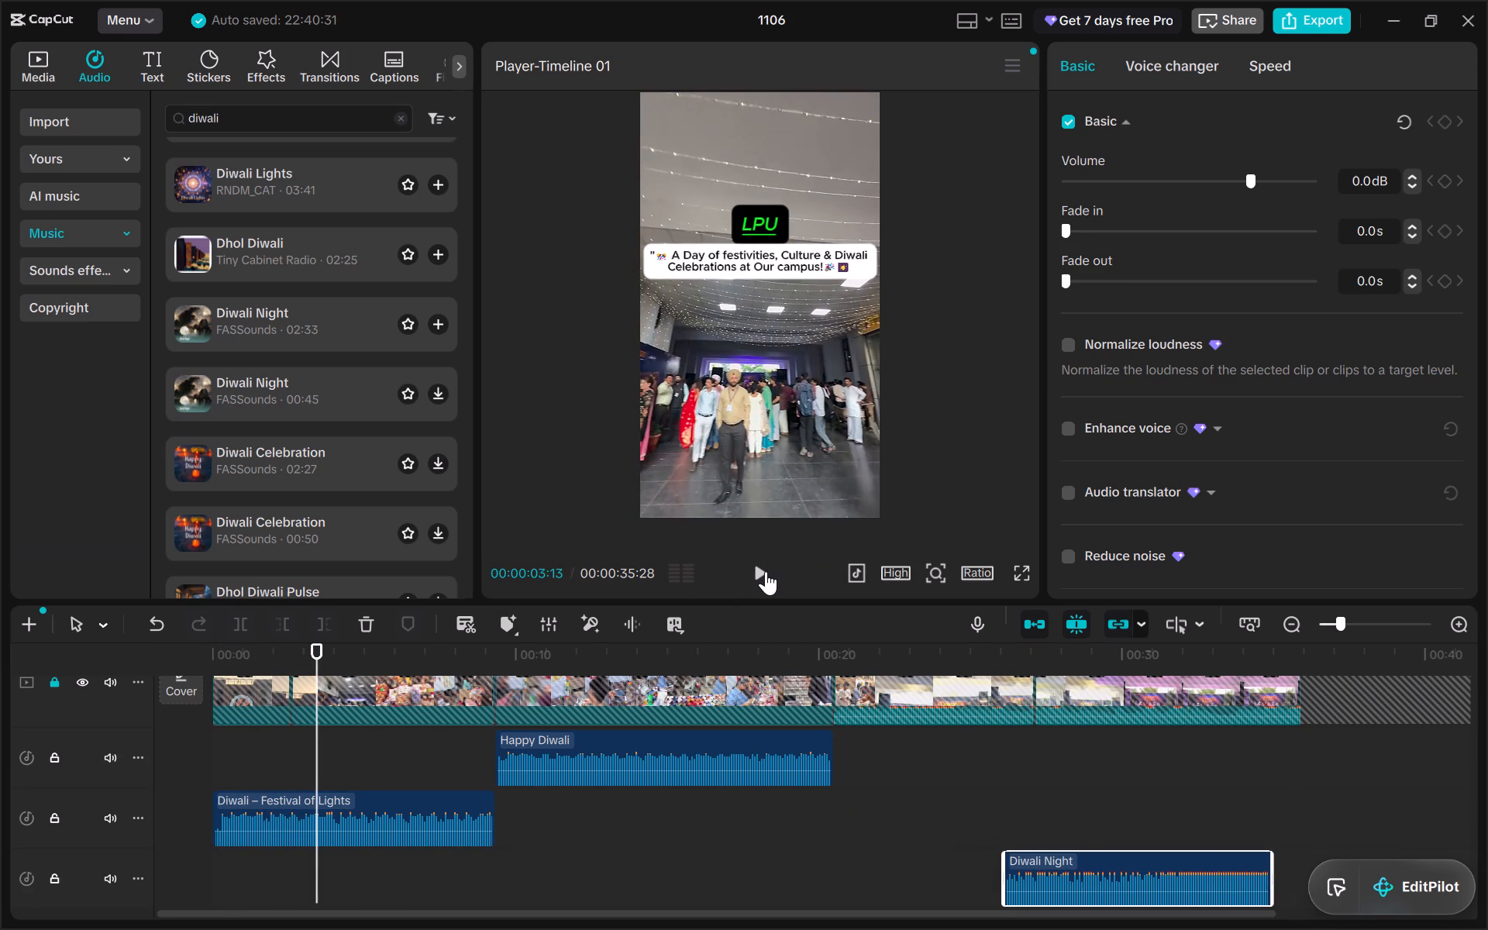
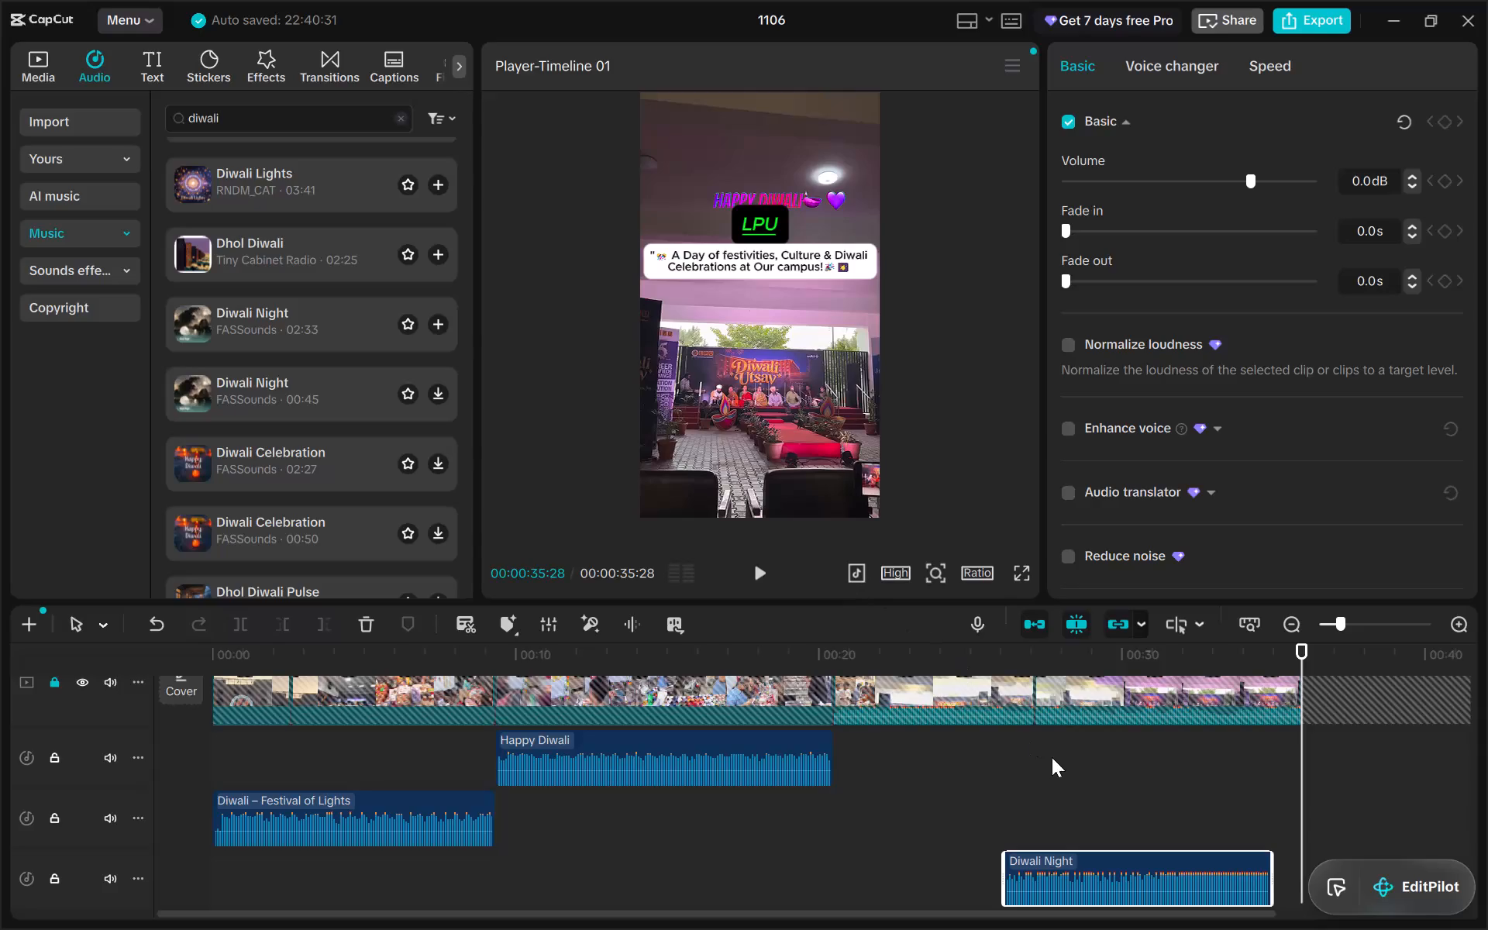
# Extend the end of the Diwali Night audio to the end of the video at 00:00:35:28.
pyautogui.scroll(-1, 1290, 803)
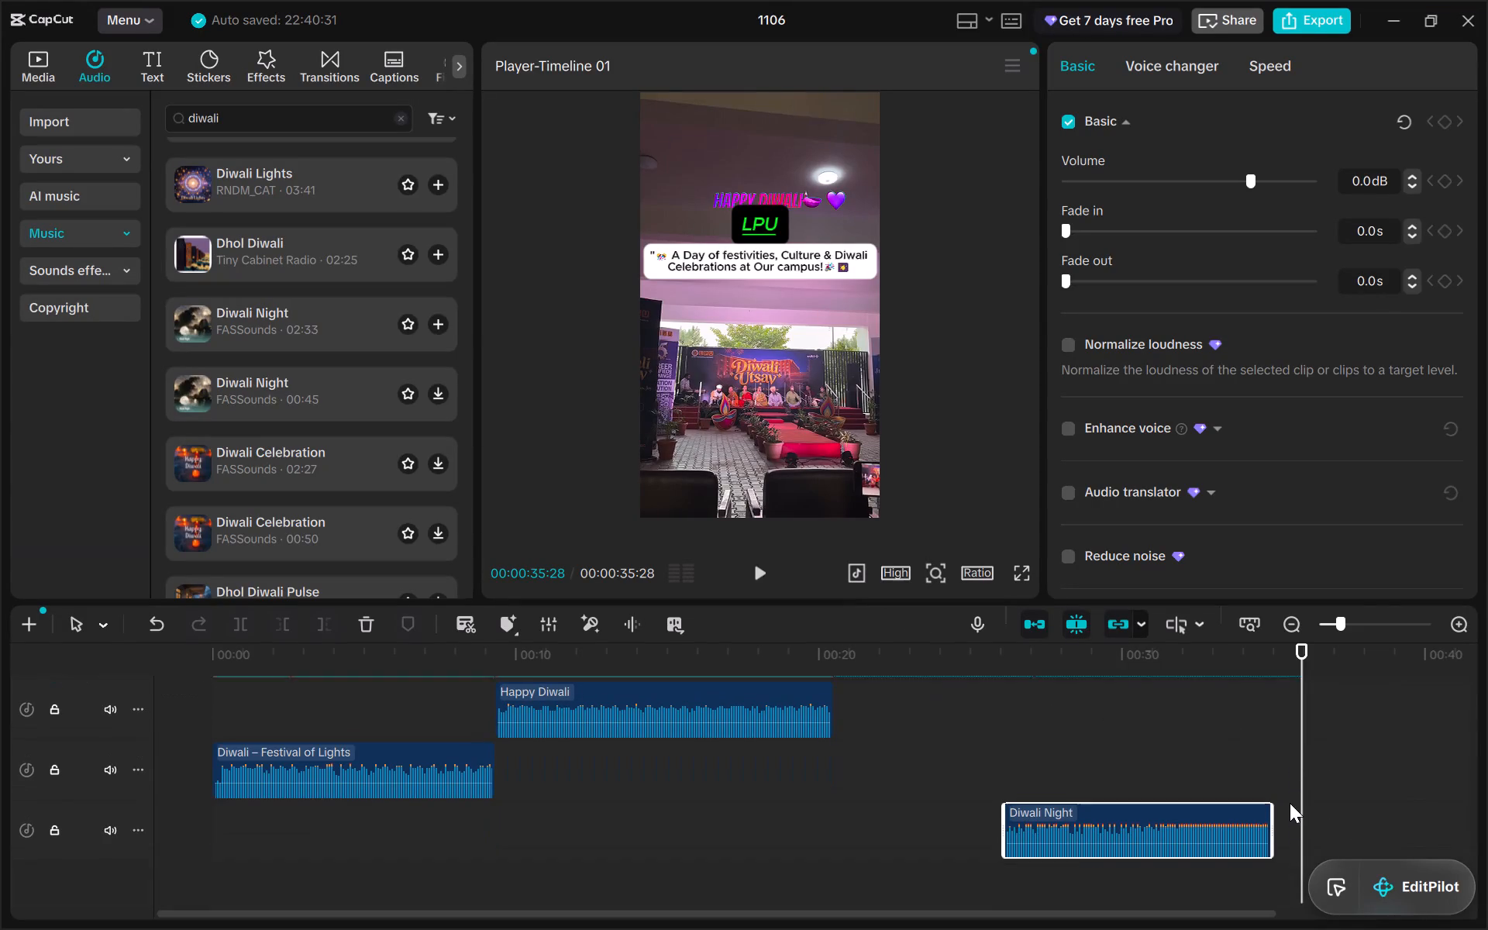
pyautogui.scroll(-1, 1290, 803)
pyautogui.scroll(1, 1256, 782)
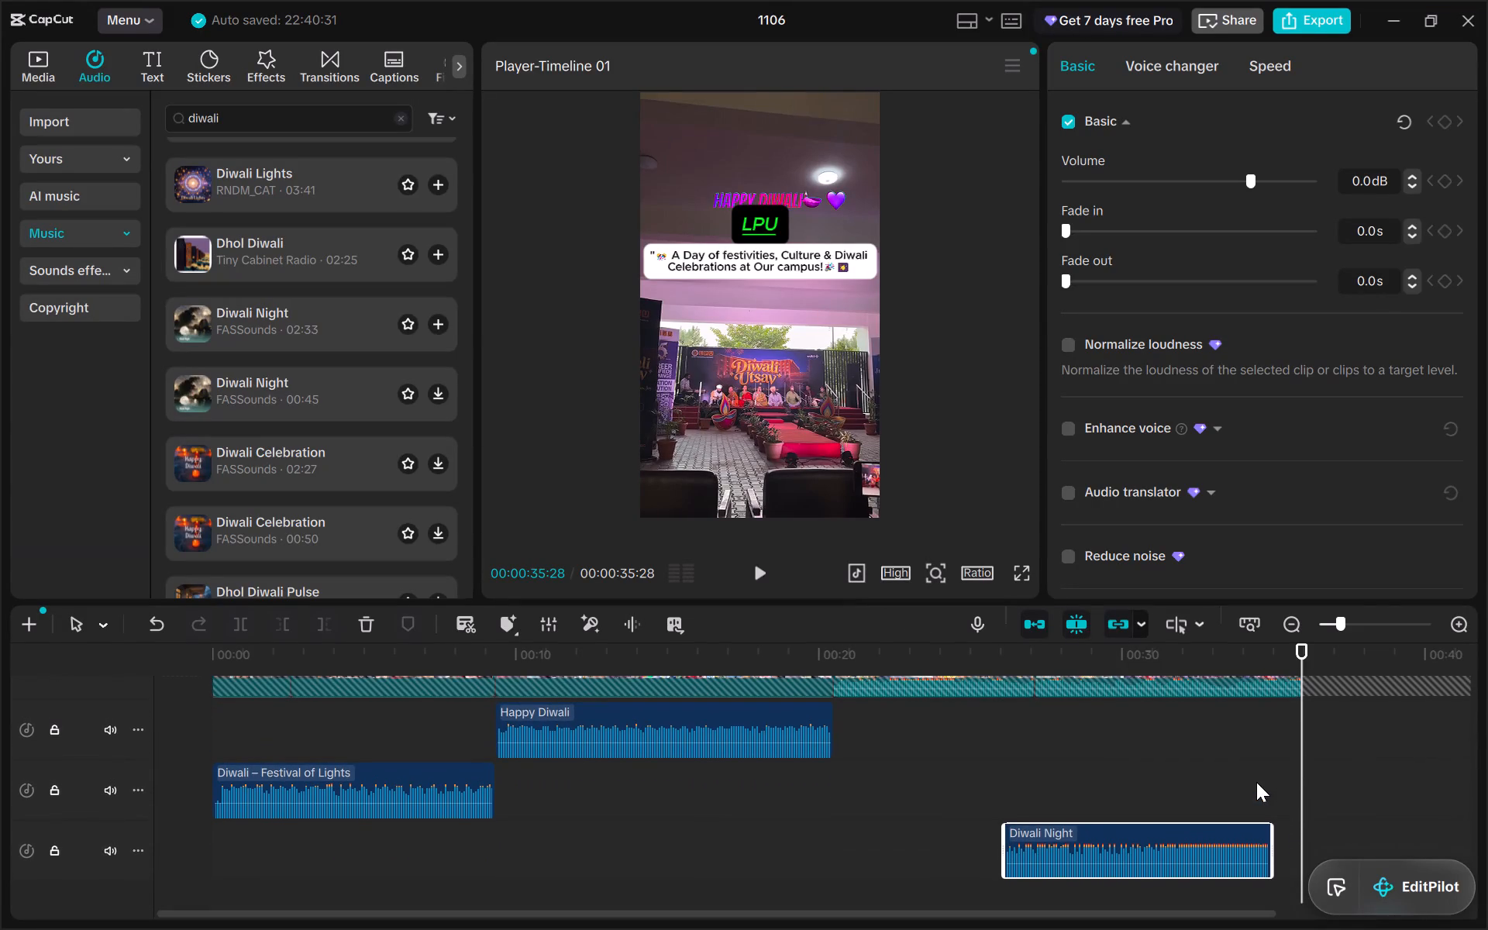
pyautogui.scroll(1, 1256, 782)
pyautogui.click(1276, 851)
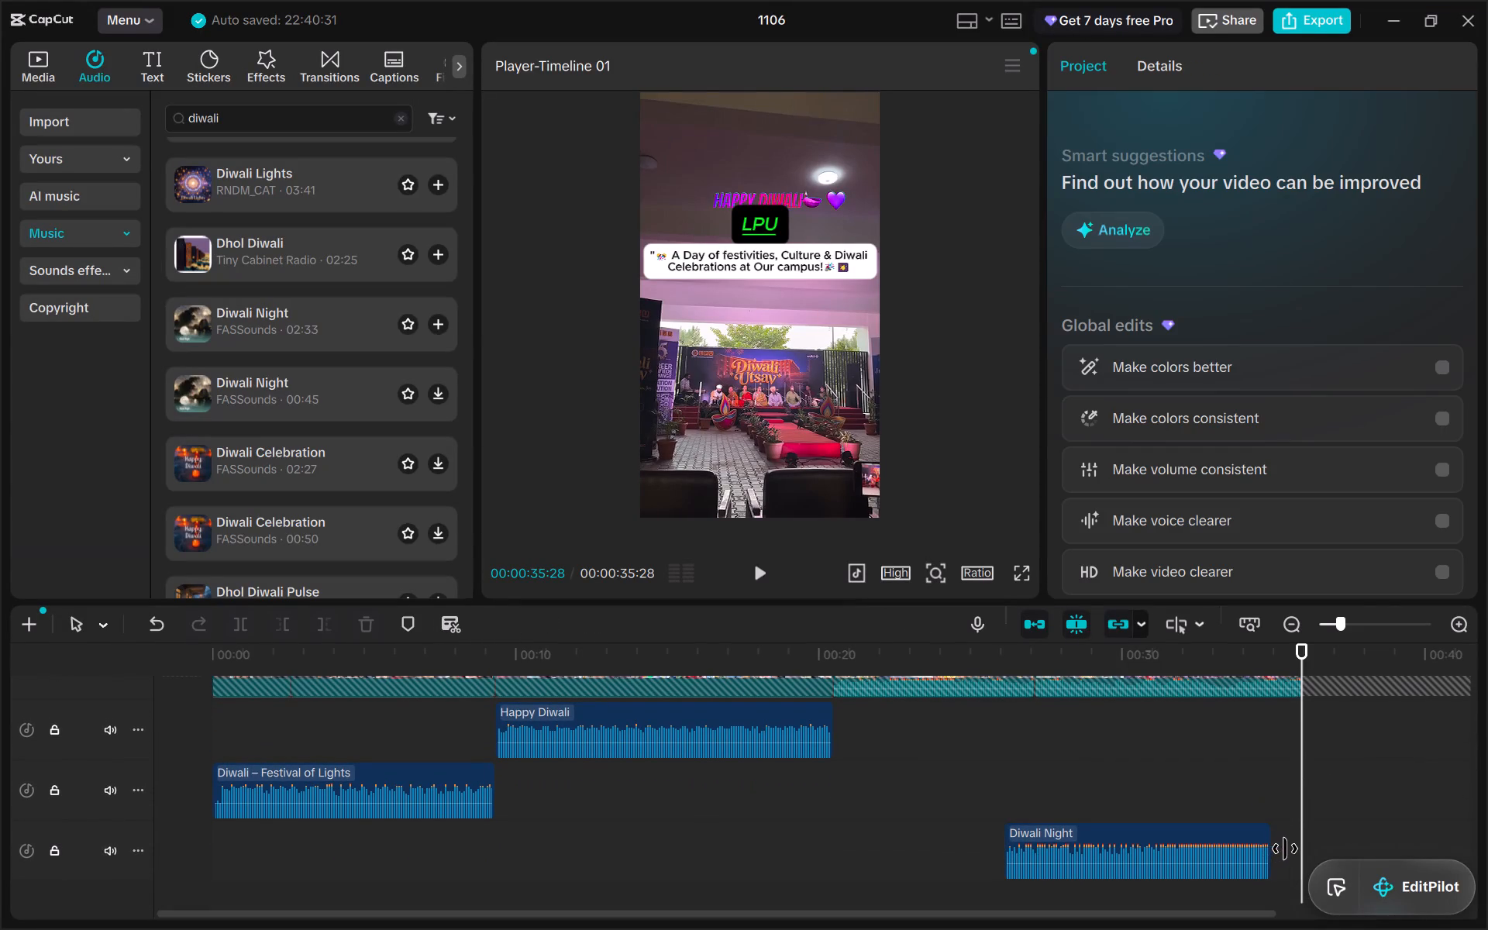
pyautogui.click(1241, 846)
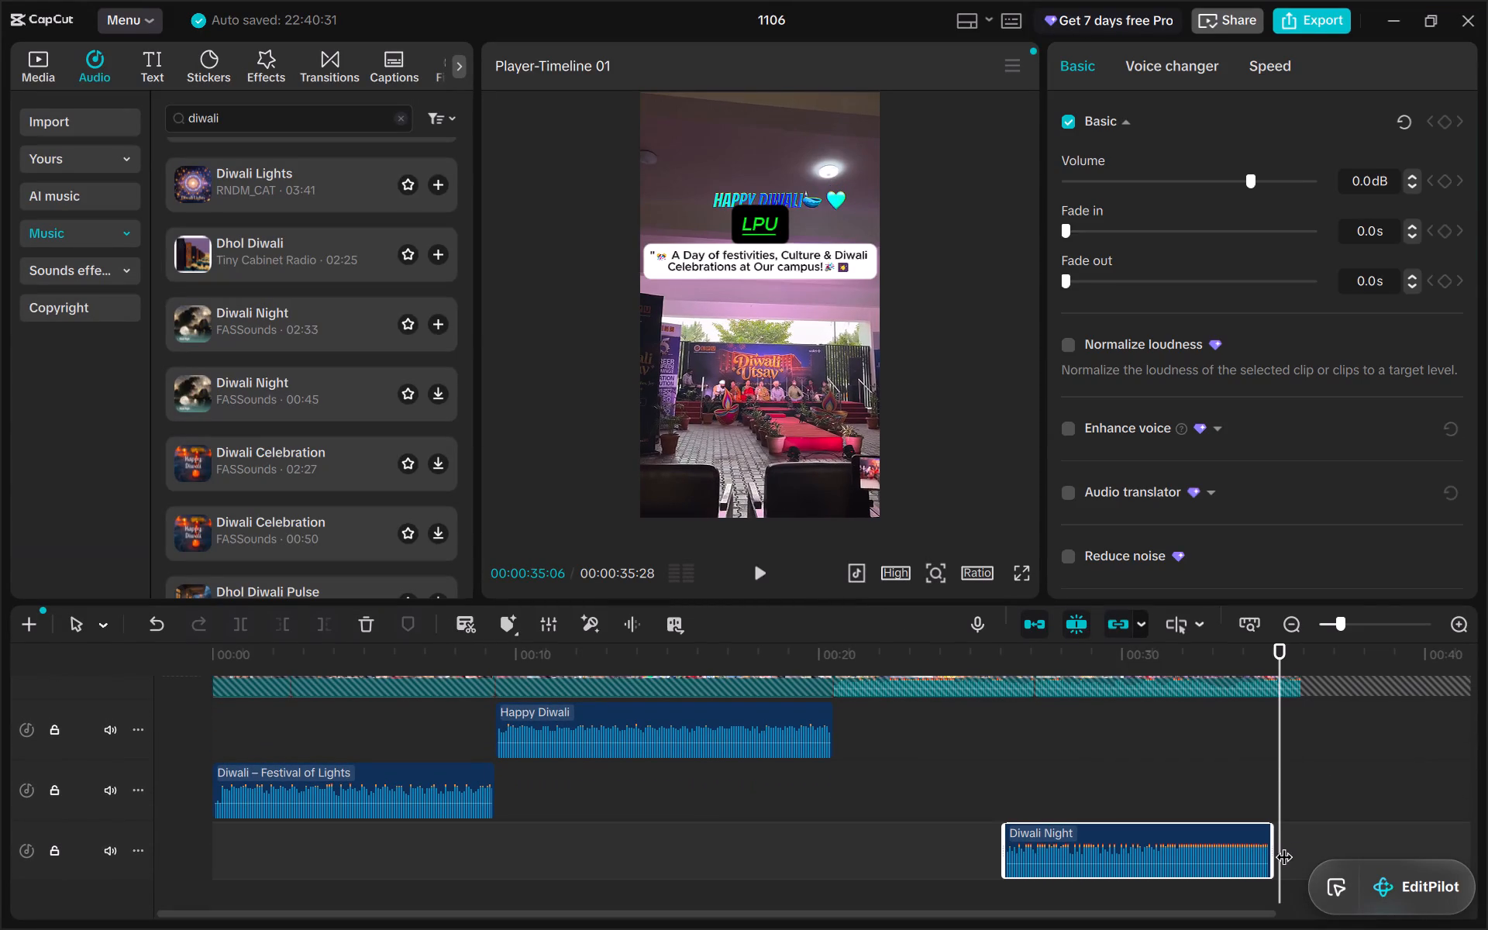
pyautogui.moveTo(1283, 772); pyautogui.dragTo(1300, 772)
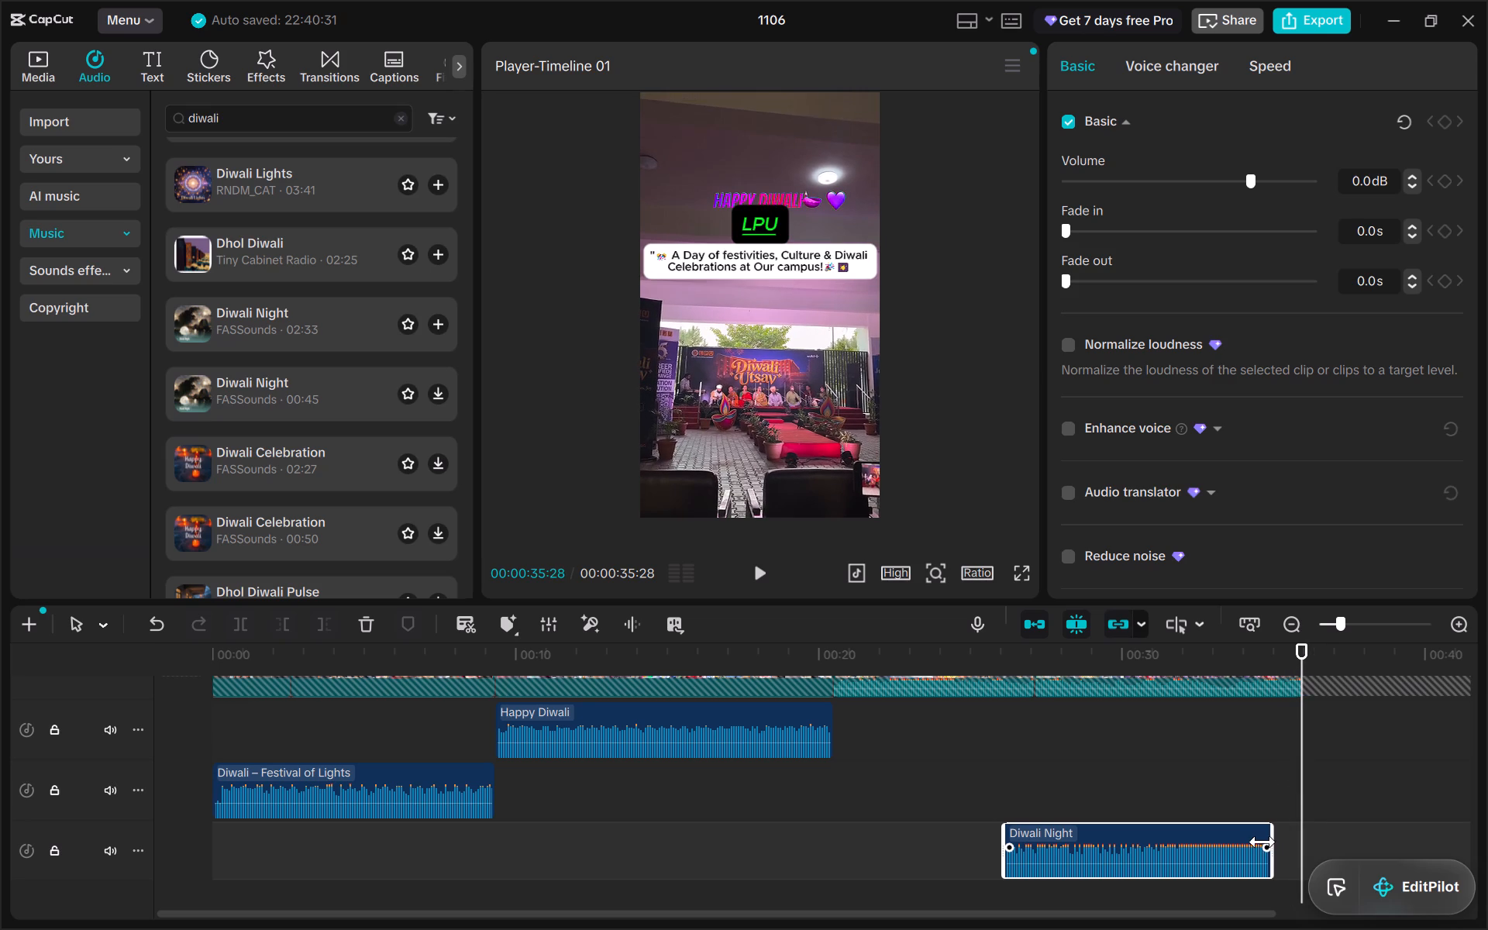
pyautogui.click(1269, 842)
pyautogui.moveTo(1269, 843); pyautogui.dragTo(1290, 842)
pyautogui.moveTo(1273, 859); pyautogui.dragTo(1292, 858)
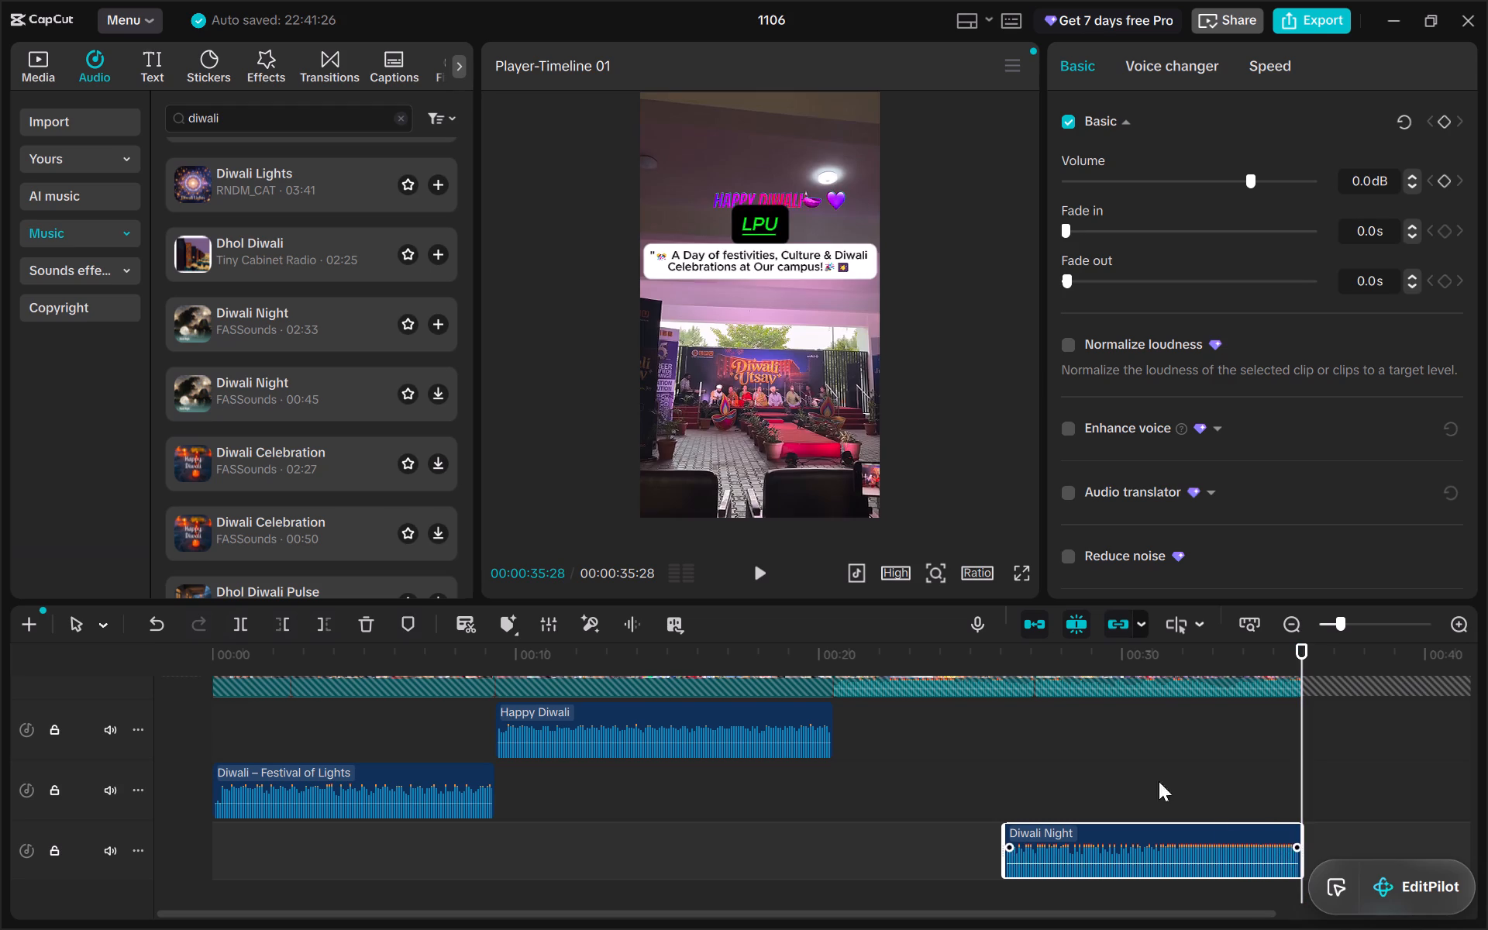
# Preview the ending of the video with the extended Diwali Night audio, starting from 00:00:25:16.
pyautogui.moveTo(1303, 729); pyautogui.dragTo(987, 715)
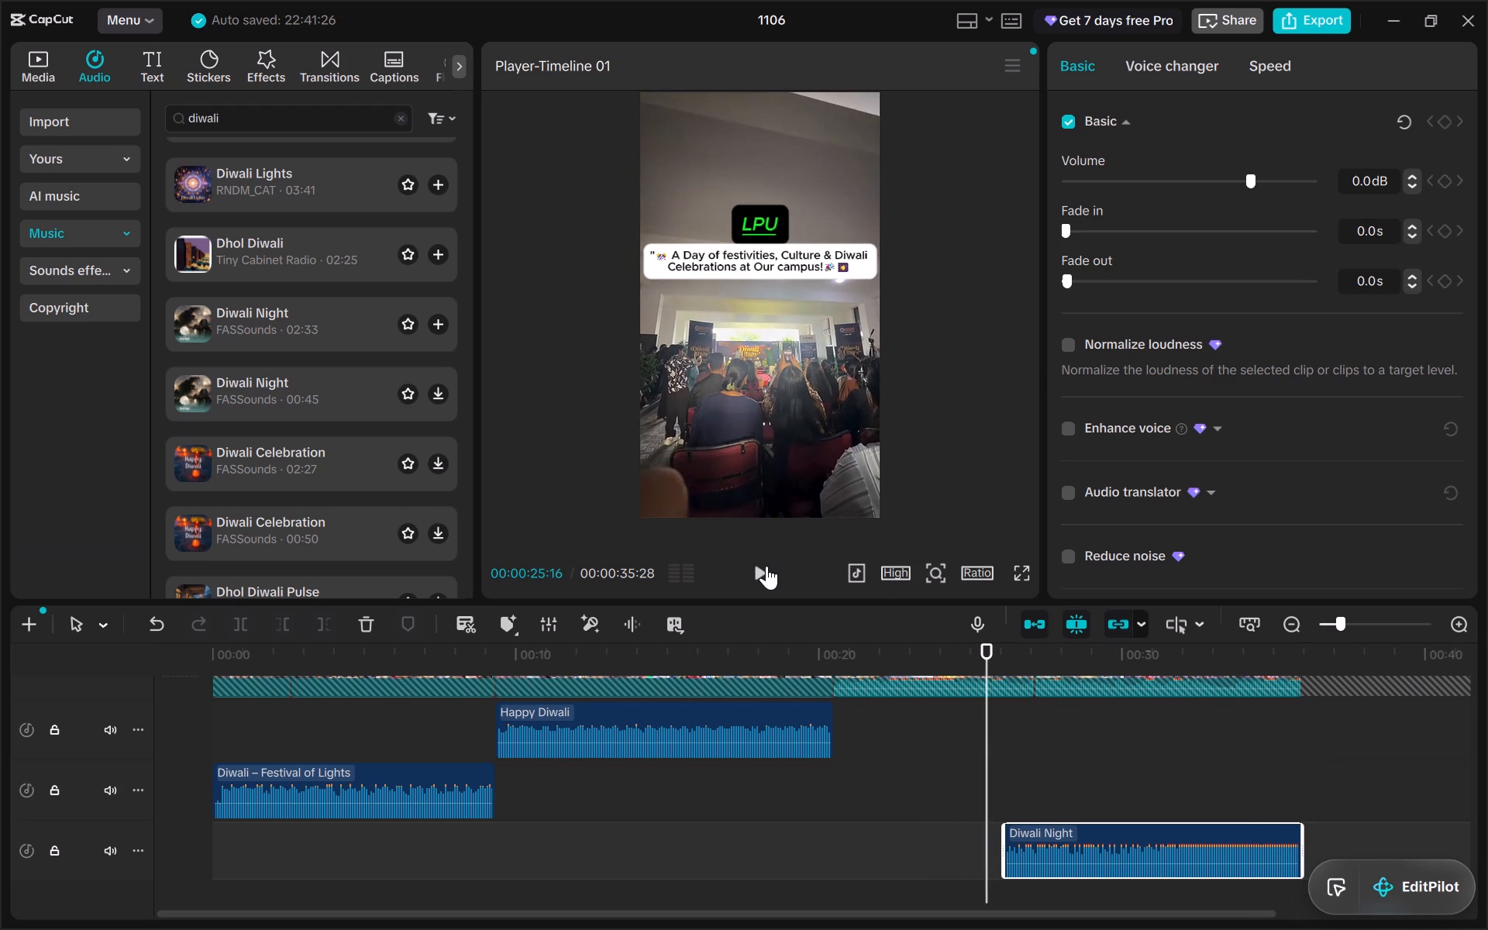
pyautogui.click(766, 566)
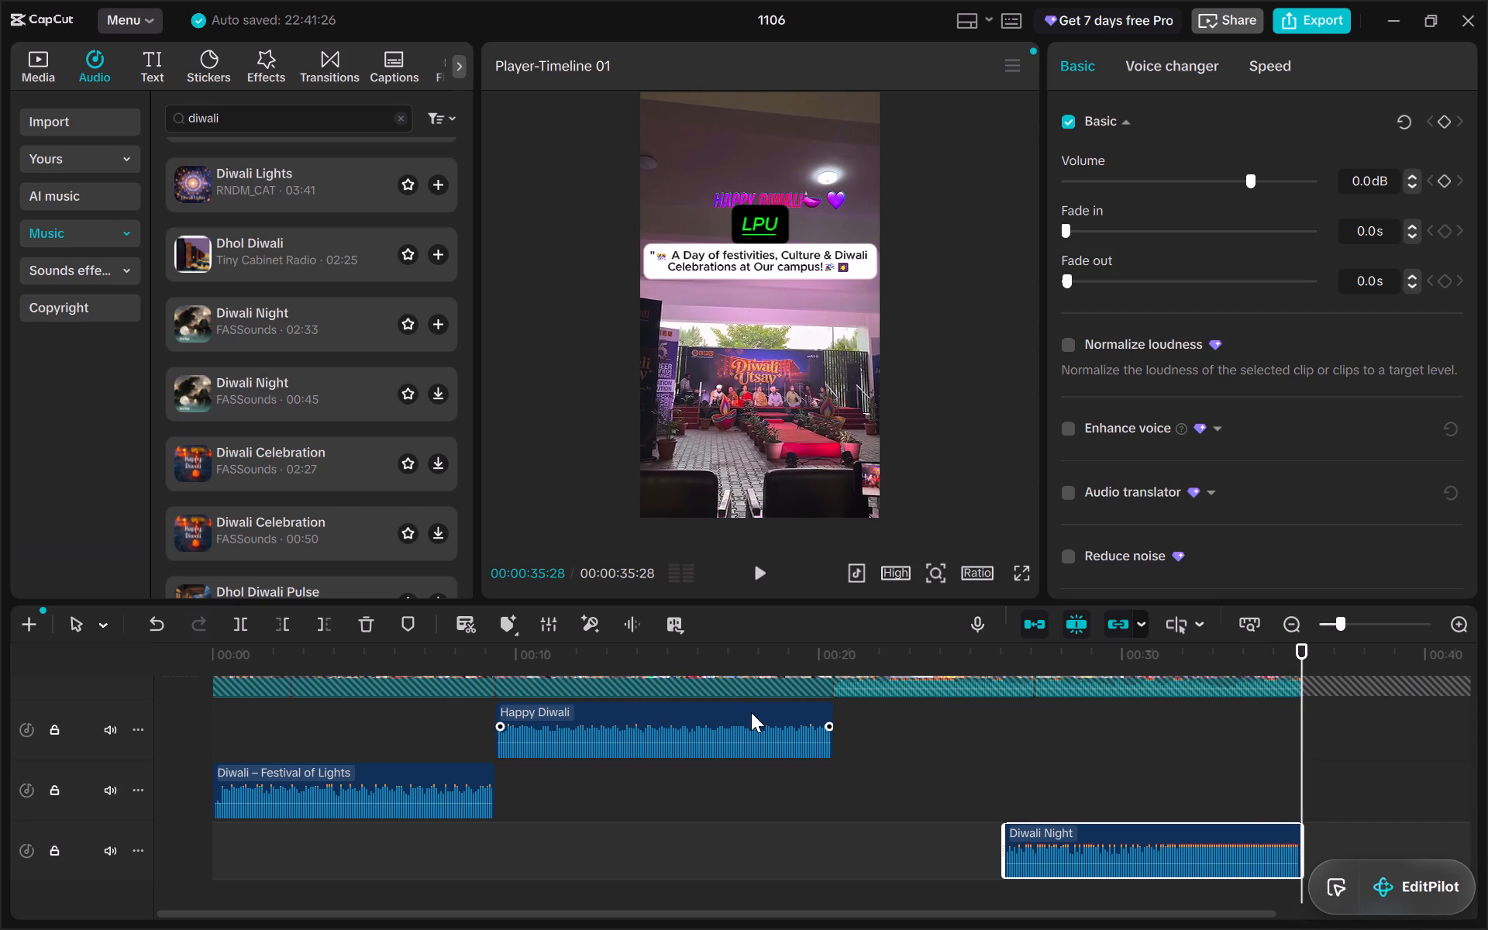
# Play the whole video from 00:00:00:00 to check the music across all clips.
pyautogui.moveTo(1305, 728); pyautogui.dragTo(1244, 727)
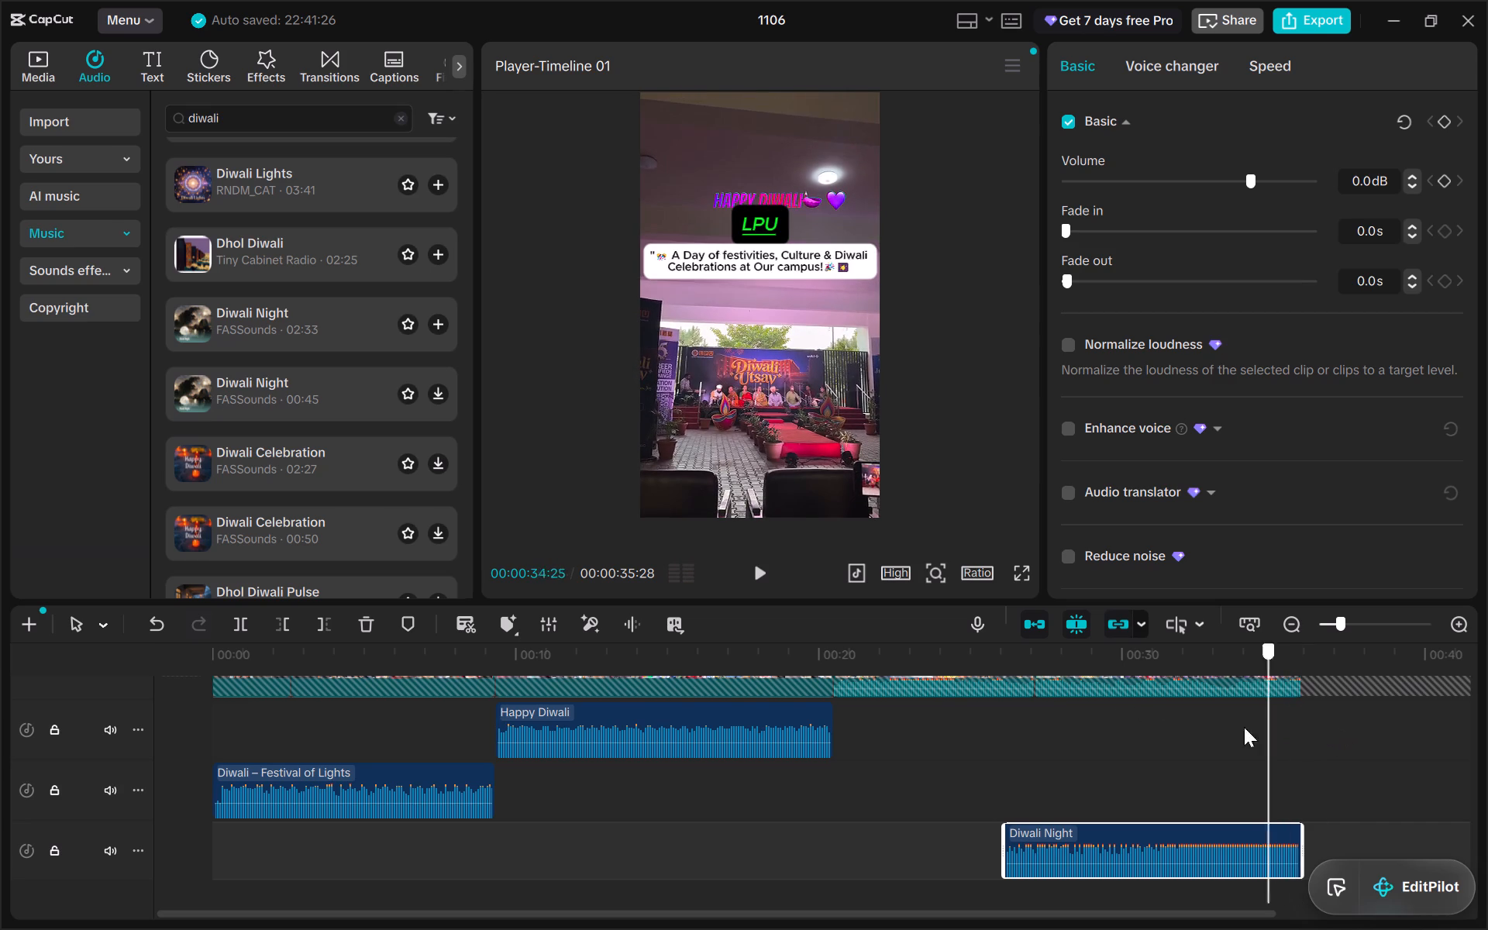
pyautogui.moveTo(1244, 727); pyautogui.dragTo(158, 787)
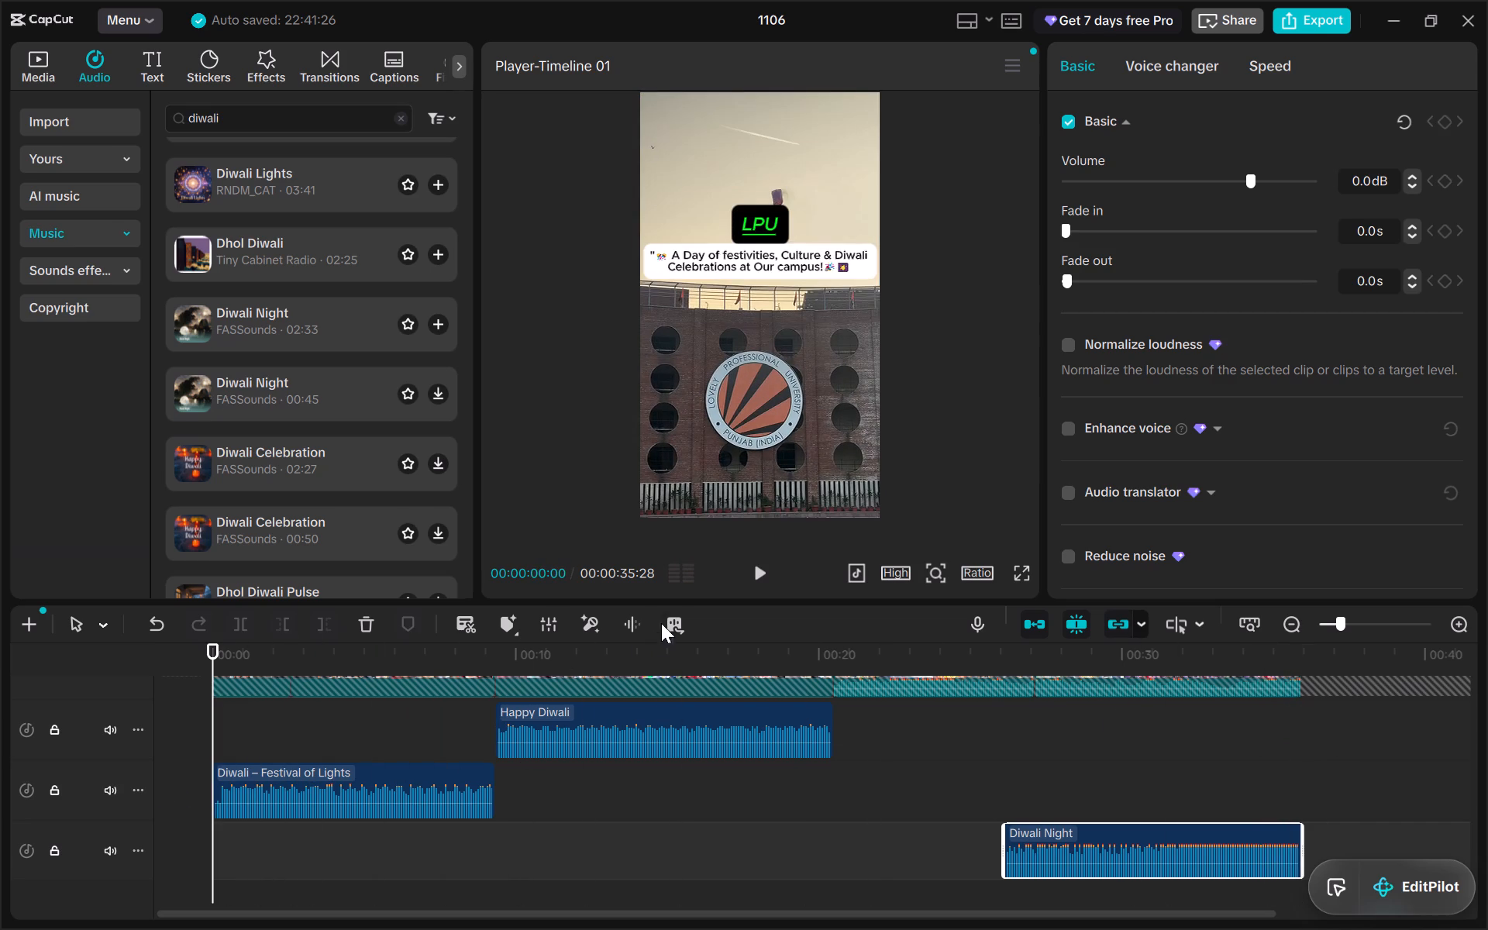
pyautogui.click(757, 574)
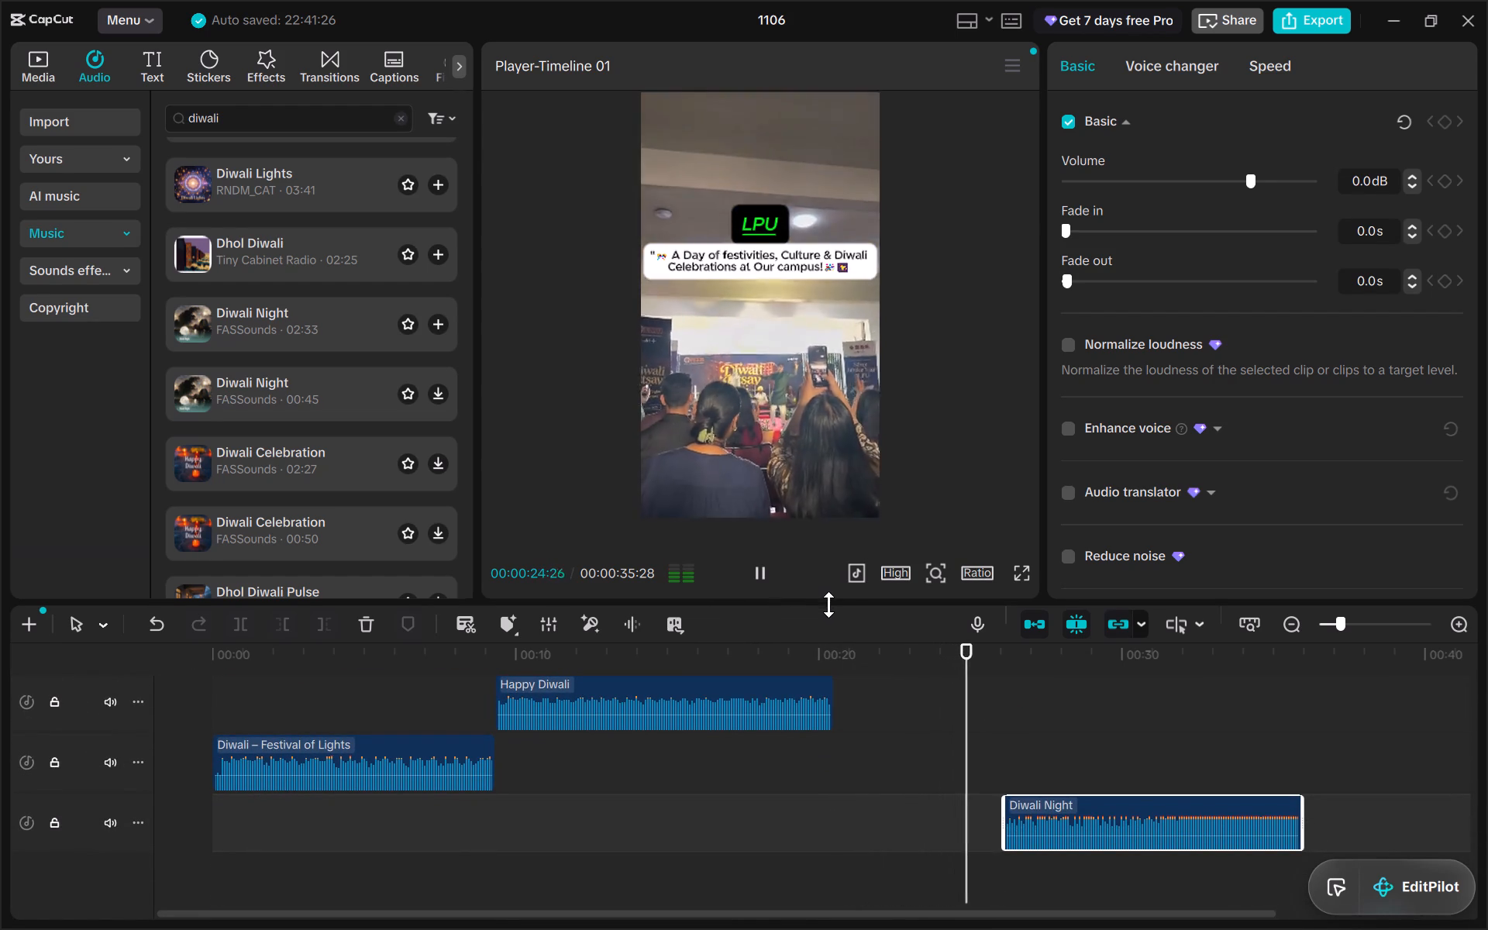
# Enlarge the timeline area so the text, video and all three audio tracks are visible together.
pyautogui.moveTo(828, 604); pyautogui.dragTo(795, 430)
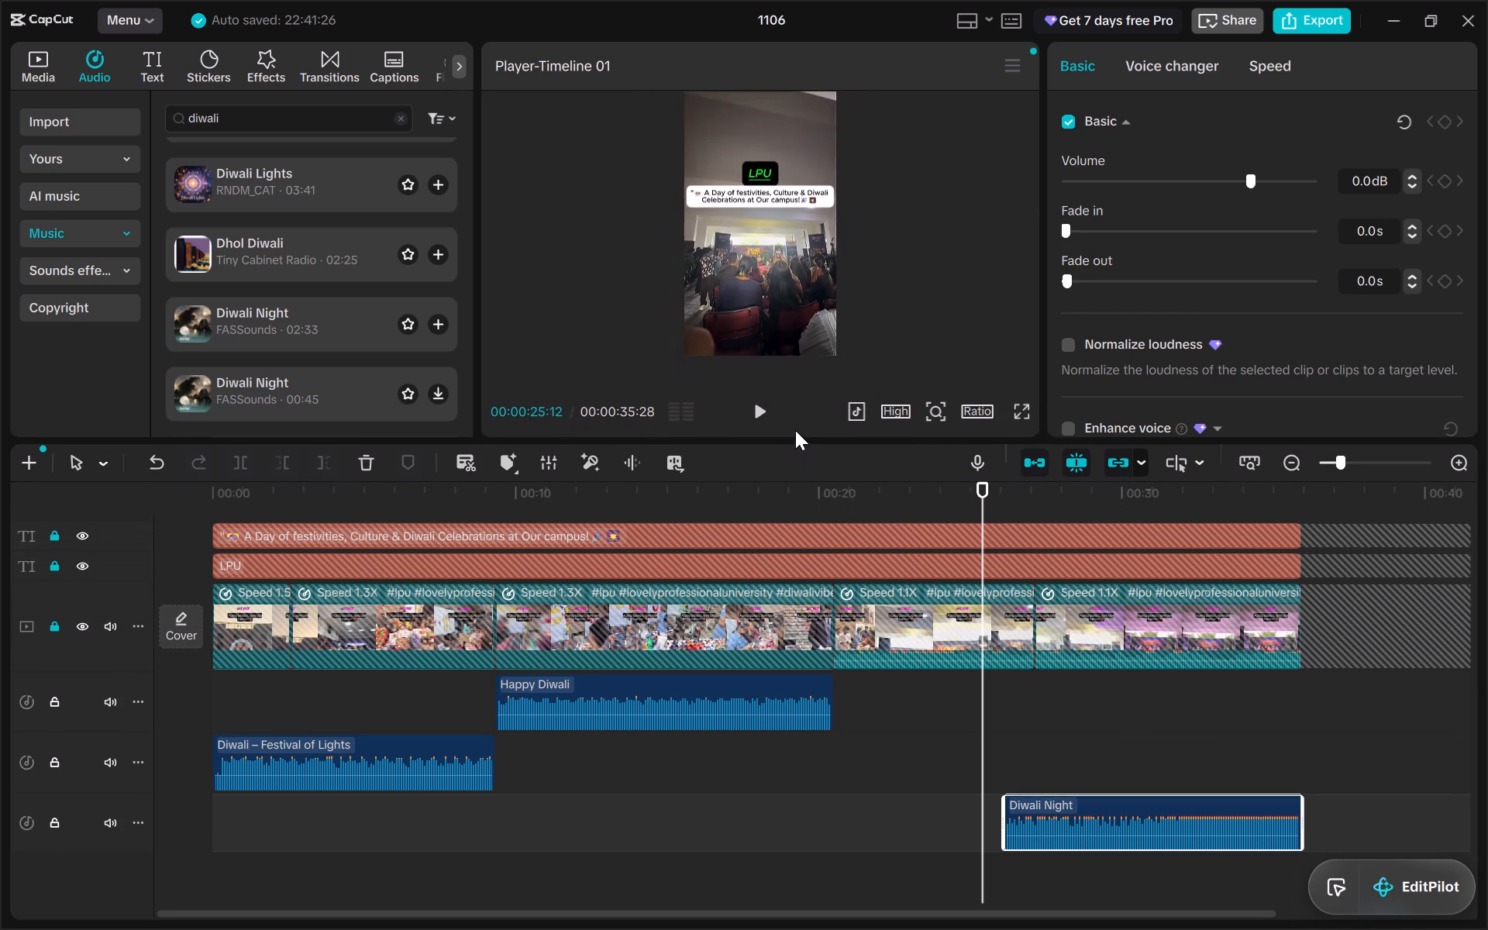
pyautogui.moveTo(795, 430); pyautogui.dragTo(790, 410)
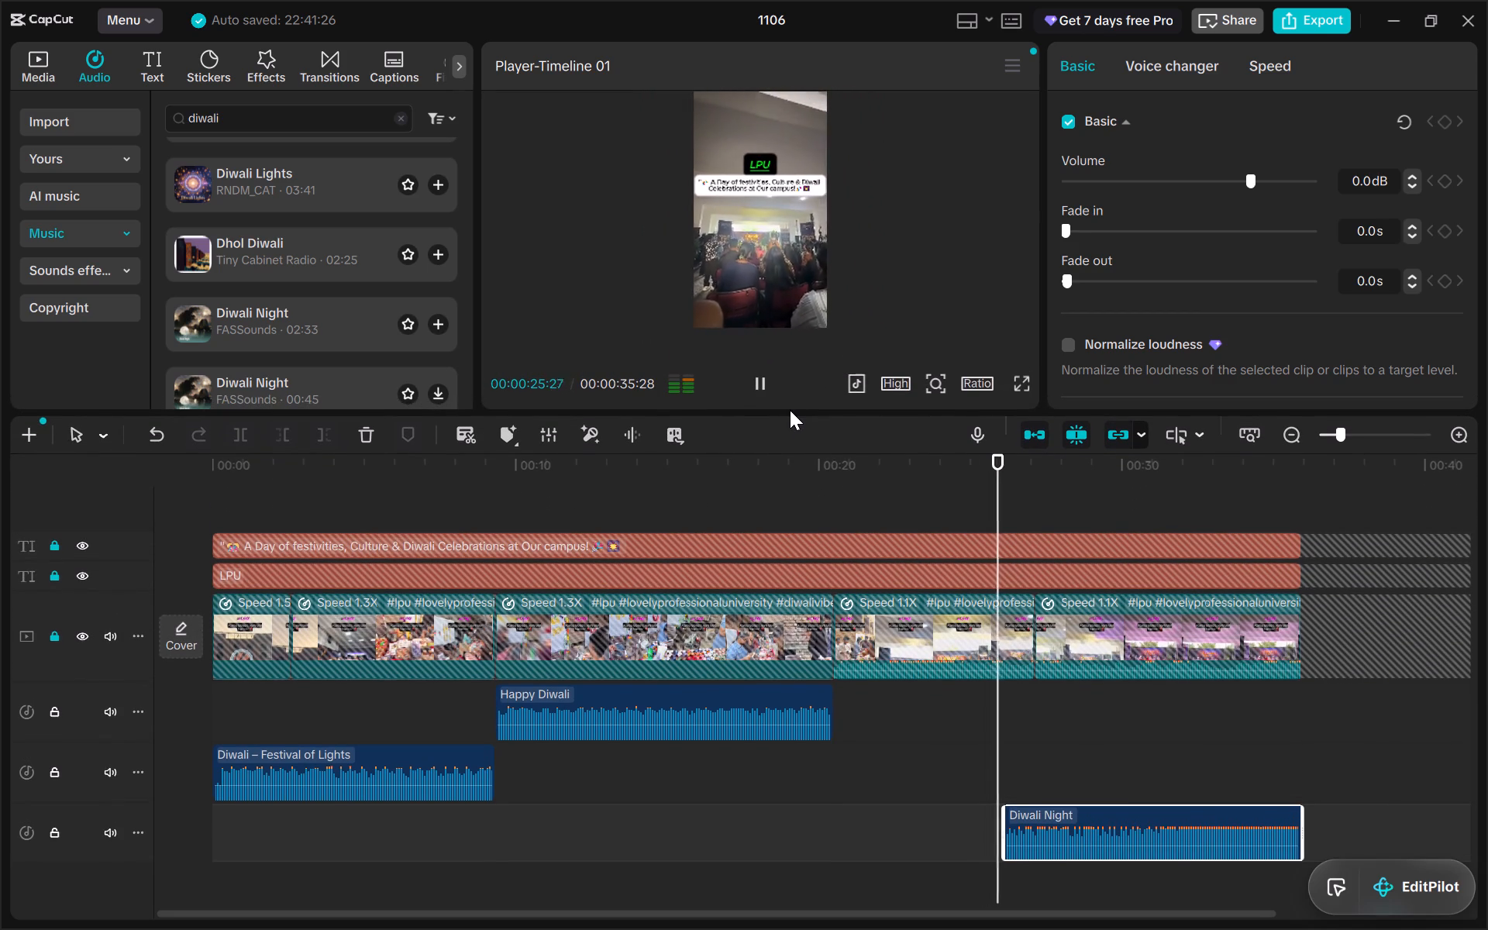
pyautogui.moveTo(790, 410); pyautogui.dragTo(786, 422)
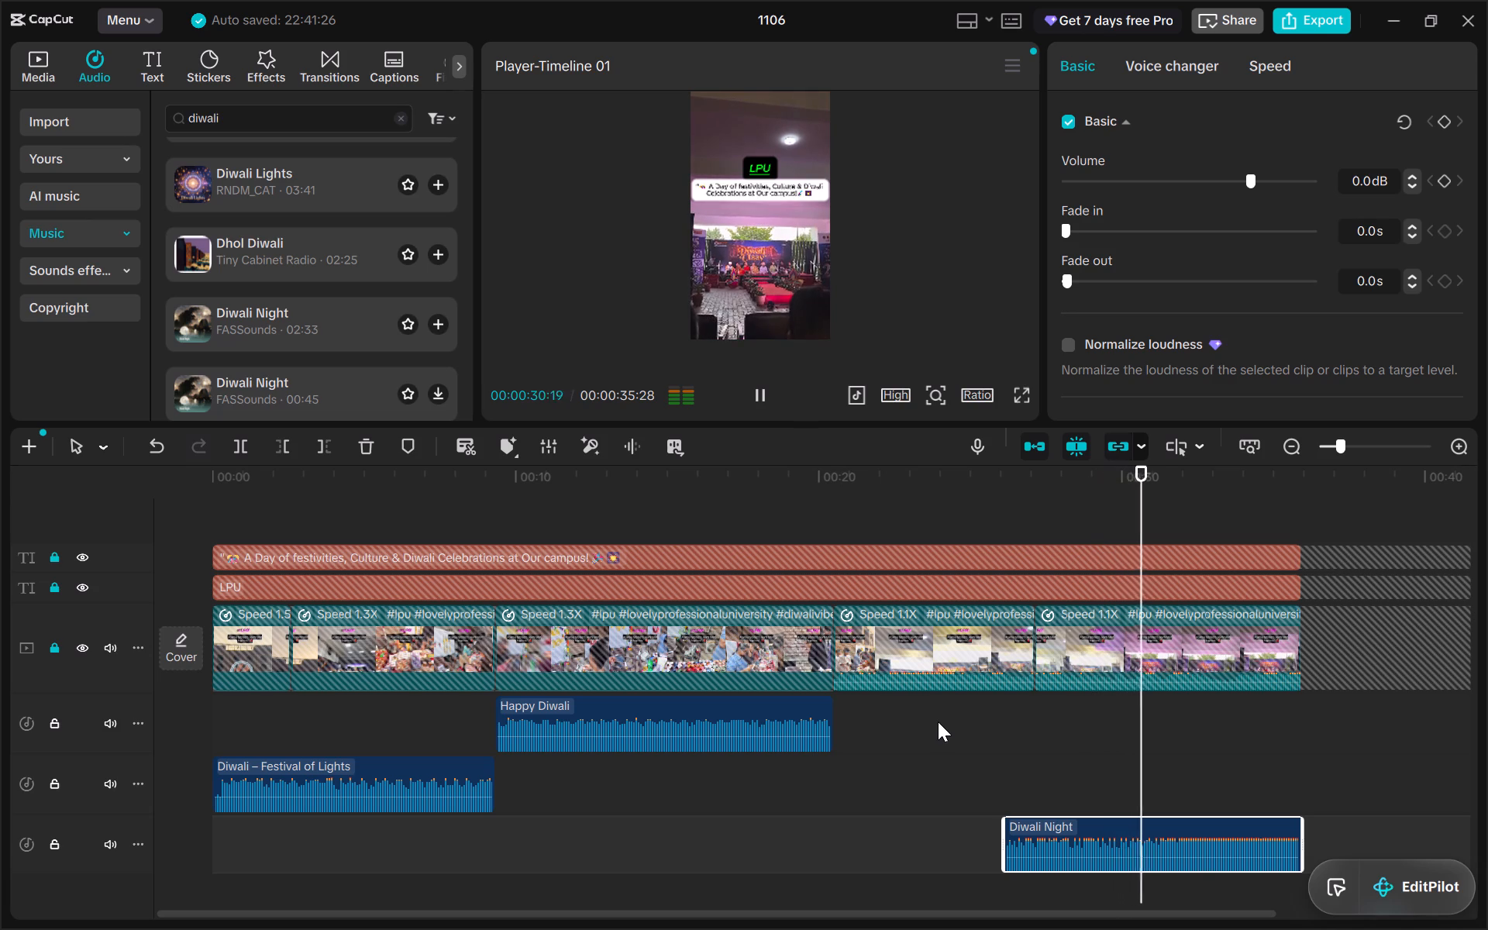
# Capture a screenshot of the whole screen showing the project and its full timeline.
pyautogui.press('shift+super+s')
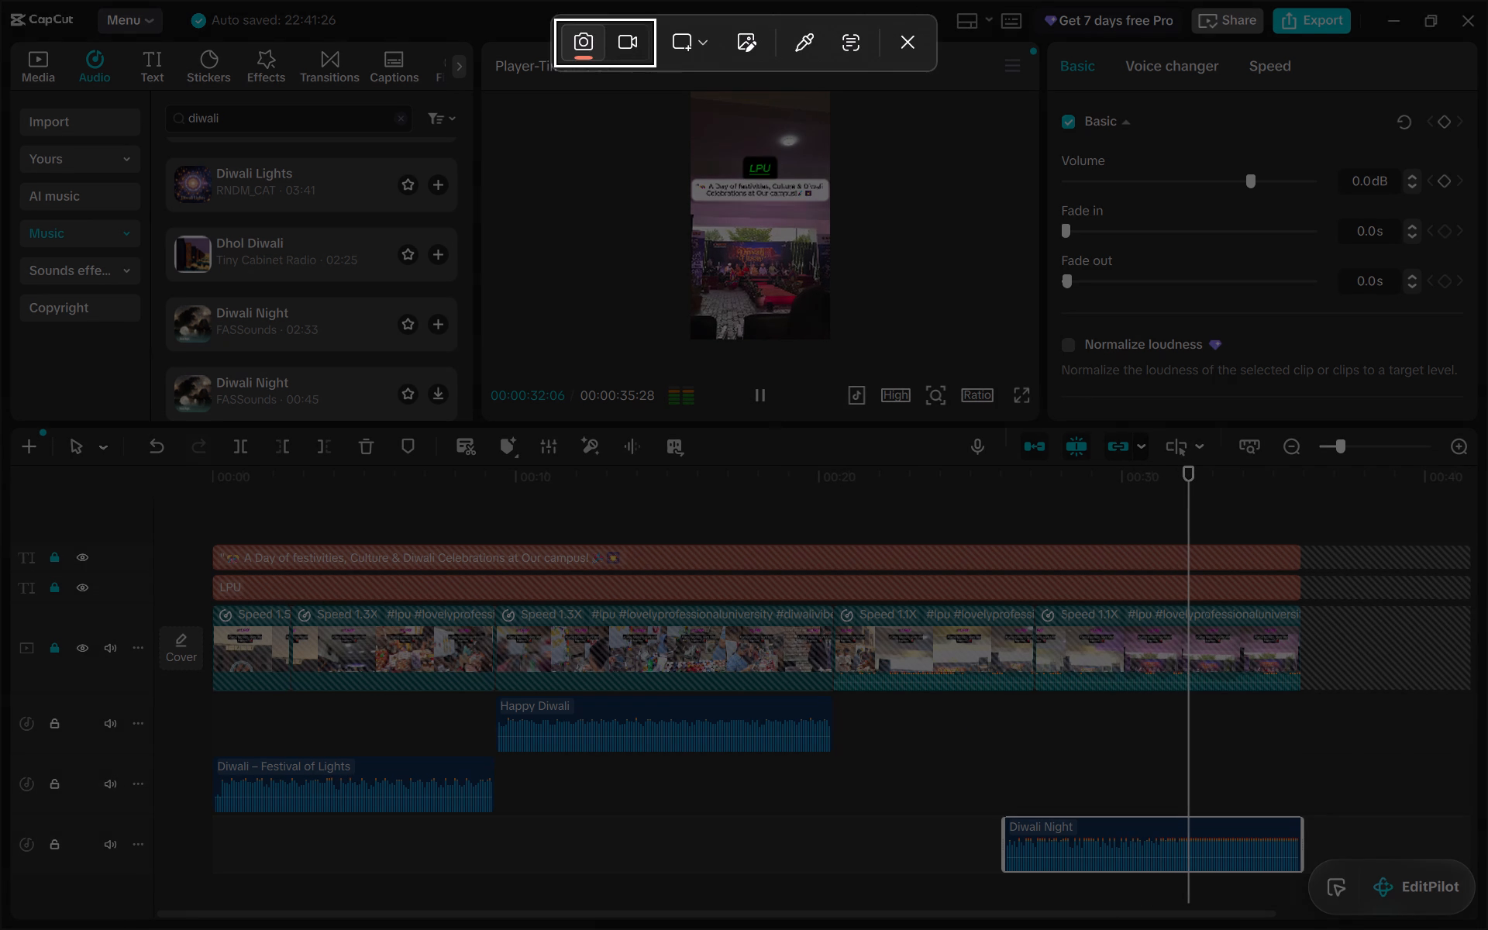
pyautogui.moveTo(0, 0); pyautogui.dragTo(1216, 708)
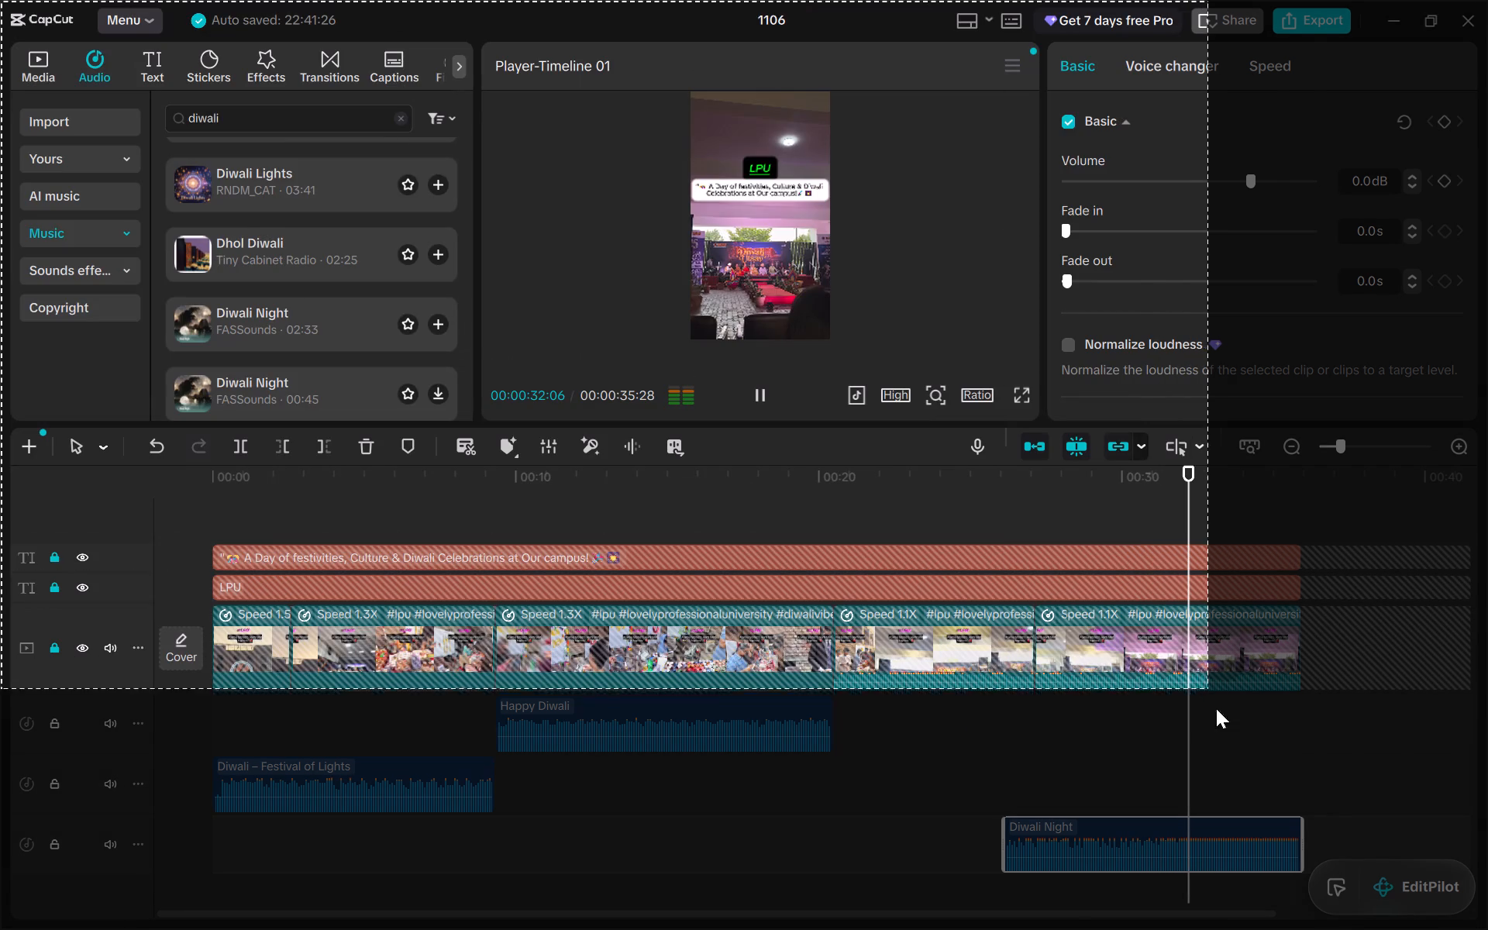
pyautogui.moveTo(1216, 708); pyautogui.dragTo(1487, 929)
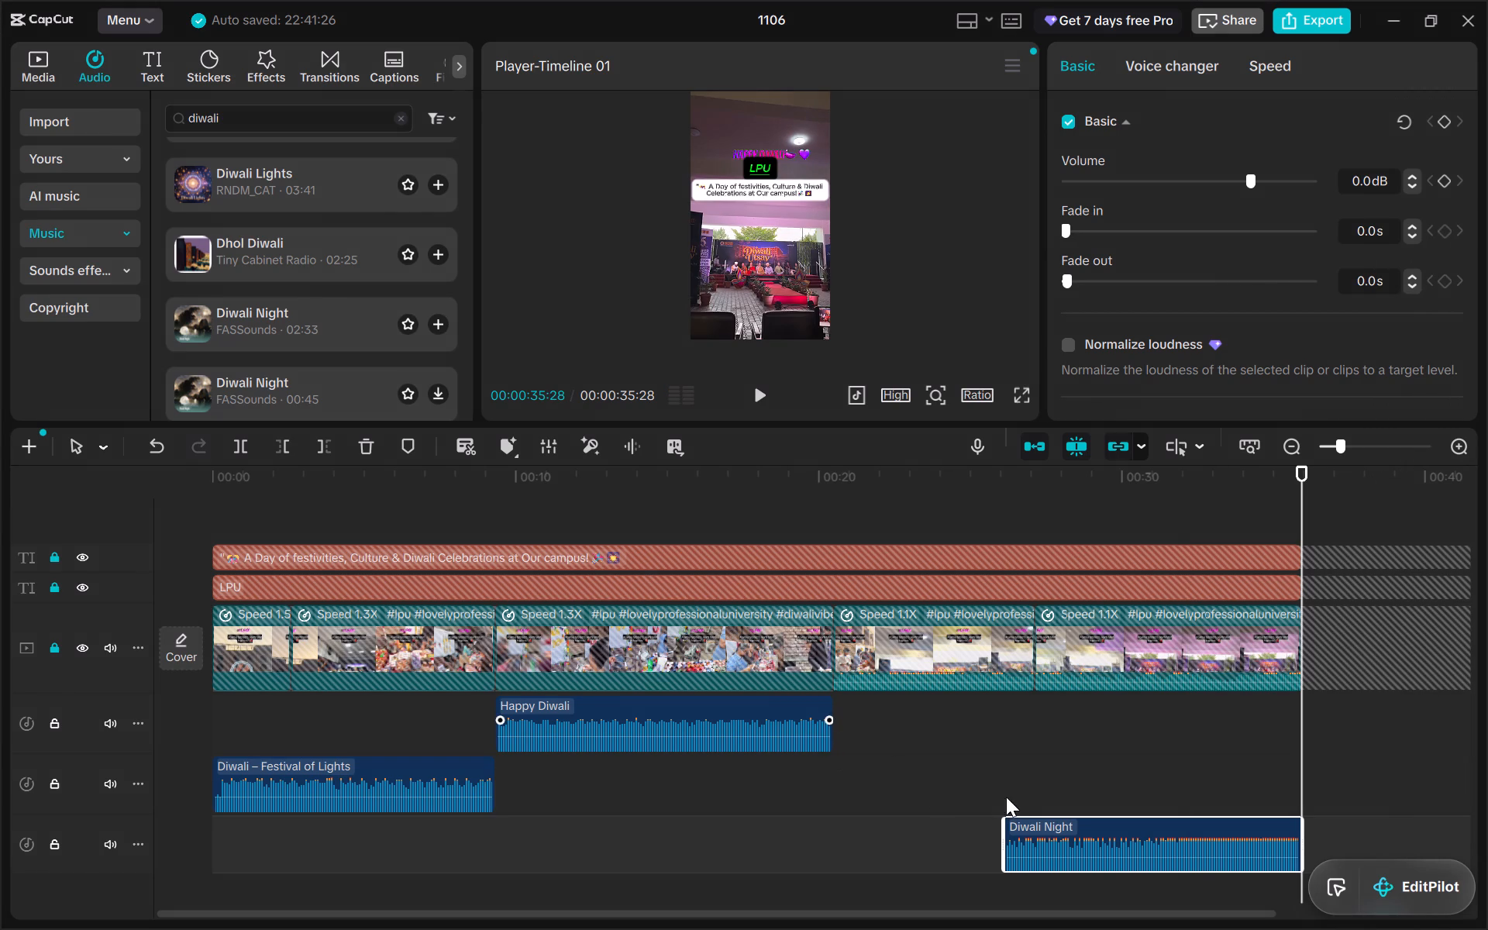
# Replay the video from 00:00:00:00 with all three music tracks.
pyautogui.moveTo(1304, 498); pyautogui.dragTo(1089, 498)
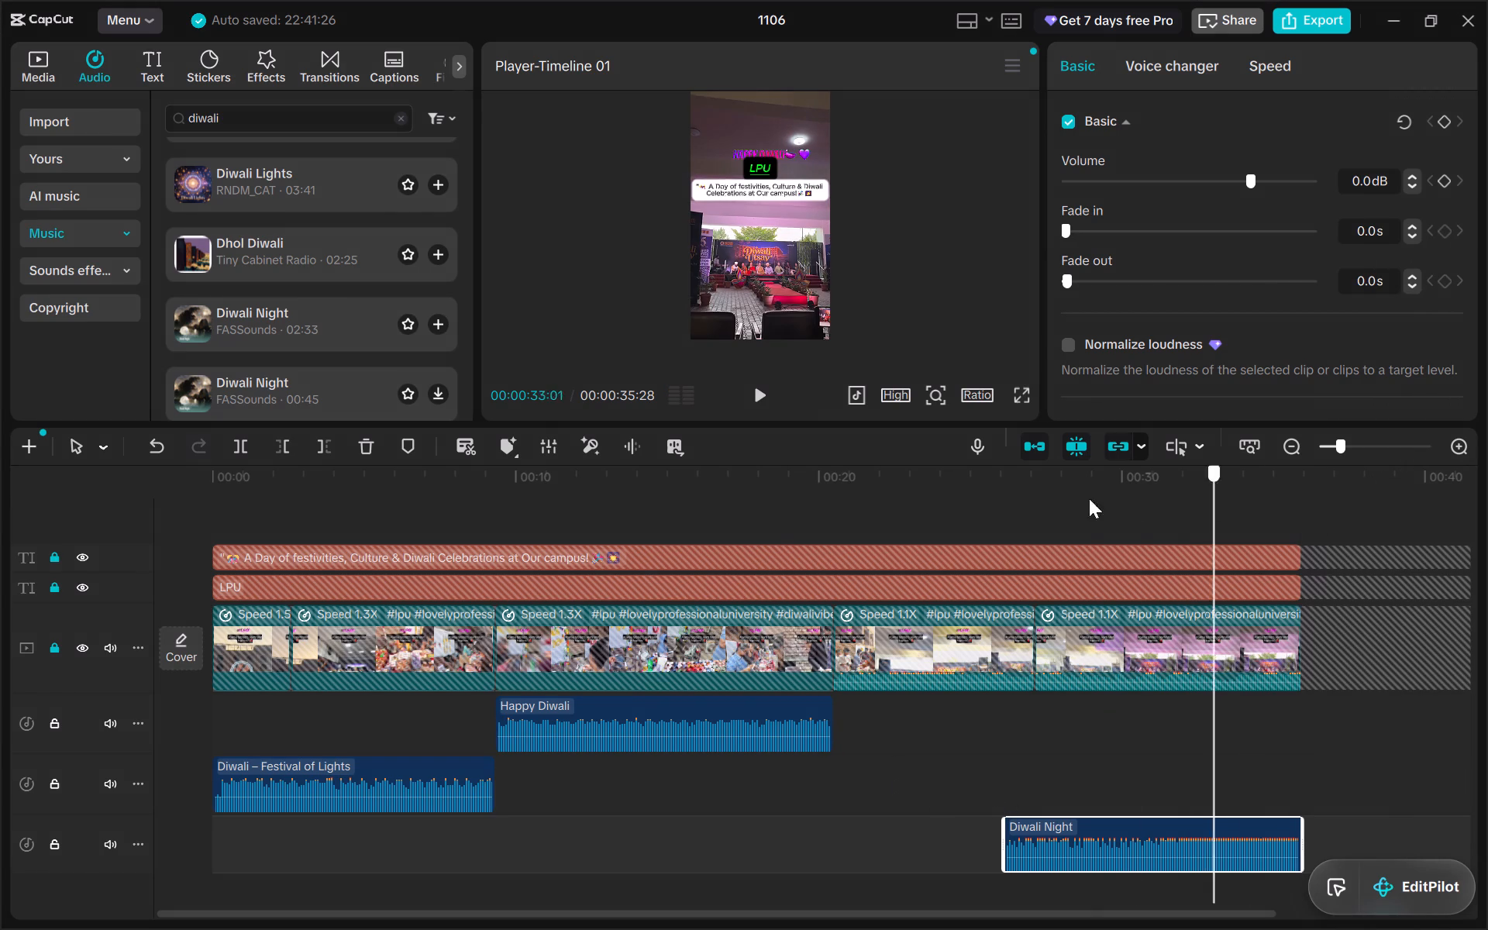
pyautogui.moveTo(1089, 498); pyautogui.dragTo(0, 579)
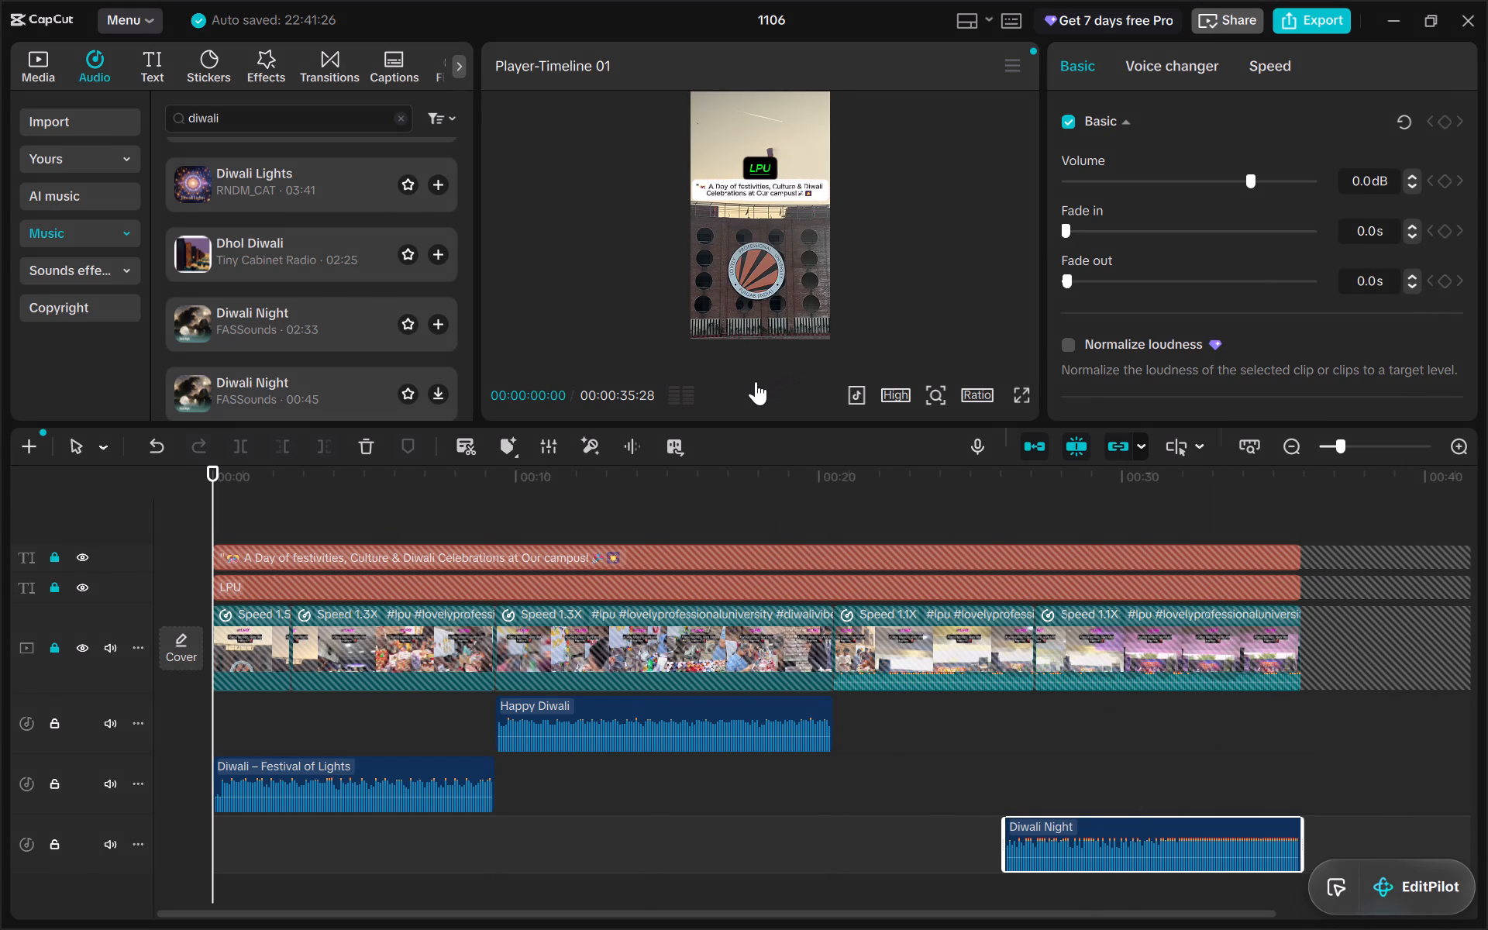
pyautogui.click(761, 393)
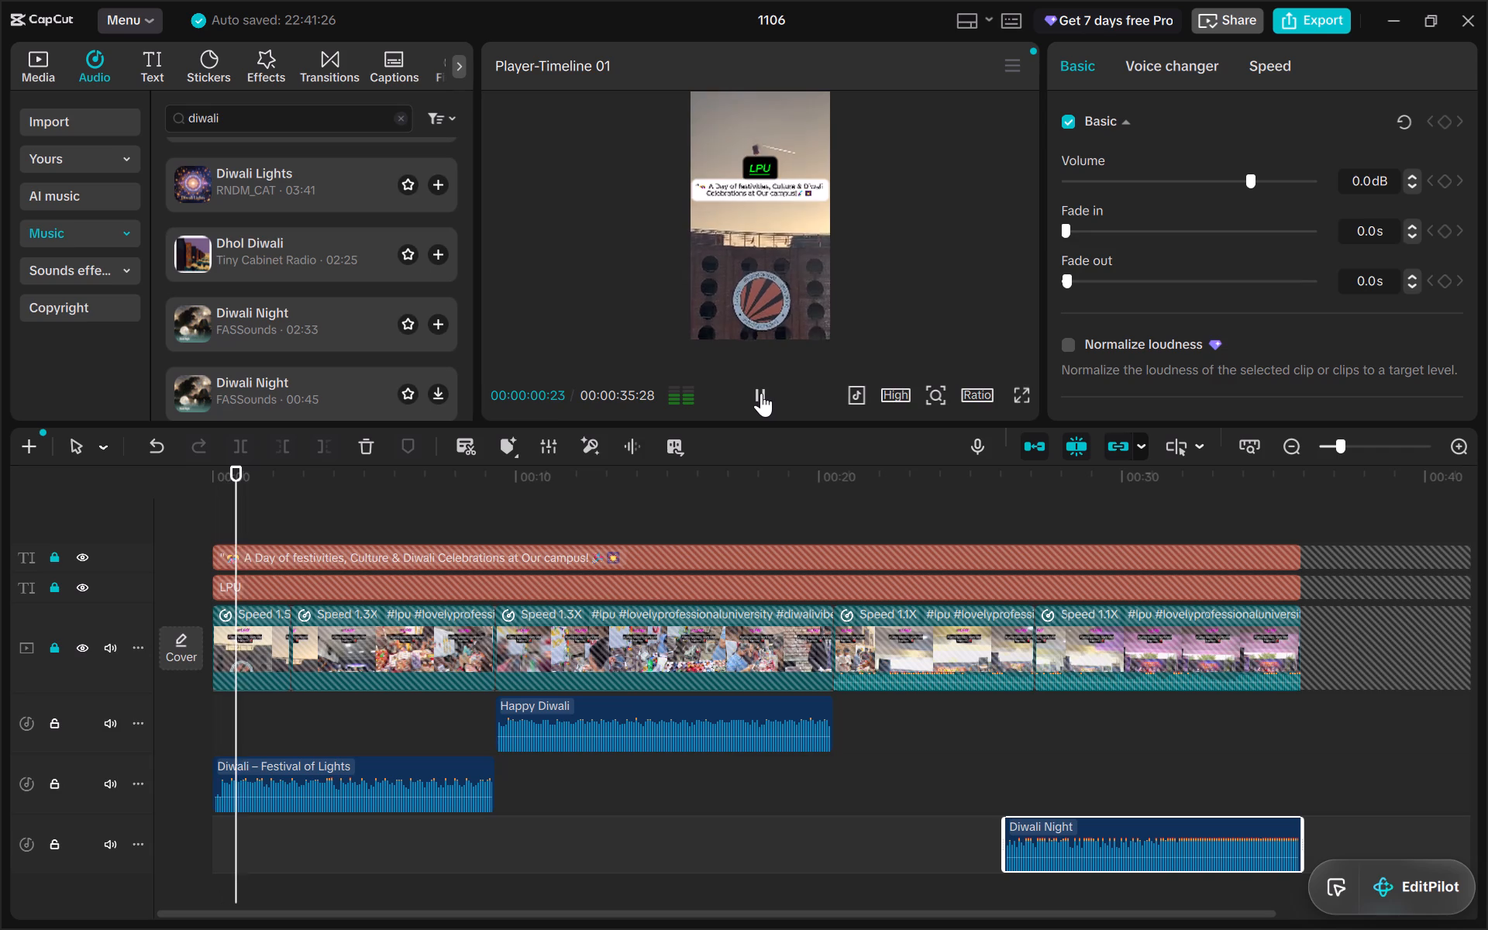
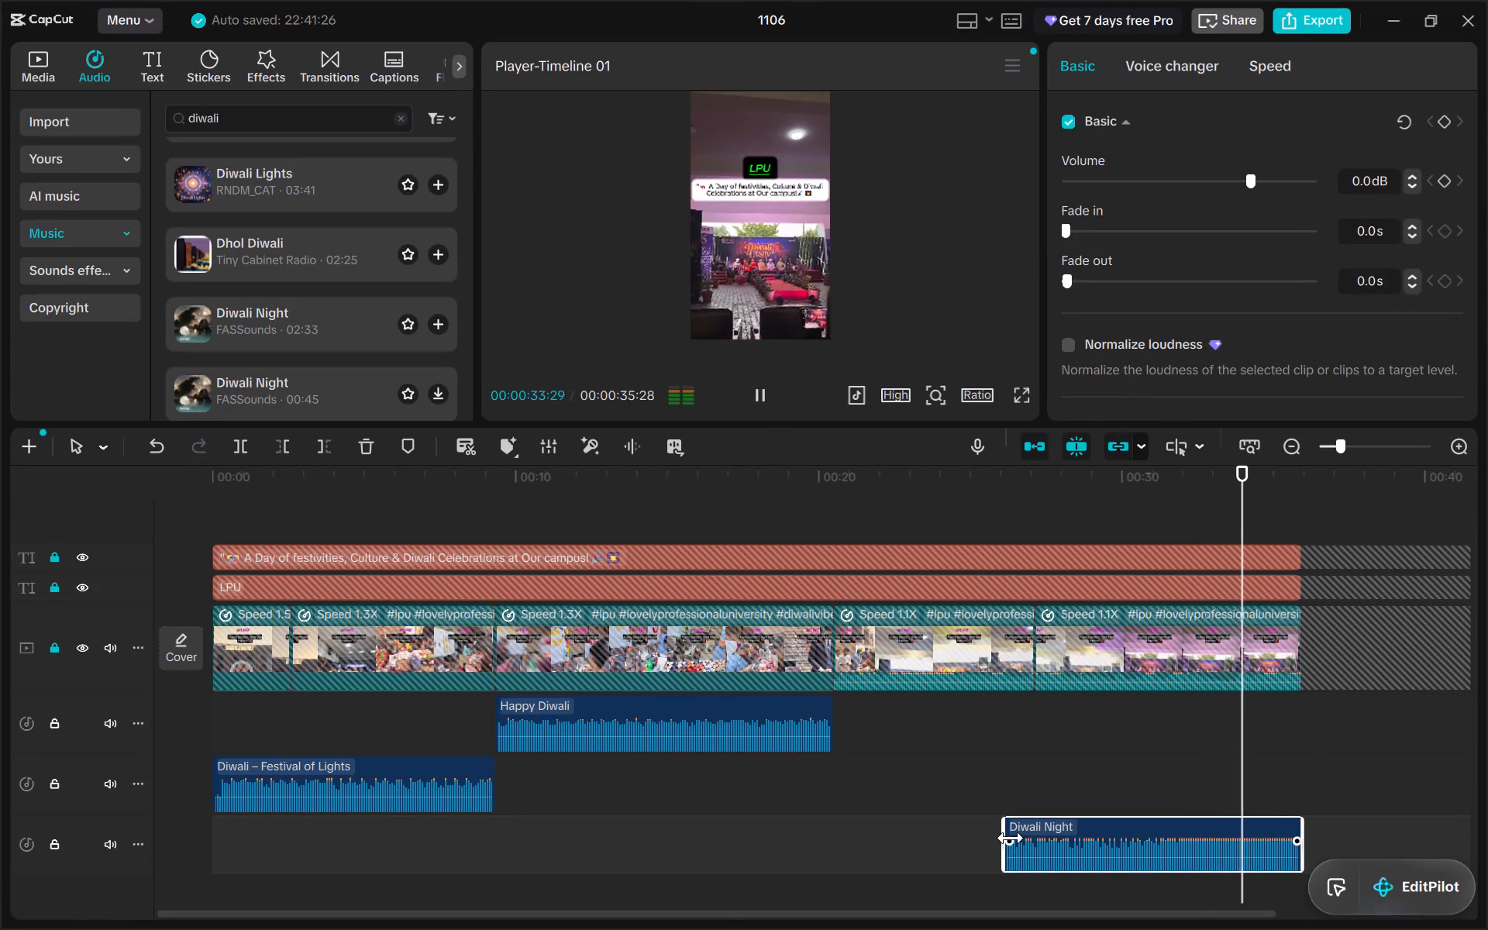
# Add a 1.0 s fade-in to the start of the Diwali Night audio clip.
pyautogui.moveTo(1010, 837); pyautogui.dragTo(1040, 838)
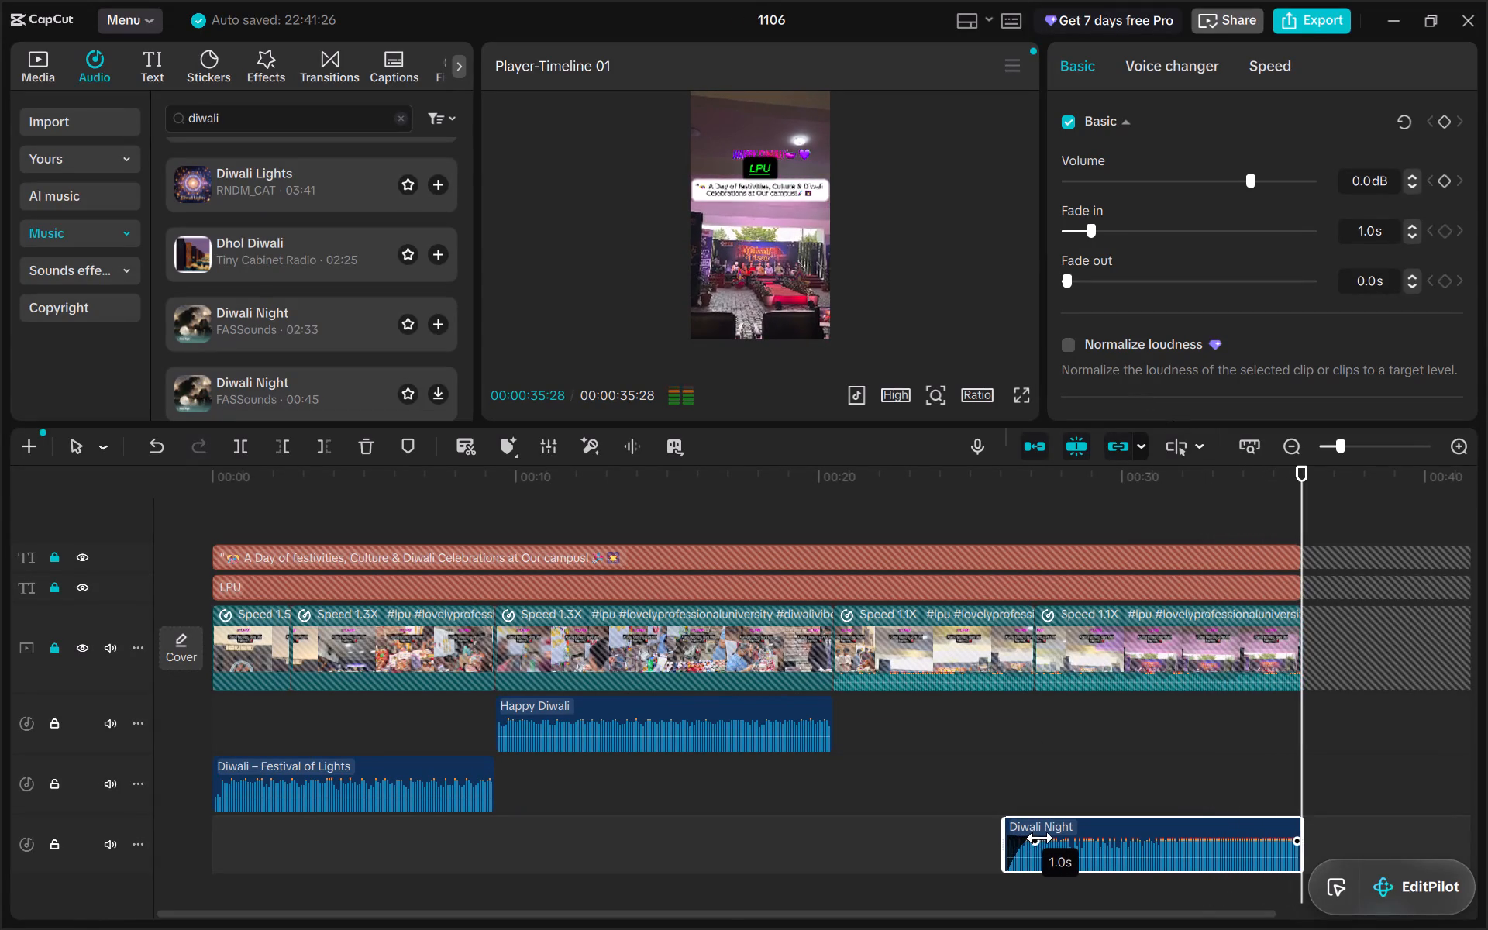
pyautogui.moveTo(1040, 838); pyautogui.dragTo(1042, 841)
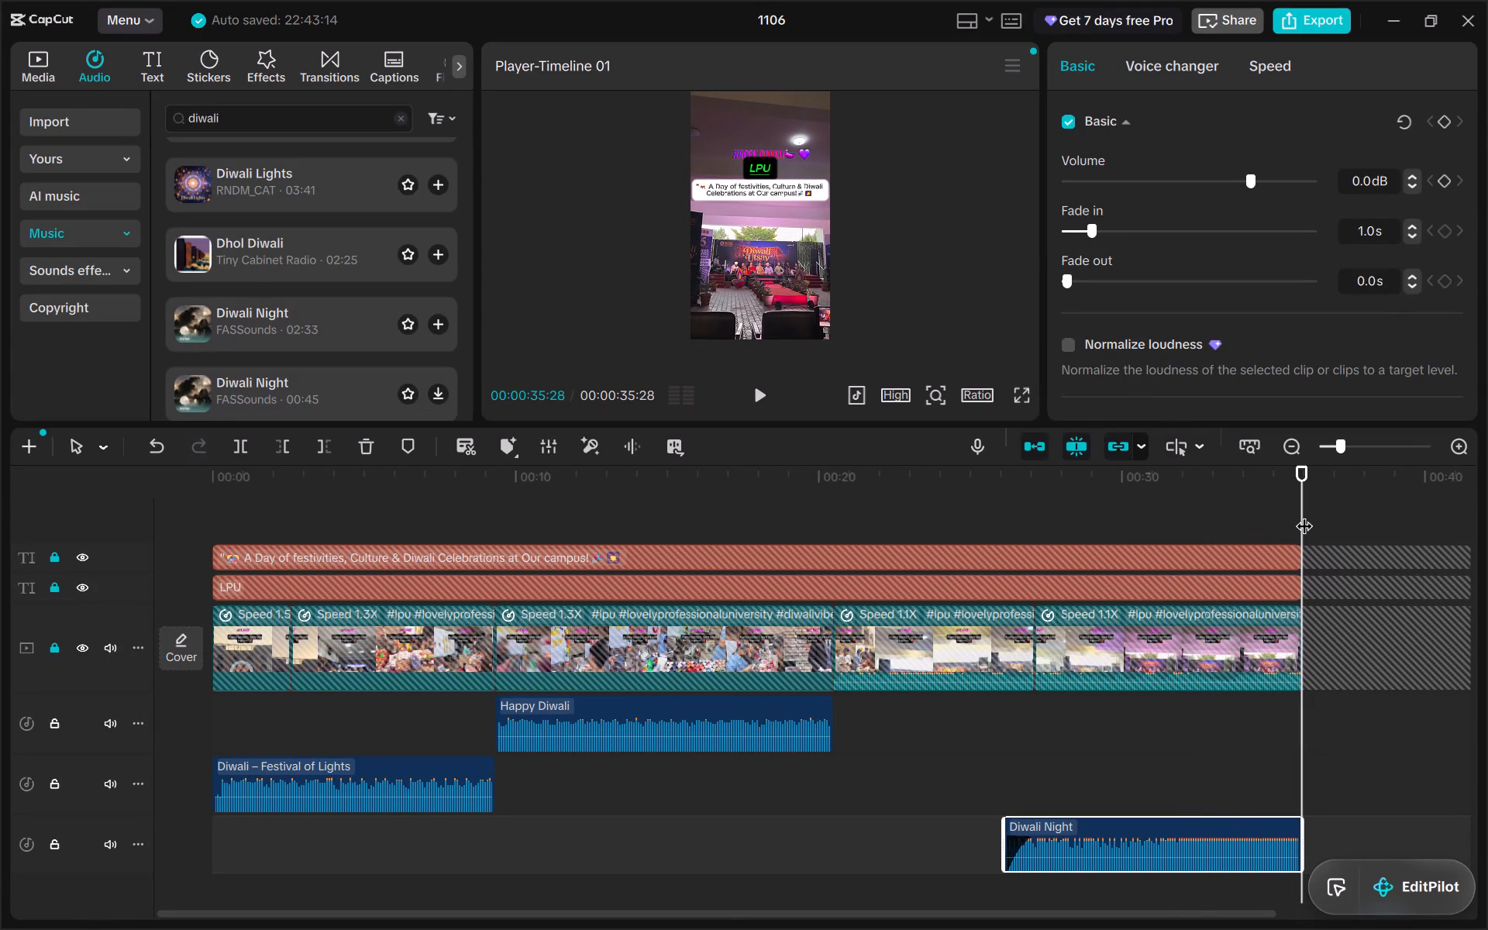
# Play the section from about 00:00:24 into the Diwali Night track to check its fade-in, and reposition the playhead near 00:00:23.
pyautogui.moveTo(1304, 514); pyautogui.dragTo(959, 491)
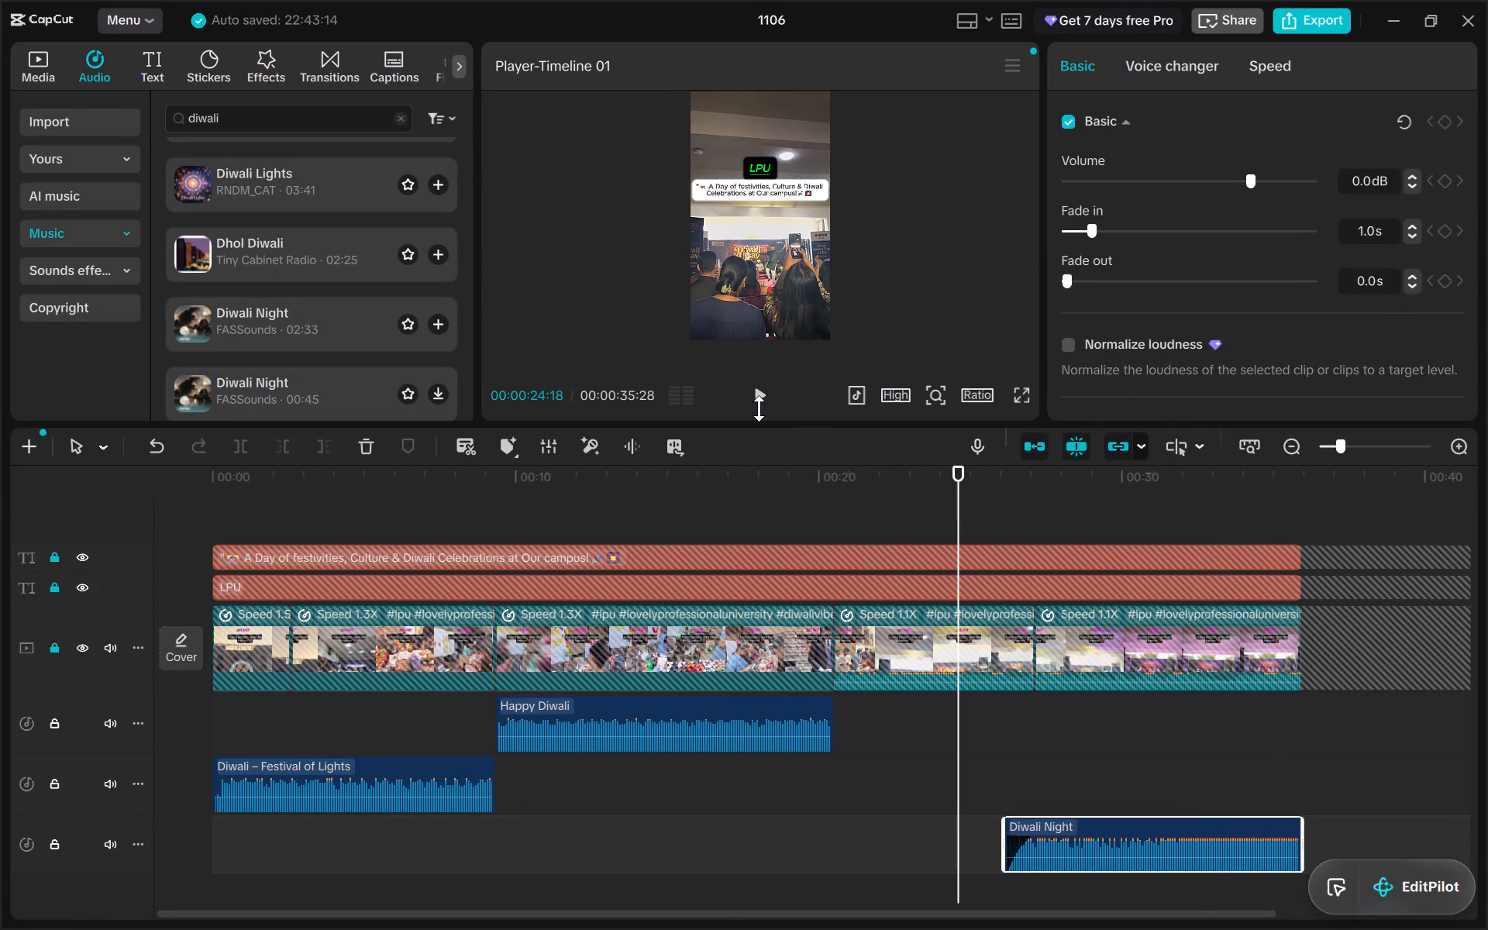
pyautogui.click(757, 405)
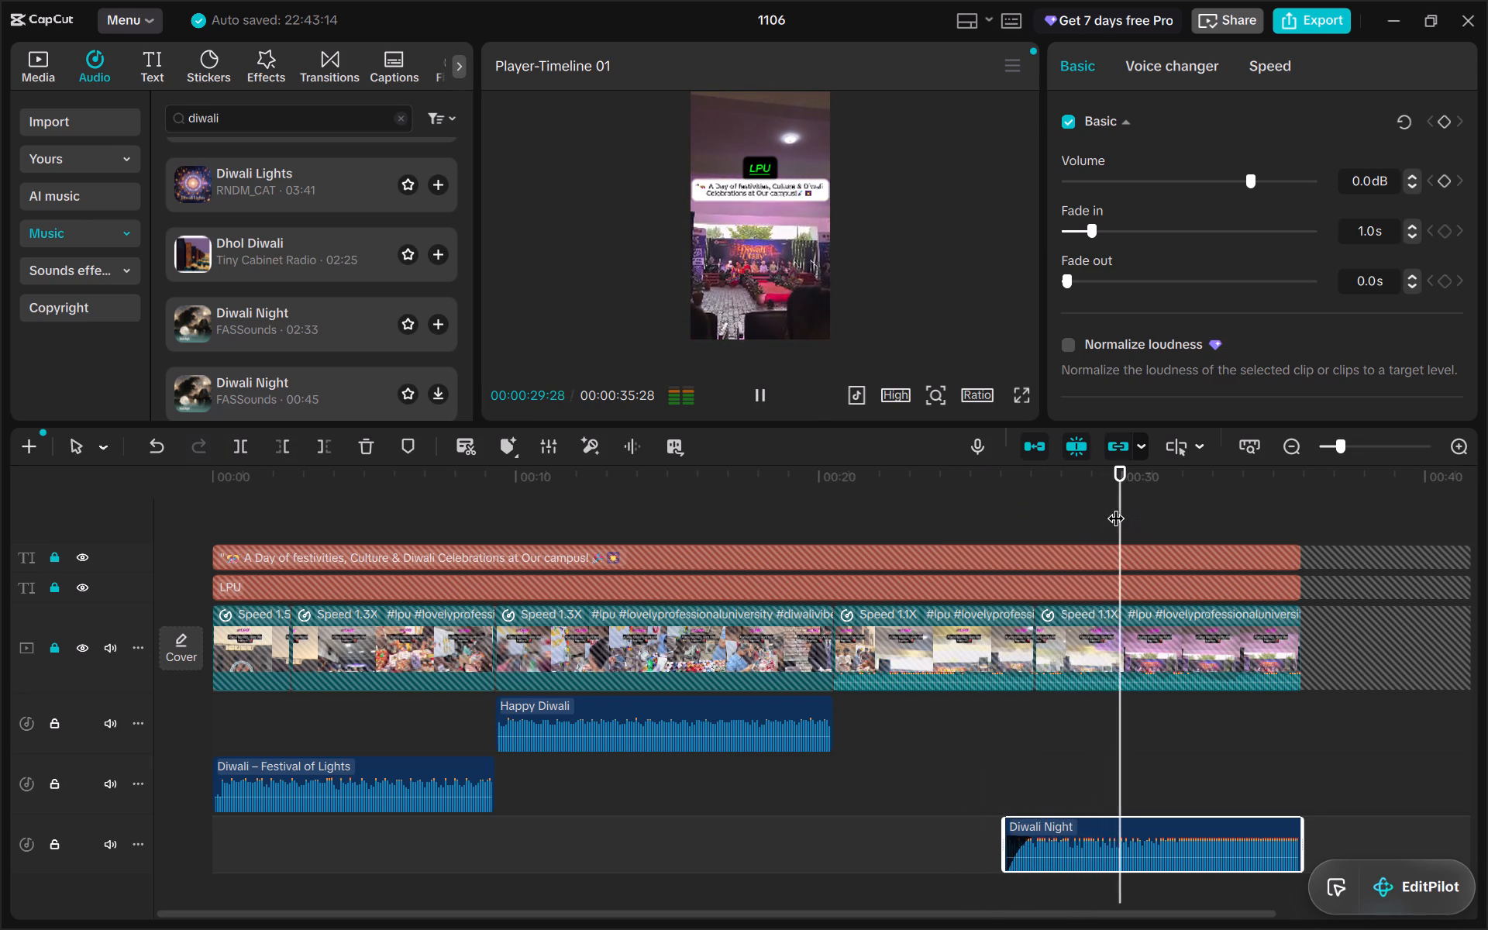
pyautogui.moveTo(1115, 506); pyautogui.dragTo(940, 486)
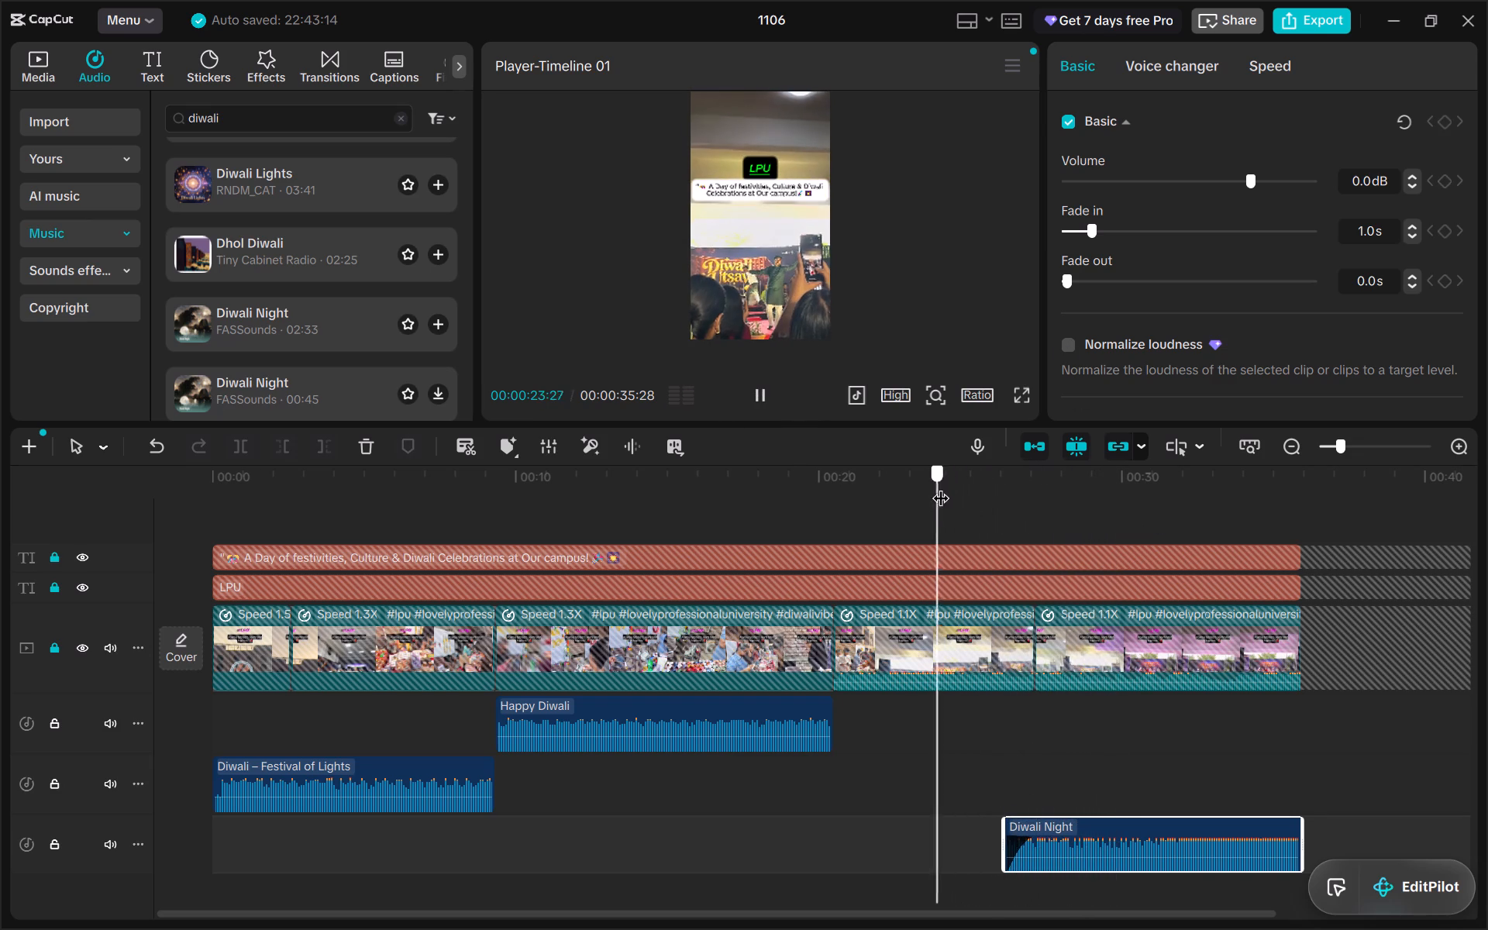
pyautogui.moveTo(940, 486); pyautogui.dragTo(966, 468)
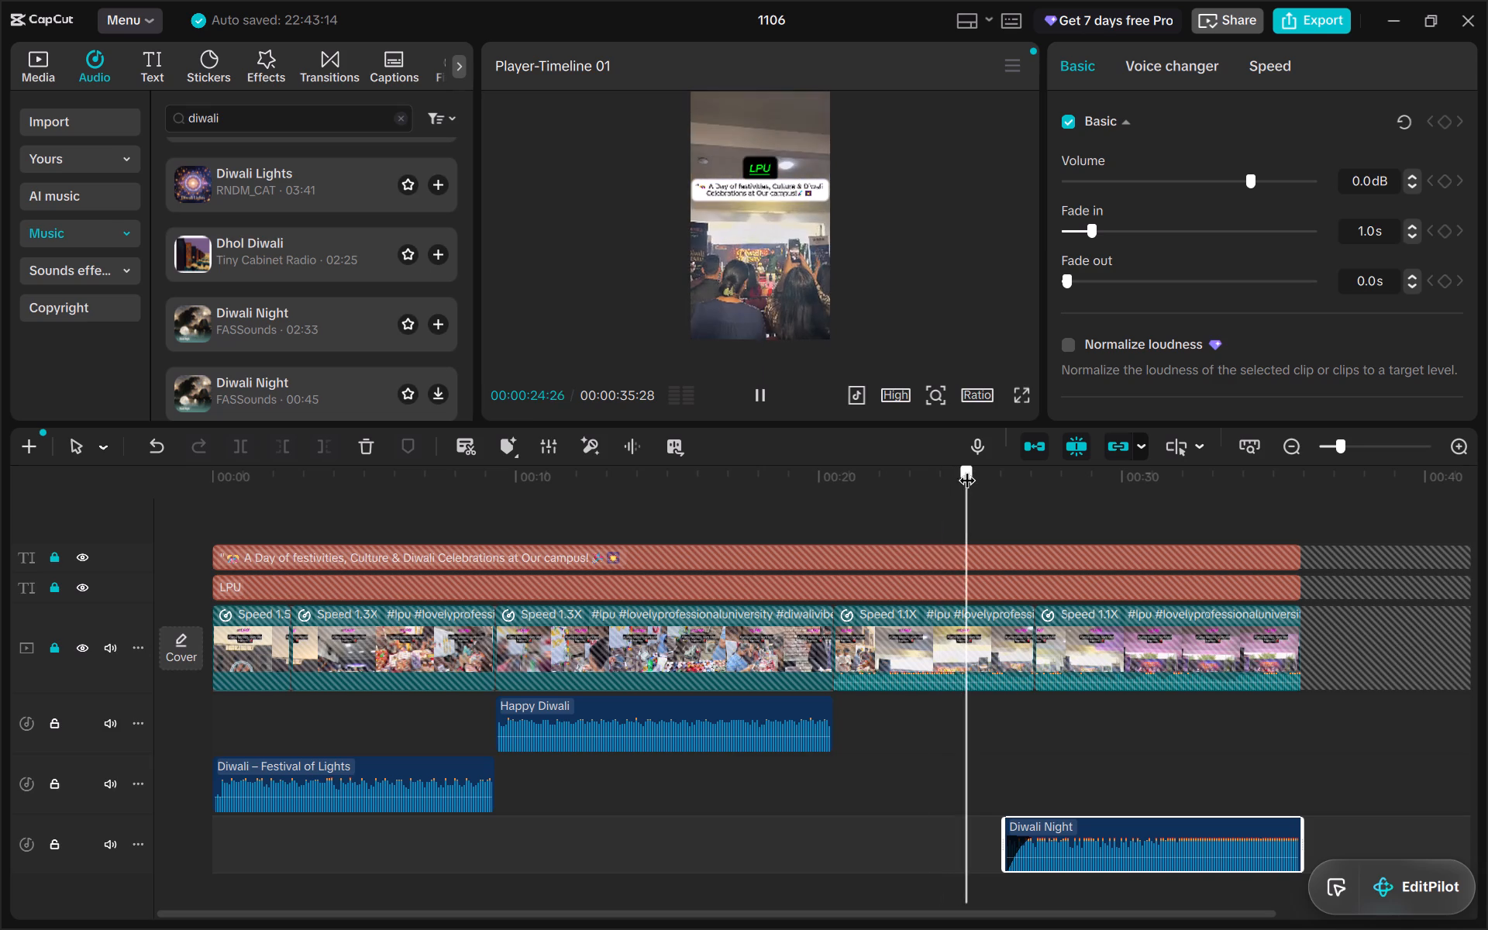
pyautogui.moveTo(966, 468); pyautogui.dragTo(914, 462)
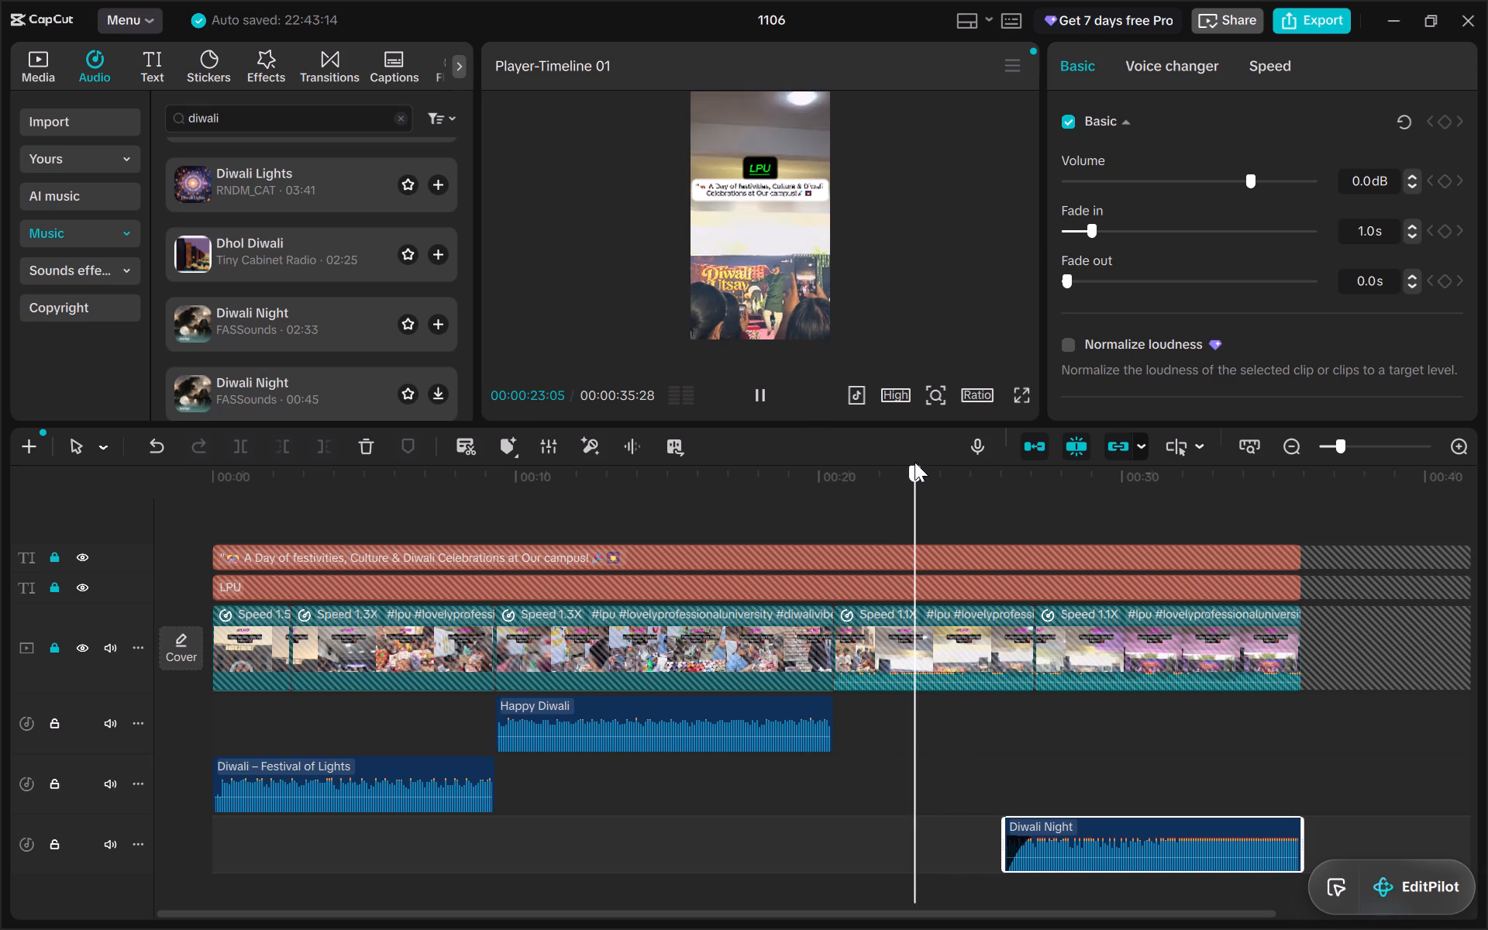
pyautogui.moveTo(914, 462); pyautogui.dragTo(919, 467)
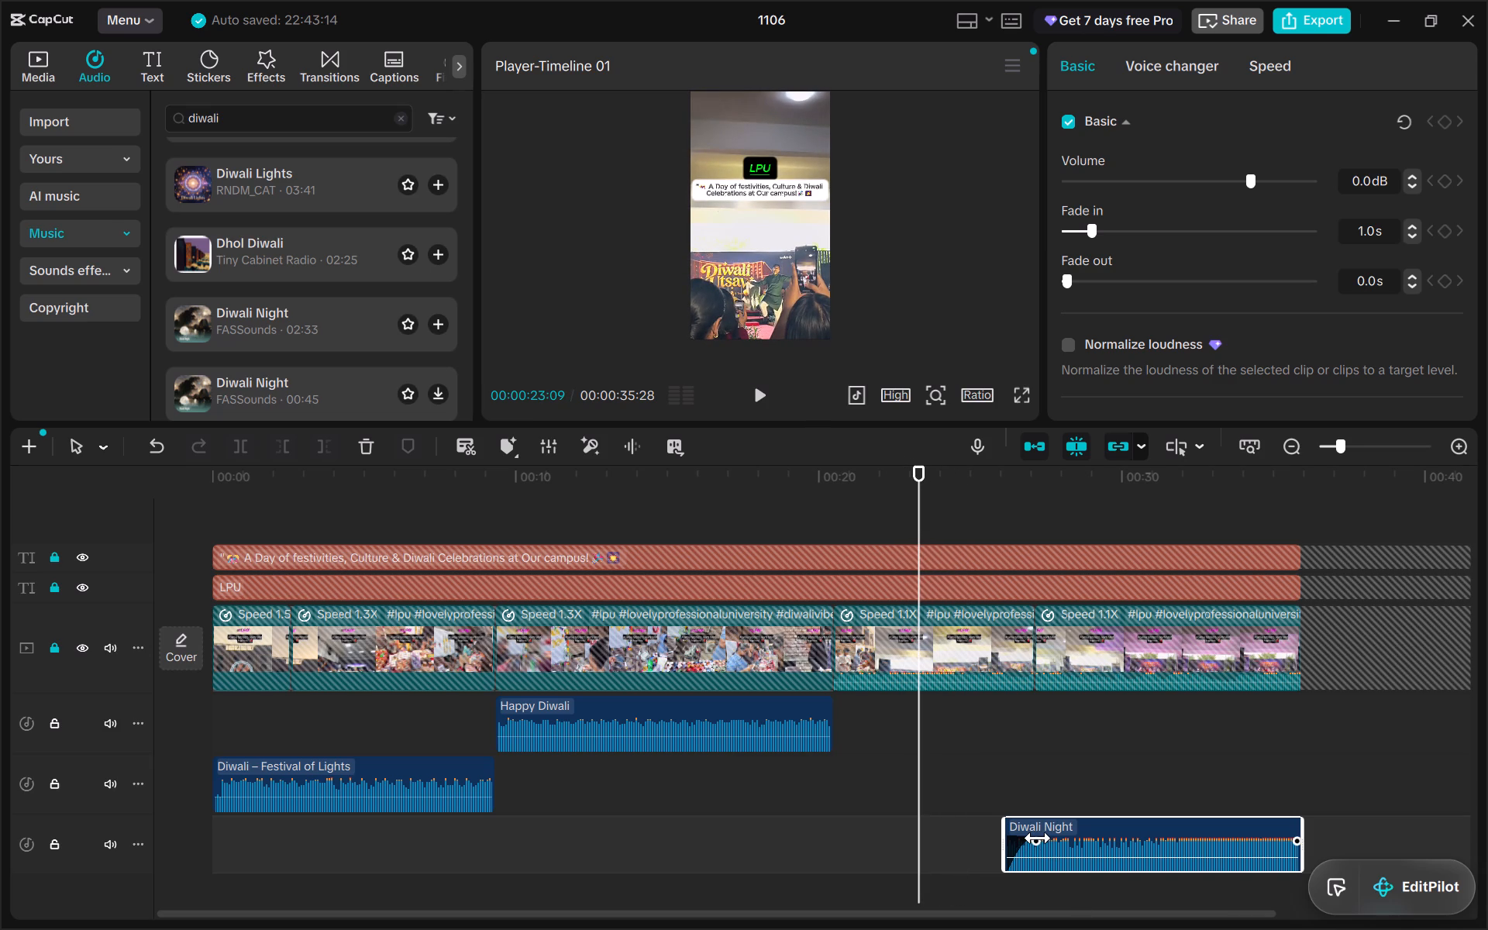
# Lengthen the Diwali Night clip's fade-in to 2.0 s.
pyautogui.moveTo(1038, 838); pyautogui.dragTo(1057, 841)
pyautogui.moveTo(1057, 841); pyautogui.dragTo(1068, 843)
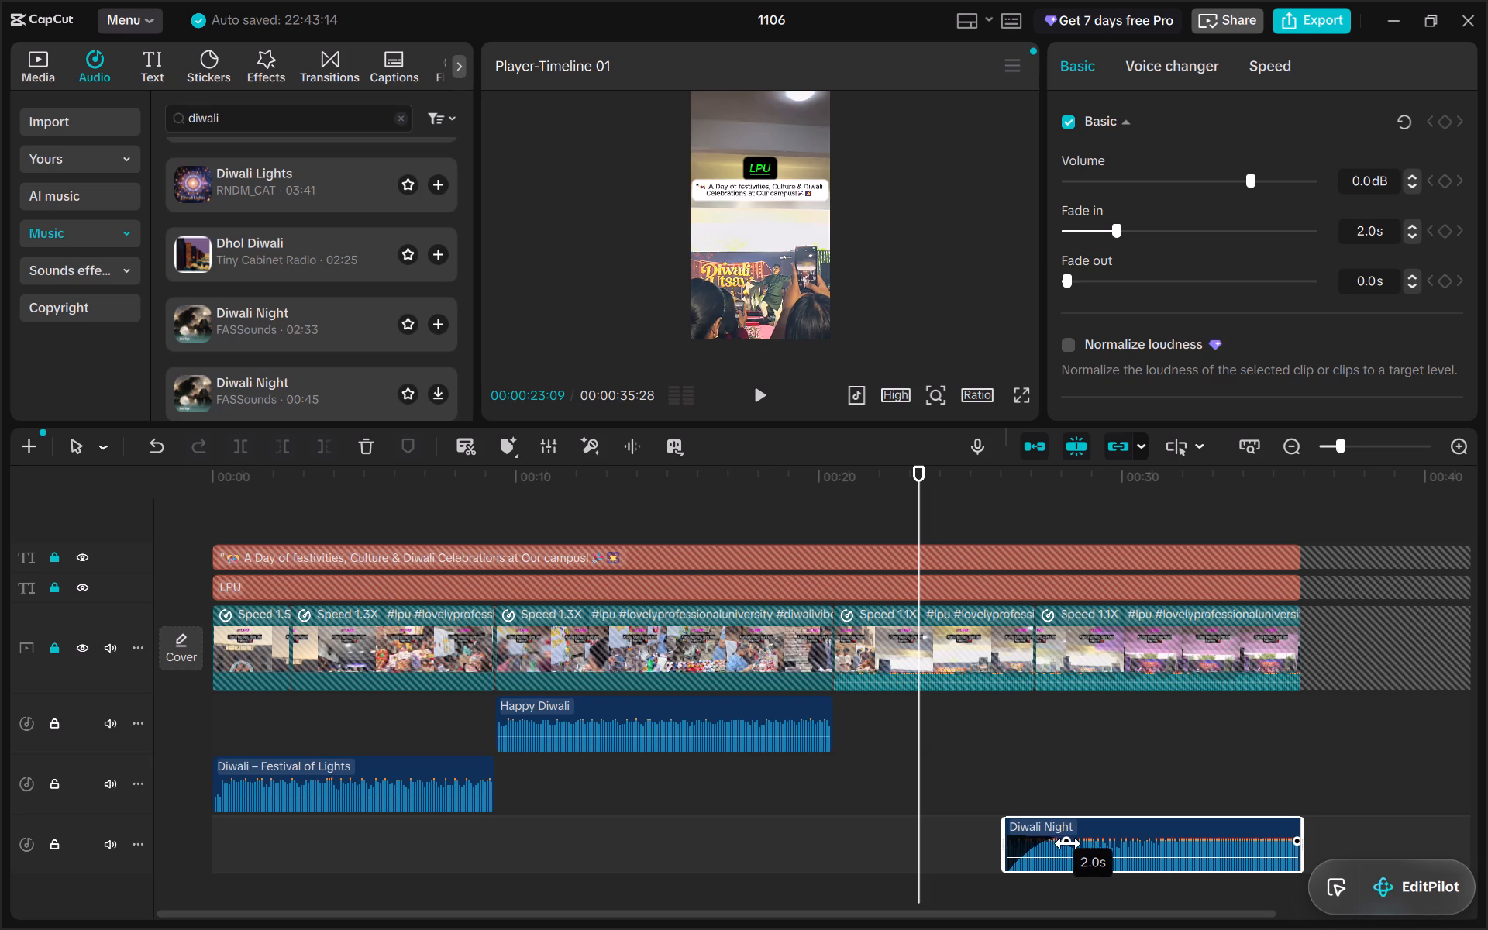
pyautogui.moveTo(1068, 843); pyautogui.dragTo(1068, 846)
# Play the video from 00:00:23:09 to the end to check the Diwali Night fade-in.
pyautogui.click(762, 398)
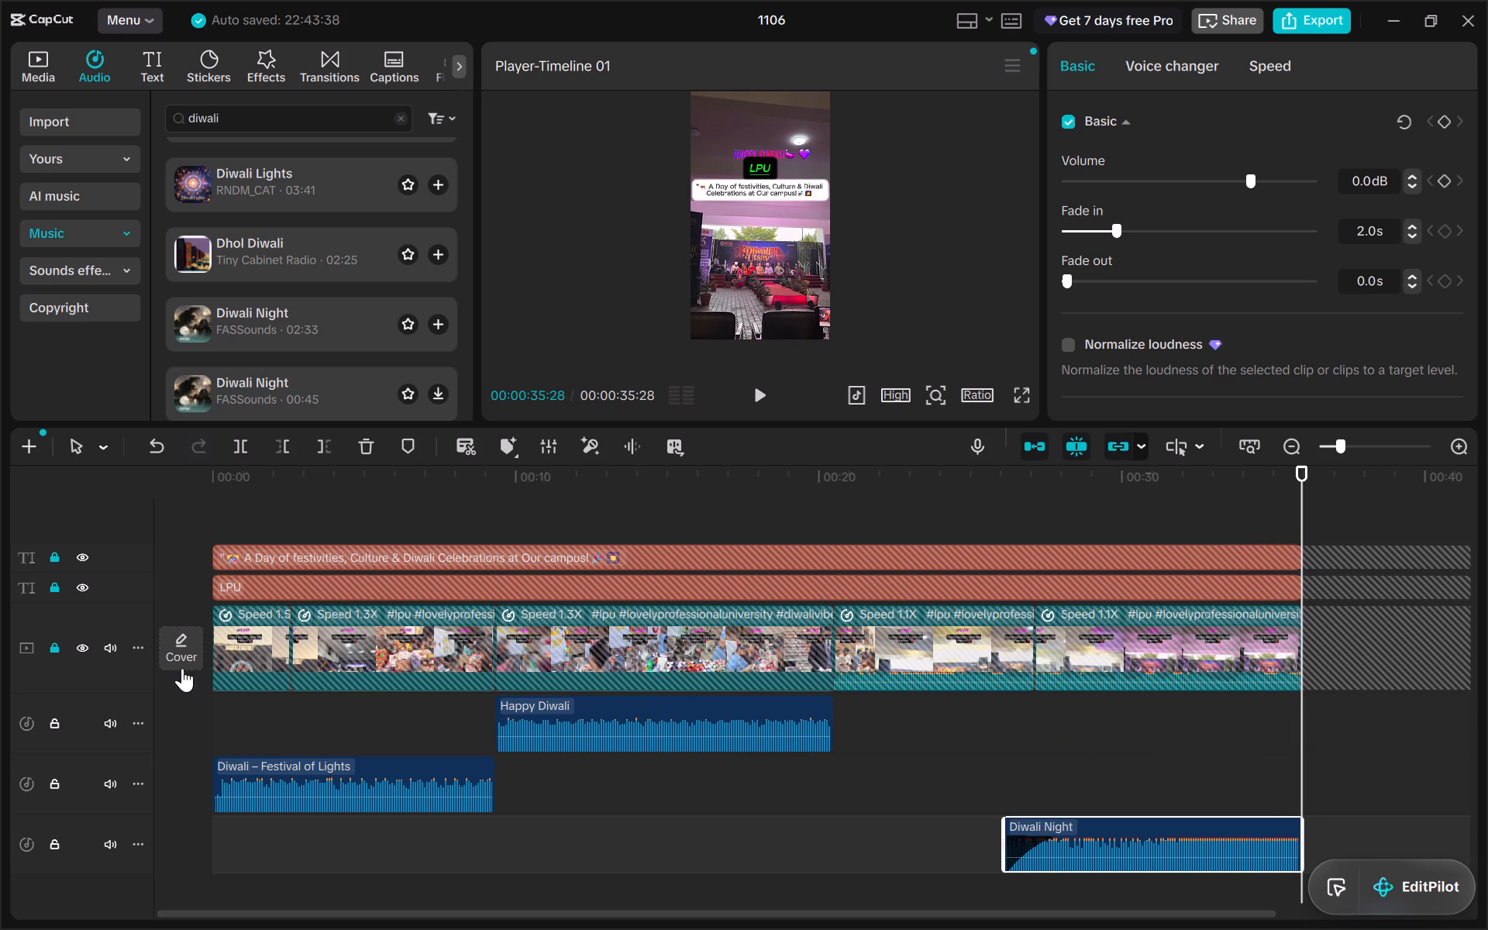
# Unlock the main video track and add an audio fade-out of about 0.9 s to the fourth video clip.
pyautogui.click(52, 647)
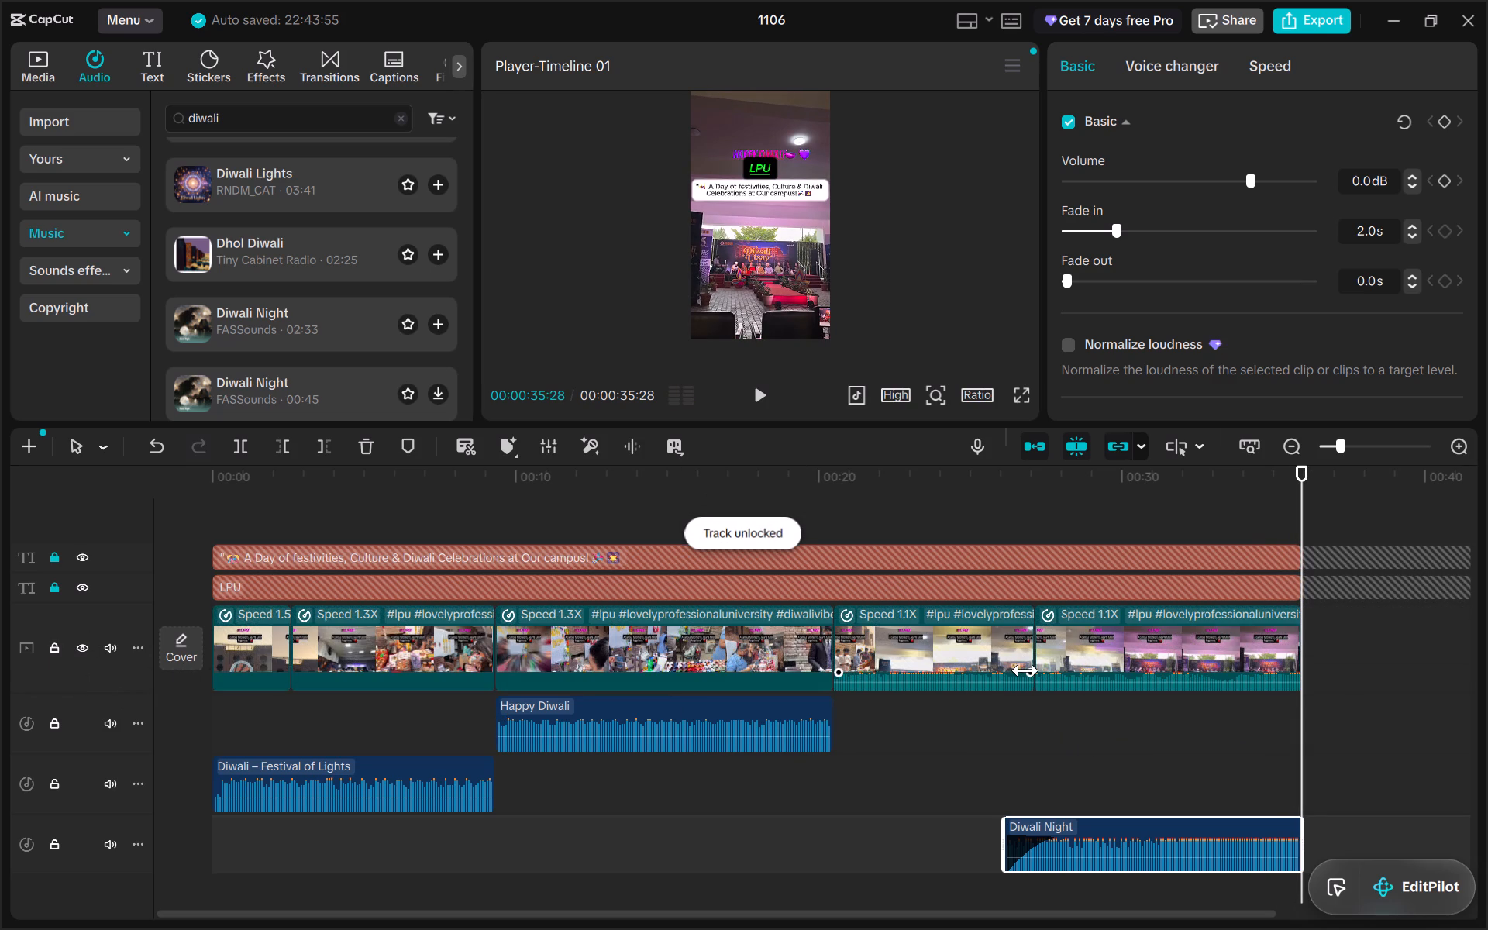
pyautogui.moveTo(1030, 673); pyautogui.dragTo(1028, 673)
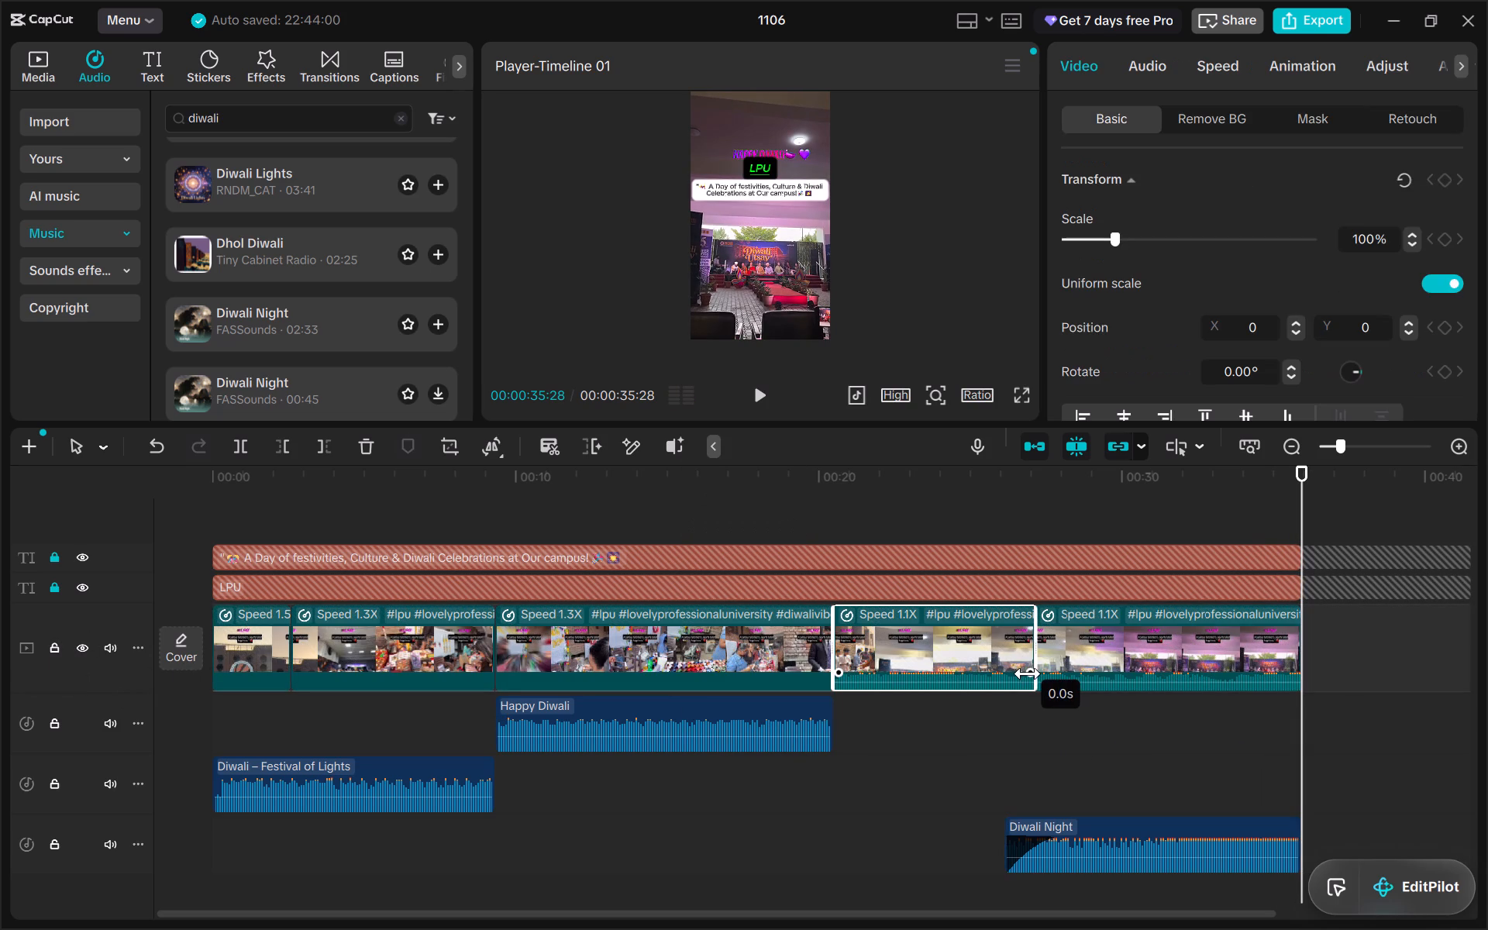
pyautogui.moveTo(1028, 673); pyautogui.dragTo(1002, 673)
pyautogui.moveTo(1002, 673); pyautogui.dragTo(1002, 673)
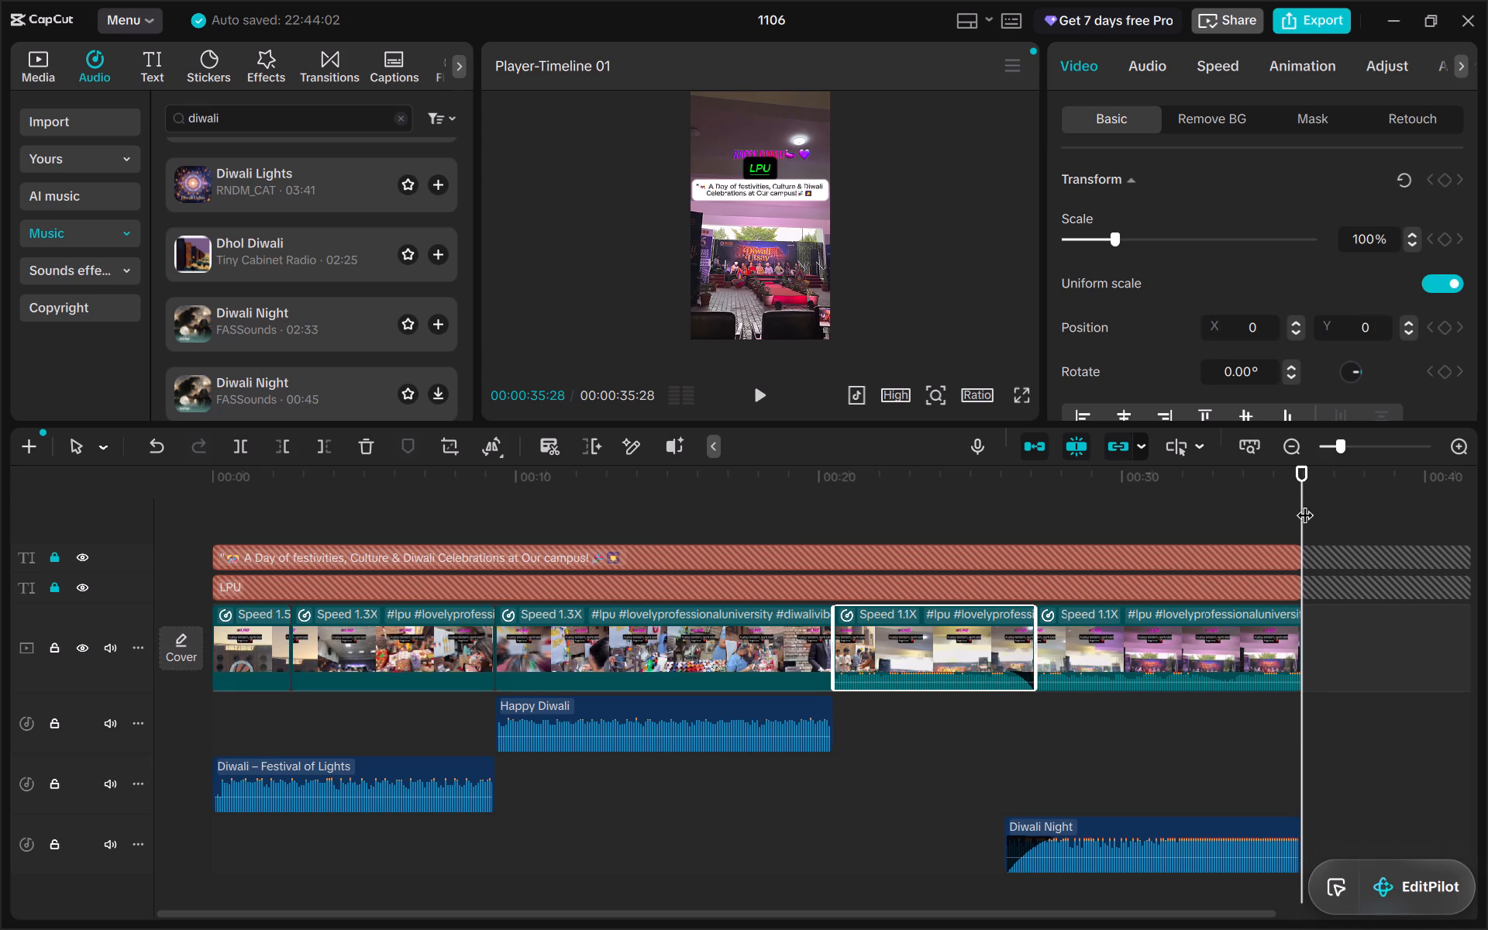
# Play the video from 00:00:18:05 to check the audio transition from the fourth clip into Diwali Night.
pyautogui.moveTo(1304, 503); pyautogui.dragTo(763, 486)
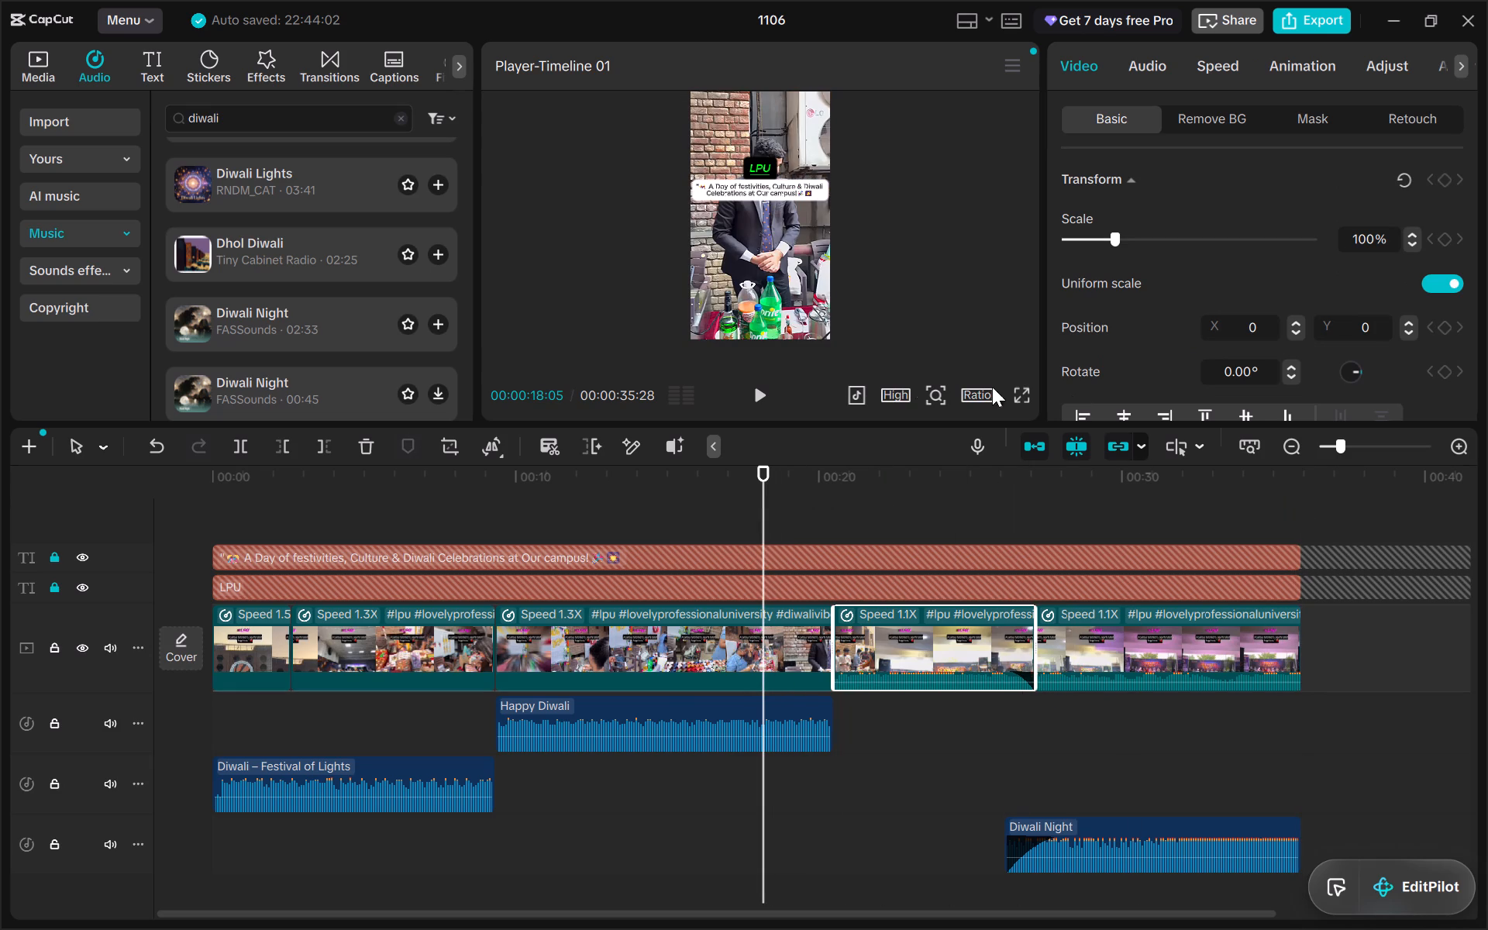
pyautogui.click(754, 392)
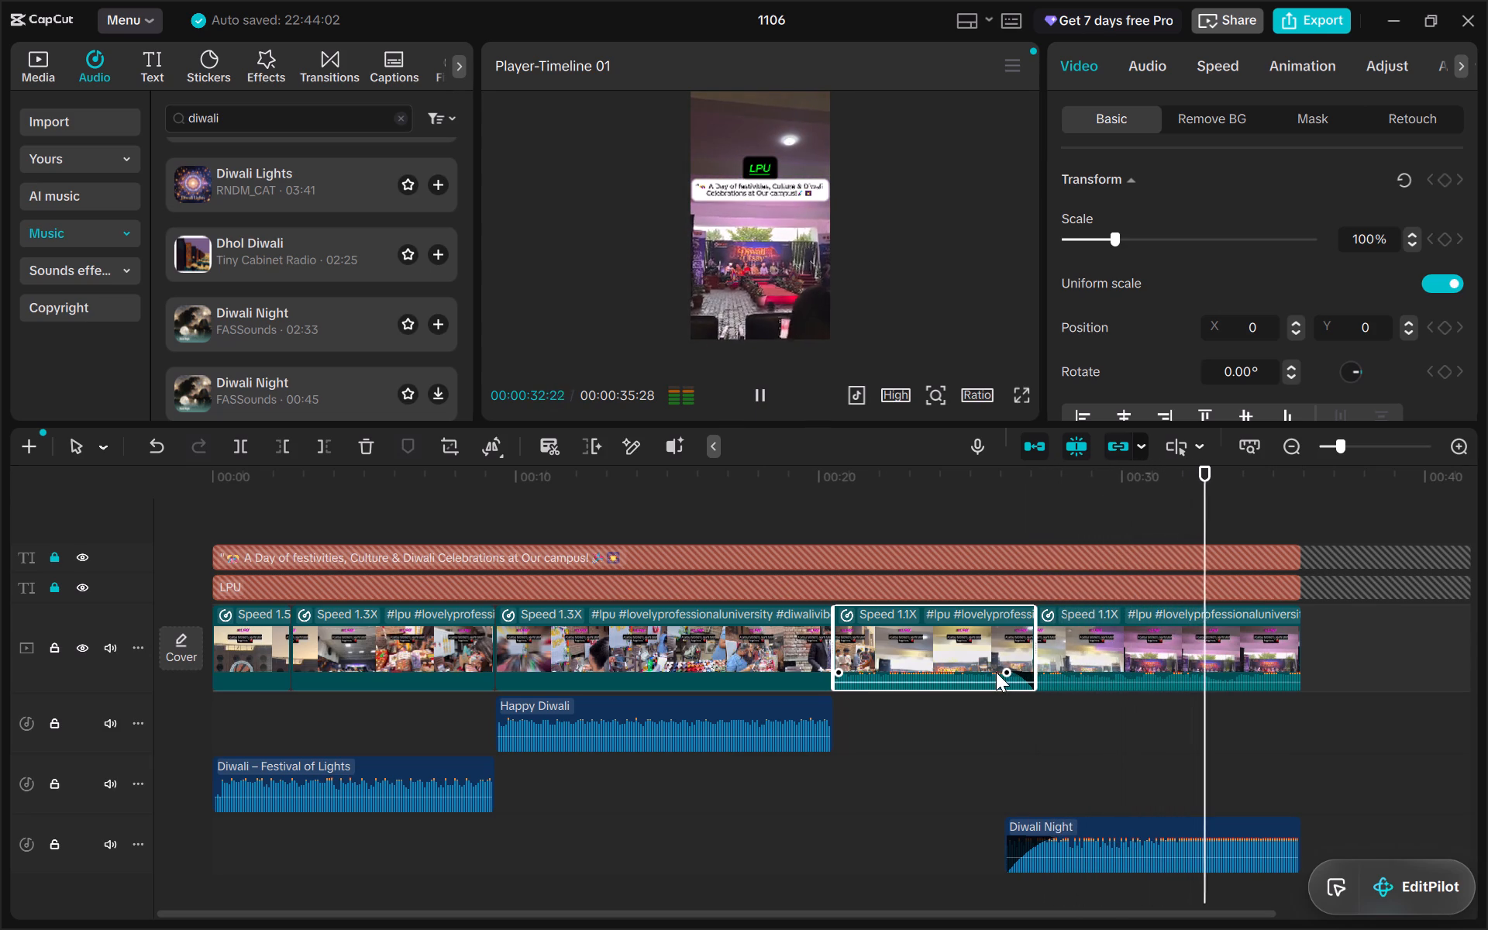
# Lengthen the audio fade-out at the end of the fourth video clip slightly.
pyautogui.moveTo(1004, 673); pyautogui.dragTo(990, 672)
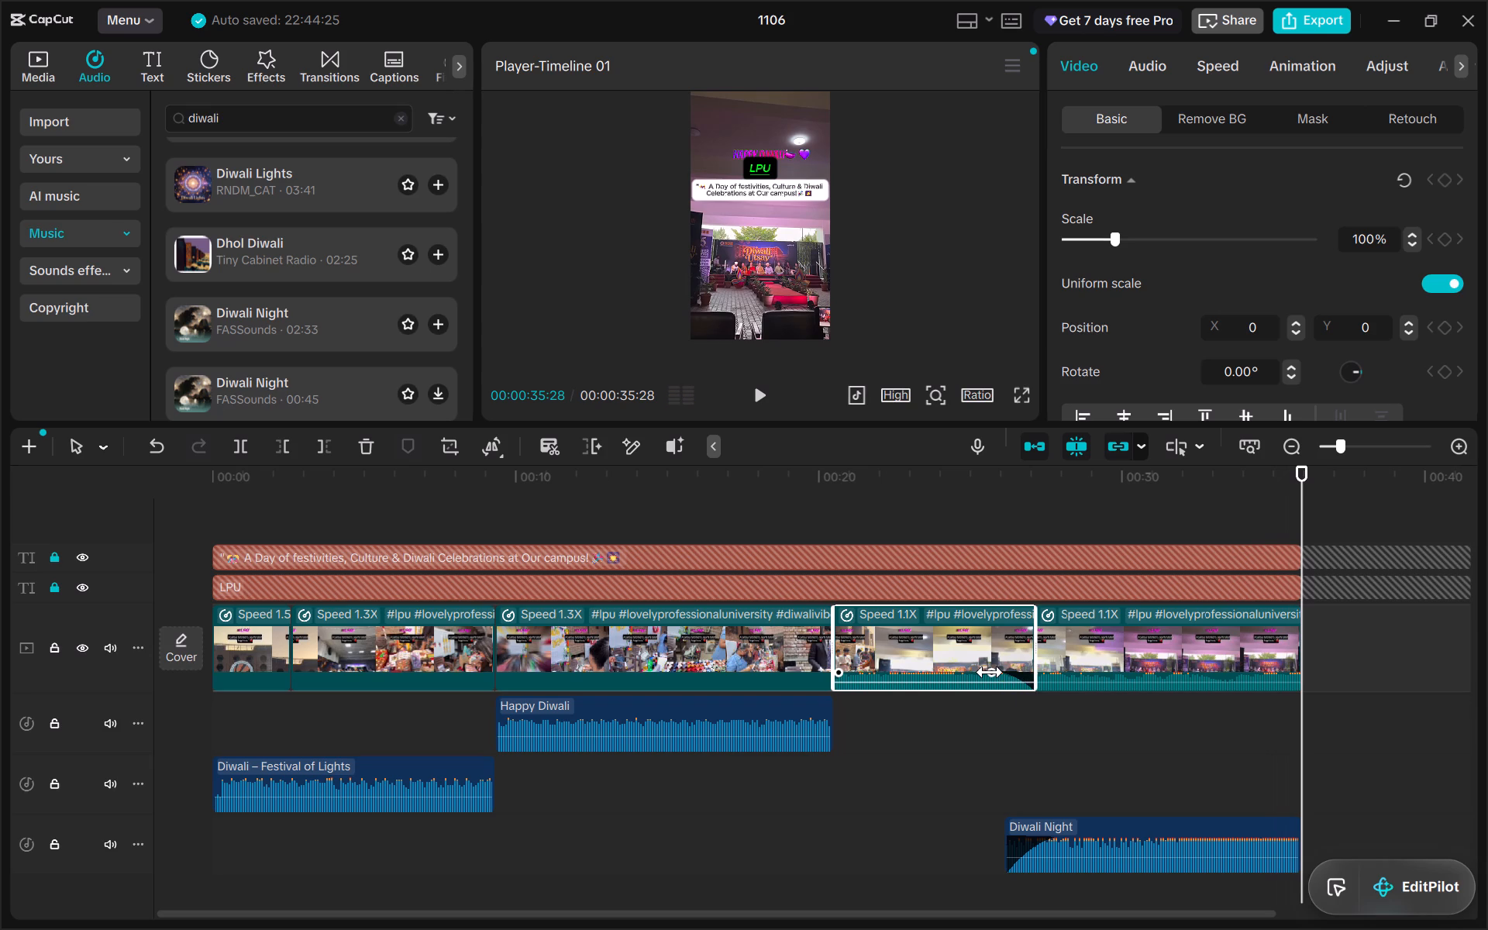
# Replay the video from 00:00:24:15 to check the fourth clip's fade-out against the start of Diwali Night.
pyautogui.moveTo(1302, 505); pyautogui.dragTo(955, 514)
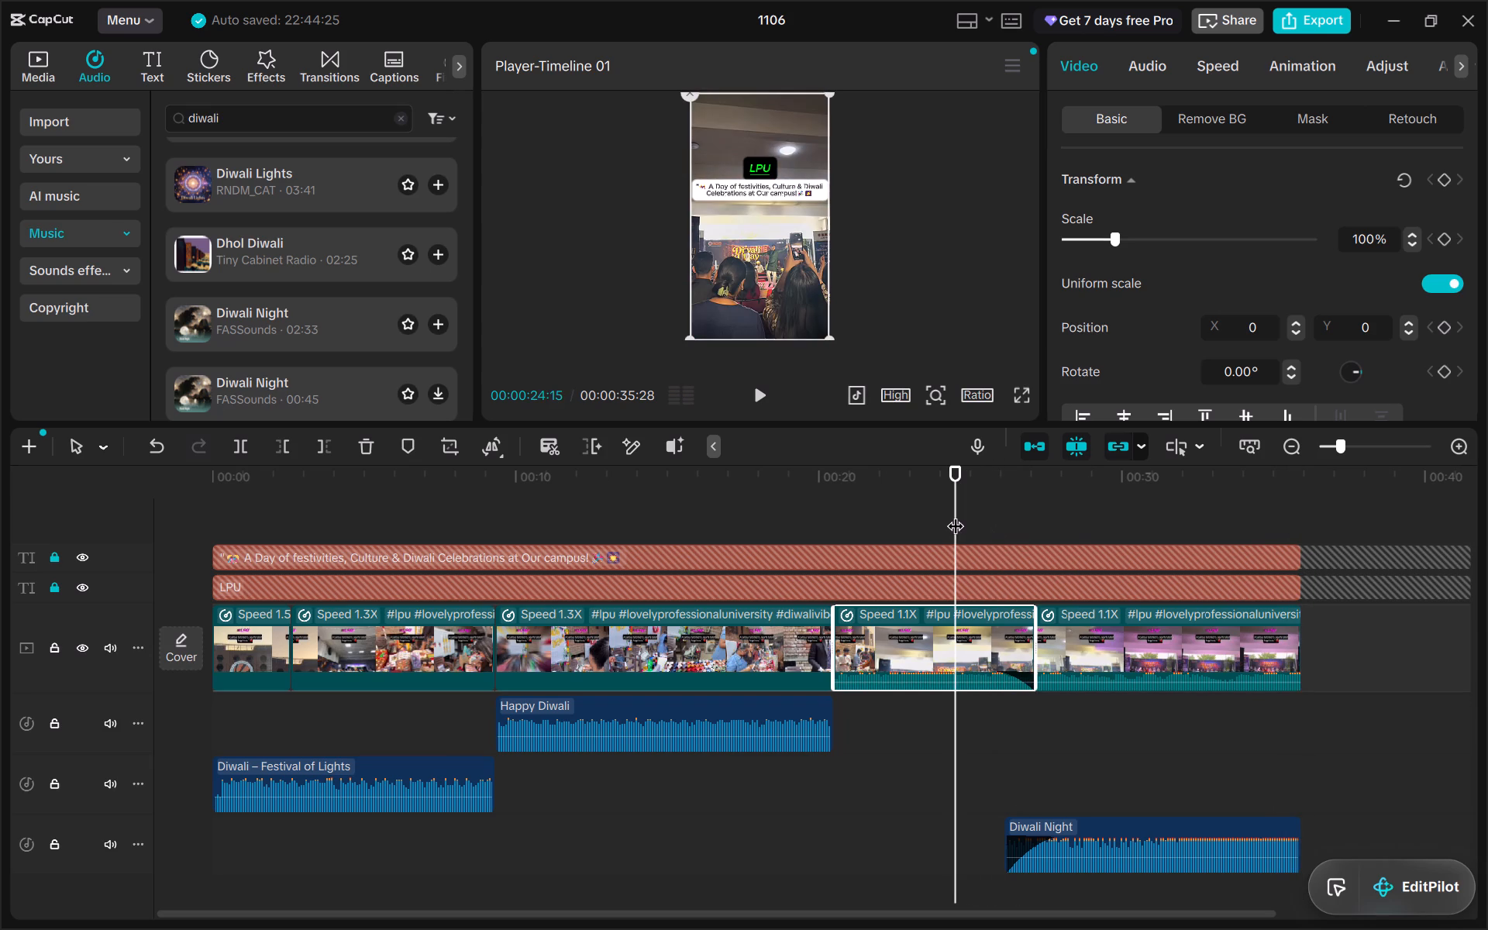
pyautogui.click(763, 396)
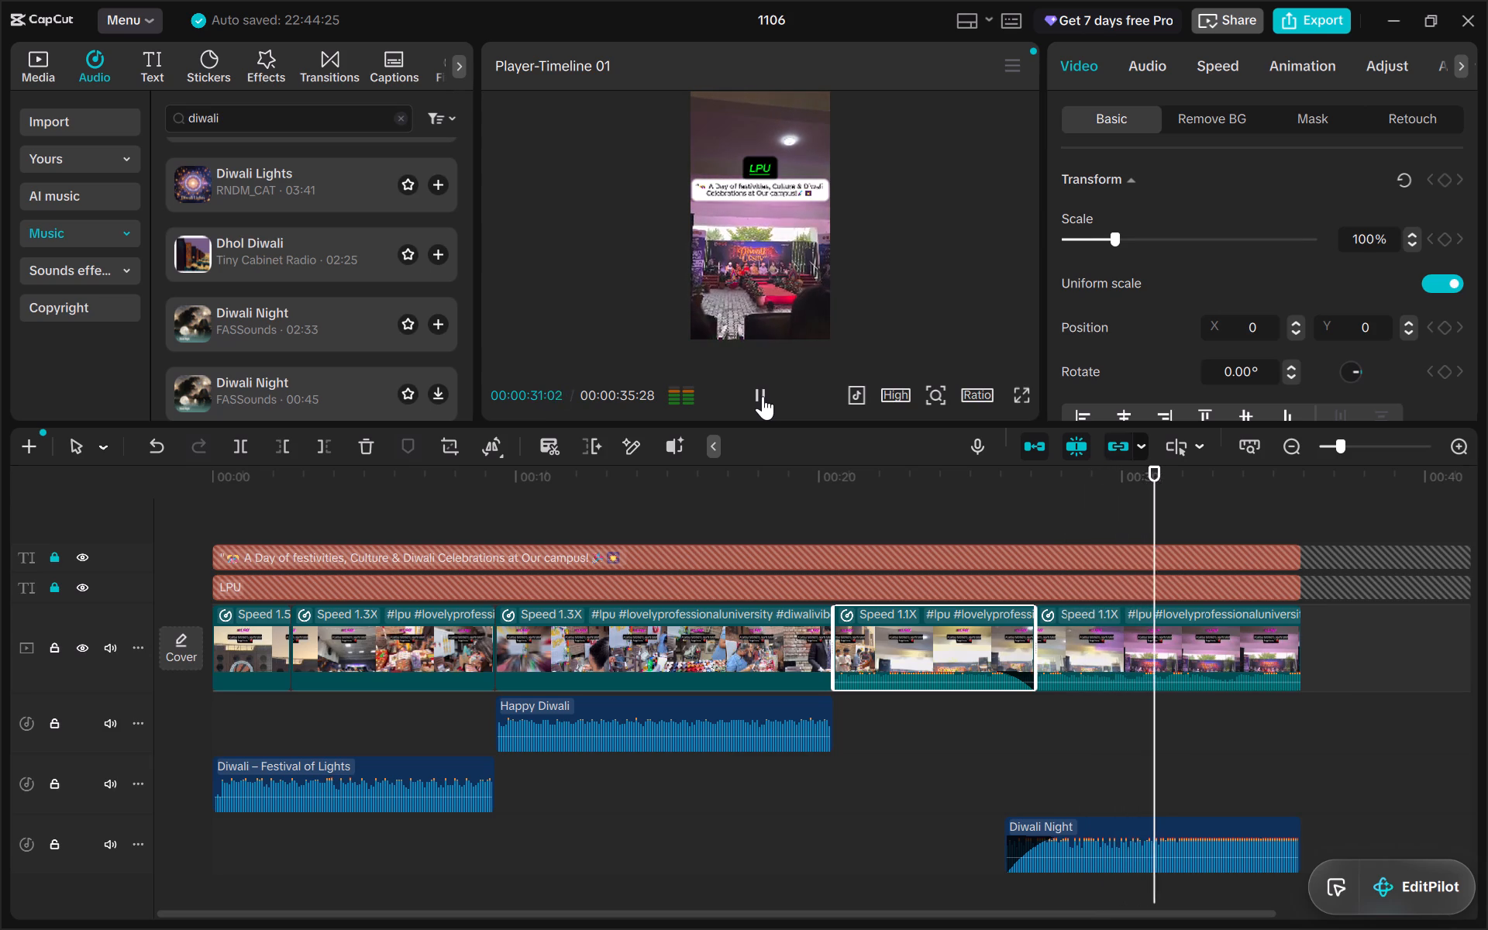
# Capture a screenshot of the whole screen showing the project and its timeline with the audio fades.
pyautogui.press('shift+super+s')
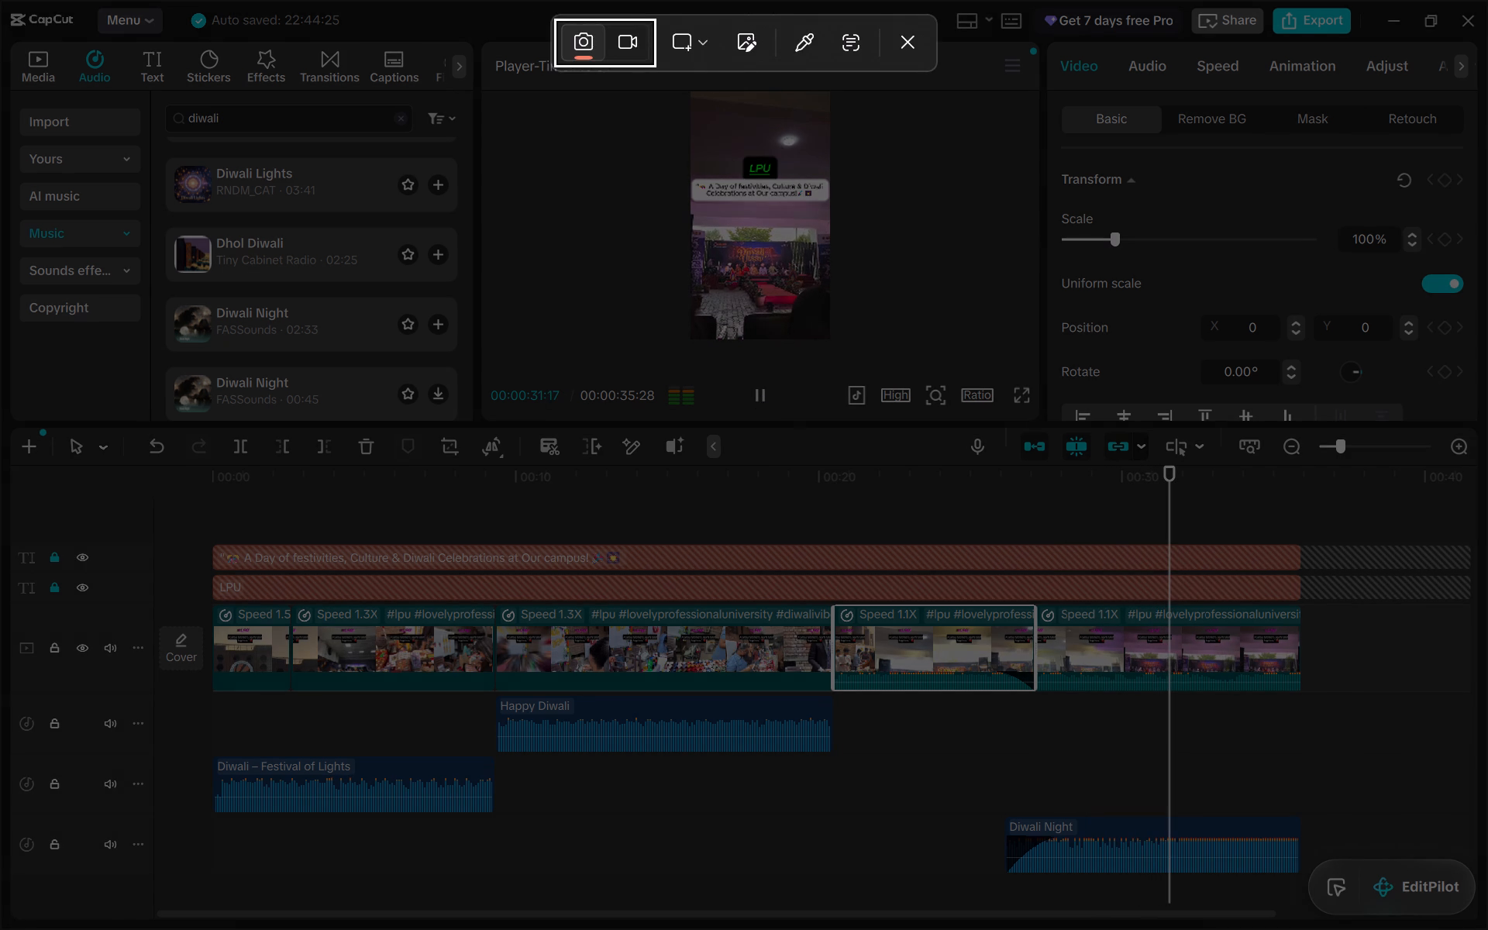
pyautogui.moveTo(0, 0); pyautogui.dragTo(1487, 829)
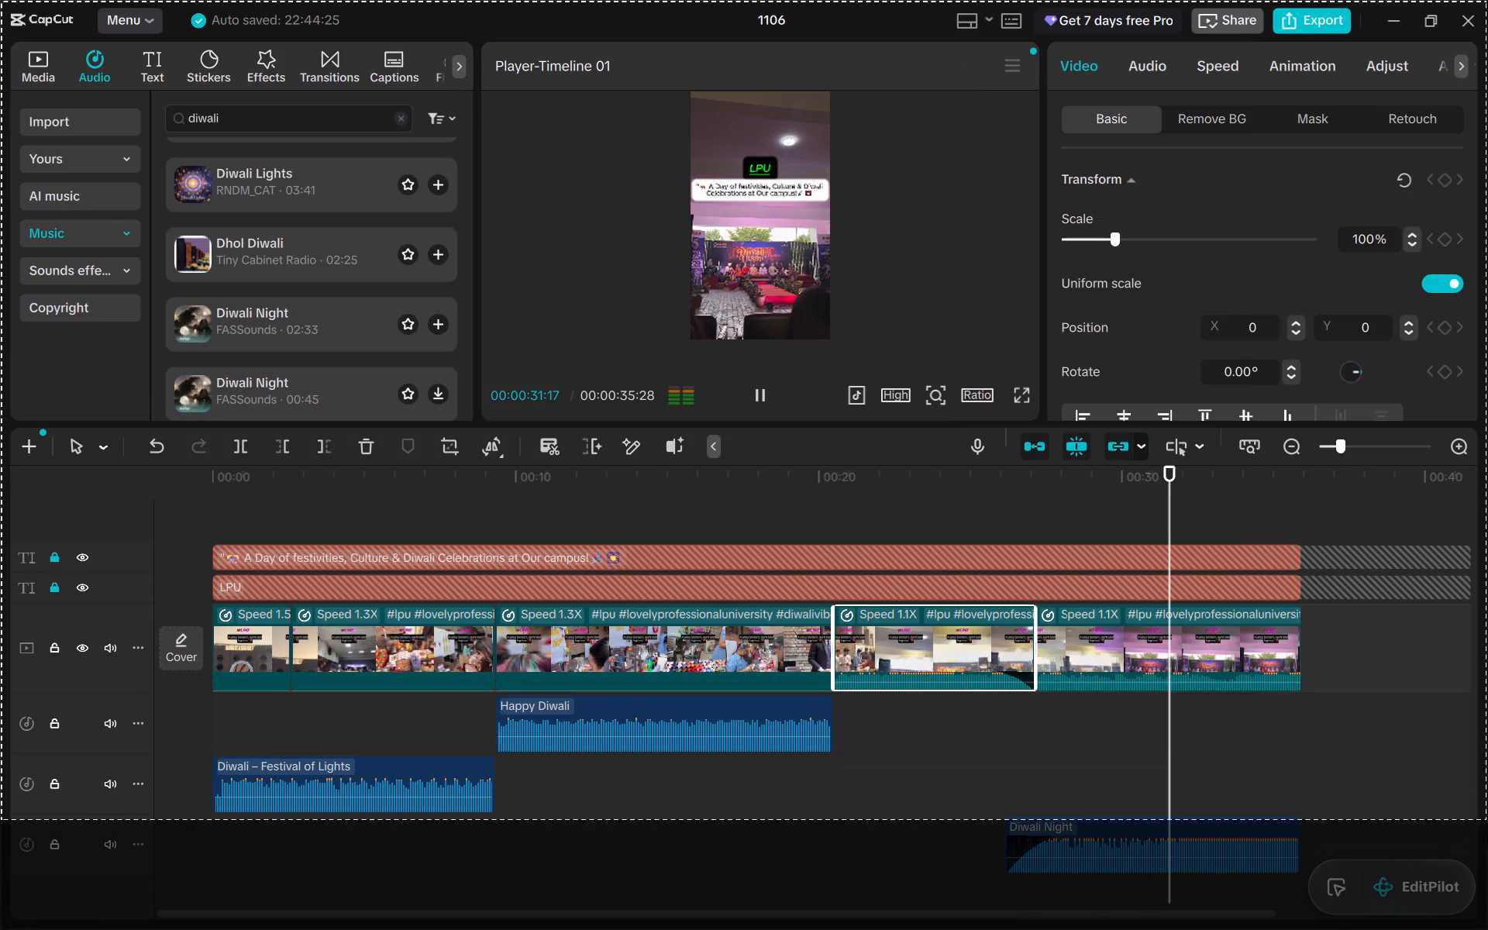
# Extend the screenshot selection down to the bottom edge of the screen to capture the whole project and timeline.
pyautogui.moveTo(1487, 829); pyautogui.dragTo(1487, 929)
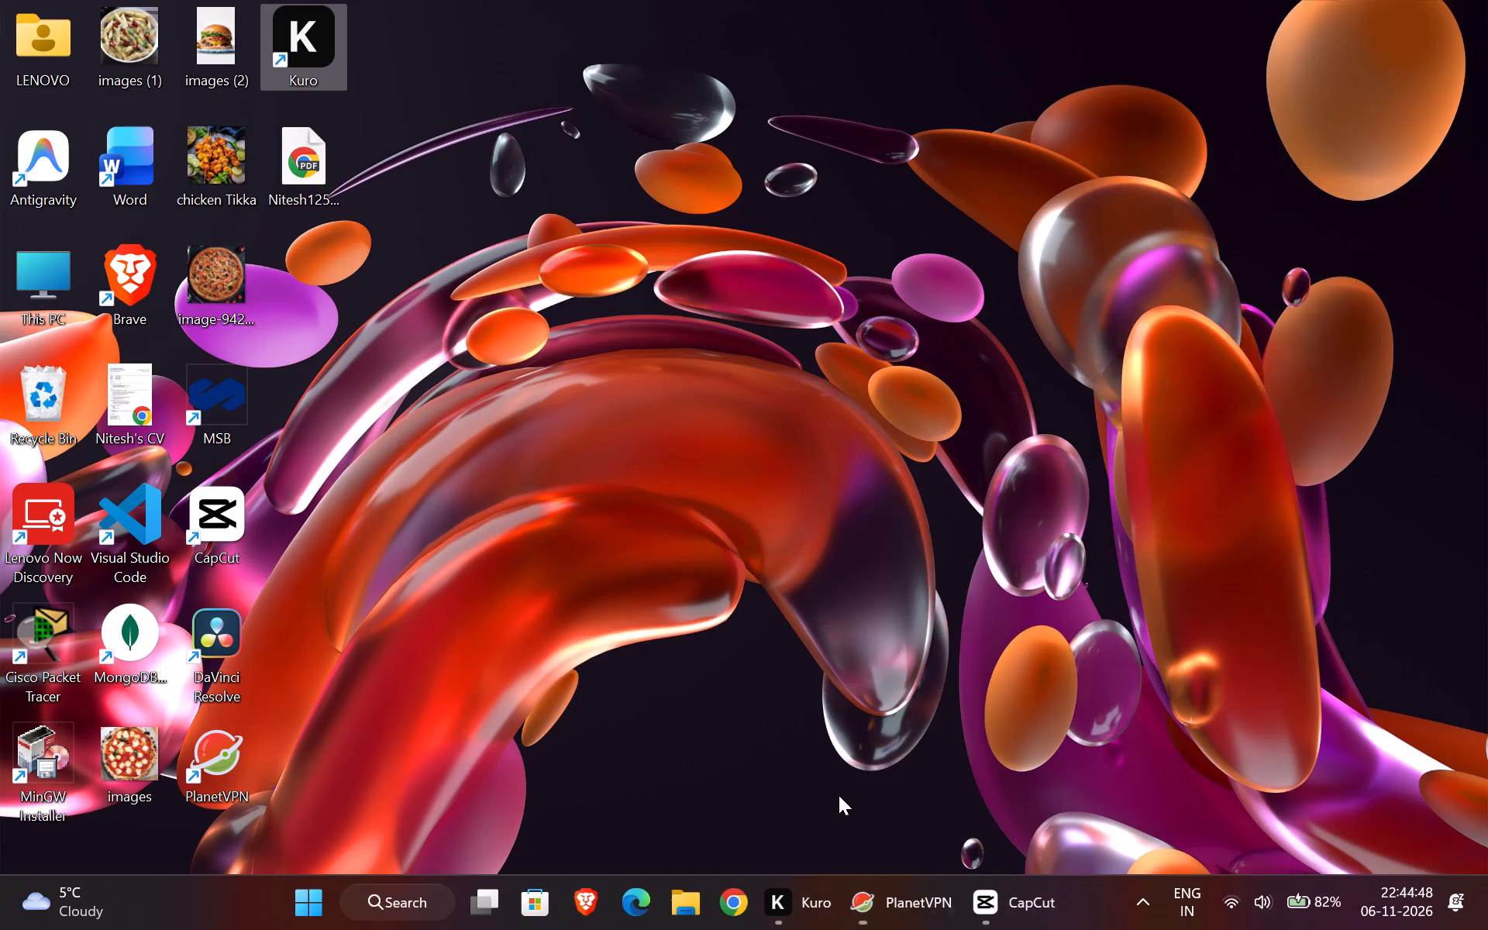
# Switch to Chrome using the second profile in the second row and open the Instagram direct-message conversation.
pyautogui.click(699, 912)
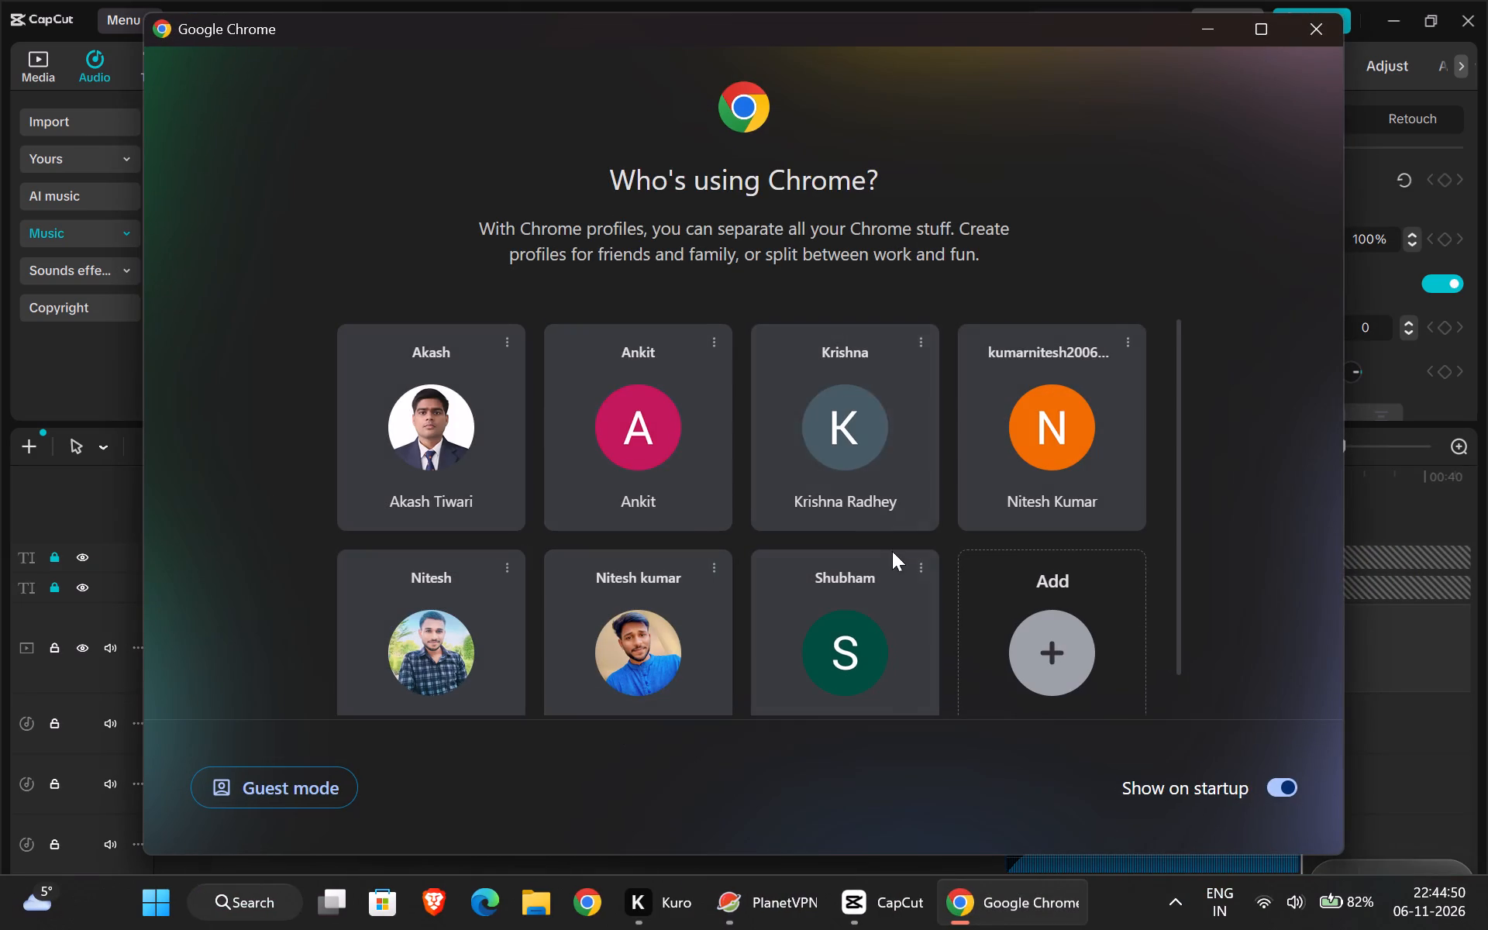
pyautogui.click(656, 651)
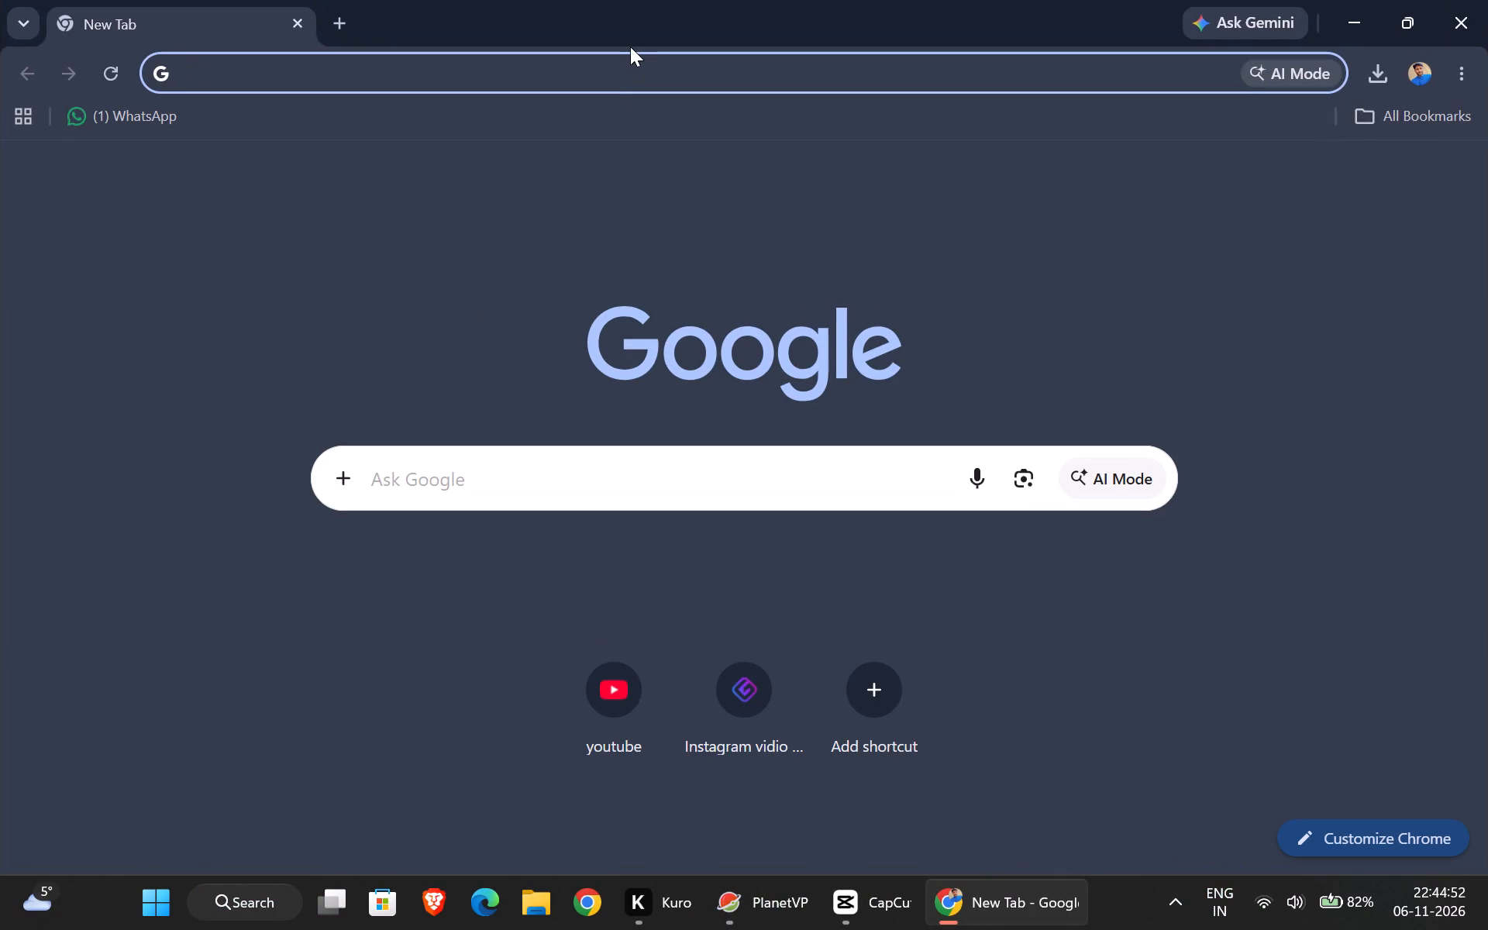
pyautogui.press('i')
pyautogui.press('Return')
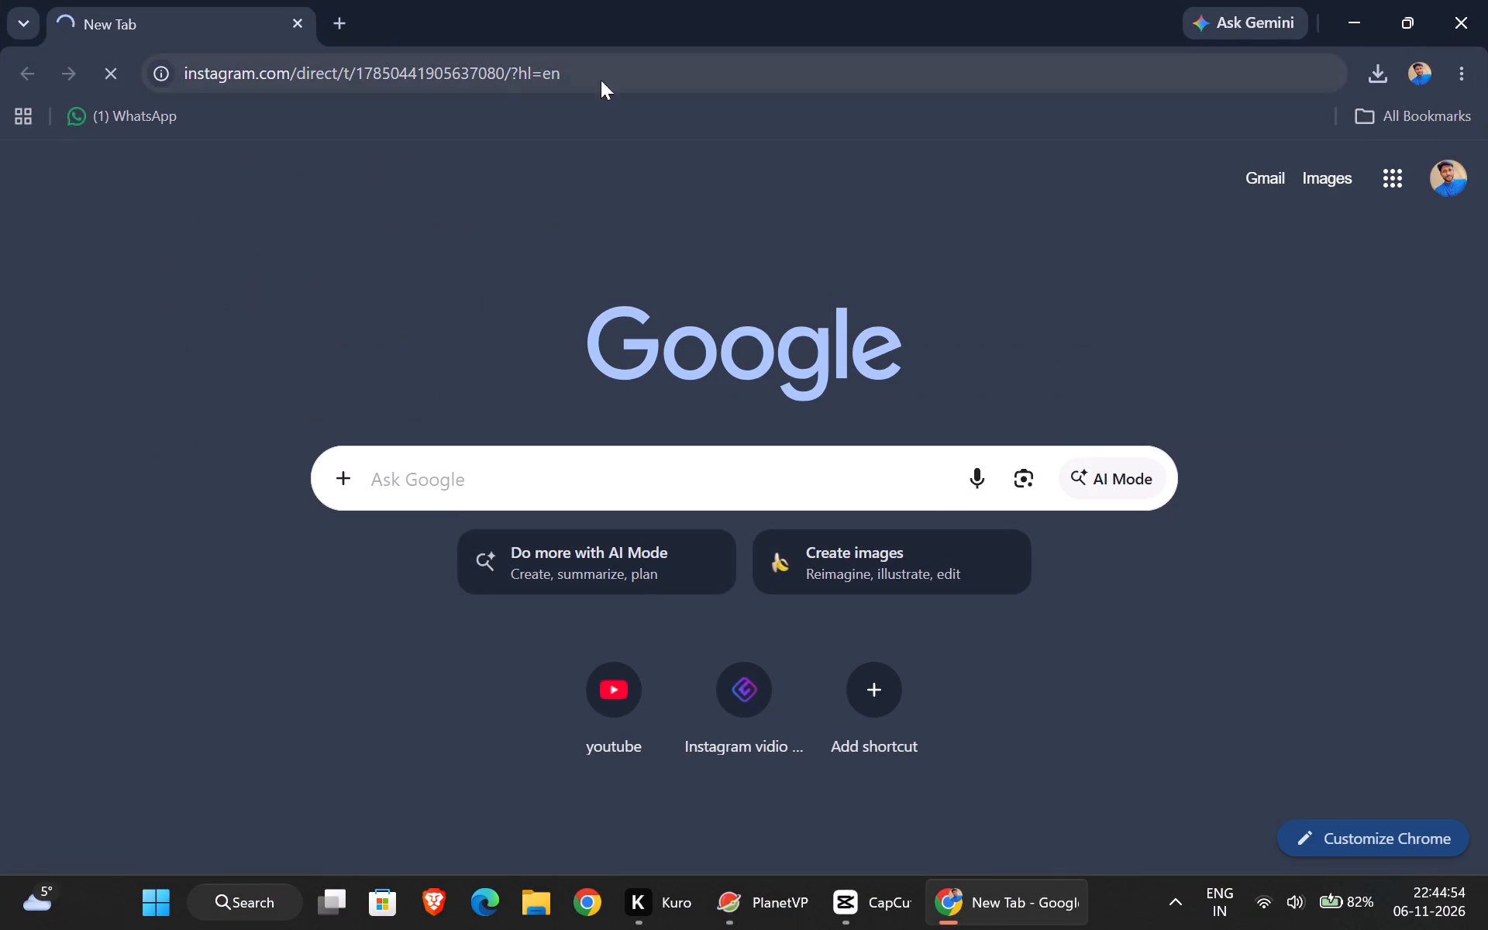
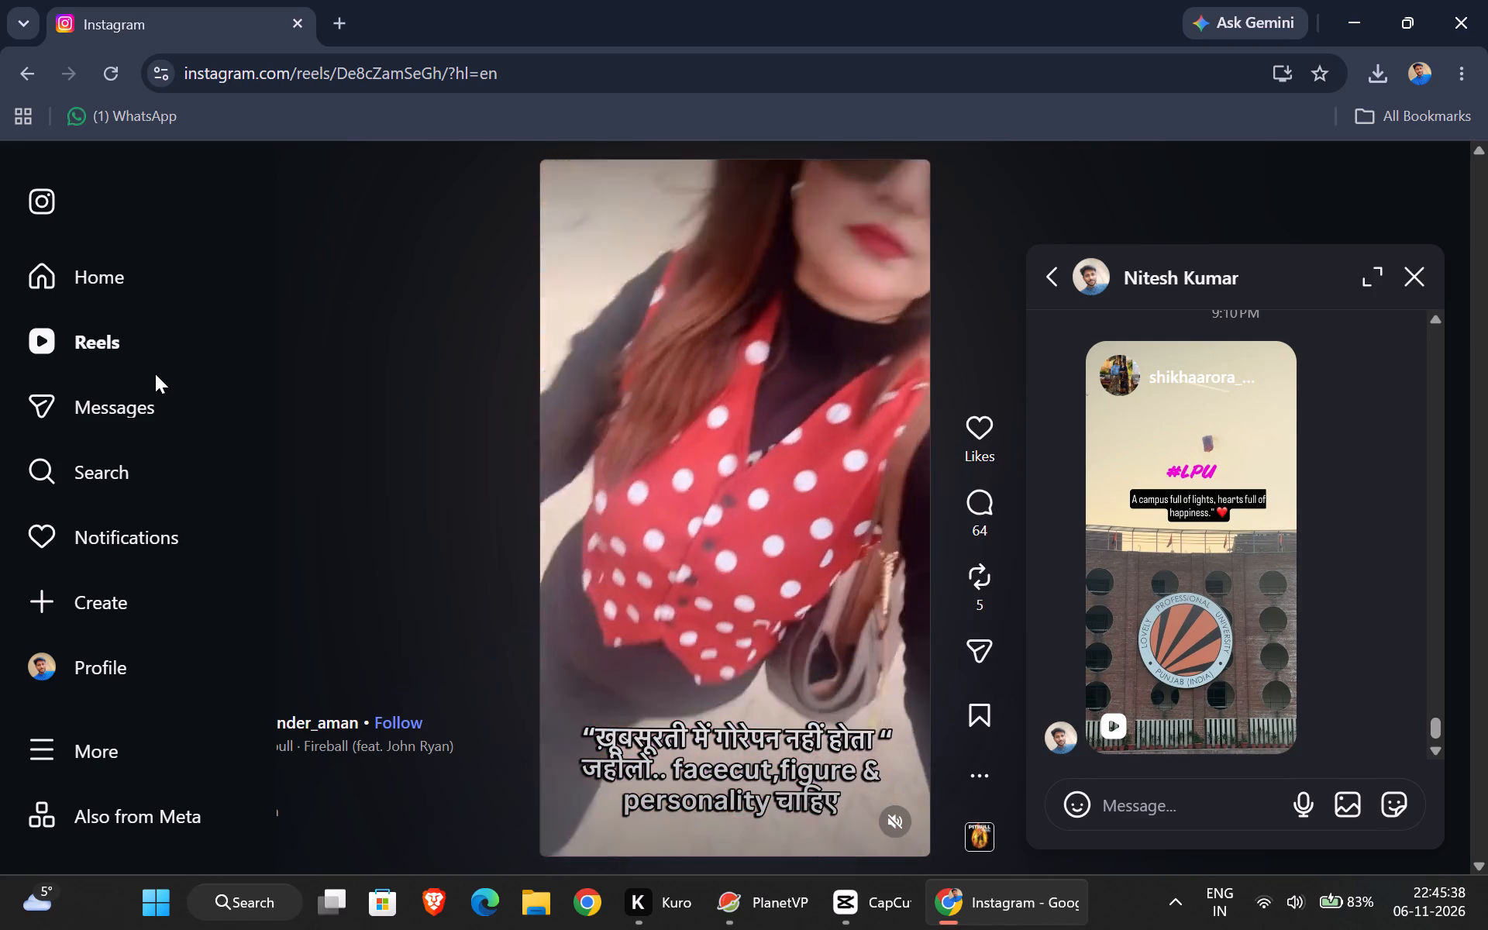
# Open the account's own Instagram profile, close the chat window and look through the posted reels.
pyautogui.click(96, 610)
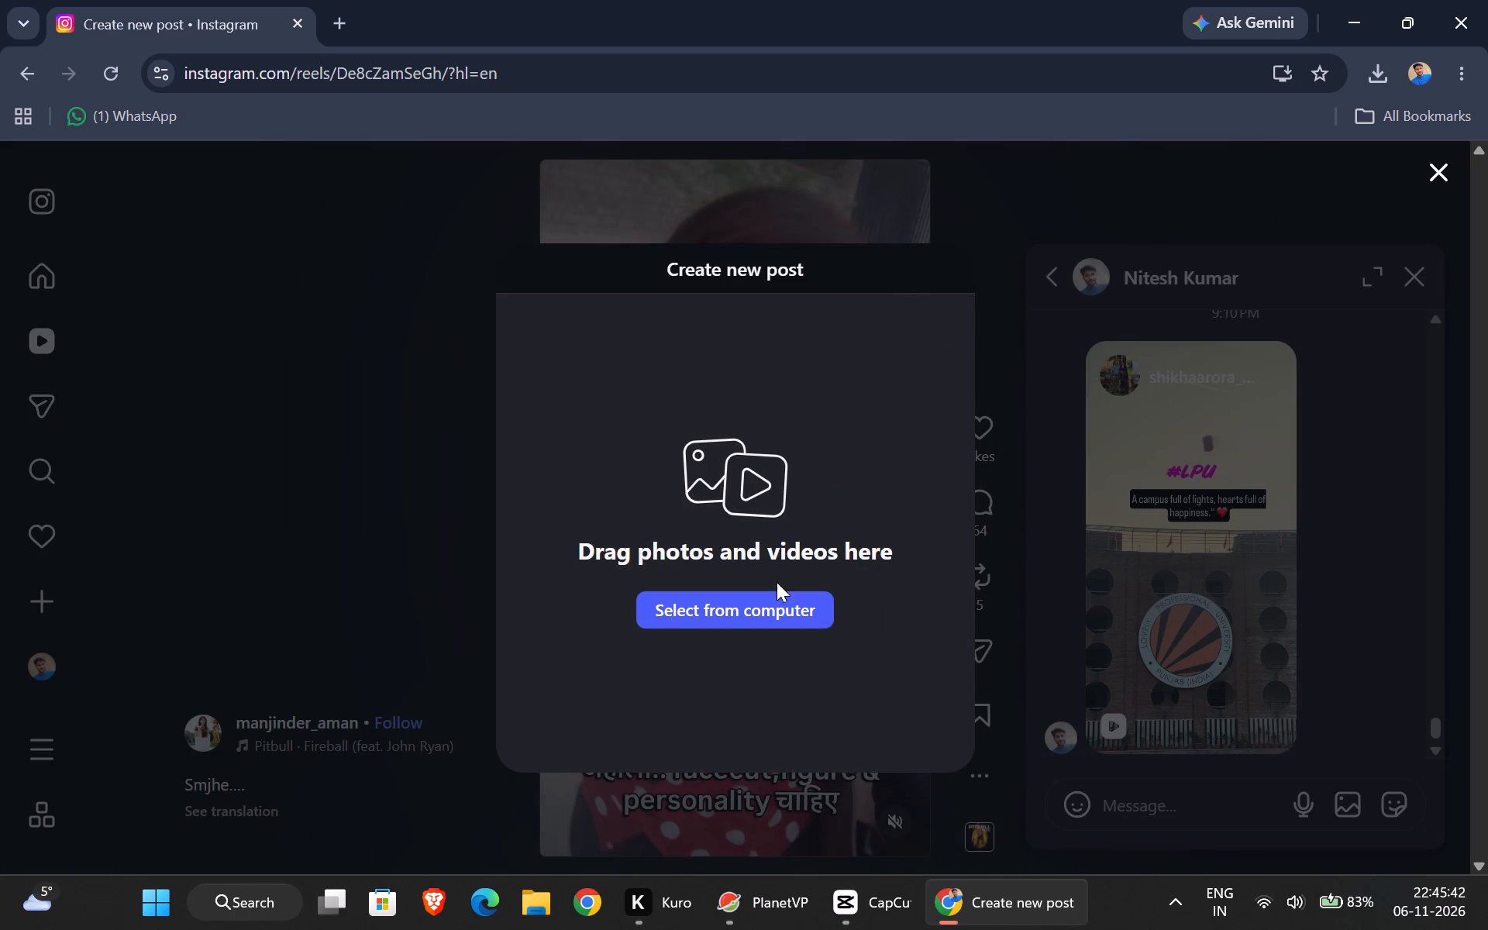
pyautogui.click(1445, 162)
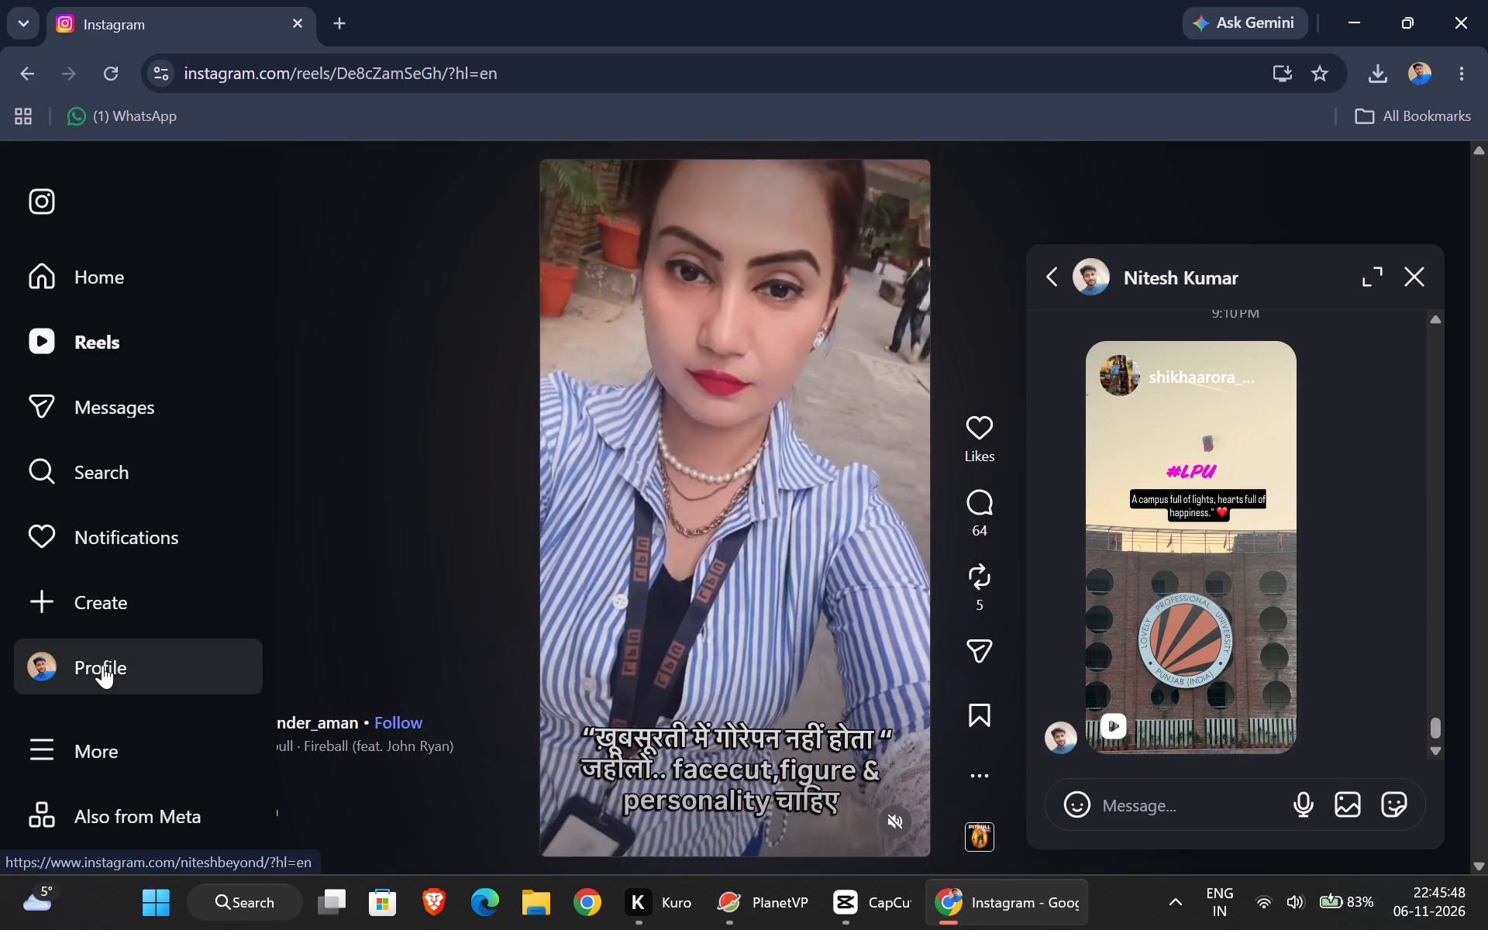
pyautogui.click(102, 665)
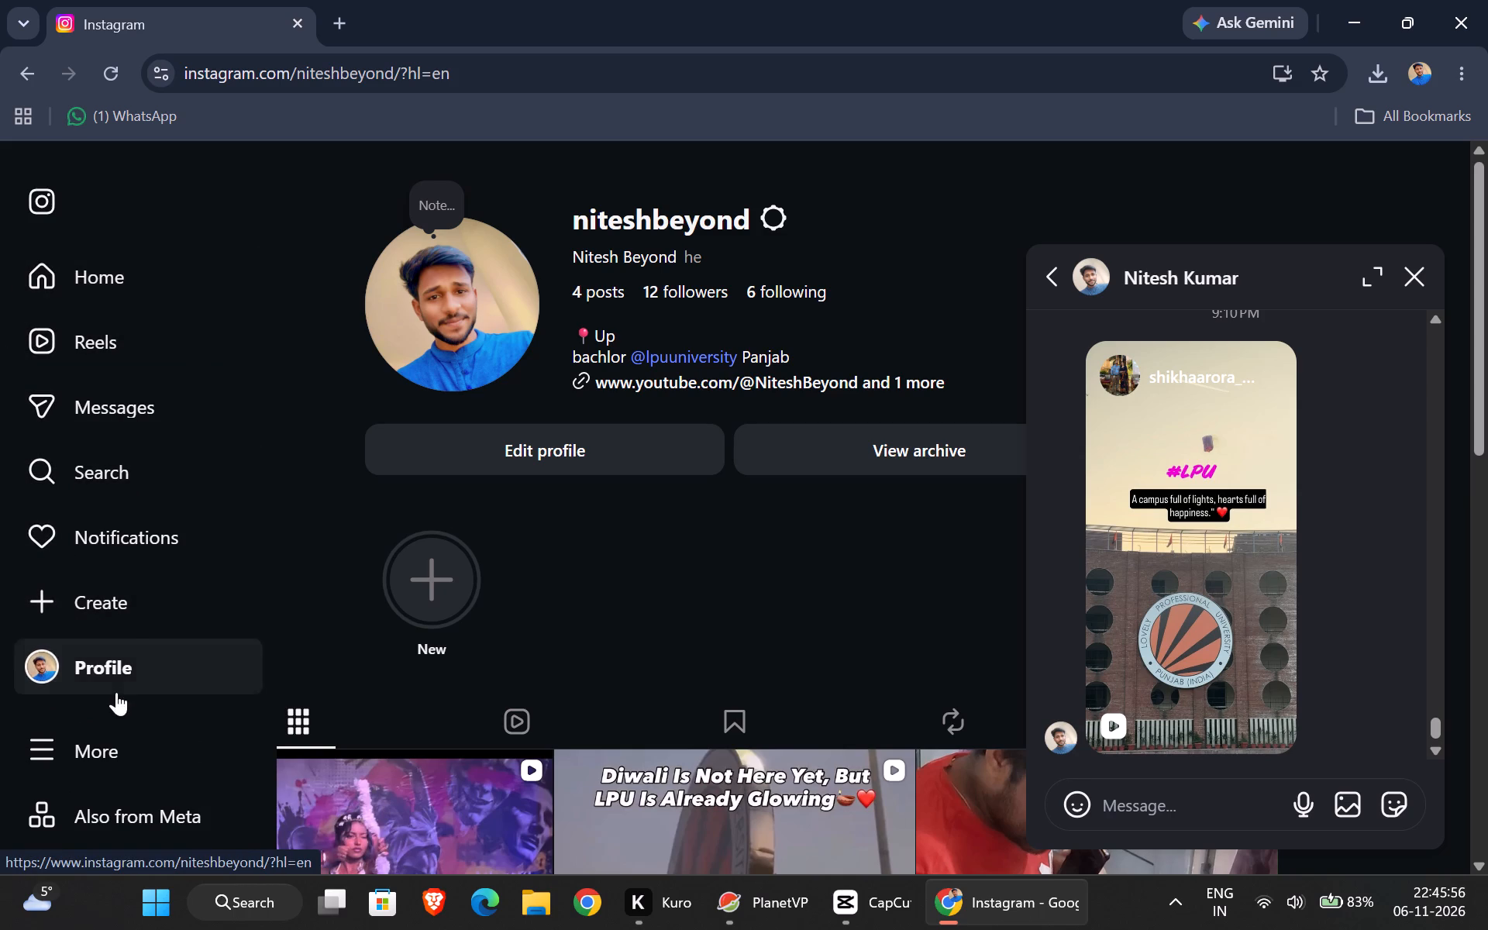
pyautogui.scroll(5, 176, 429)
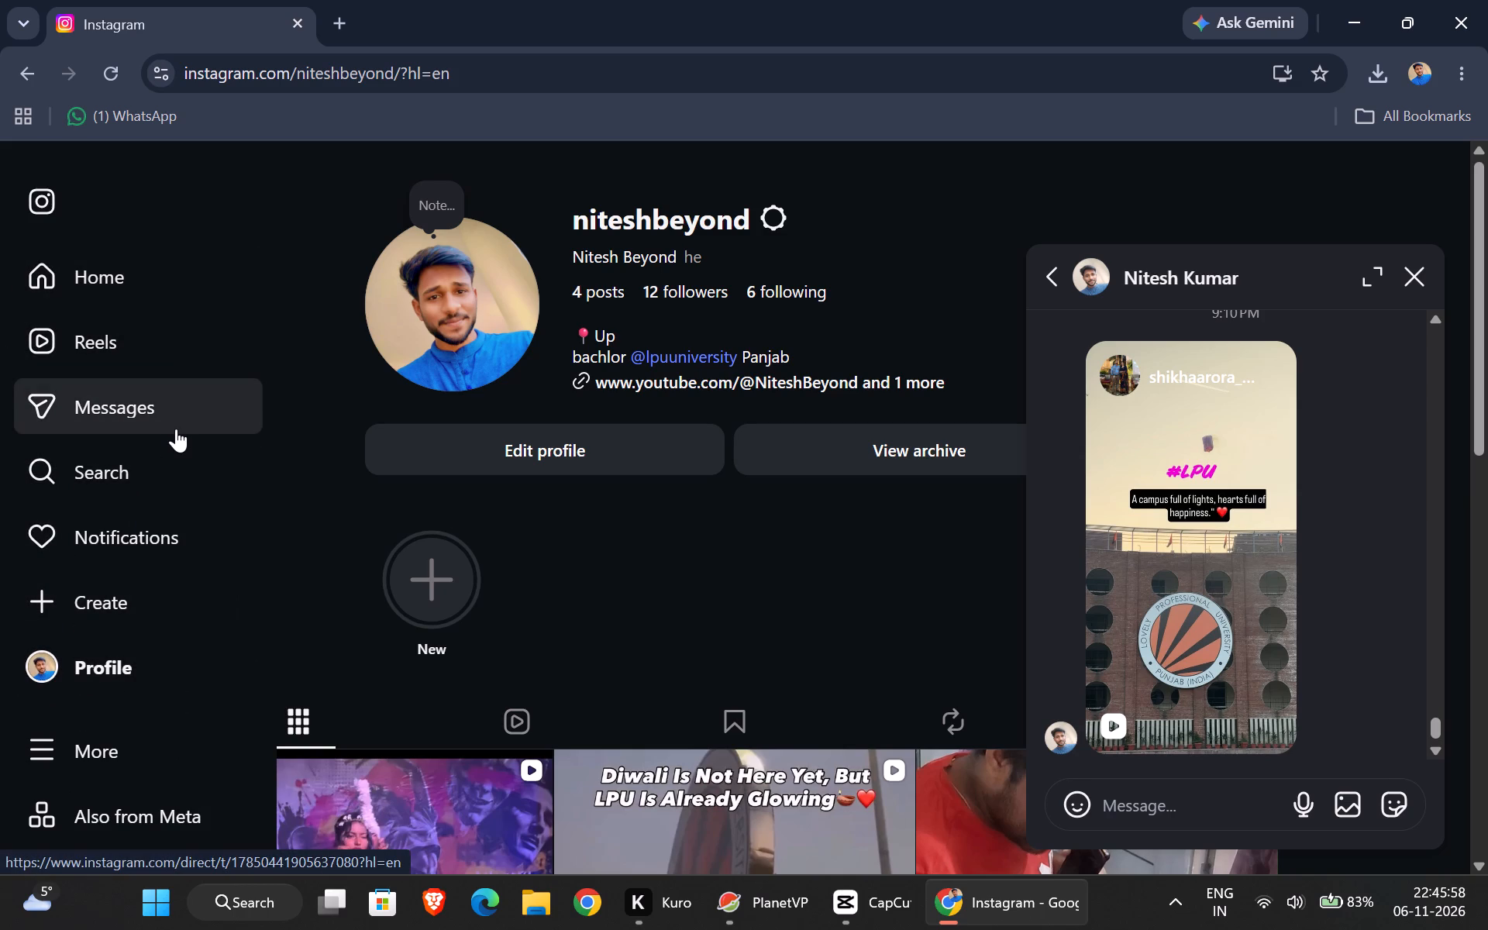
pyautogui.click(78, 588)
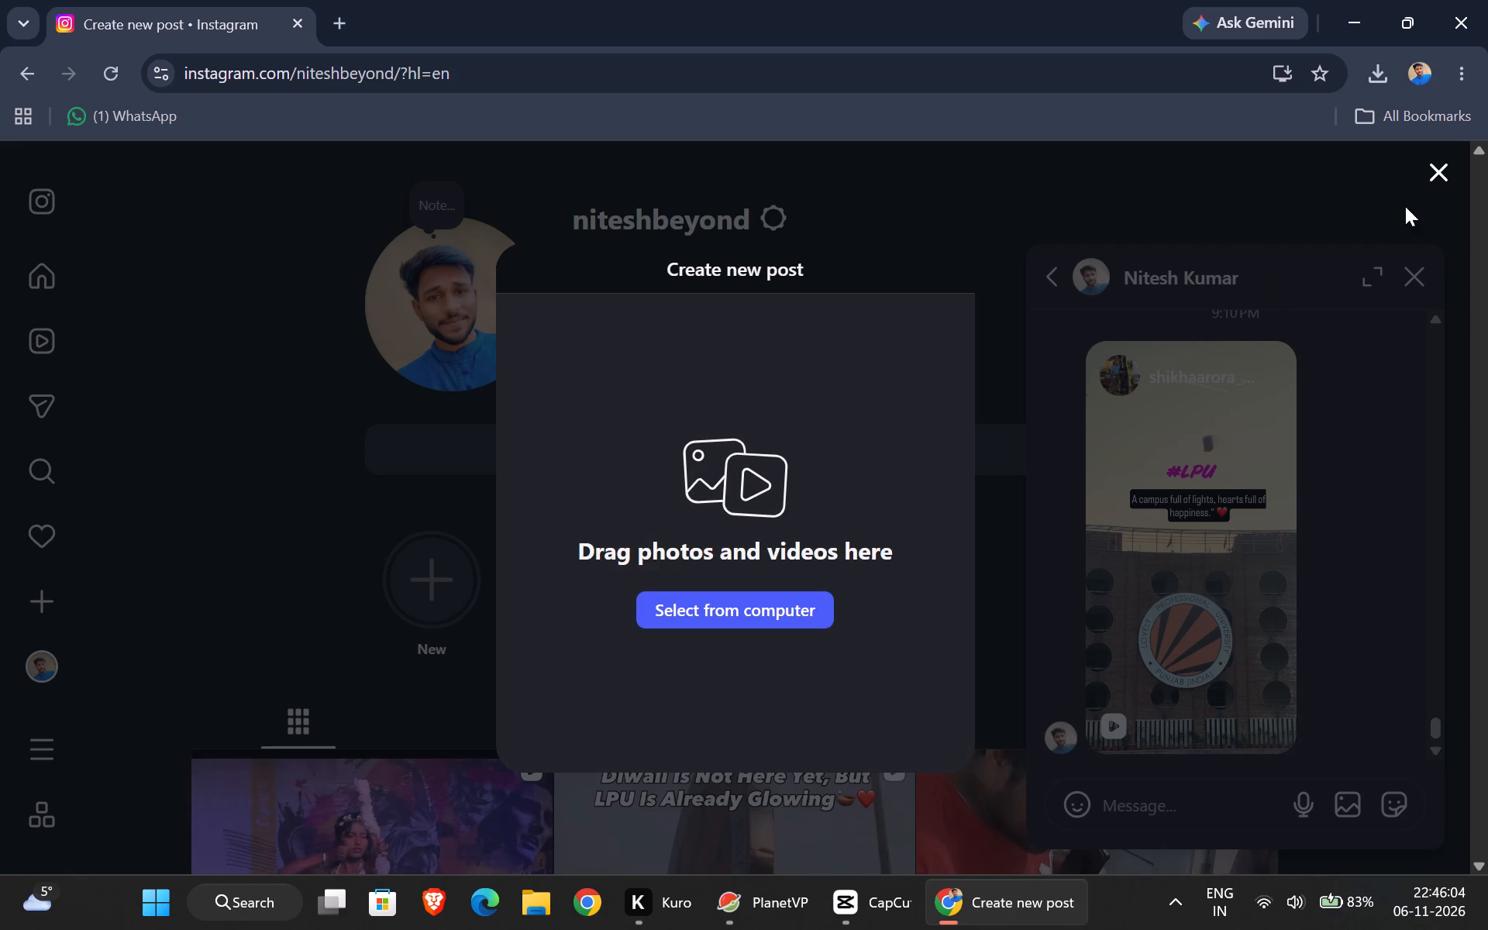
pyautogui.click(1441, 164)
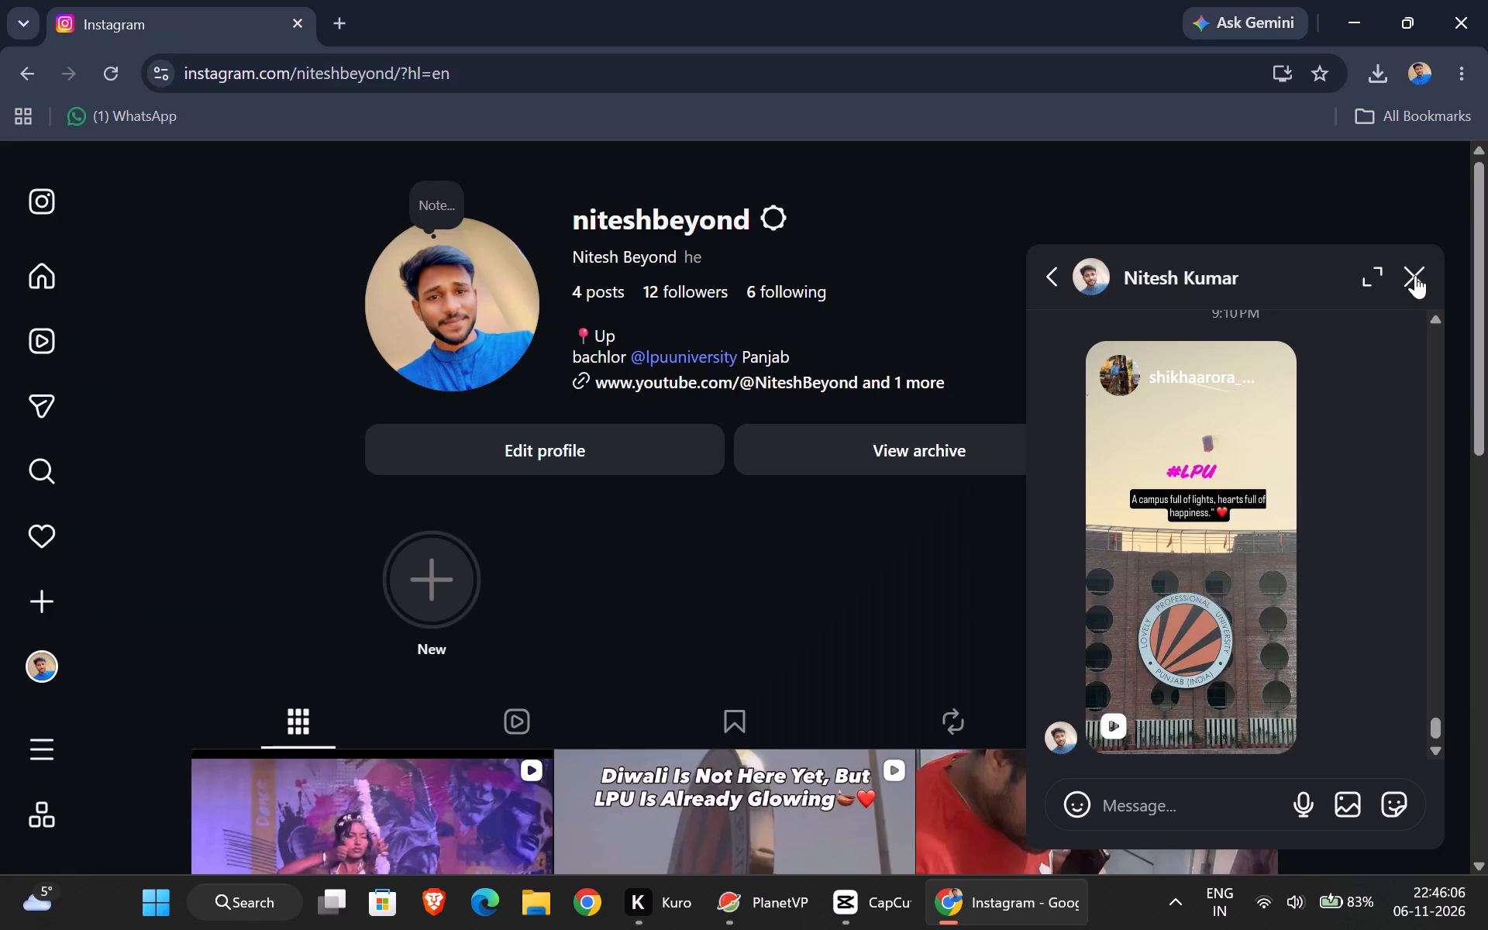
pyautogui.click(1415, 275)
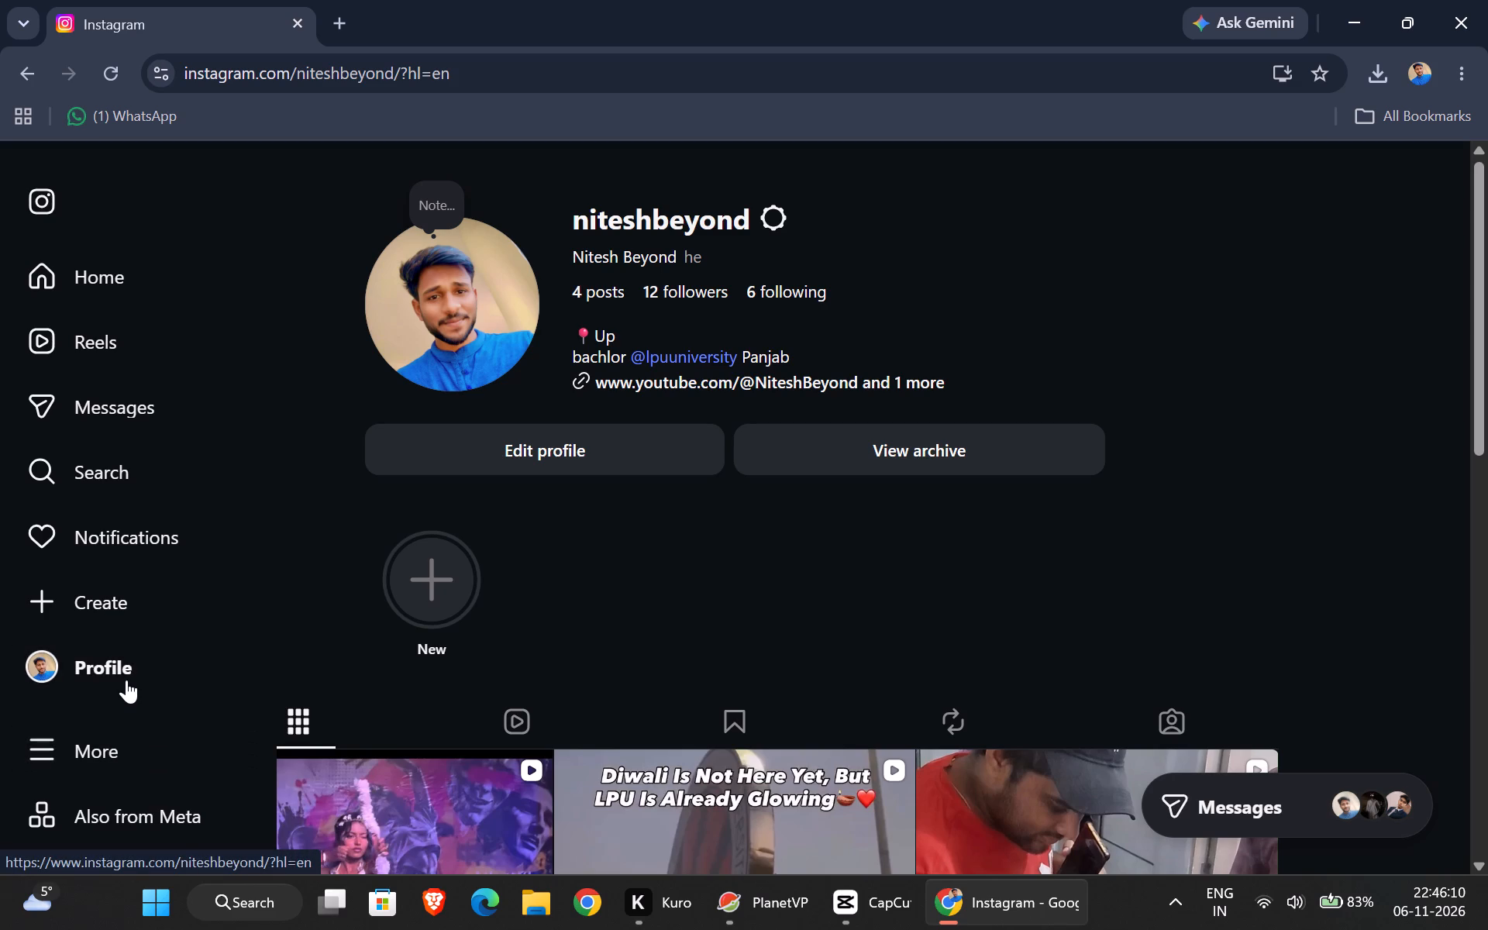
pyautogui.scroll(2, 126, 680)
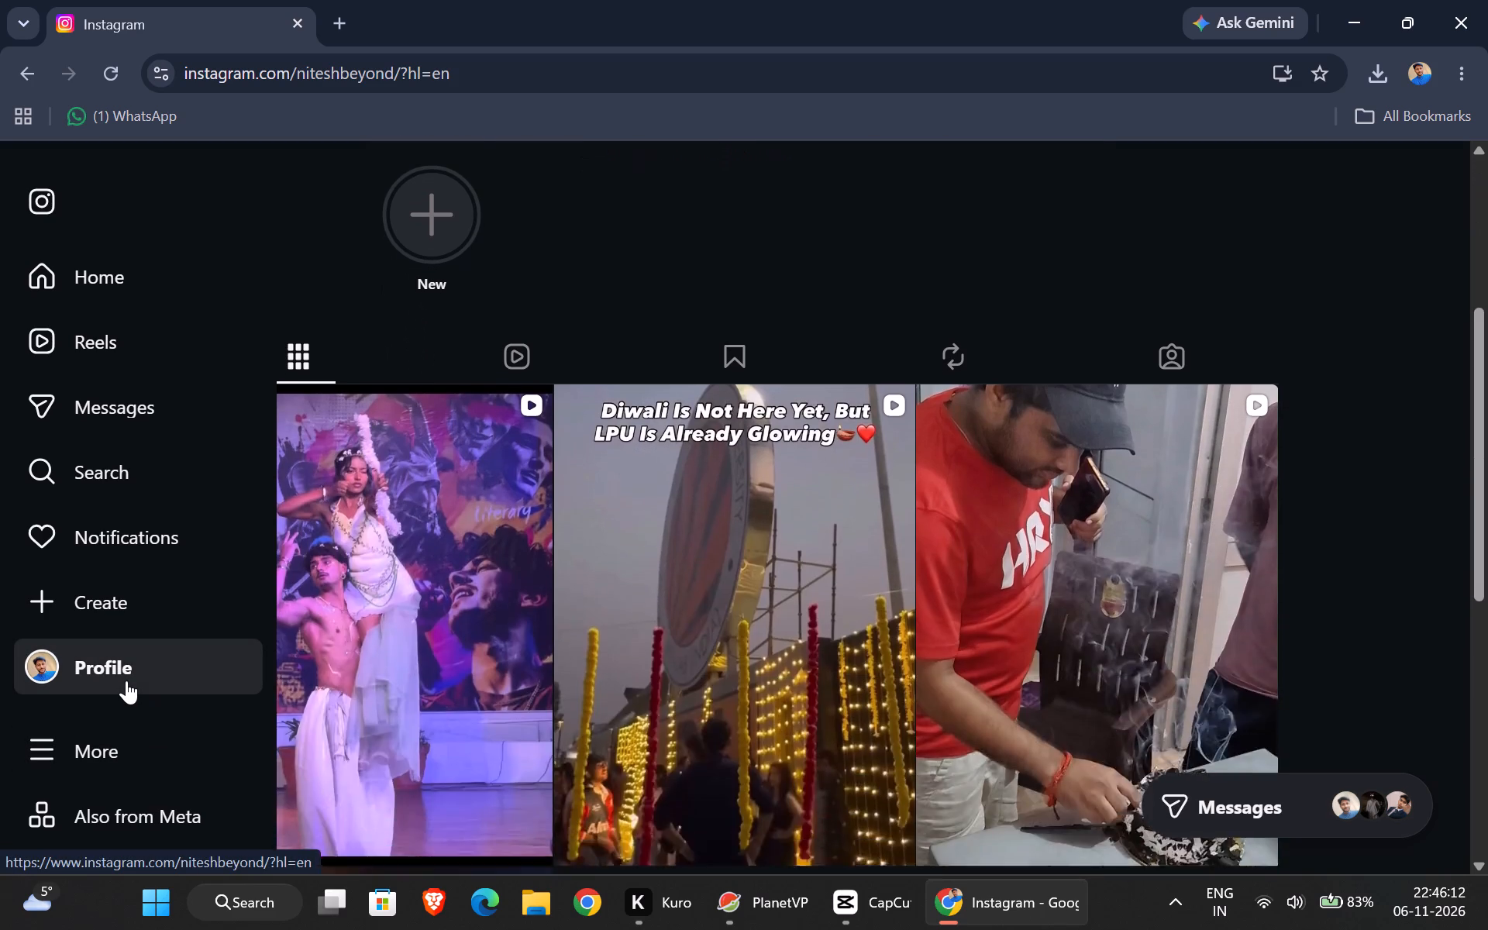
pyautogui.scroll(1, 126, 680)
# Open the Instagram home feed and browse through its posts.
pyautogui.click(78, 276)
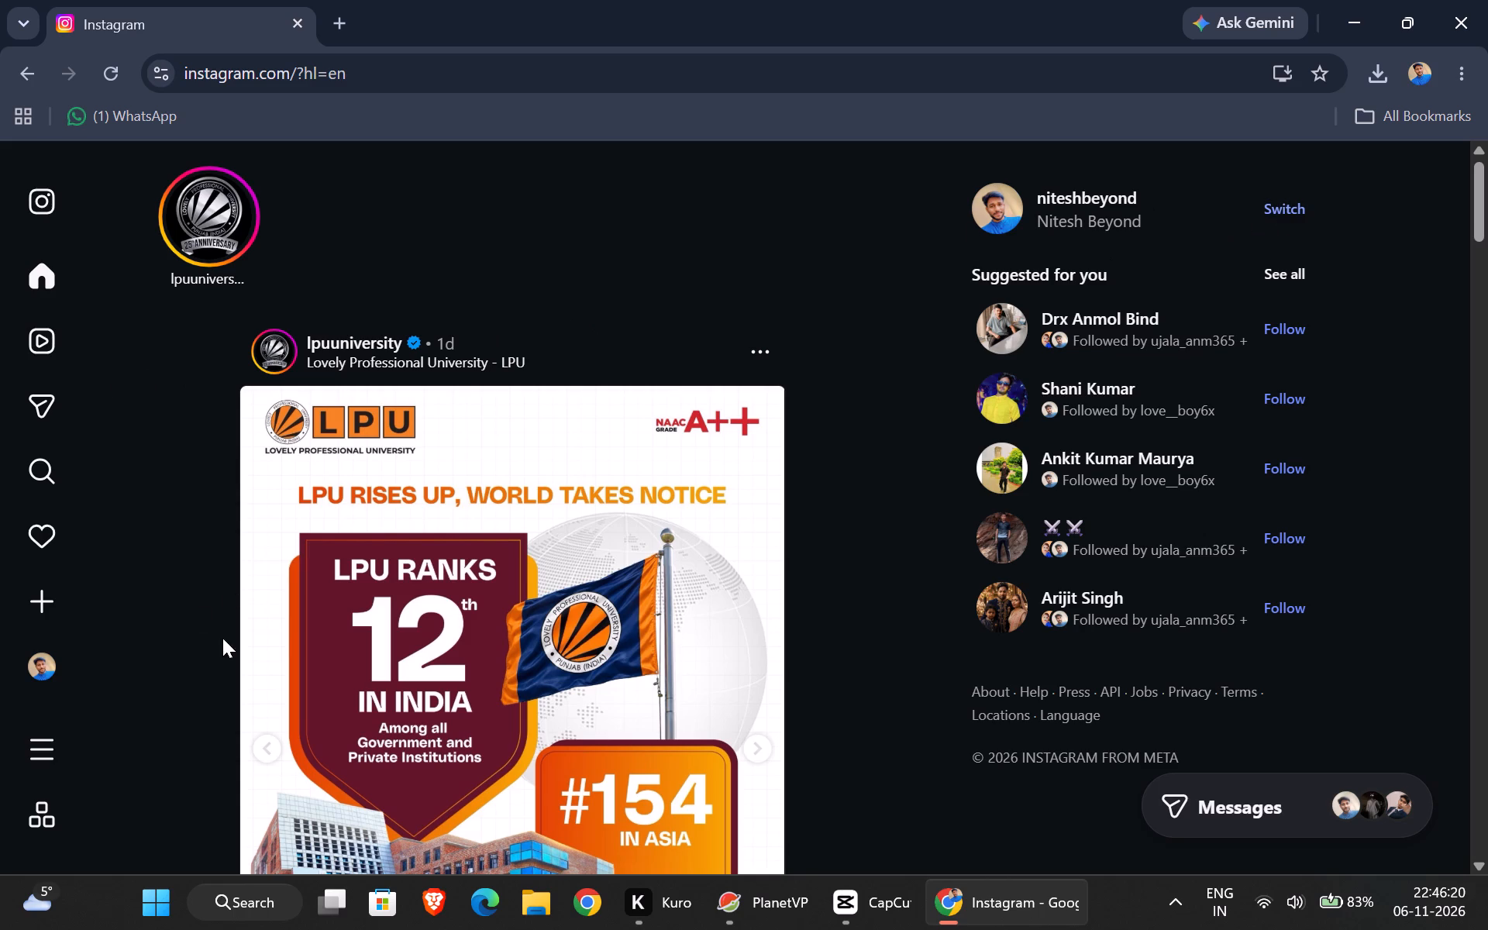
pyautogui.scroll(-19, 245, 651)
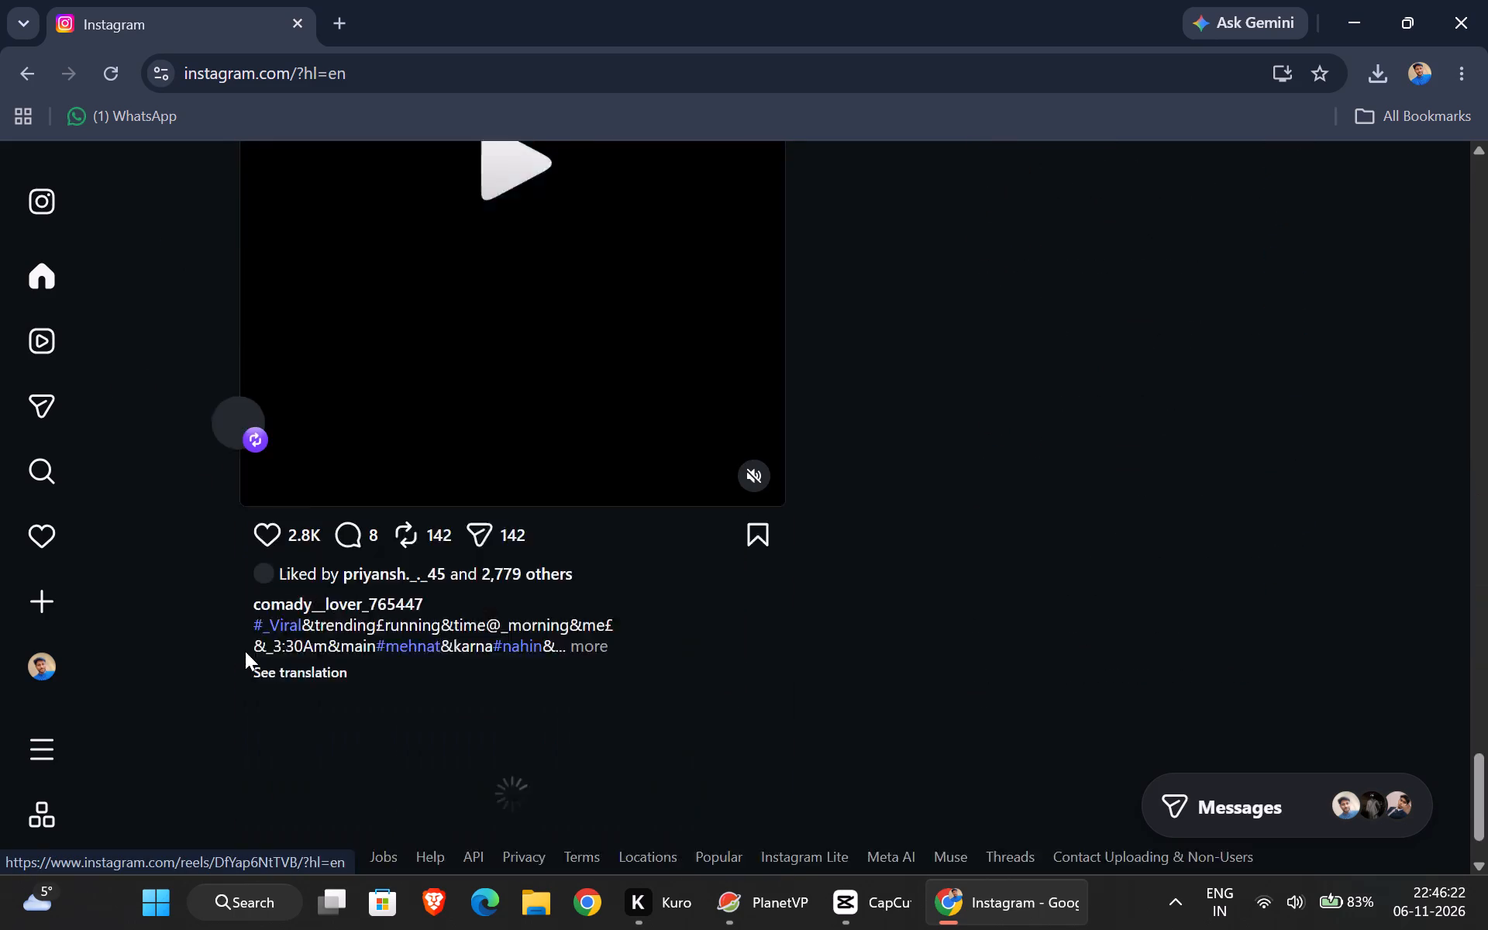
pyautogui.scroll(-2, 245, 651)
pyautogui.scroll(10, 245, 651)
pyautogui.scroll(13, 245, 651)
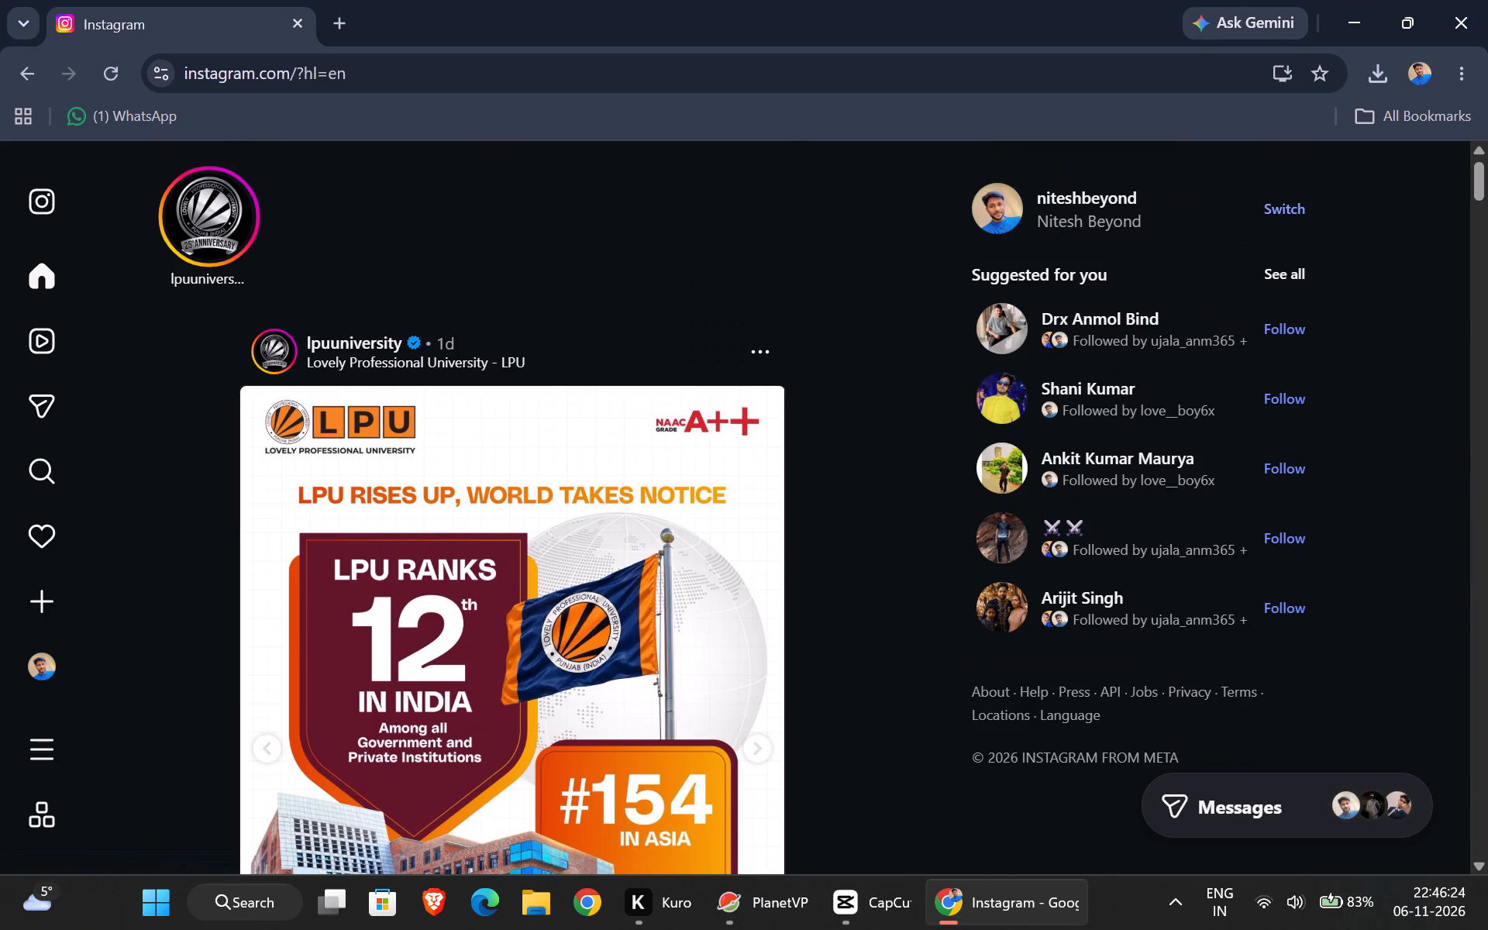
pyautogui.scroll(13, 245, 651)
# Switch back to the video project in CapCut.
pyautogui.click(877, 918)
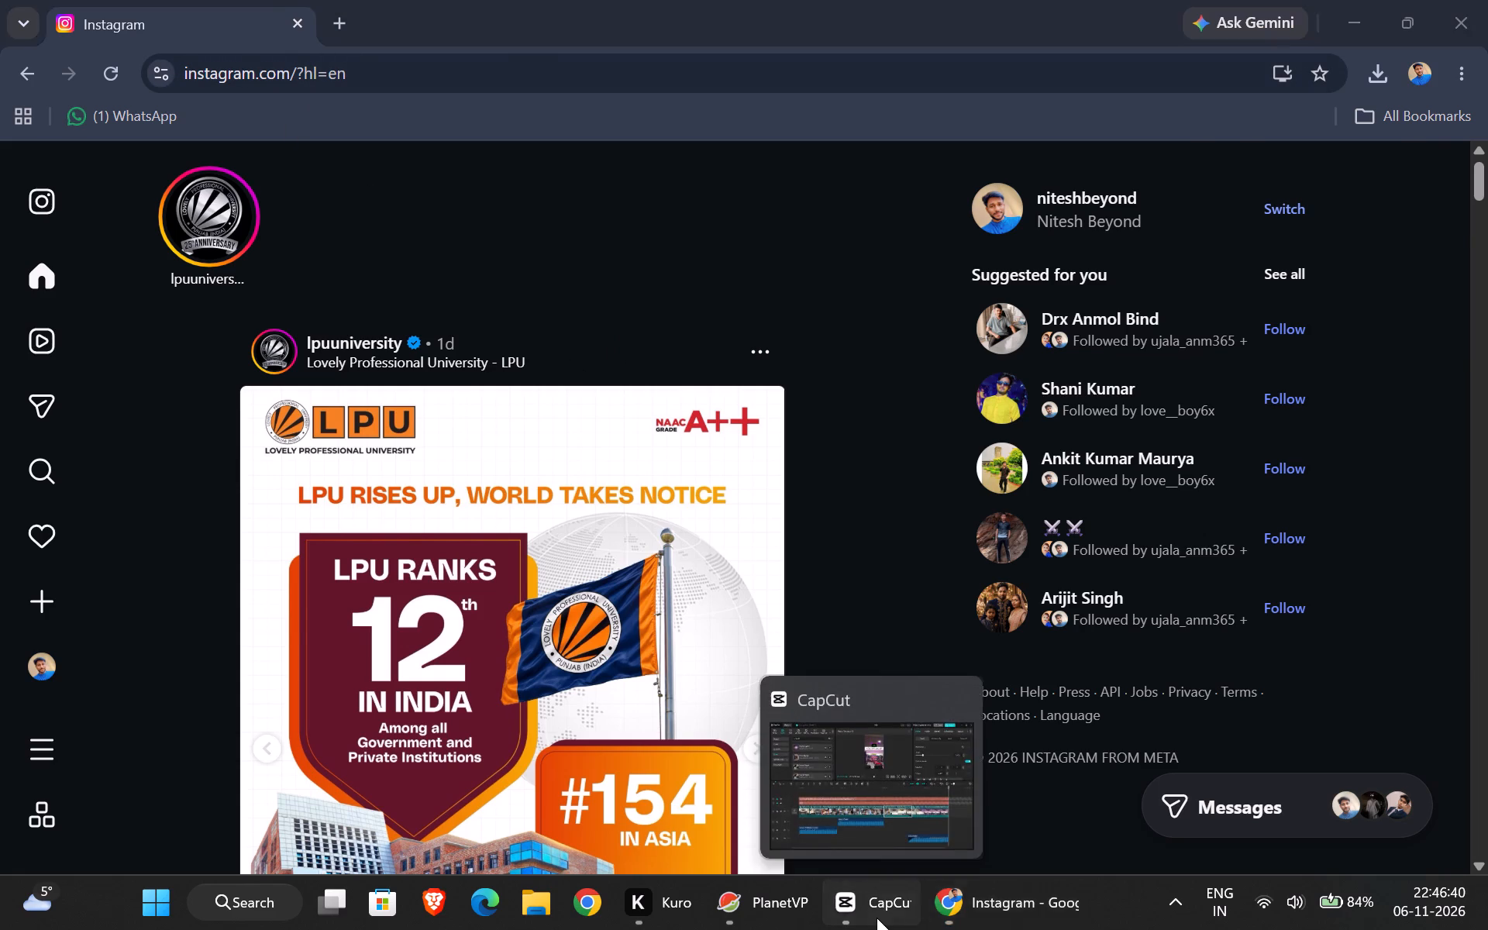